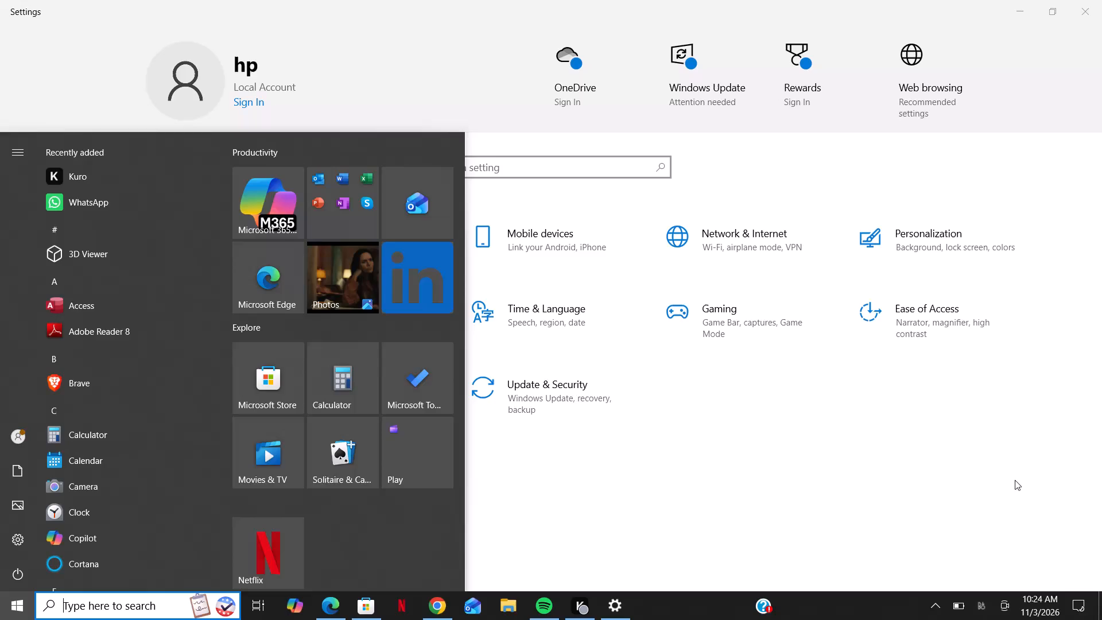
# Turn on the computer's mobile hotspot using the Windows quick actions.
pyautogui.click(936, 603)
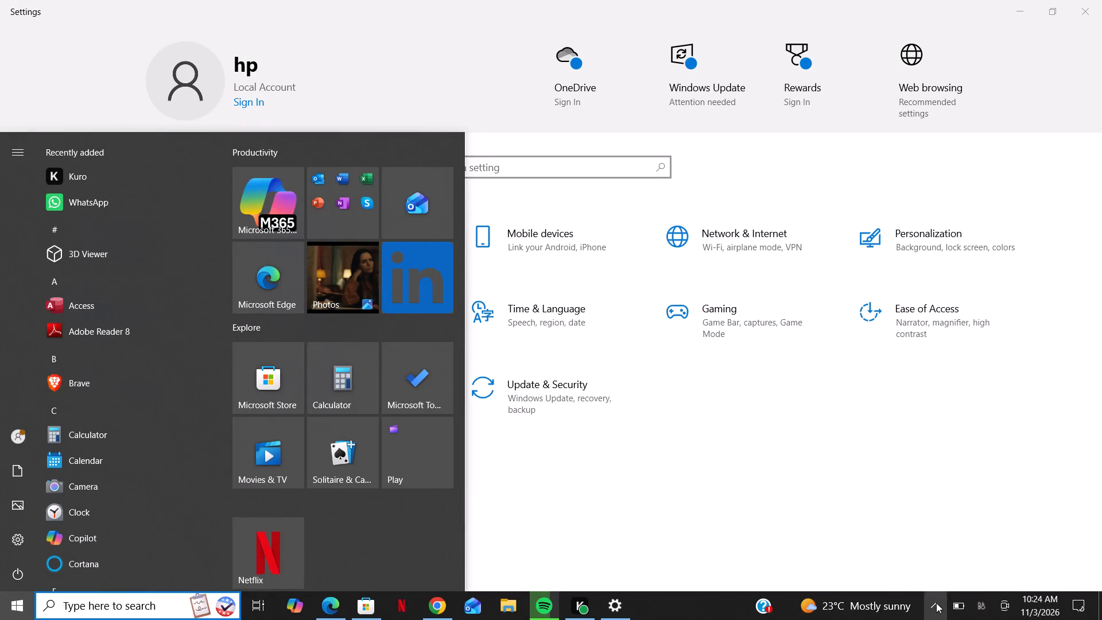
pyautogui.click(1075, 614)
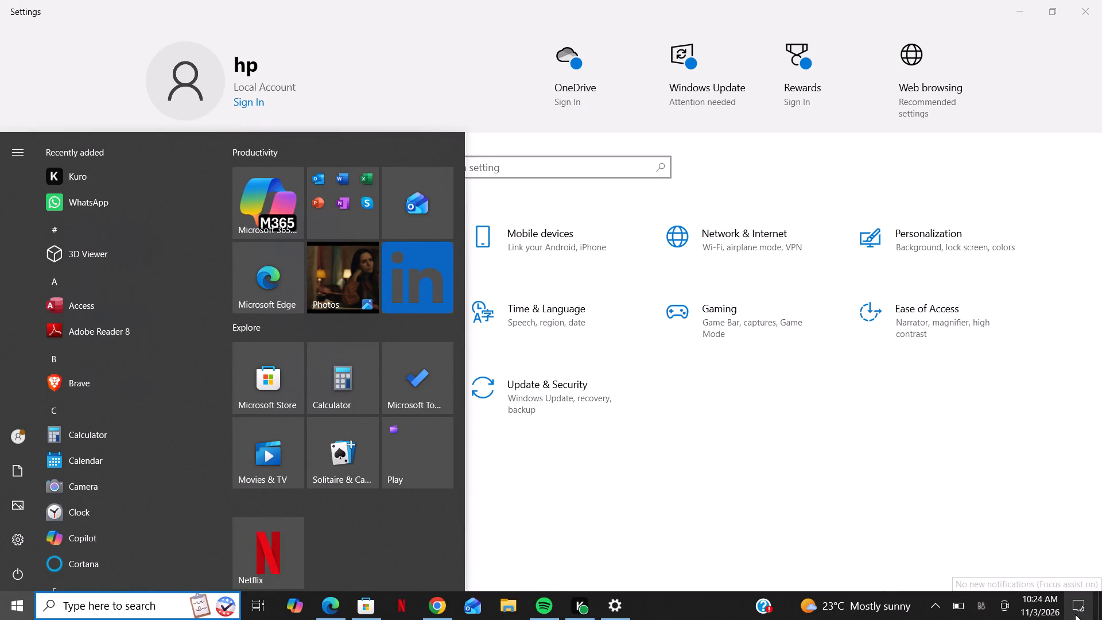
pyautogui.click(915, 419)
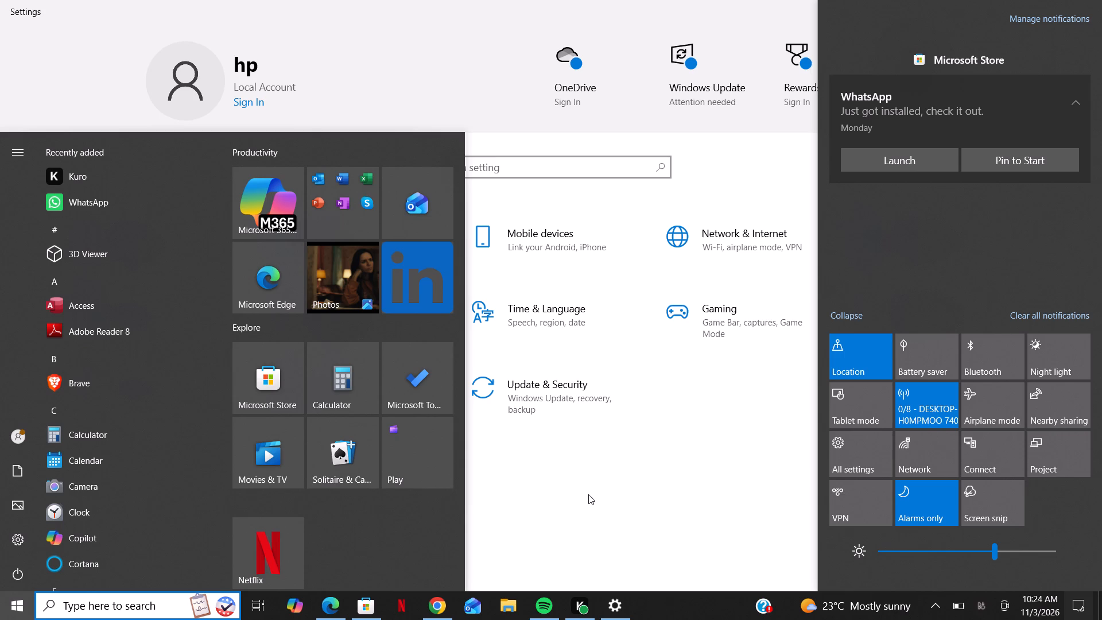
# Bring up the computer's power options for sleep, shut down and restart.
pyautogui.click(20, 565)
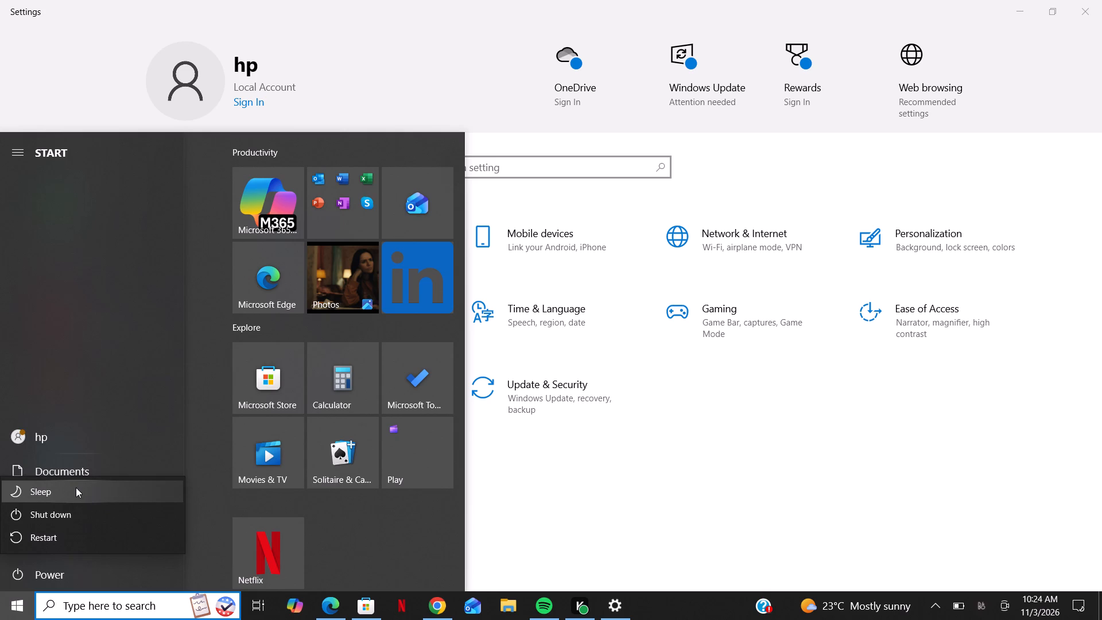
# Dismiss the Start menu and close the Settings window to return to the WorldQuant BRAIN simulation page in Chrome.
pyautogui.click(591, 445)
pyautogui.click(814, 409)
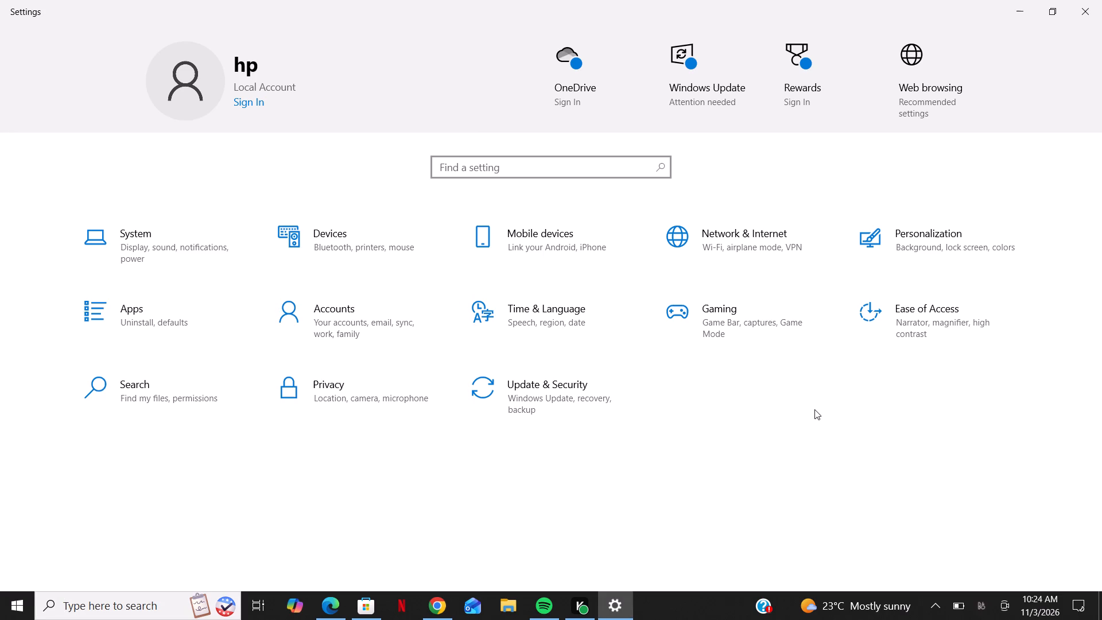
pyautogui.click(1082, 5)
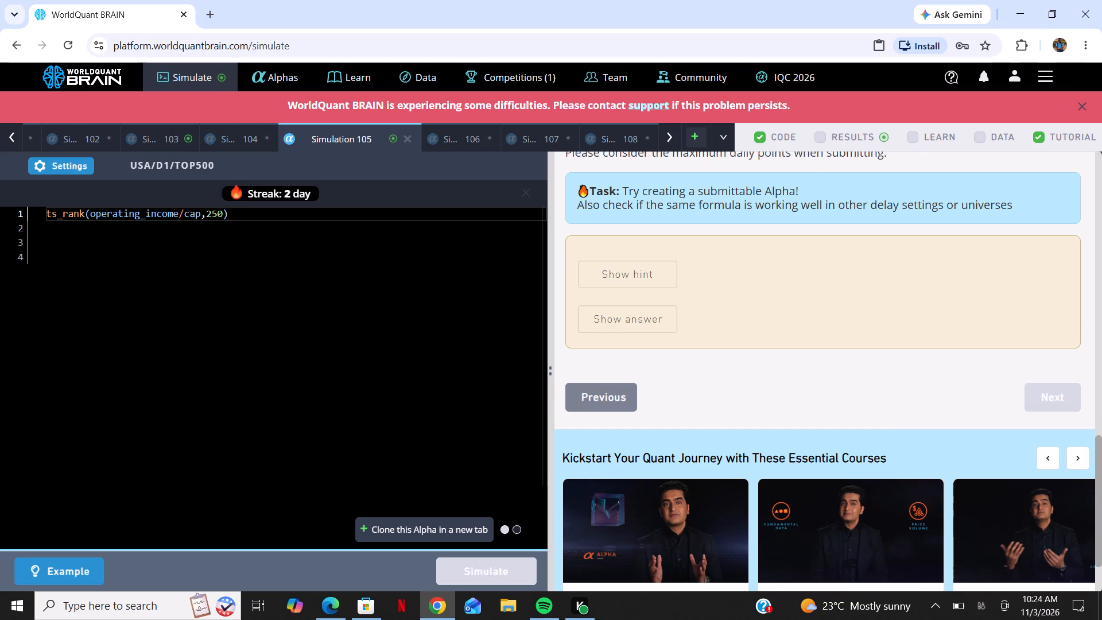
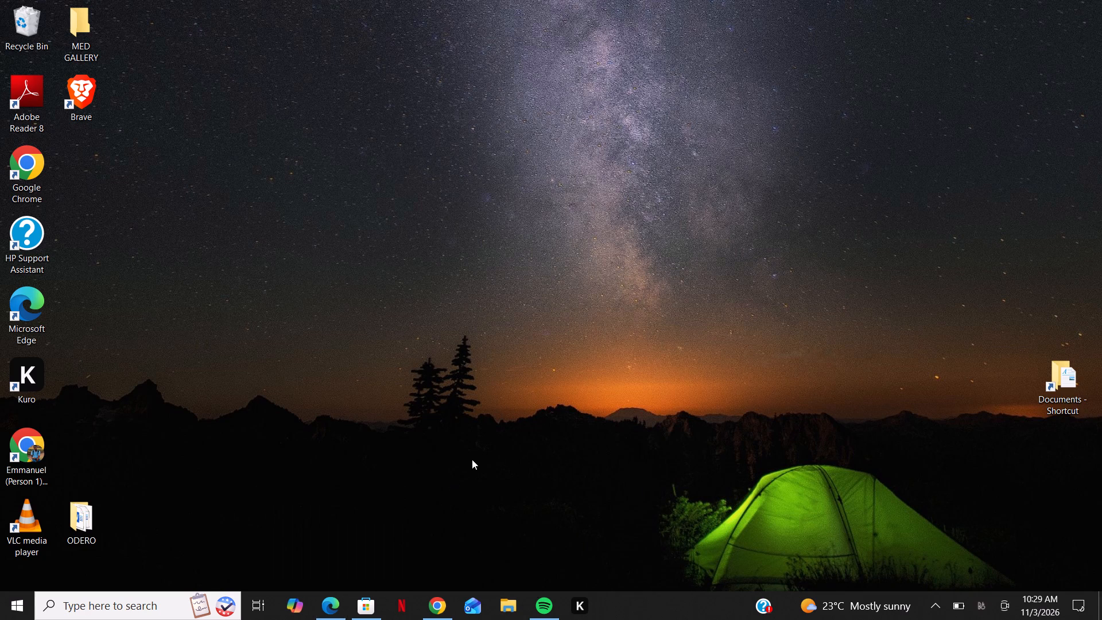
# Switch to the WorldQuant BRAIN simulation page in Google Chrome.
pyautogui.click(444, 614)
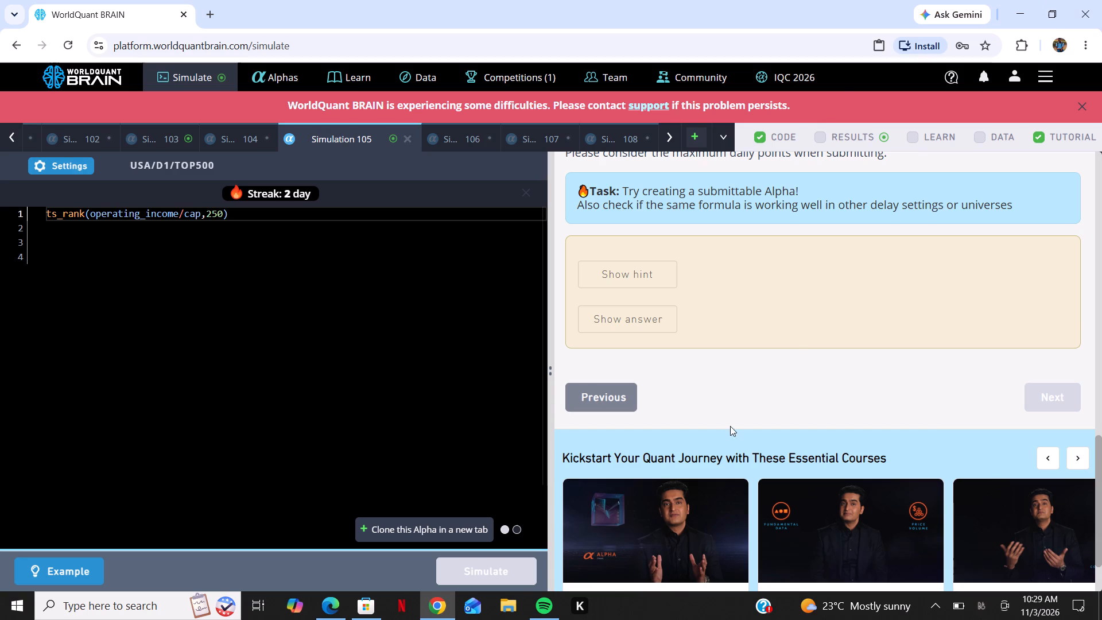
# Launch the Kuro app while the WorldQuant BRAIN simulation page stays open.
pyautogui.click(573, 608)
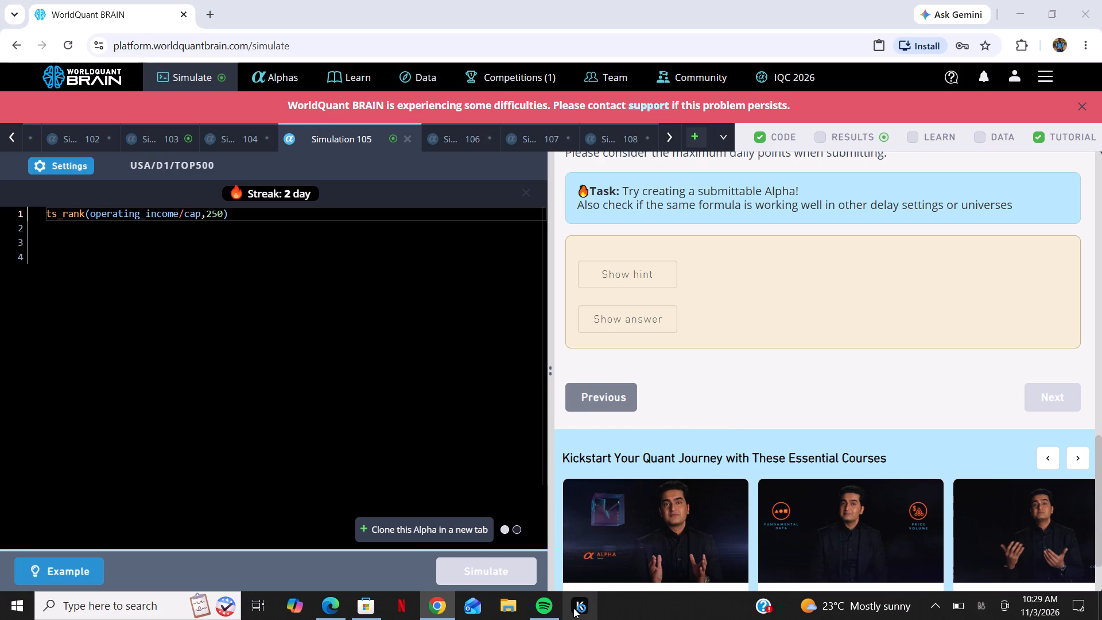
pyautogui.click(576, 613)
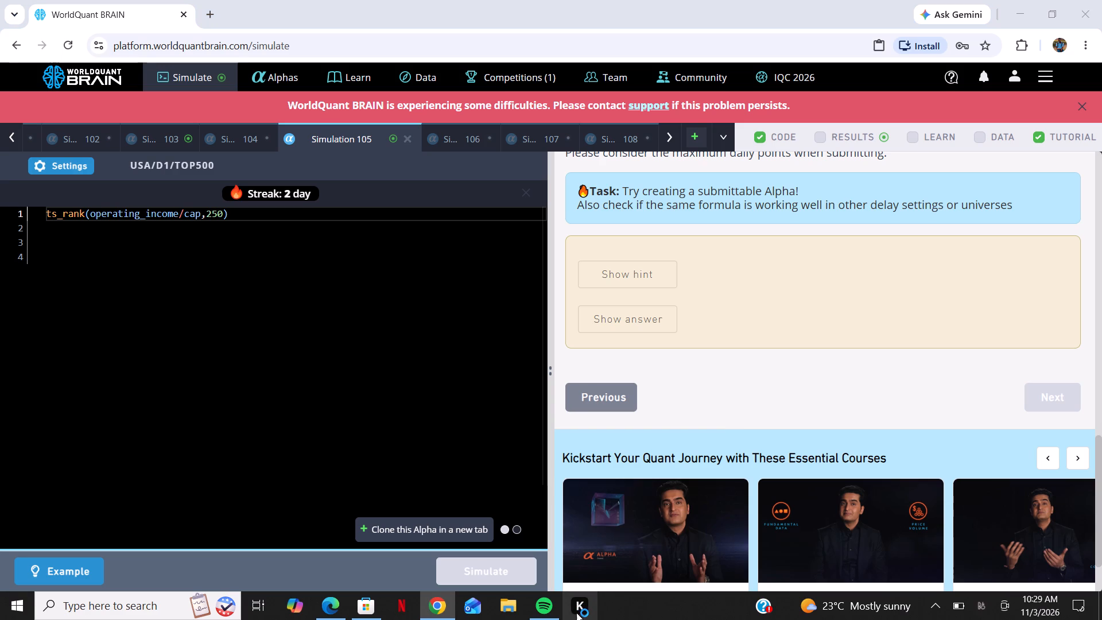
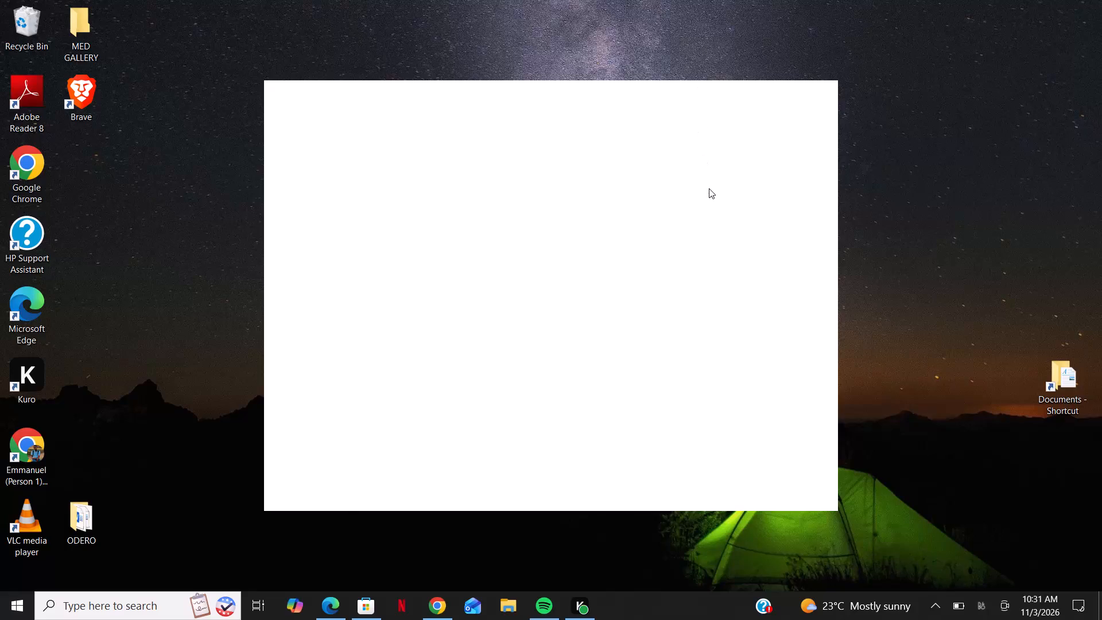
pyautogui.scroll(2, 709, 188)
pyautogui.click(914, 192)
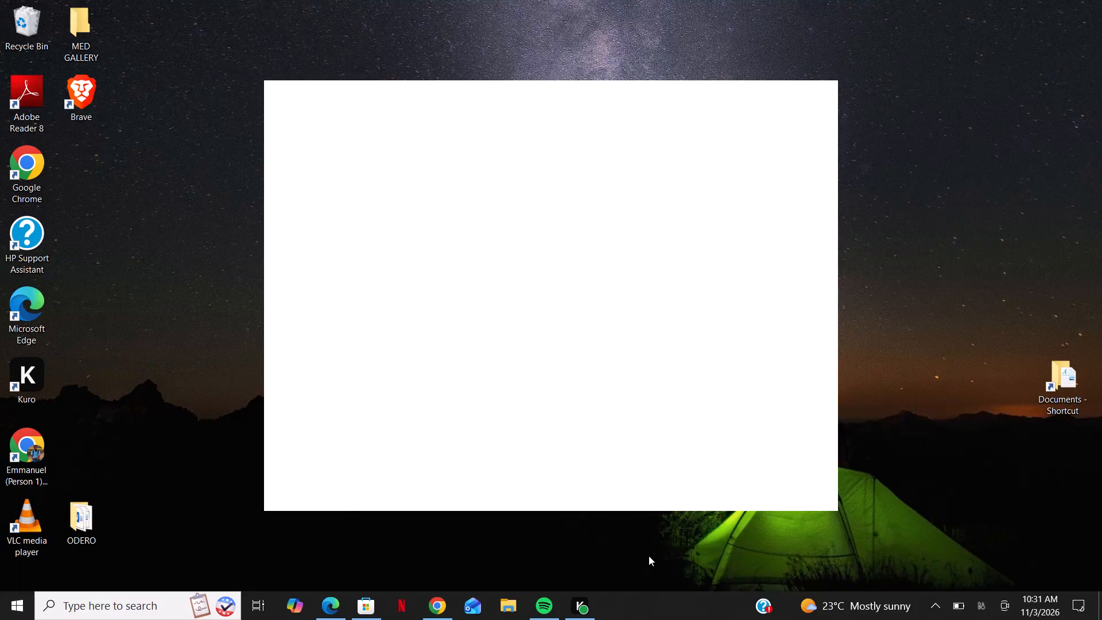
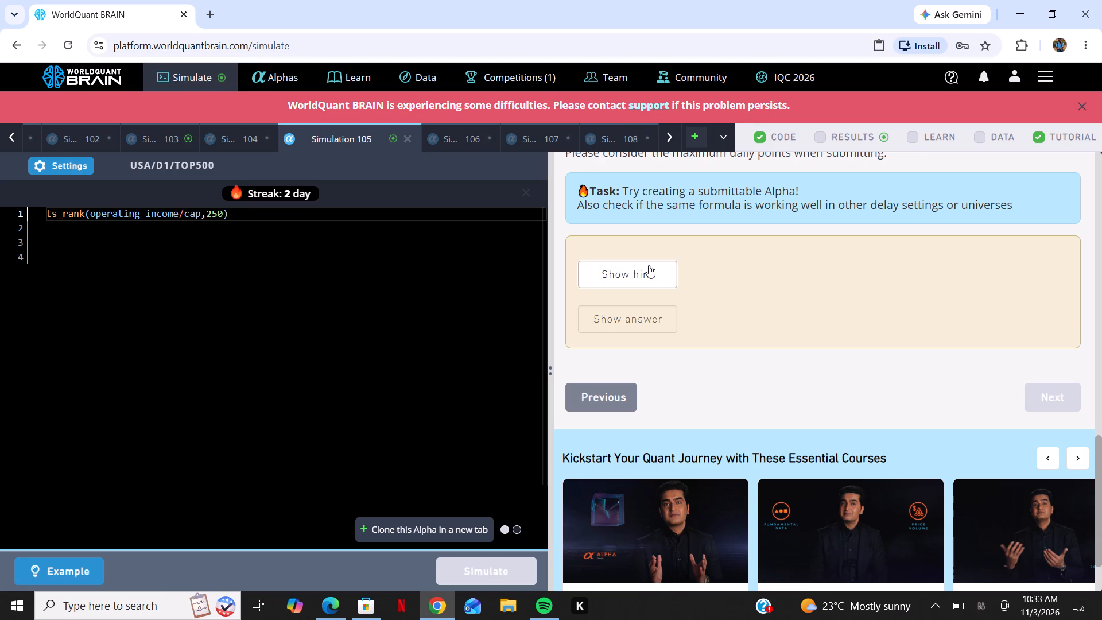
# Dismiss the red banner reporting that WorldQuant BRAIN is experiencing difficulties.
pyautogui.scroll(1, 772, 313)
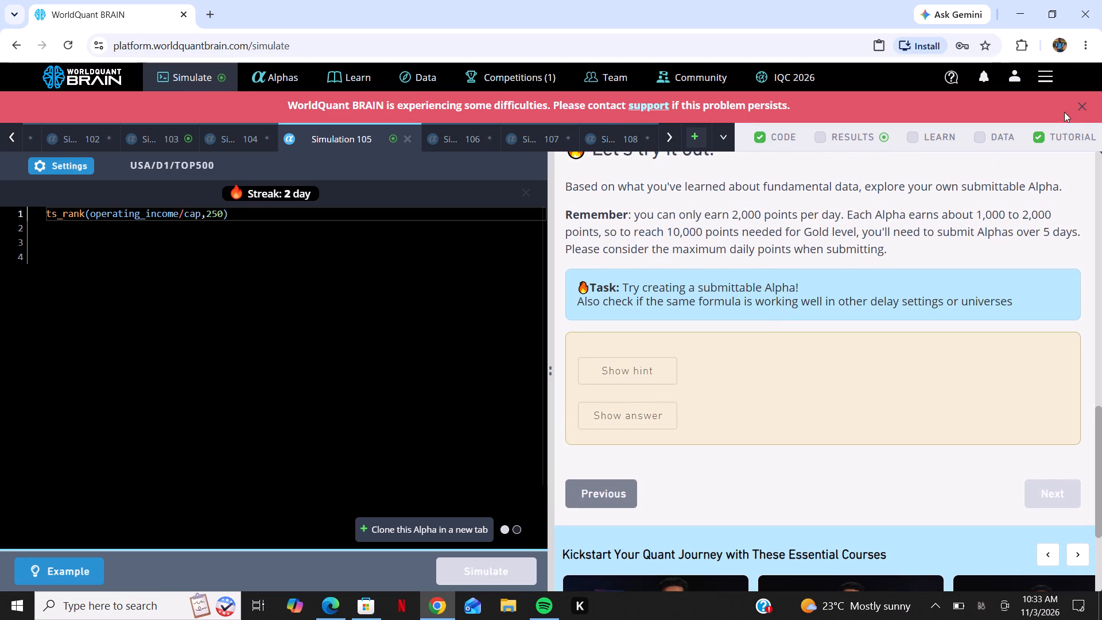
pyautogui.click(1084, 107)
# Review the Fundamental Alphas tutorial summary, including the comparison methods, recommended data fields and submittable Alpha task.
pyautogui.scroll(-2, 786, 307)
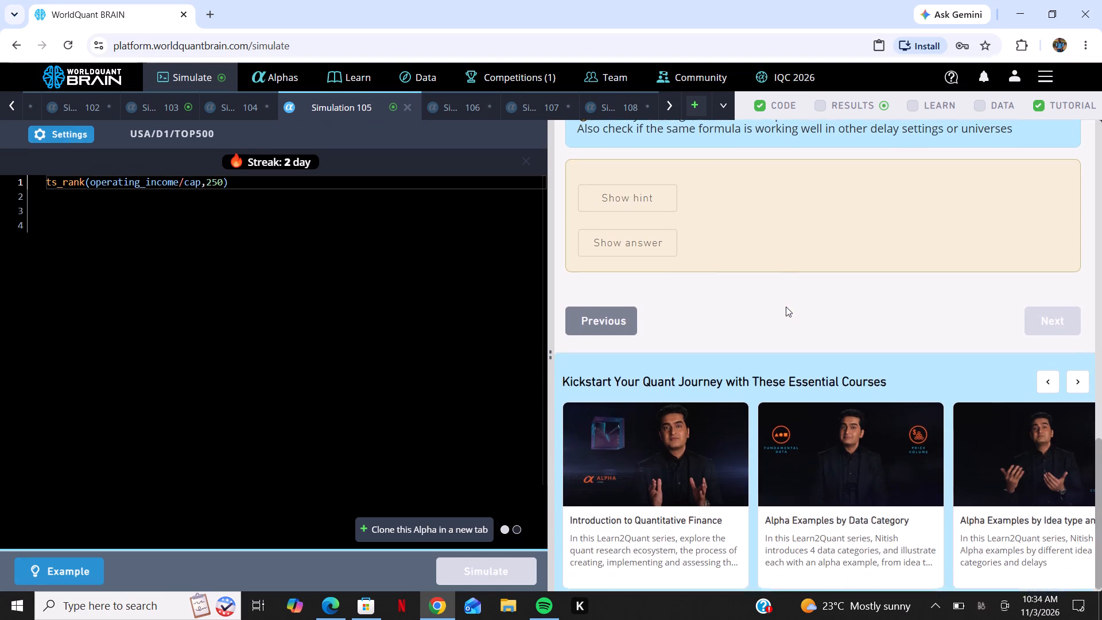
pyautogui.scroll(2, 786, 307)
pyautogui.scroll(-2, 786, 307)
pyautogui.scroll(2, 786, 307)
pyautogui.scroll(-4, 786, 307)
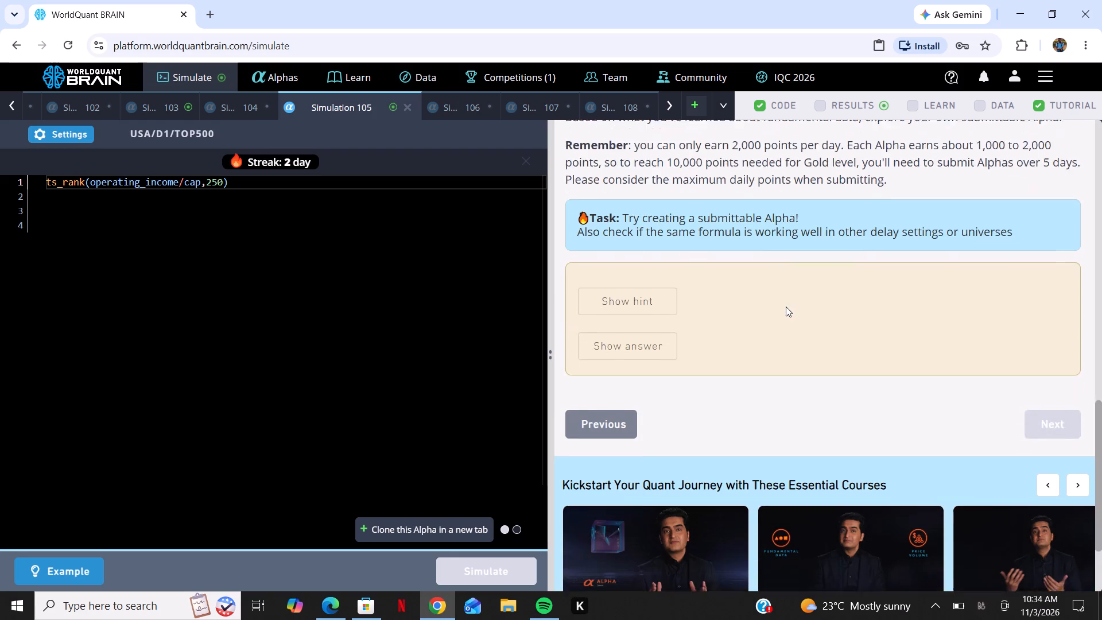
pyautogui.scroll(-2, 786, 307)
pyautogui.scroll(6, 786, 307)
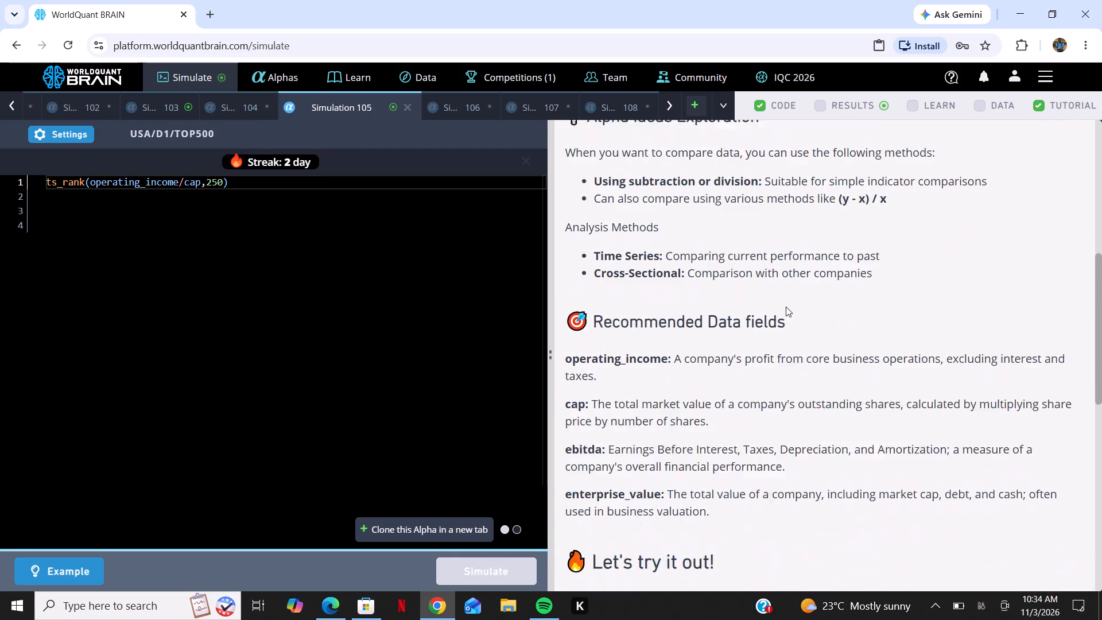
pyautogui.scroll(3, 786, 307)
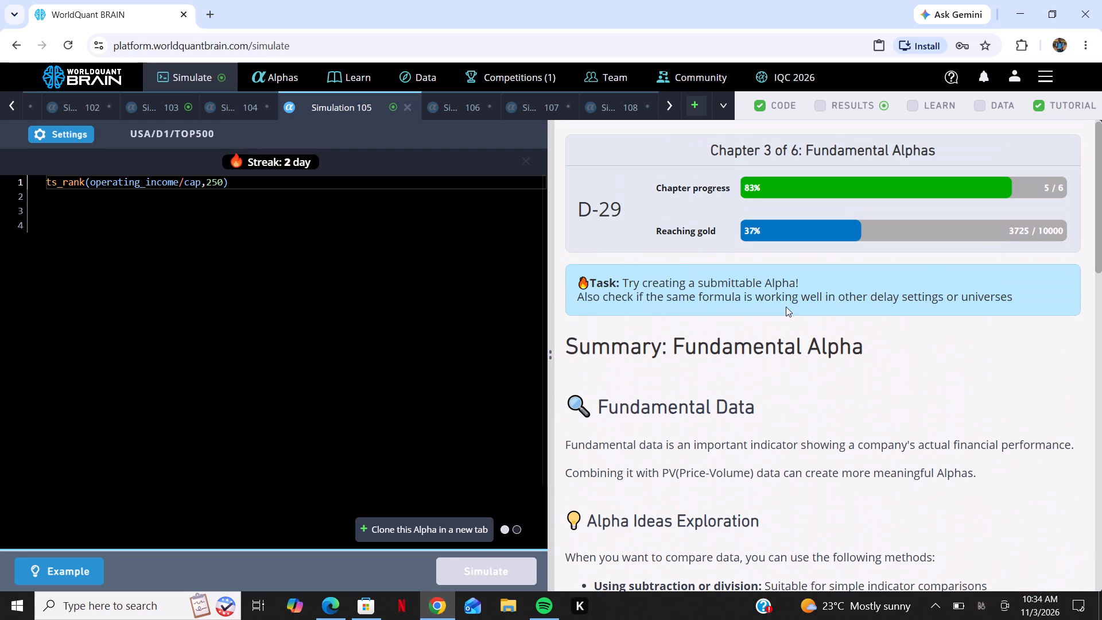
pyautogui.scroll(-6, 786, 307)
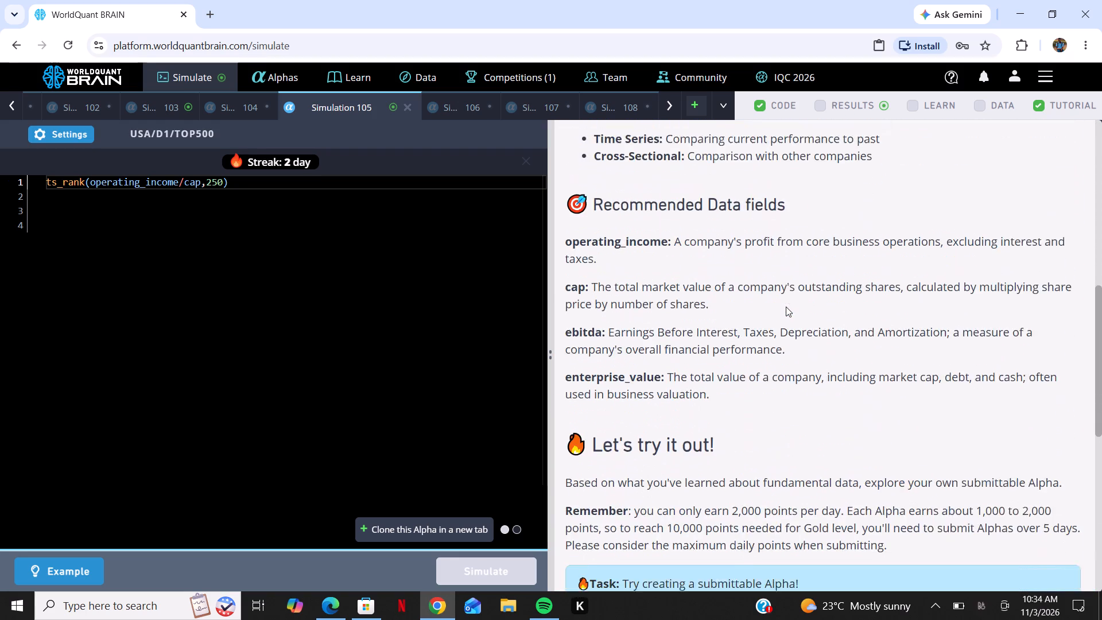
# Reveal the hint and the answer for the submittable Alpha task and look back over the recommended data fields.
pyautogui.scroll(-3, 786, 307)
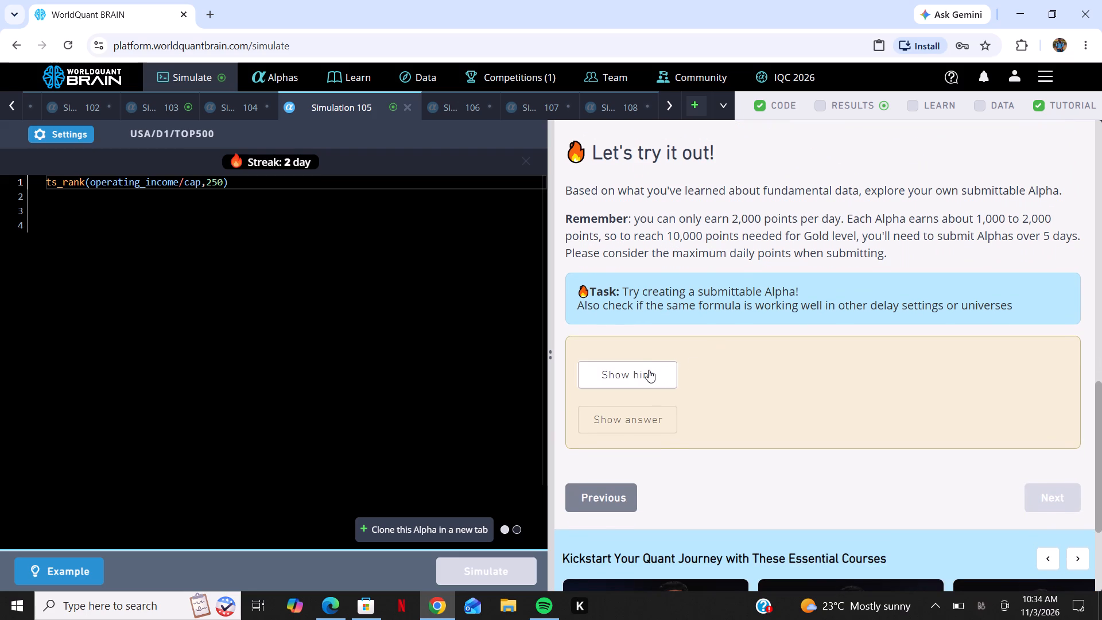
pyautogui.click(649, 370)
pyautogui.click(651, 411)
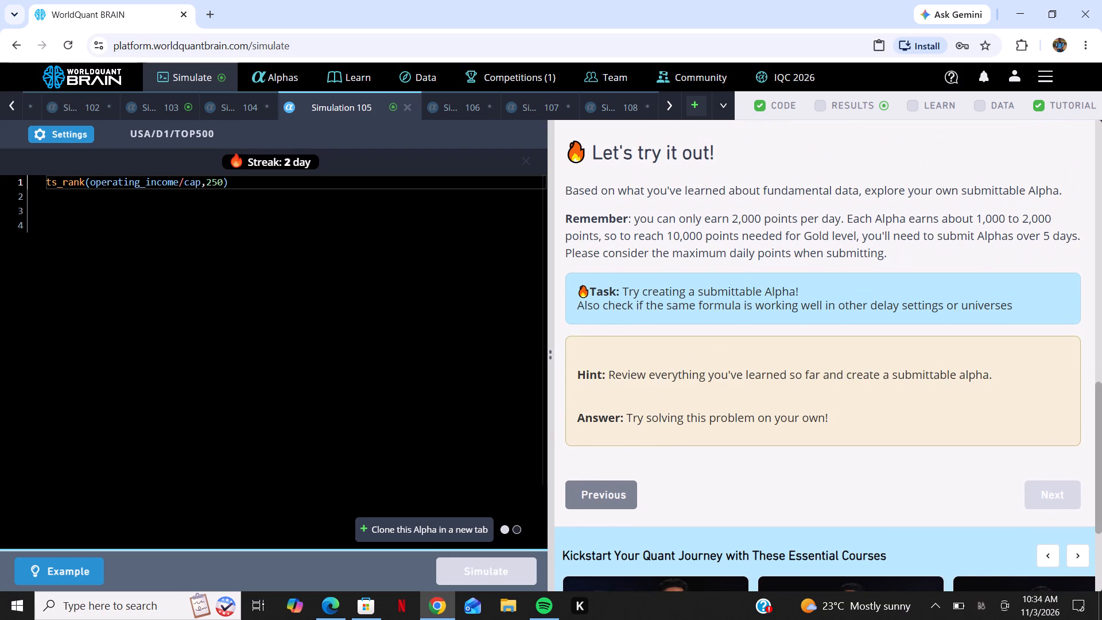
pyautogui.scroll(4, 662, 294)
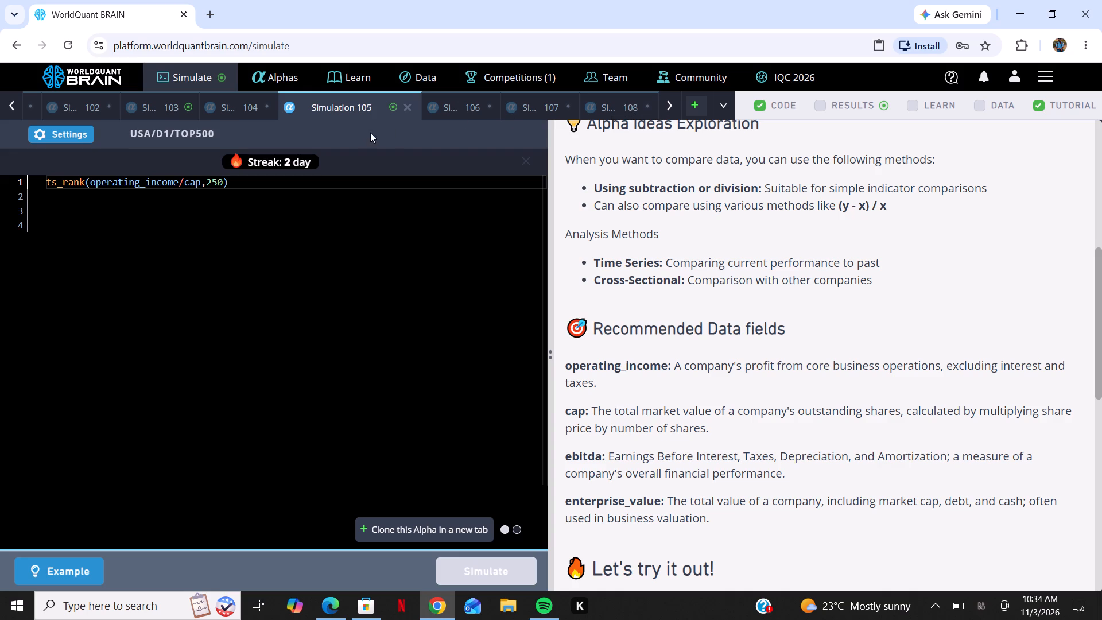
# Close the simulation tabs one after another from Simulation 108 down to Simulation 90, discarding unsimulated code.
pyautogui.click(647, 108)
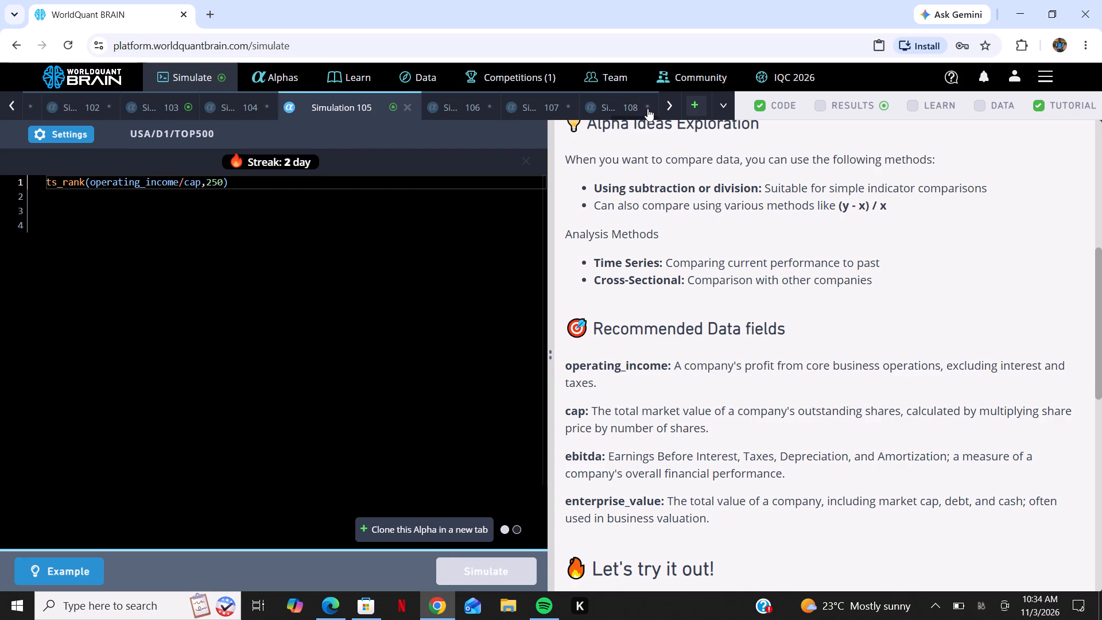
pyautogui.click(647, 108)
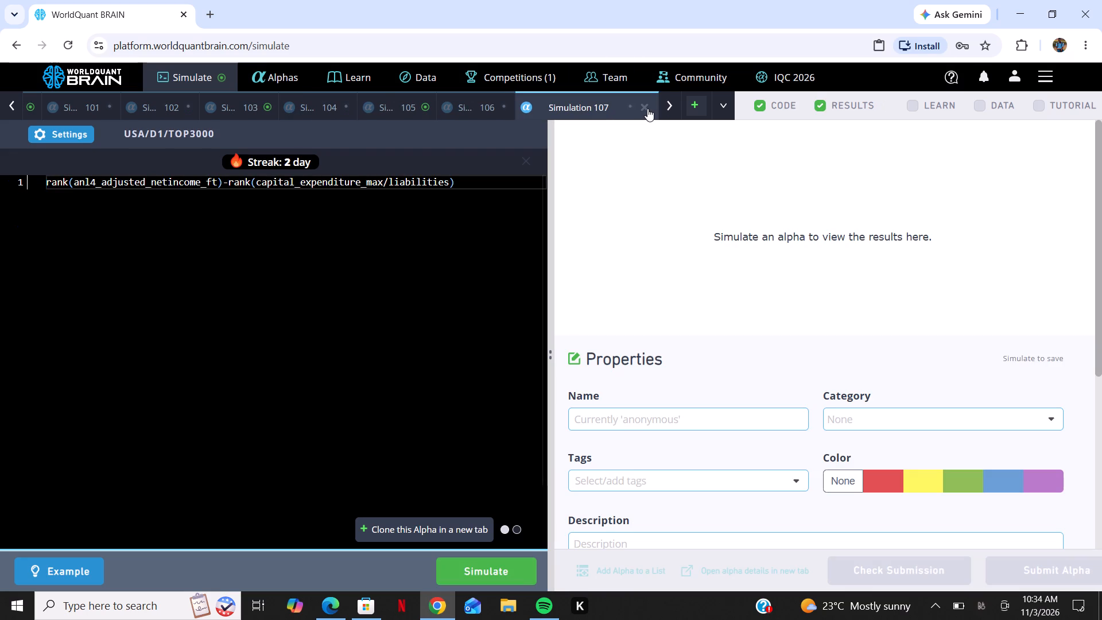
pyautogui.tripleClick(647, 108)
pyautogui.tripleClick(647, 108)
pyautogui.tripleClick(647, 108)
pyautogui.tripleClick(647, 108)
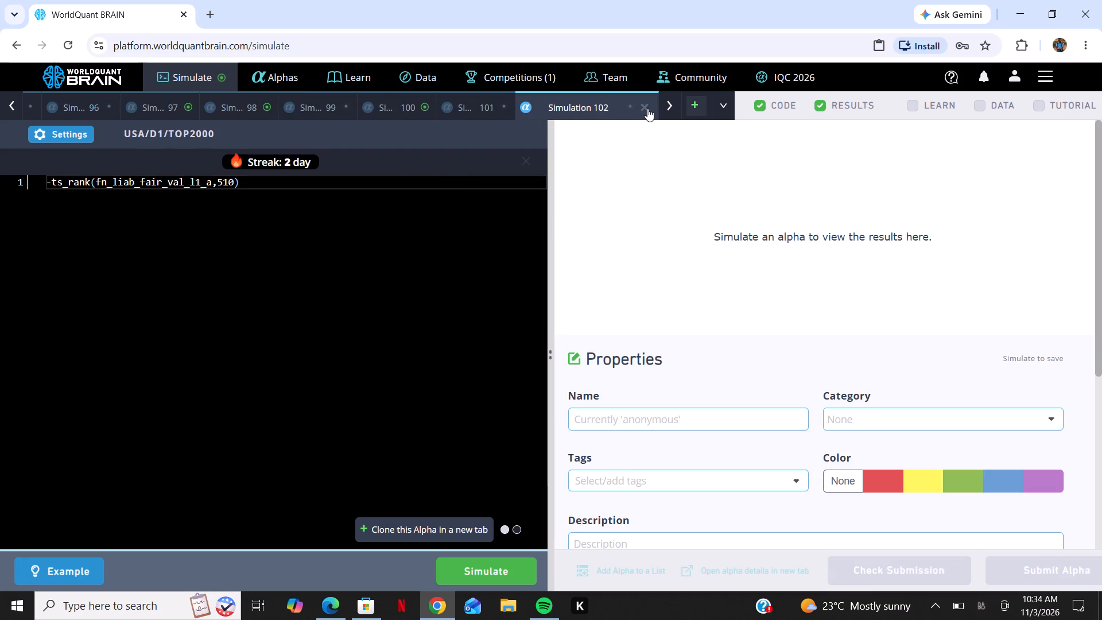
pyautogui.tripleClick(647, 108)
pyautogui.tripleClick(647, 108)
pyautogui.tripleClick(647, 108)
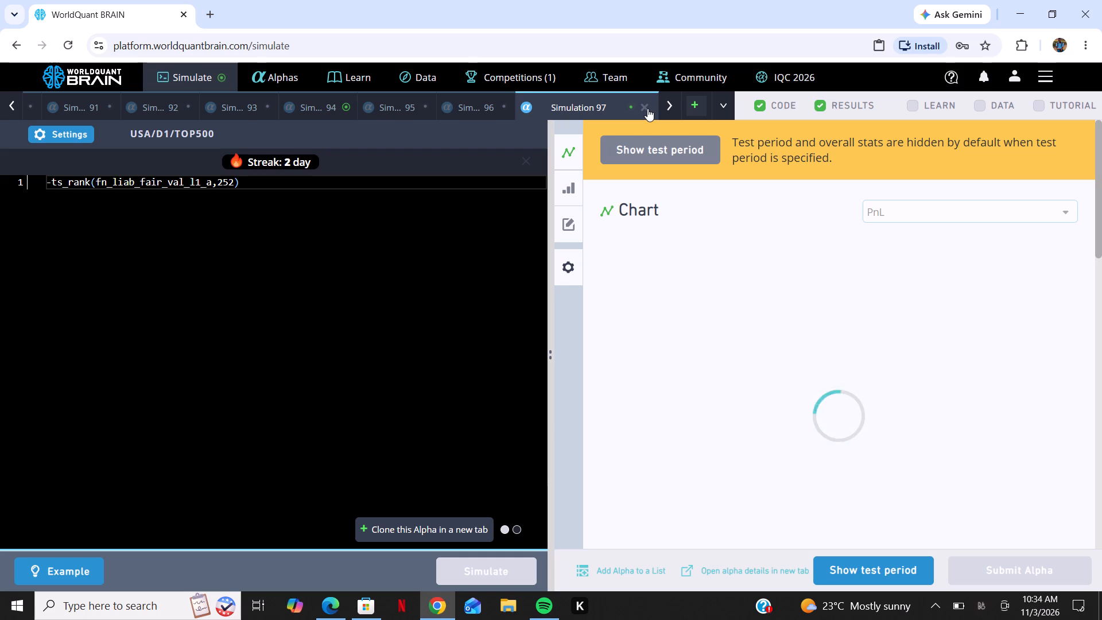
pyautogui.tripleClick(647, 108)
pyautogui.click(647, 108)
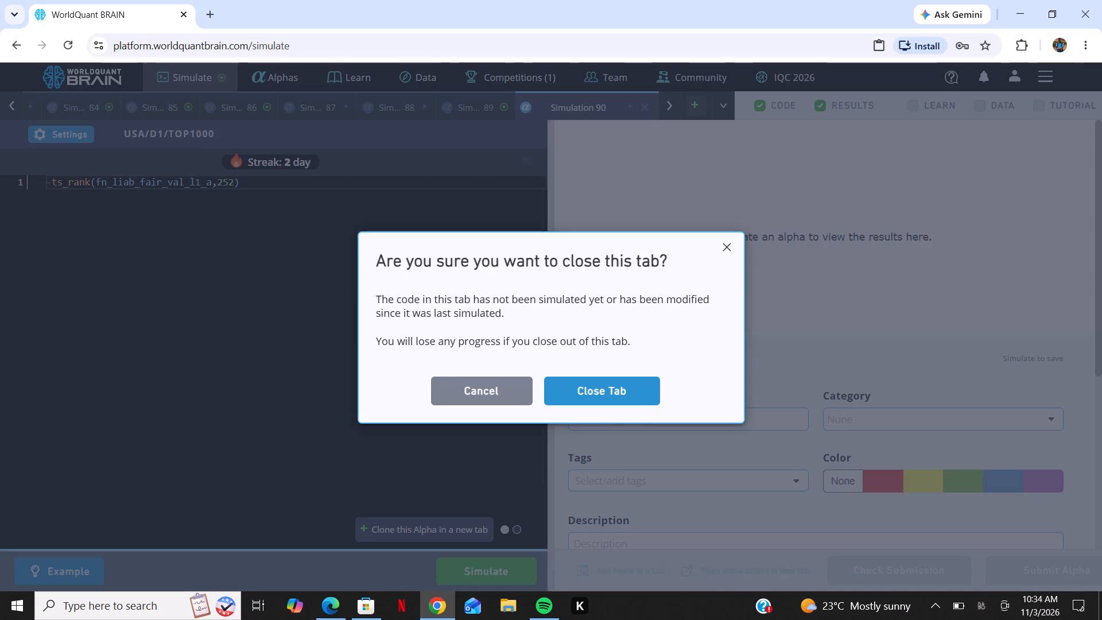
pyautogui.click(509, 393)
pyautogui.click(646, 109)
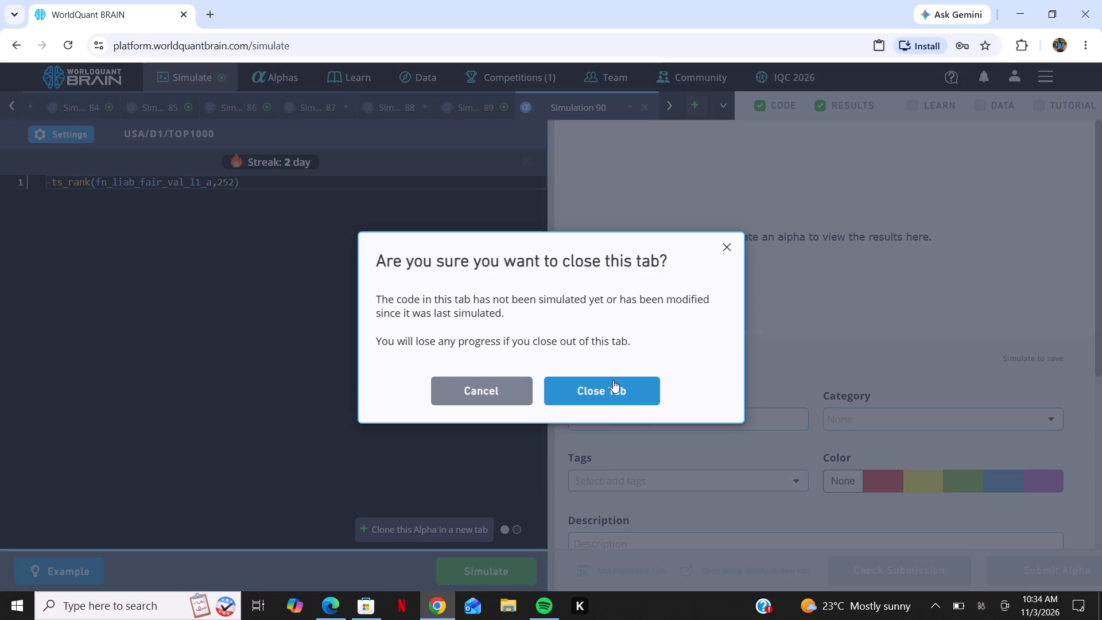
pyautogui.click(613, 380)
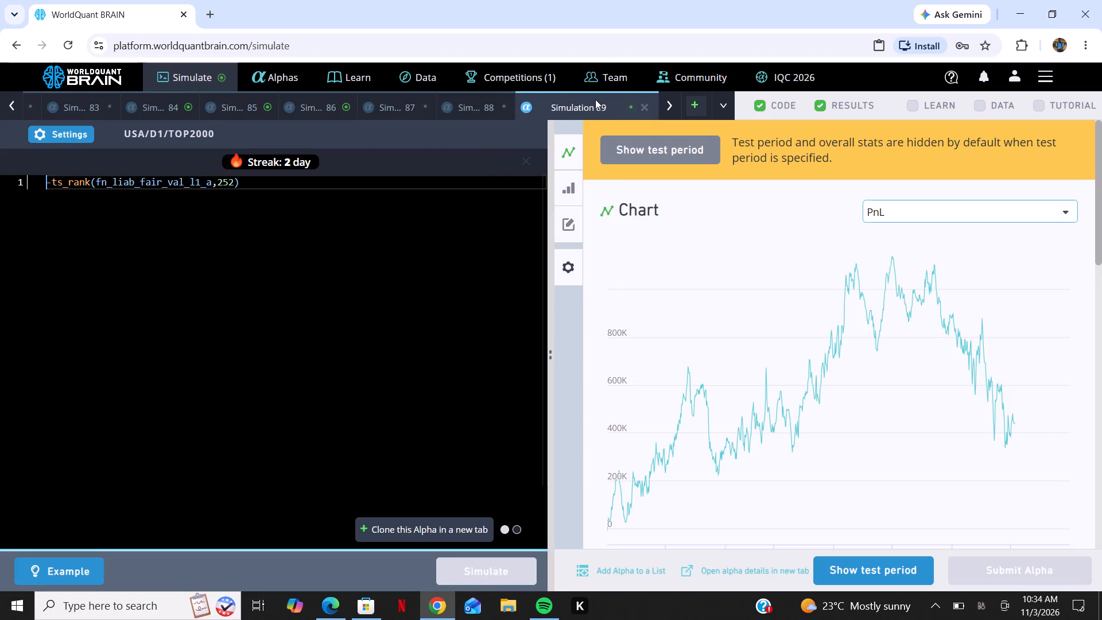
# Close the simulation tabs from Simulation 89 down to Simulation 82, discarding the unsimulated code.
pyautogui.click(644, 106)
pyautogui.tripleClick(644, 106)
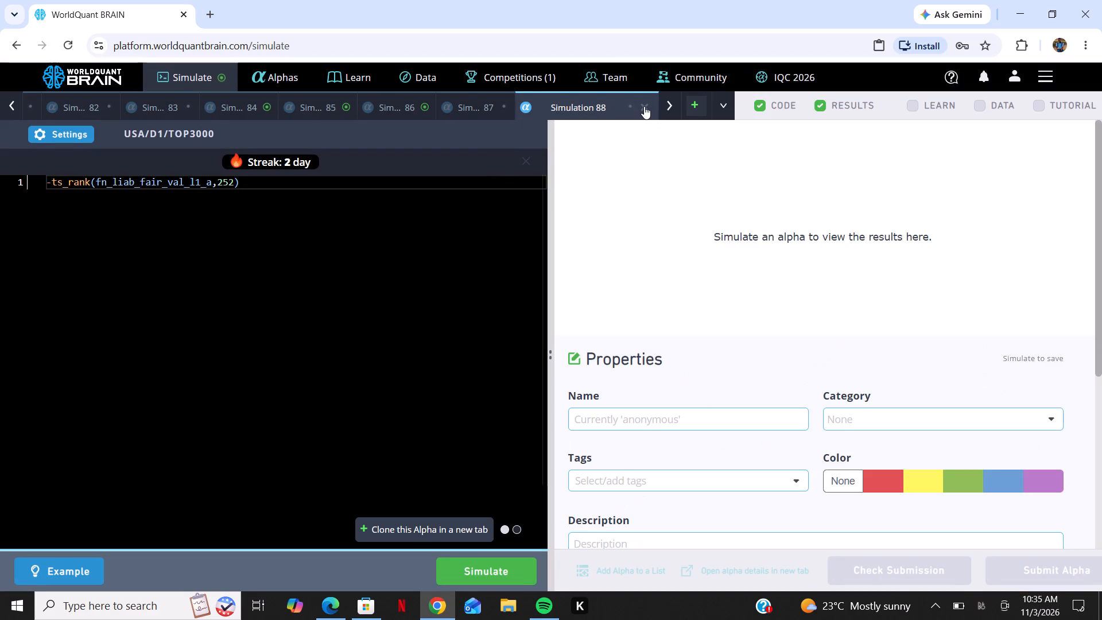
pyautogui.tripleClick(644, 106)
pyautogui.doubleClick(644, 106)
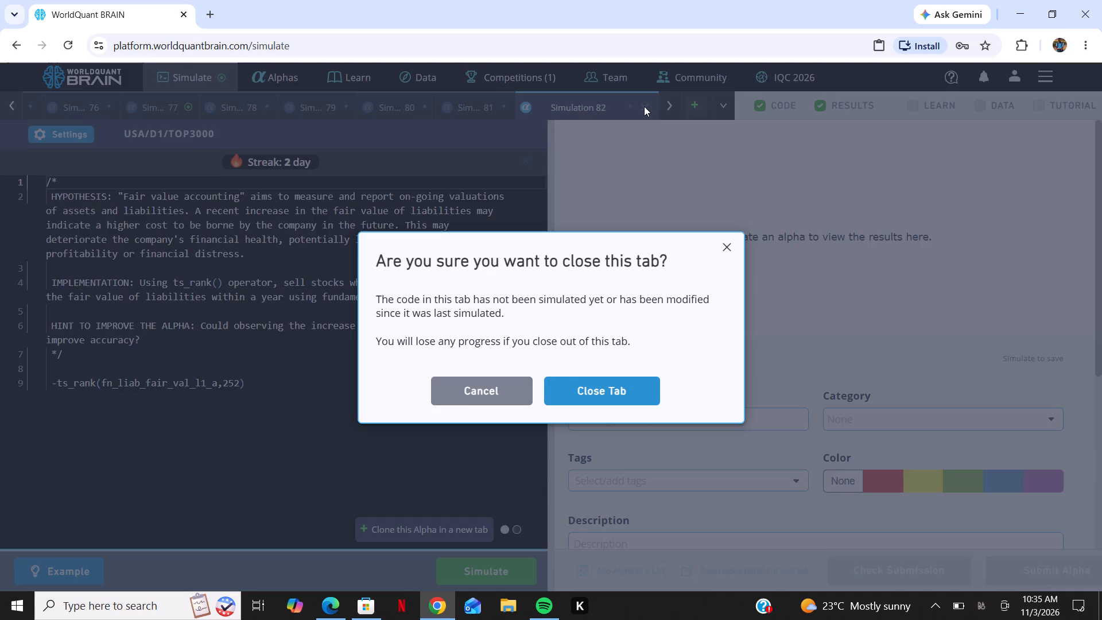
pyautogui.click(644, 106)
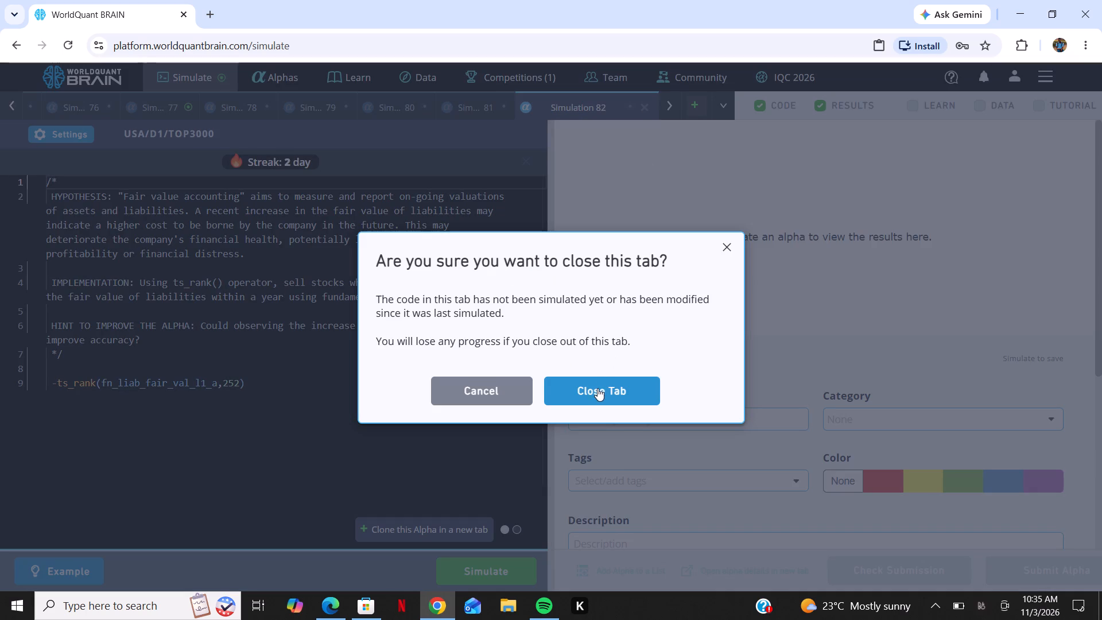
pyautogui.click(597, 389)
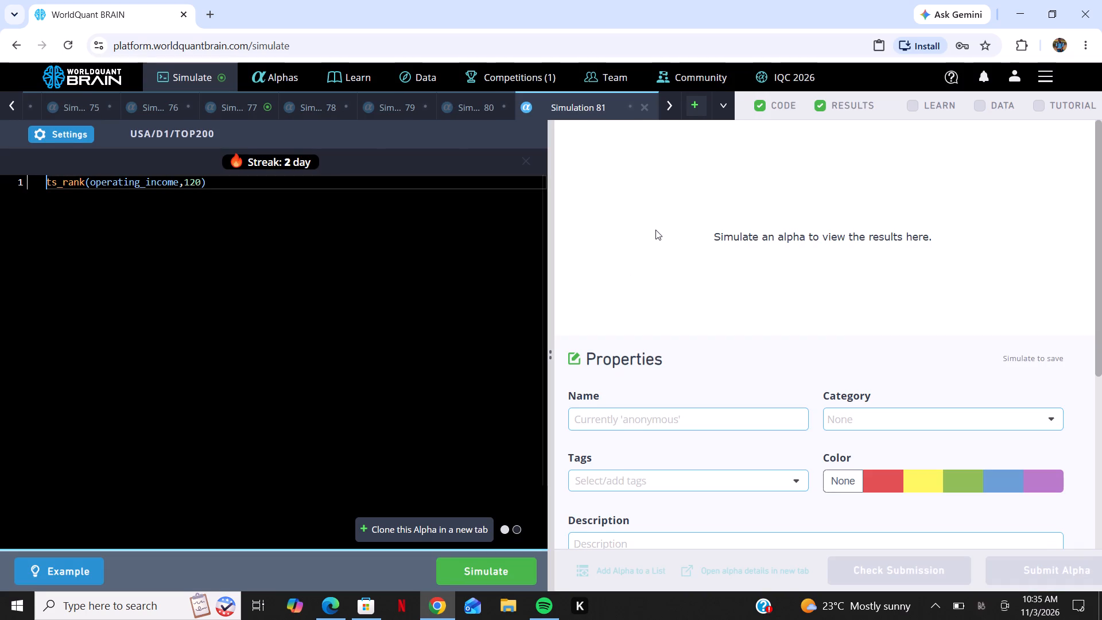
# Close the simulation tabs from Simulation 81 down to Simulation 69, discarding the unsimulated code.
pyautogui.tripleClick(646, 108)
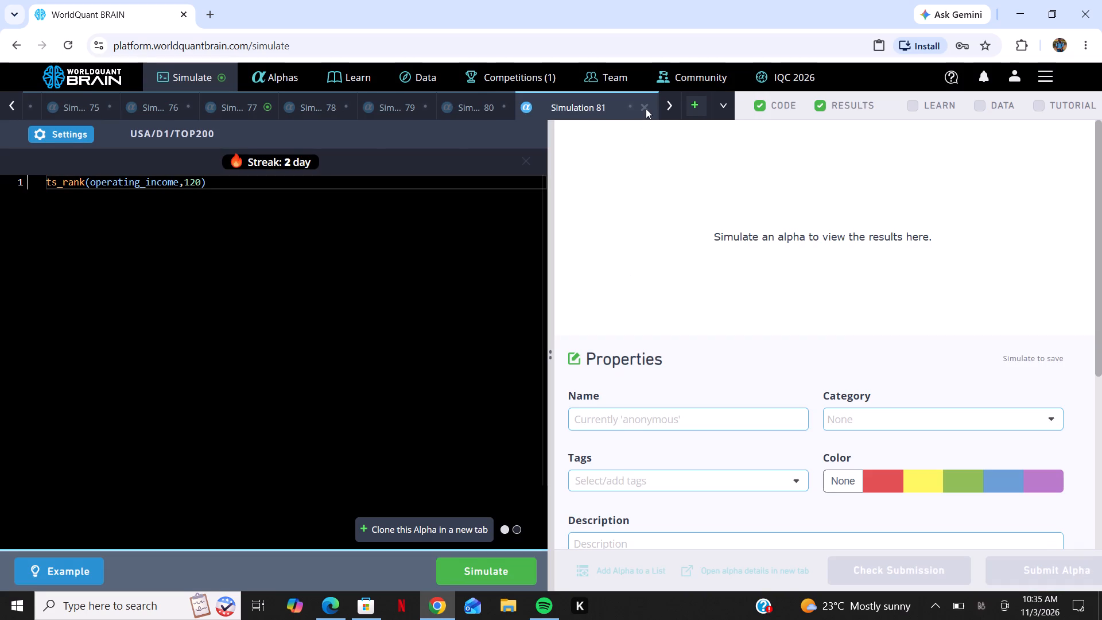
pyautogui.click(646, 108)
pyautogui.click(646, 108)
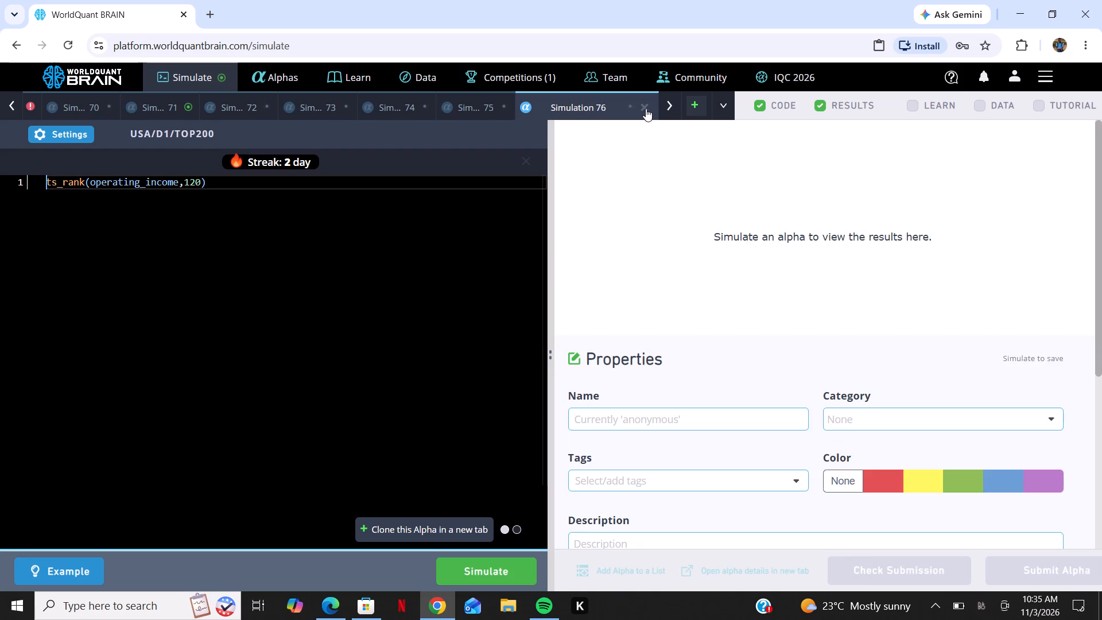
pyautogui.click(646, 108)
pyautogui.doubleClick(646, 108)
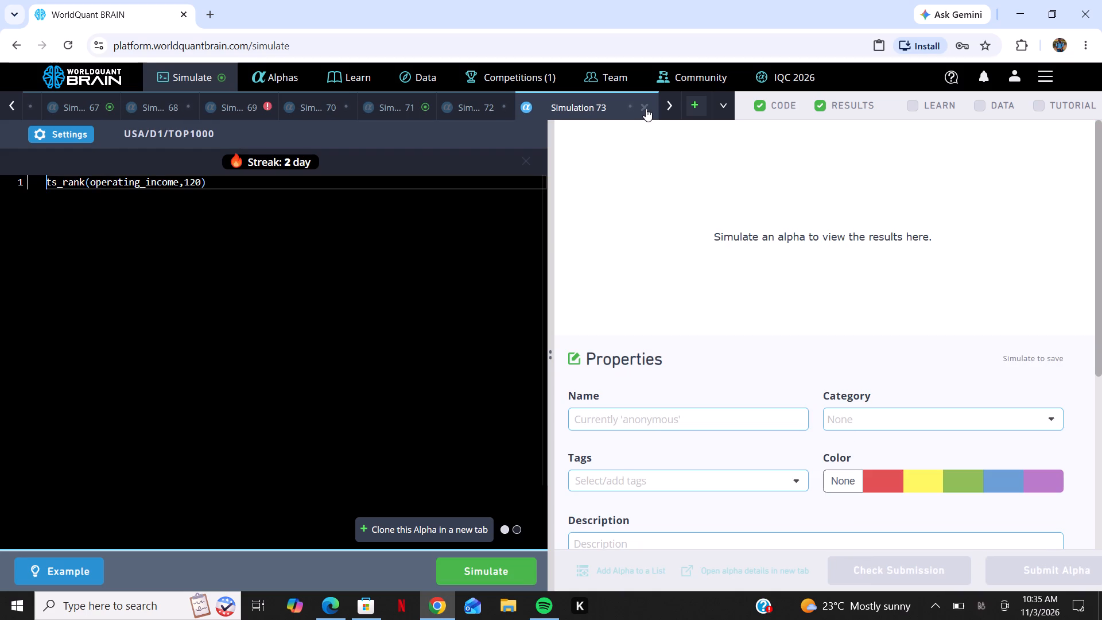
pyautogui.tripleClick(646, 108)
pyautogui.tripleClick(646, 108)
pyautogui.doubleClick(646, 108)
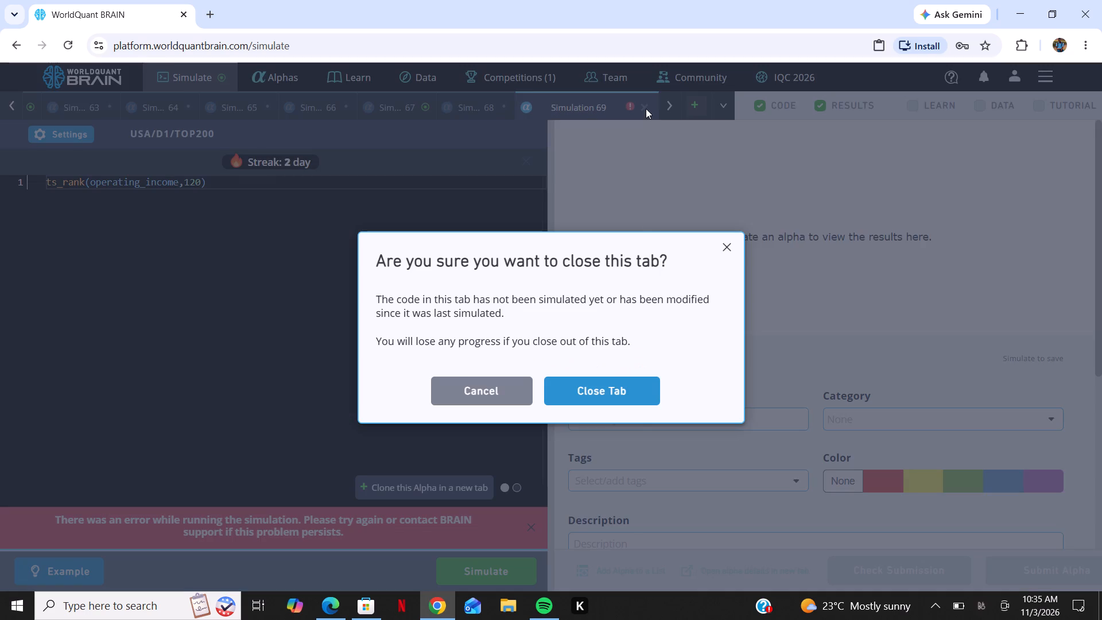
pyautogui.click(618, 389)
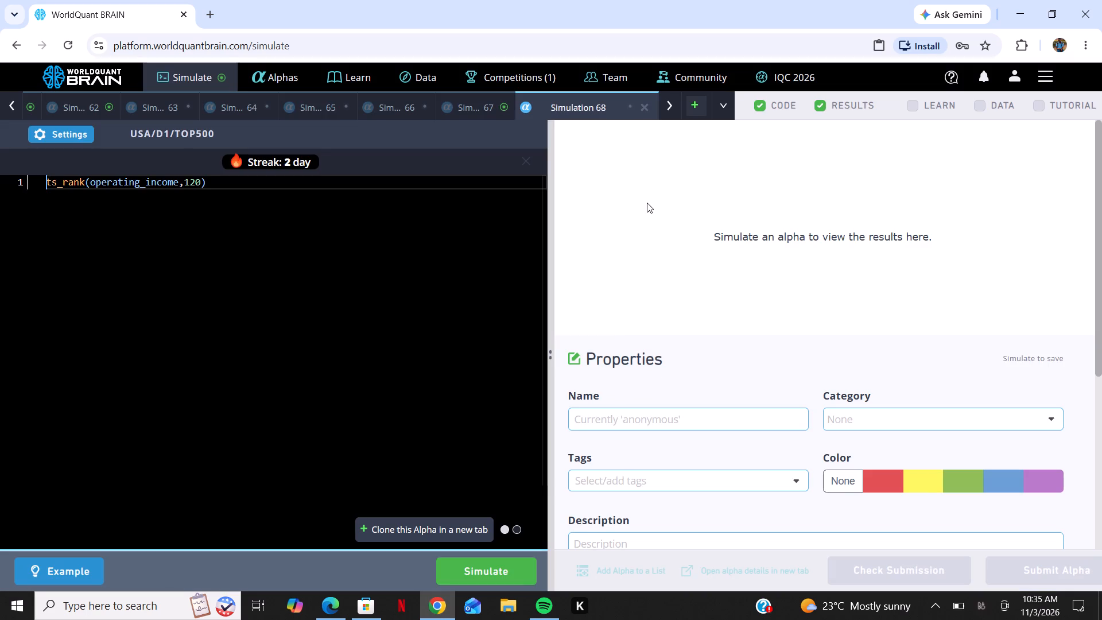
# Close the simulation tabs from Simulation 68 down to Simulation 49, discarding the unsimulated code.
pyautogui.click(646, 106)
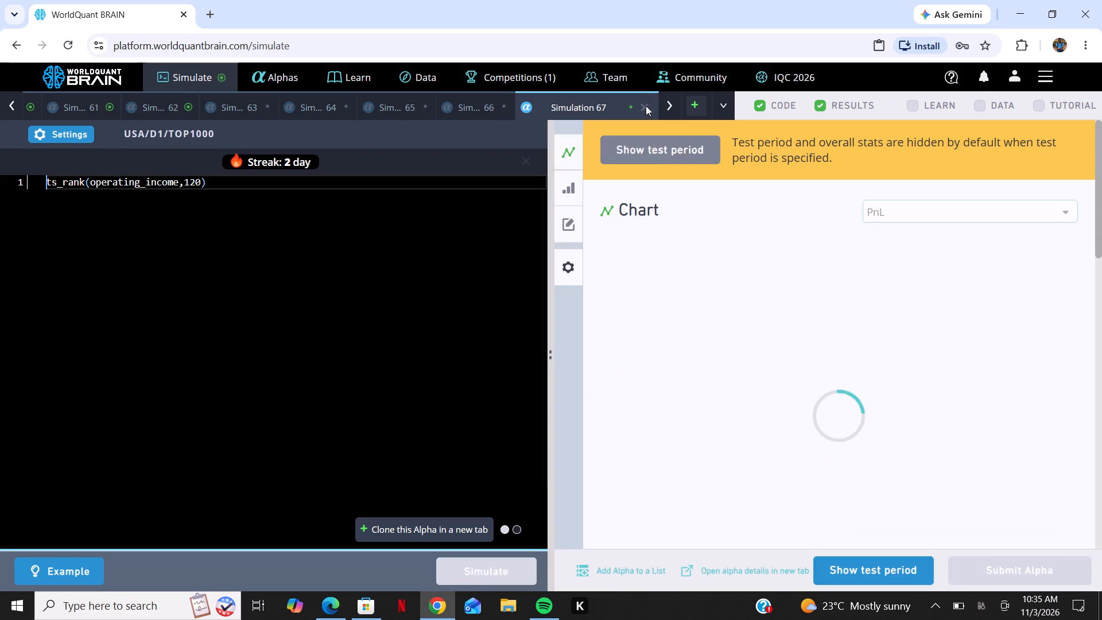
pyautogui.tripleClick(646, 106)
pyautogui.tripleClick(646, 106)
pyautogui.tripleClick(646, 106)
pyautogui.doubleClick(646, 106)
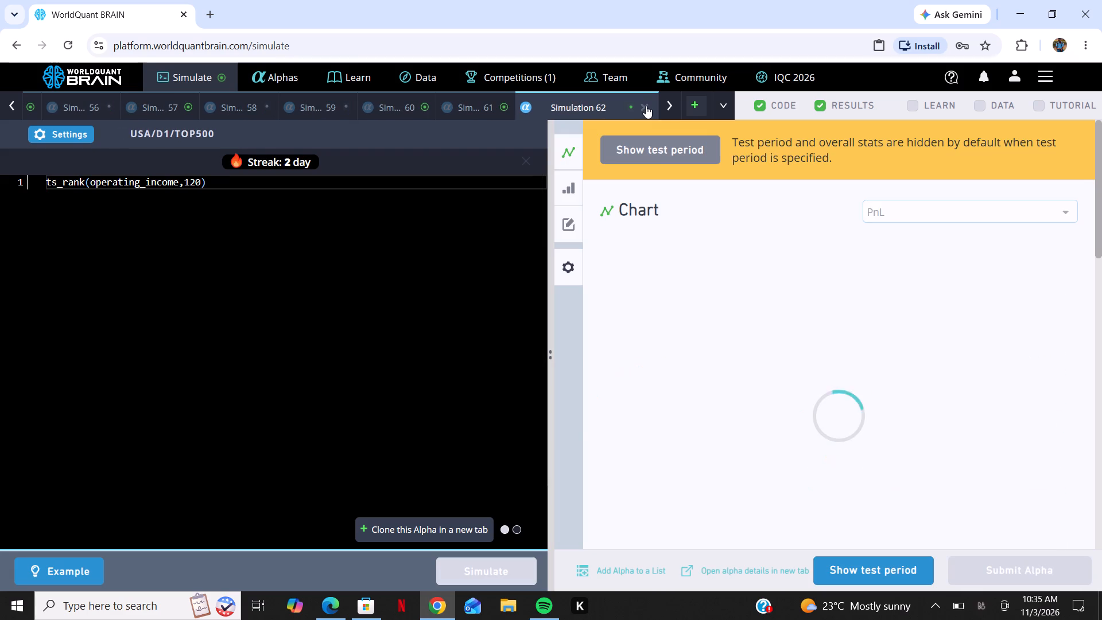
pyautogui.doubleClick(646, 106)
pyautogui.click(646, 106)
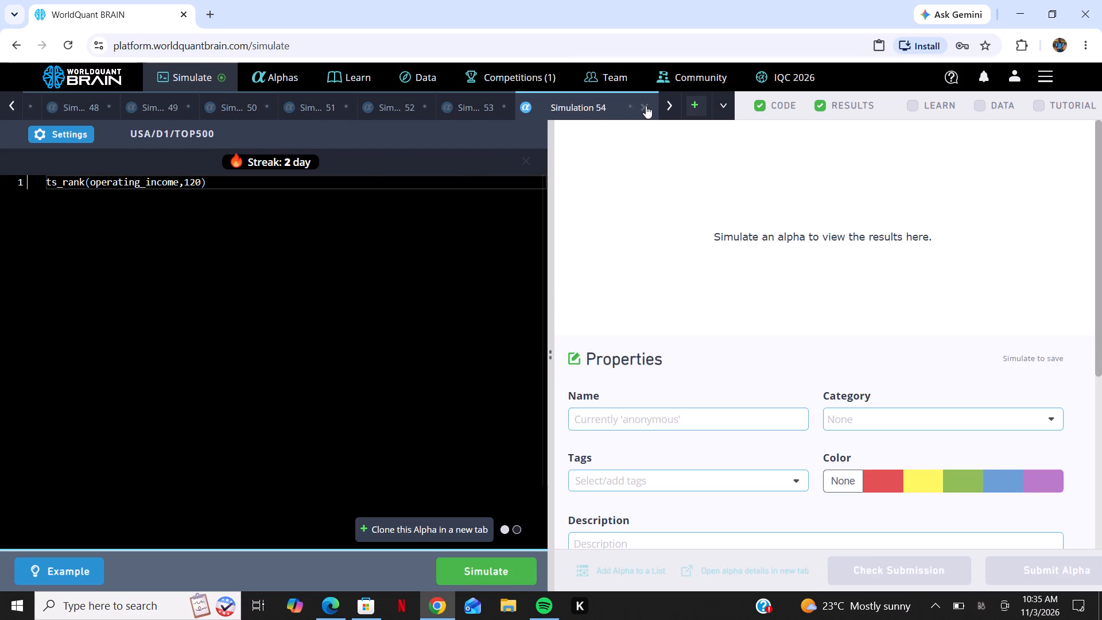
pyautogui.tripleClick(646, 106)
pyautogui.tripleClick(646, 106)
pyautogui.doubleClick(646, 106)
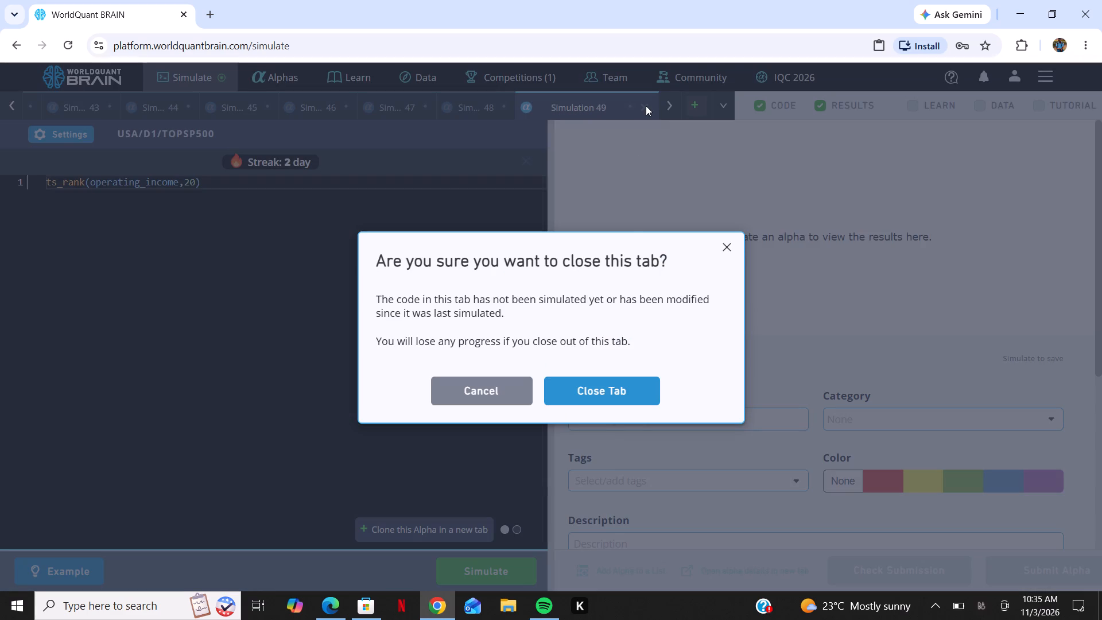
pyautogui.click(633, 393)
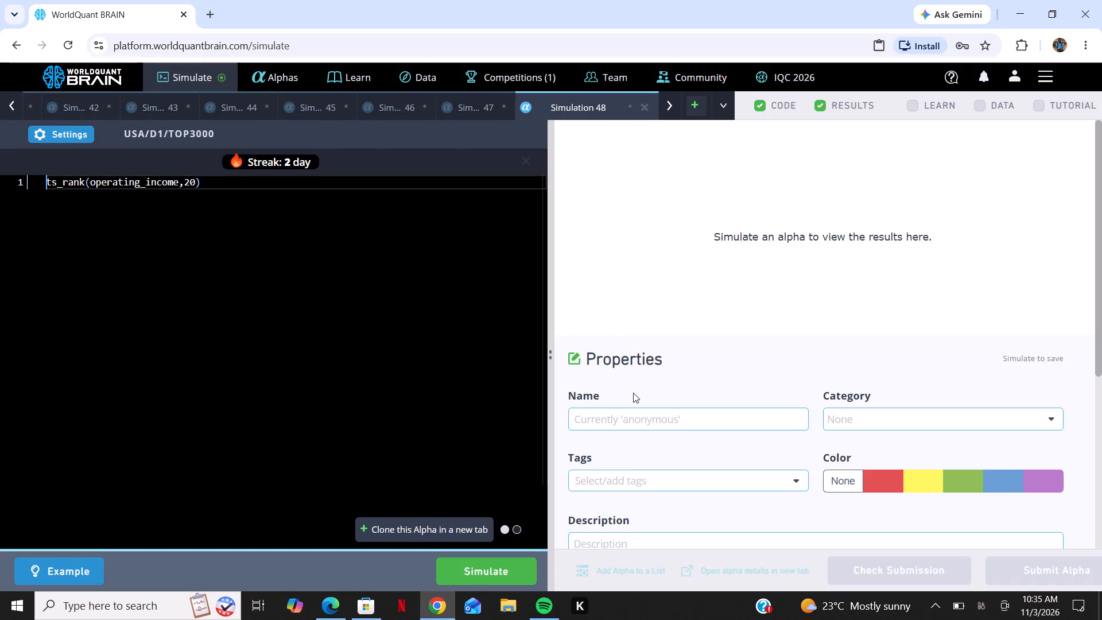
# Close the simulation tabs from Simulation 48 down to Simulation 35, discarding the unsimulated code.
pyautogui.tripleClick(643, 108)
pyautogui.tripleClick(643, 108)
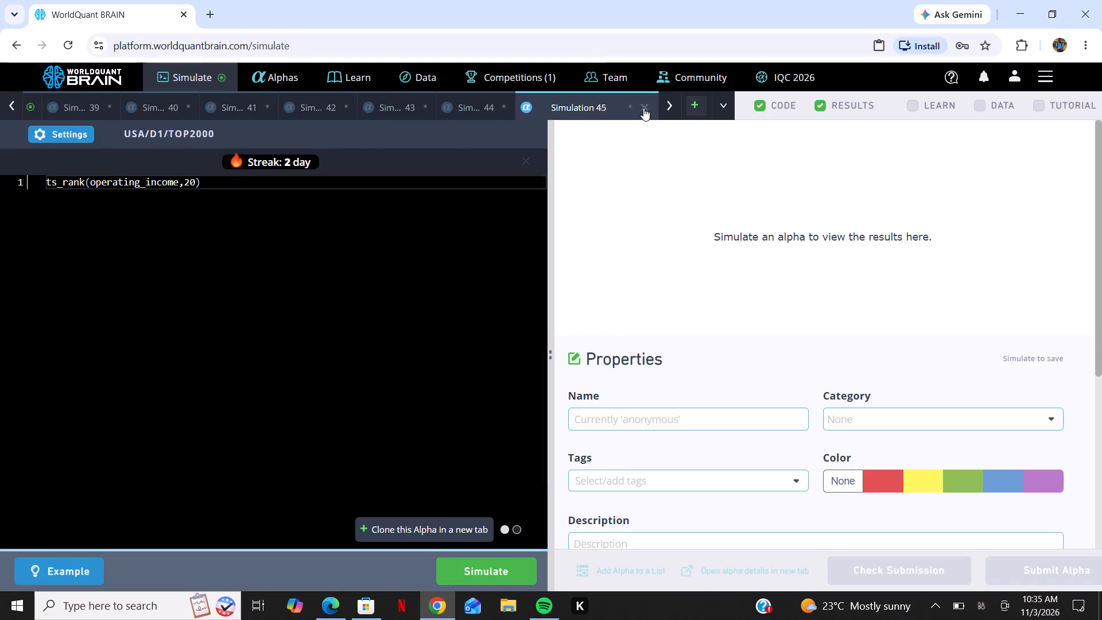
pyautogui.tripleClick(643, 108)
pyautogui.tripleClick(643, 108)
pyautogui.tripleClick(643, 108)
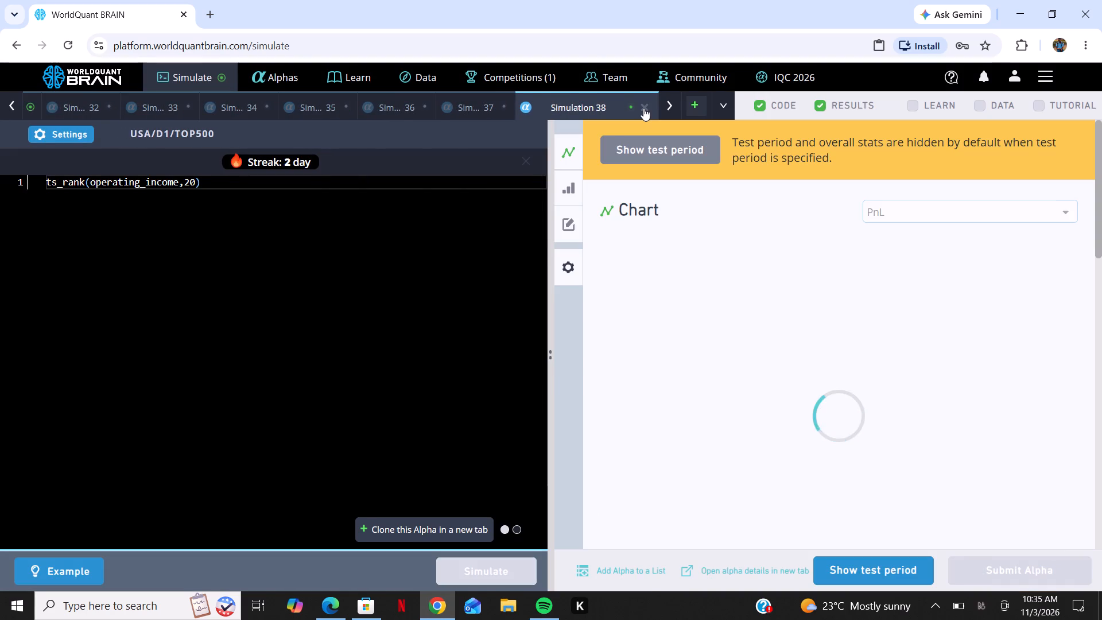
pyautogui.click(643, 108)
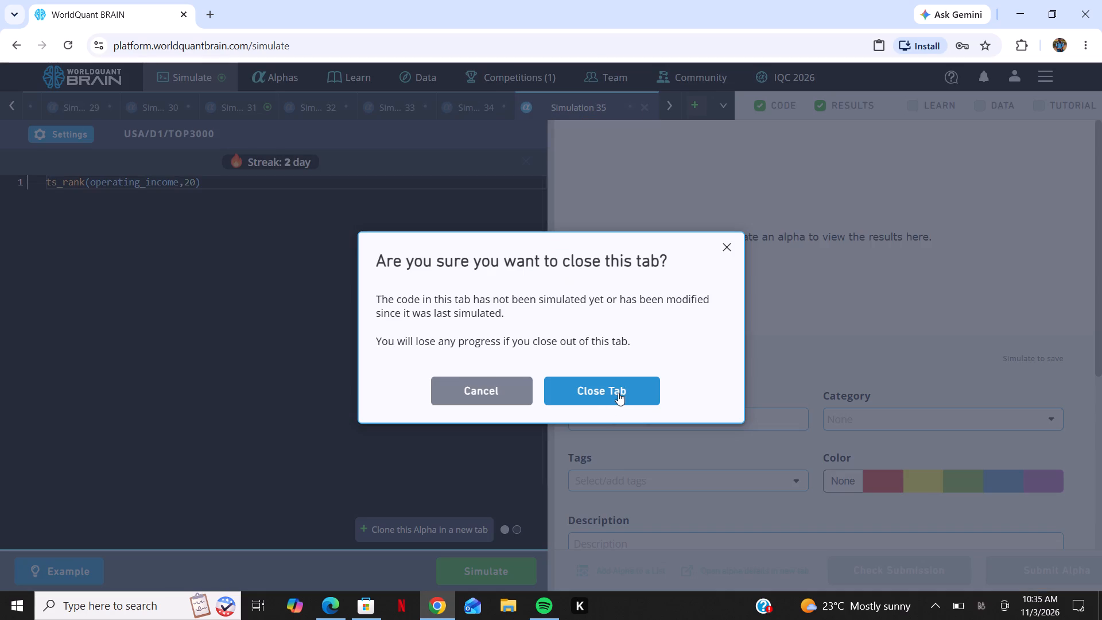
pyautogui.click(618, 393)
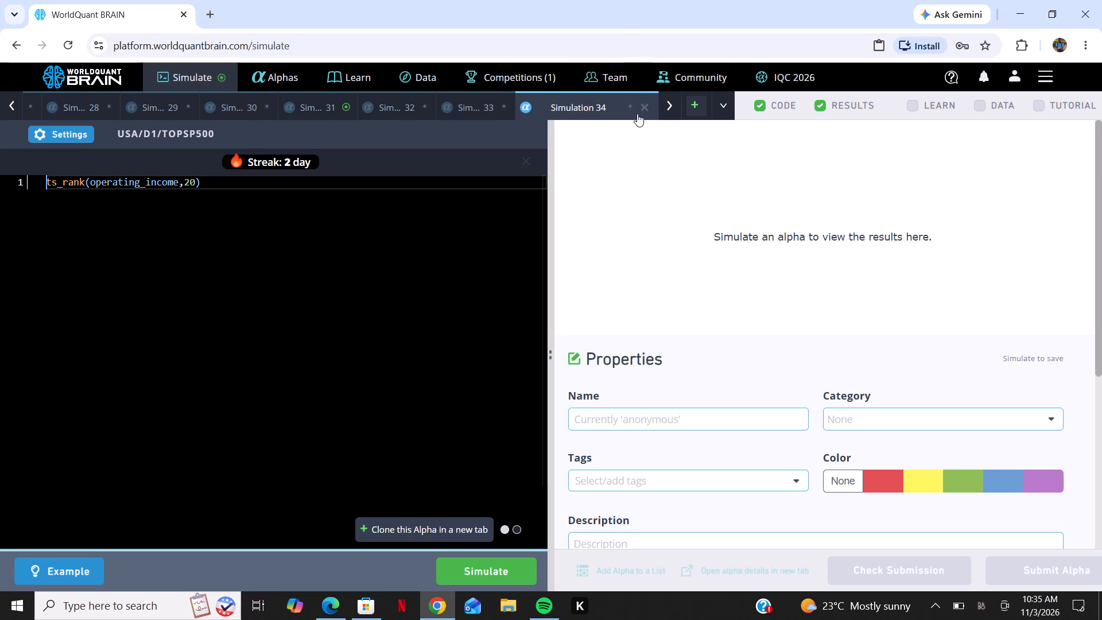
# Close the simulation tabs from Simulation 34 down to Simulation 13.
pyautogui.tripleClick(646, 106)
pyautogui.tripleClick(646, 106)
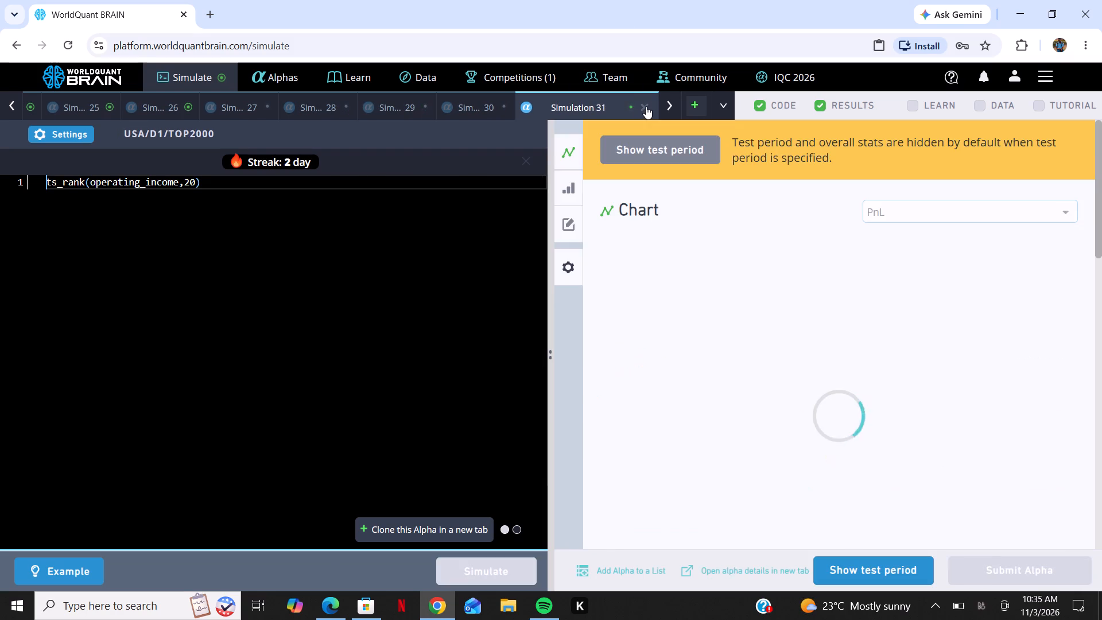
pyautogui.tripleClick(646, 106)
pyautogui.tripleClick(646, 106)
pyautogui.tripleClick(646, 106)
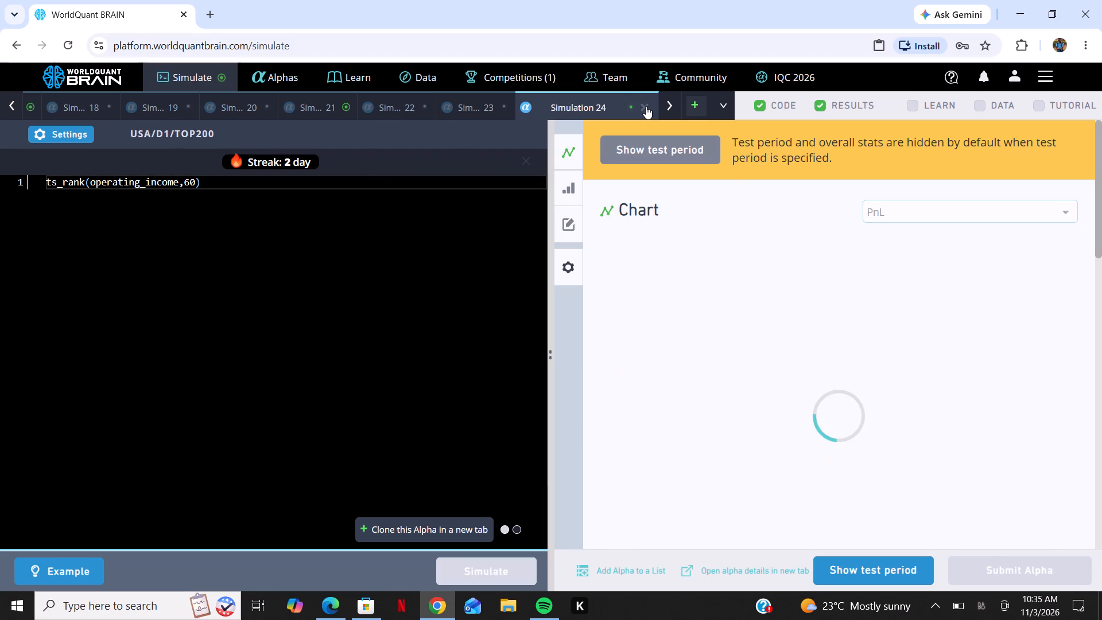
pyautogui.tripleClick(646, 106)
pyautogui.tripleClick(646, 106)
pyautogui.tripleClick(646, 106)
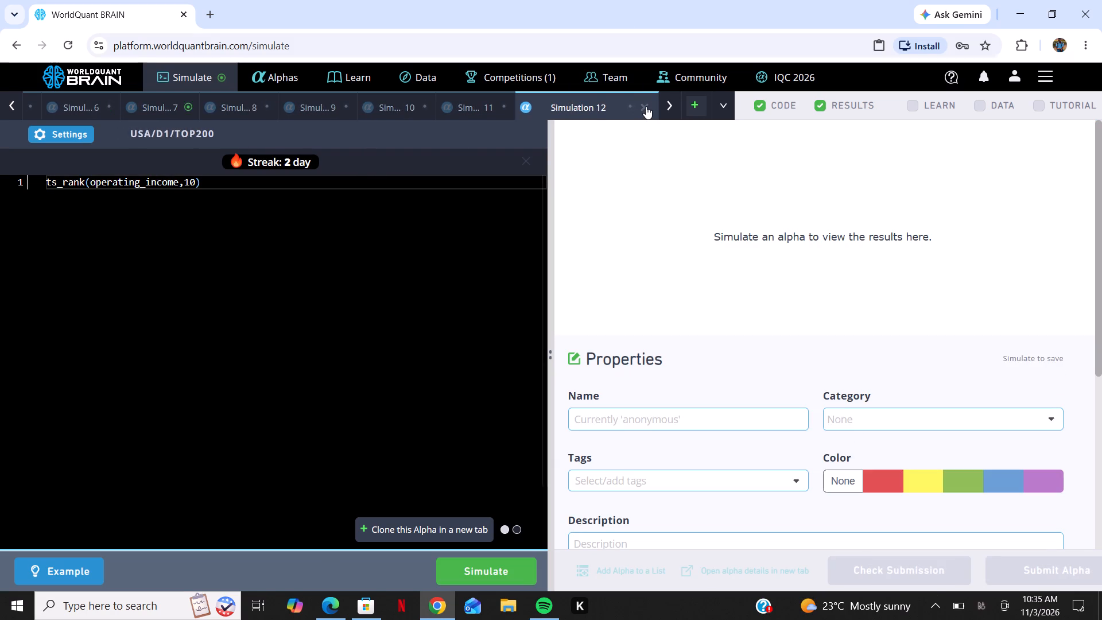
# Close the simulation tabs from Simulation 12 down to Simulation 4, keeping only Simulation 1 open.
pyautogui.tripleClick(646, 106)
pyautogui.doubleClick(646, 106)
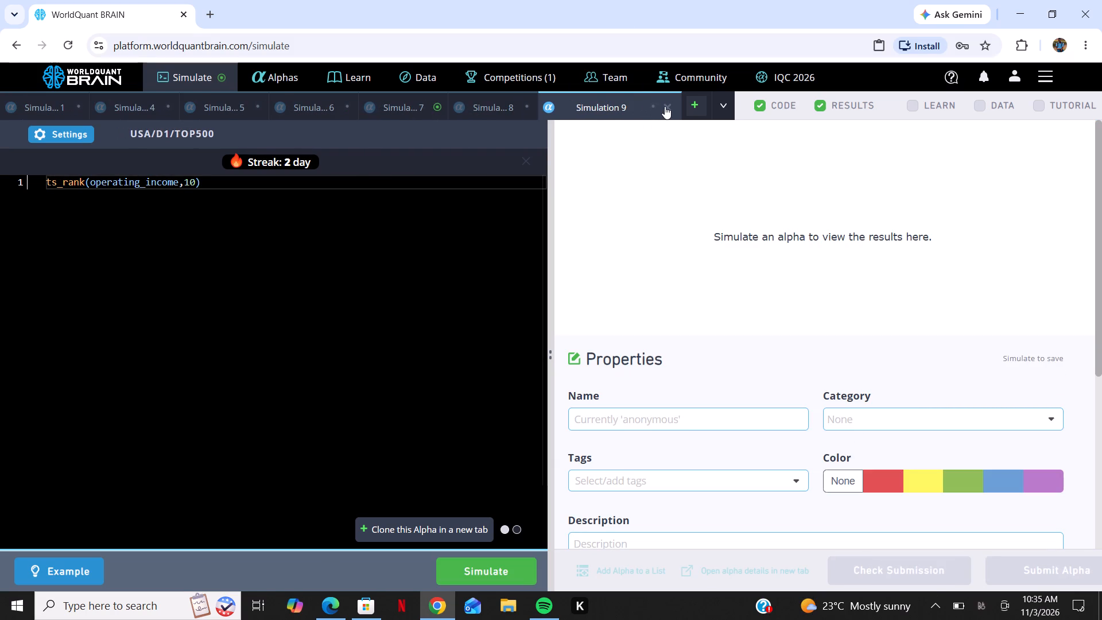
pyautogui.tripleClick(665, 106)
pyautogui.tripleClick(665, 106)
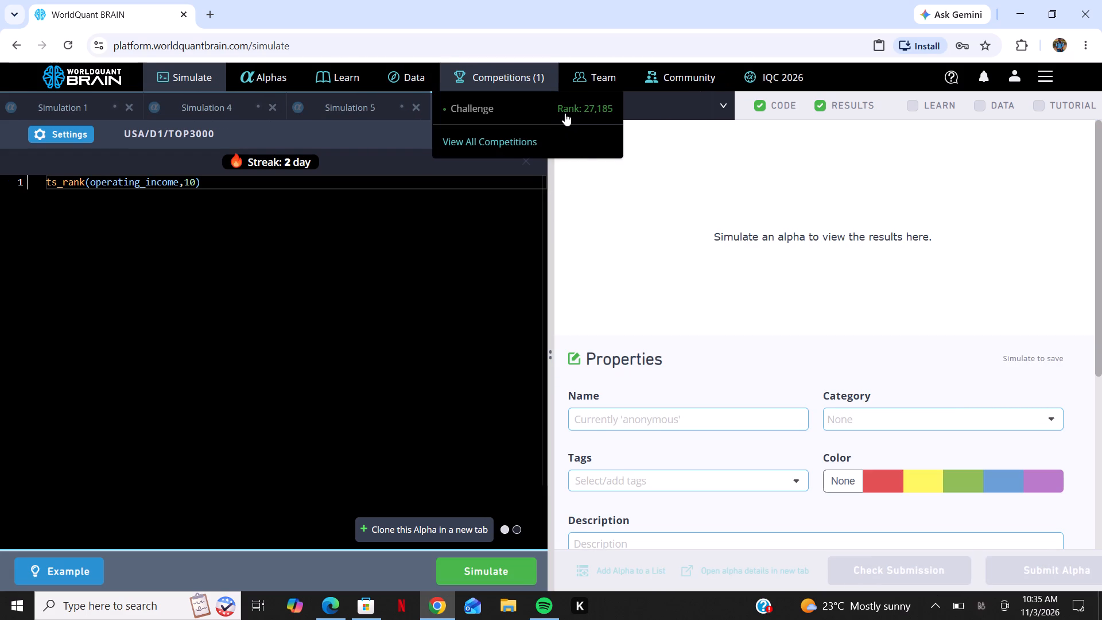
pyautogui.click(561, 106)
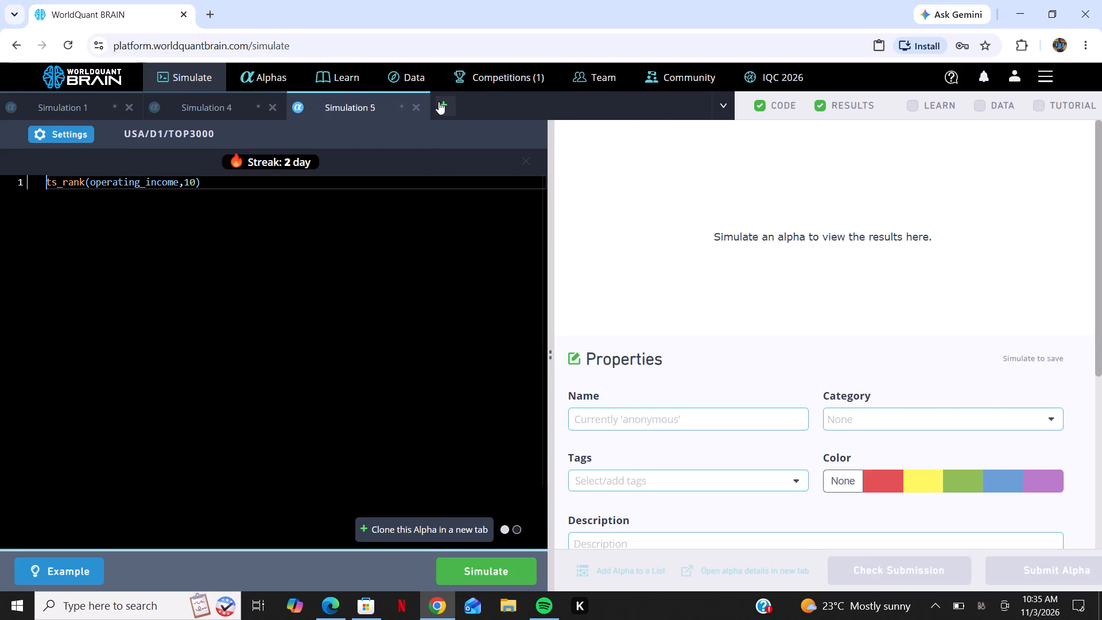
pyautogui.doubleClick(417, 106)
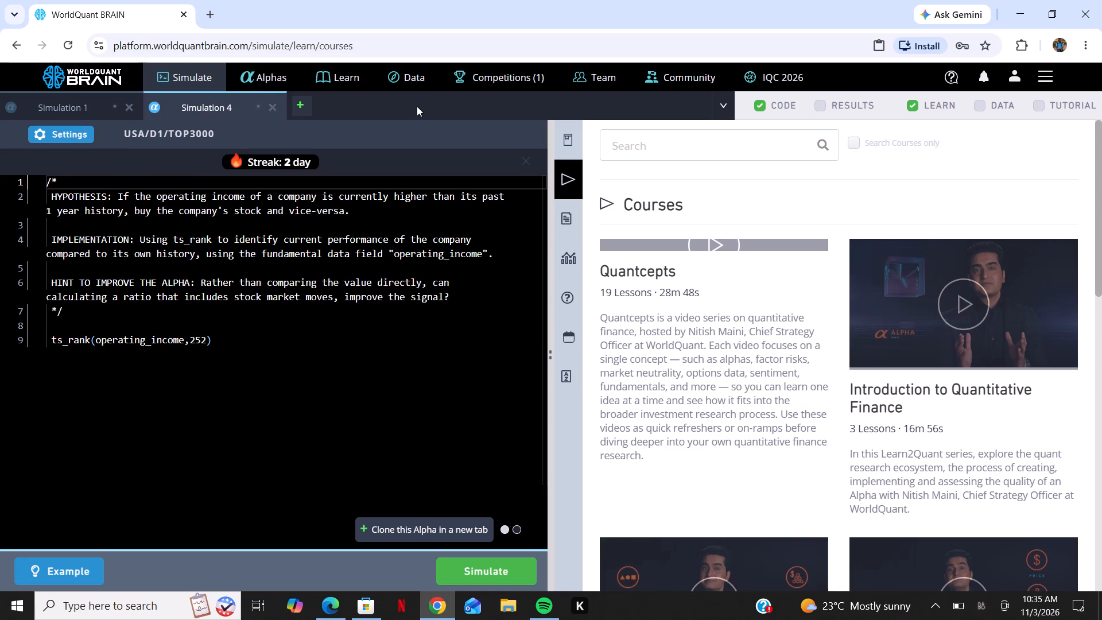
pyautogui.click(275, 108)
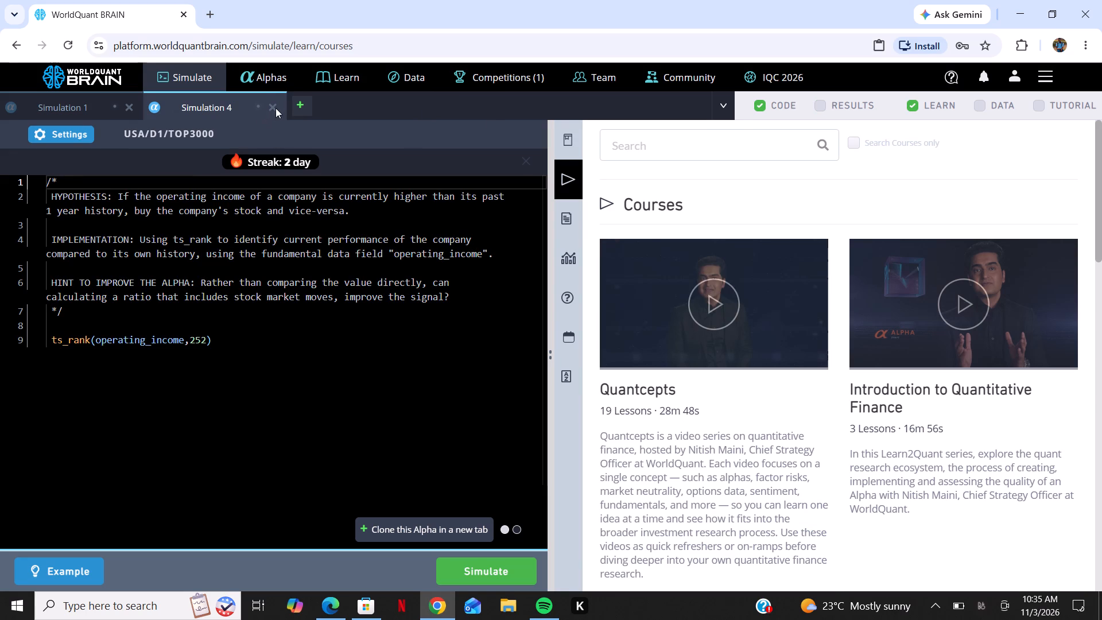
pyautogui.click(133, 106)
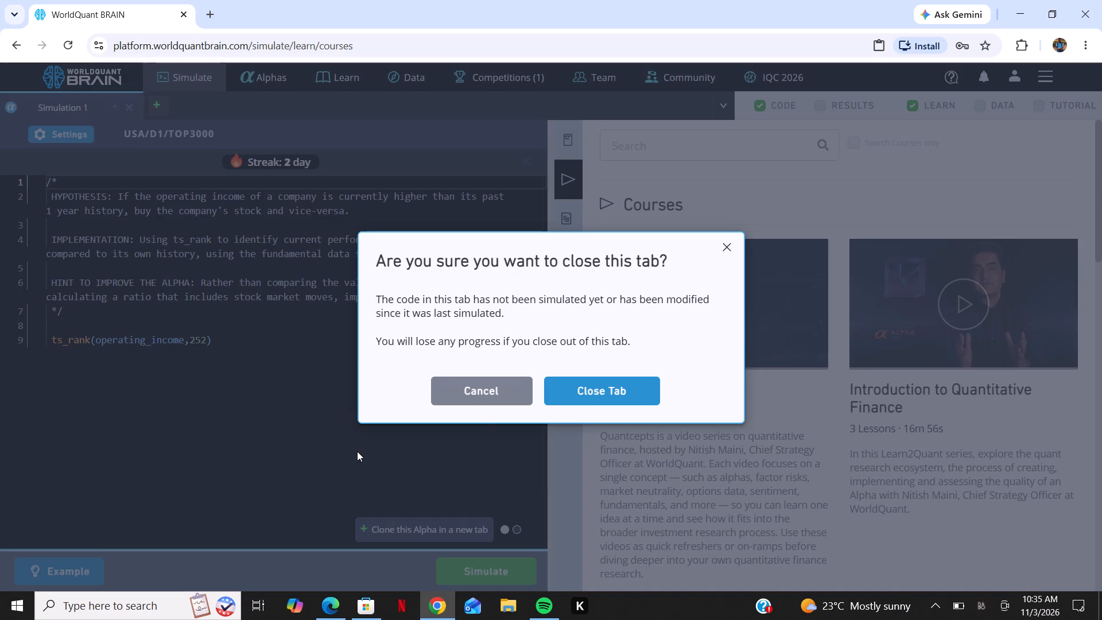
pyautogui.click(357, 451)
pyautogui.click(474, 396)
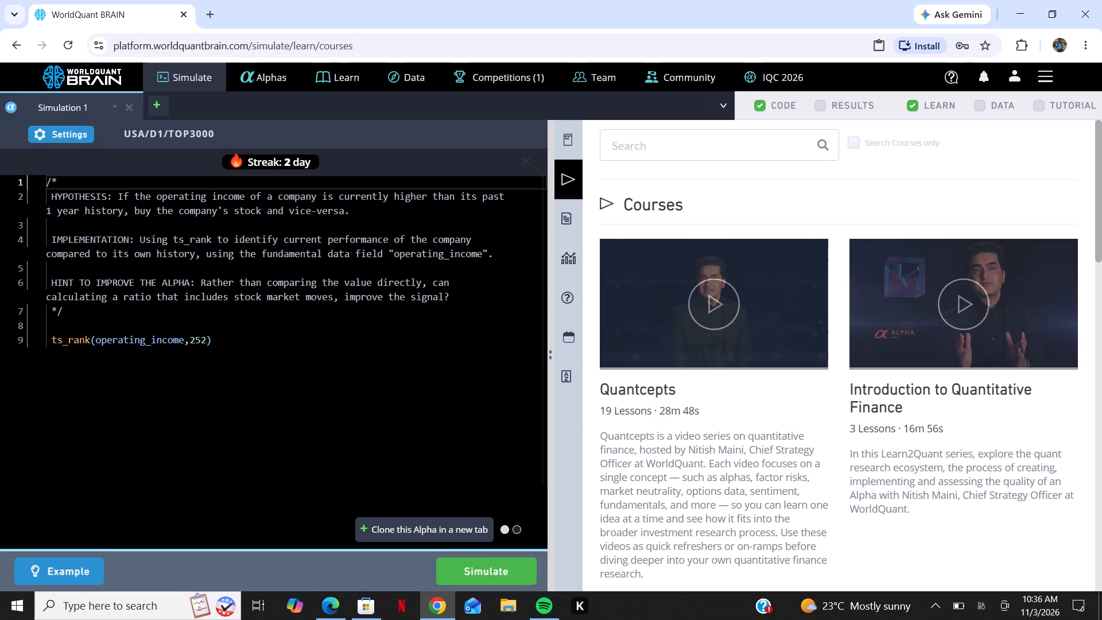
# Close the last remaining tab, Simulation 1, discarding its unsimulated code.
pyautogui.click(131, 104)
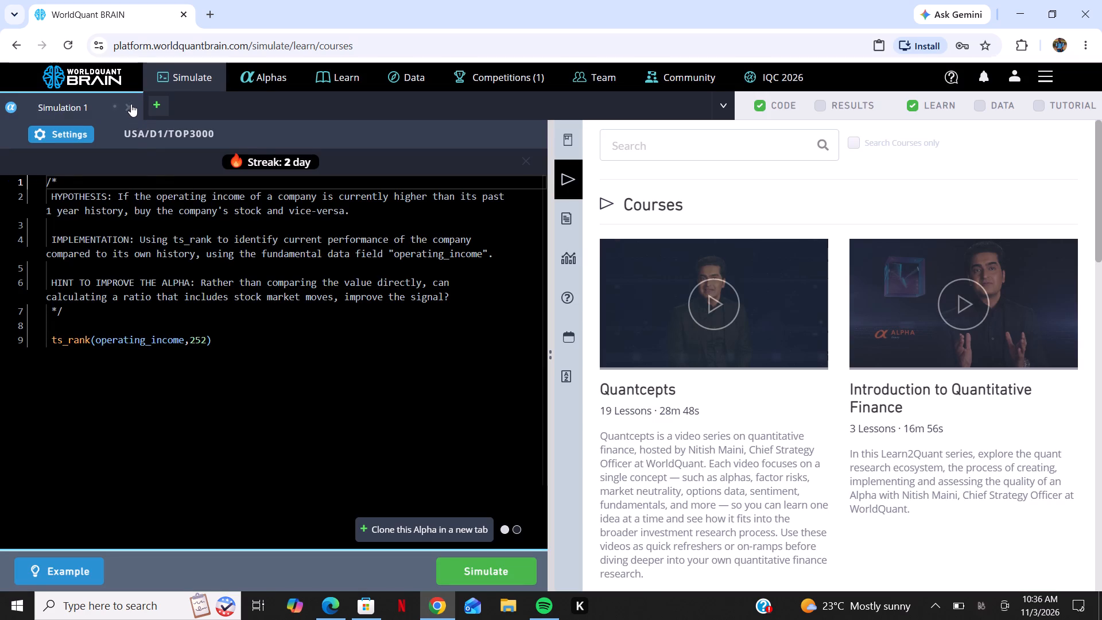
pyautogui.click(604, 388)
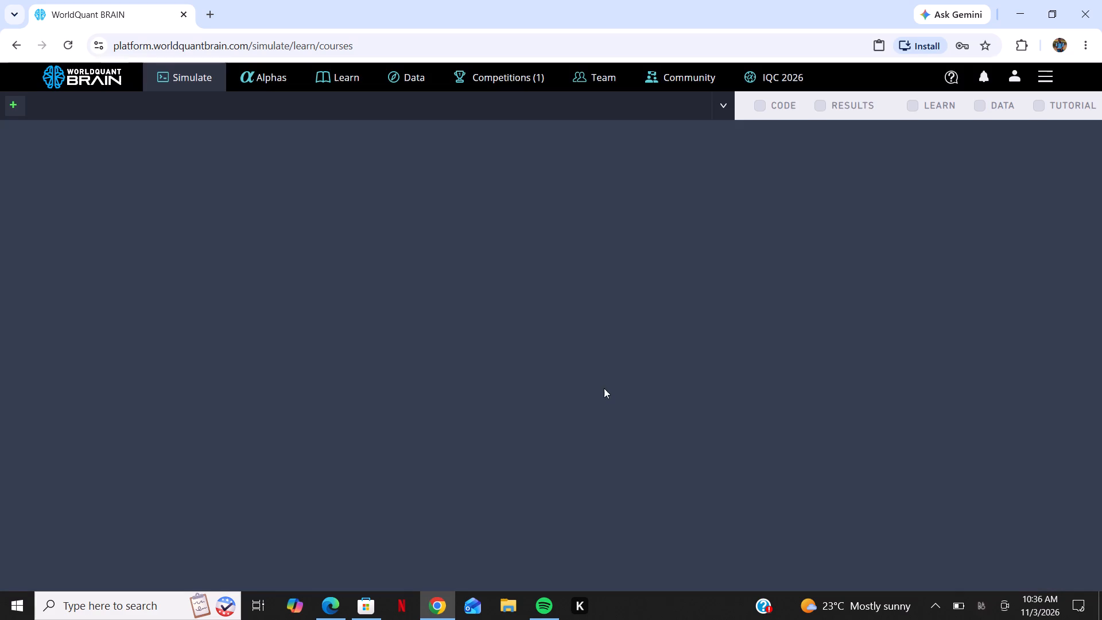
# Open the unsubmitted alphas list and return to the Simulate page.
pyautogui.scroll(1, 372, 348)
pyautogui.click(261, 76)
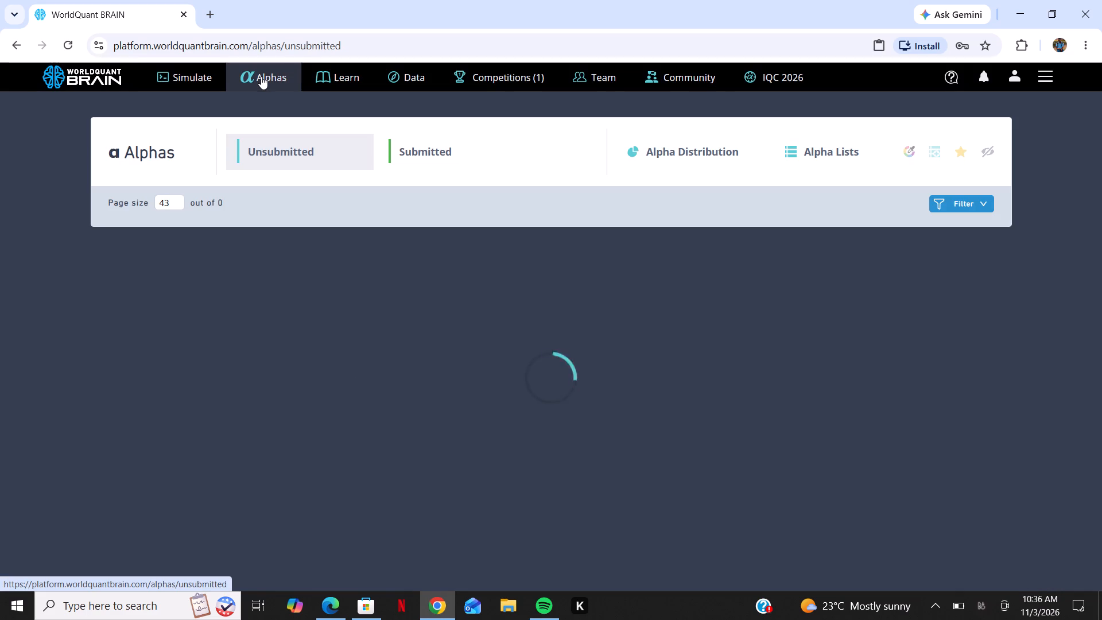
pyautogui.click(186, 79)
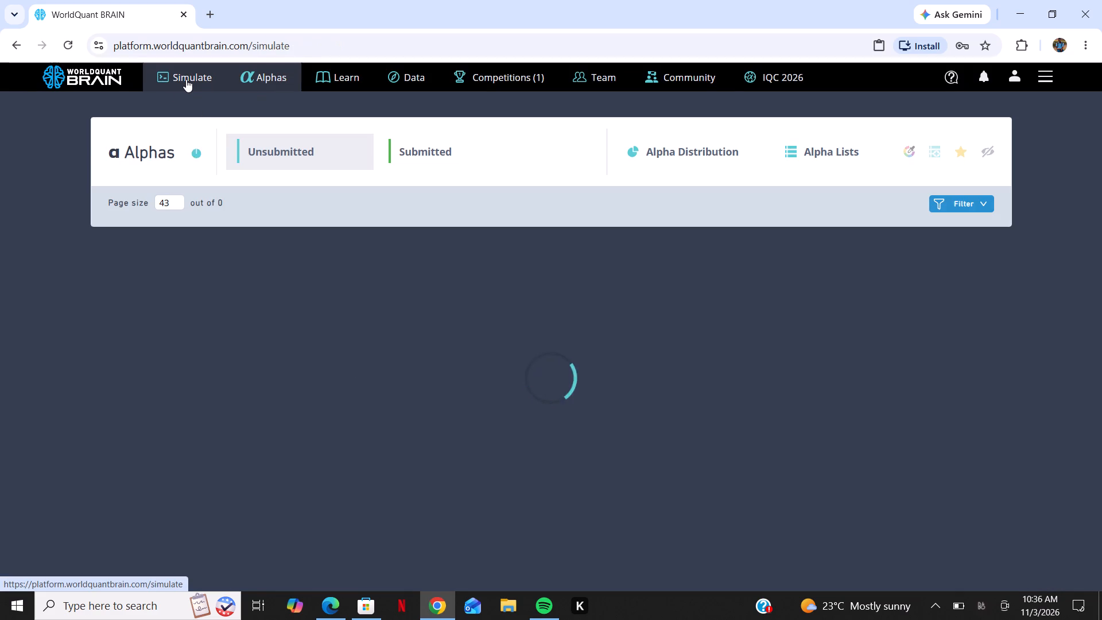
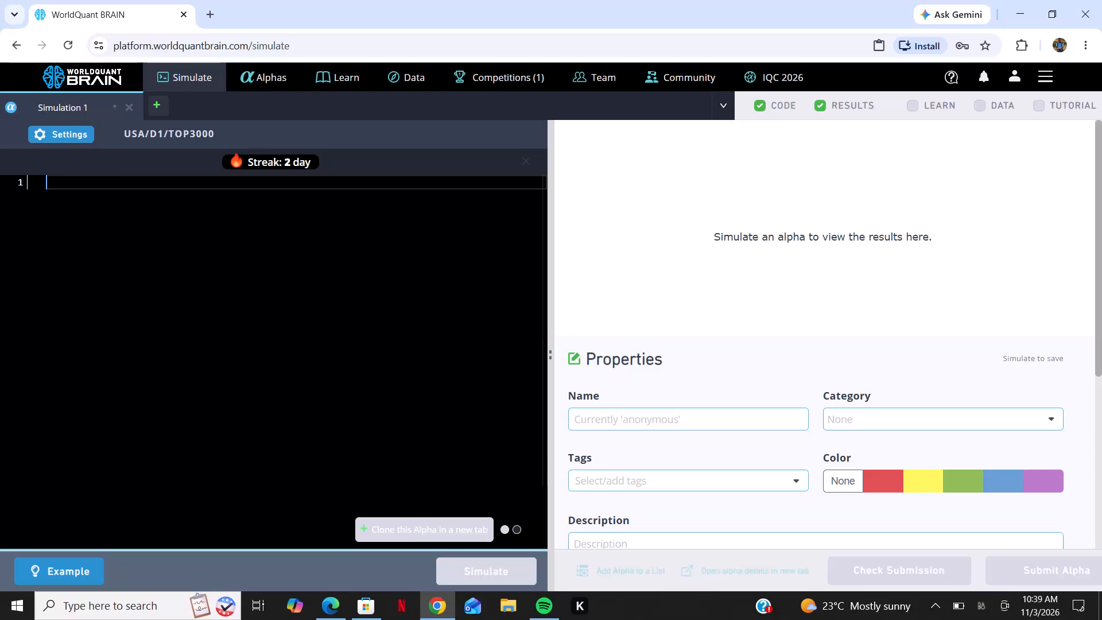
# Load example alphas into Simulation 1 until the FFO to long-term debt example, rank(fnd6_fopo/debt_lt), is in the editor.
pyautogui.click(76, 564)
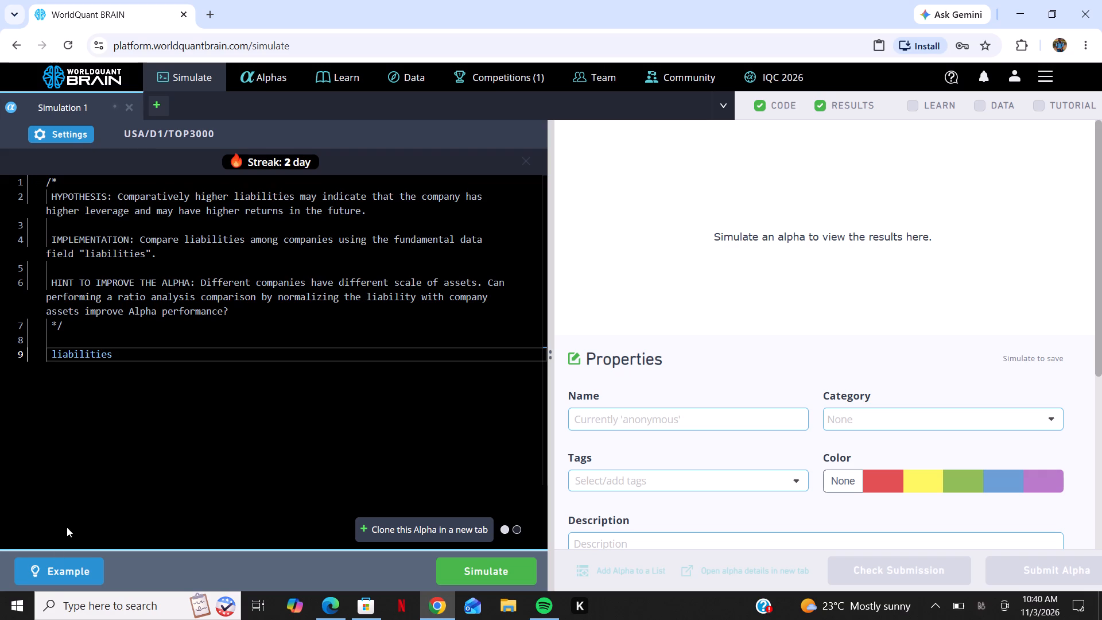
pyautogui.click(48, 579)
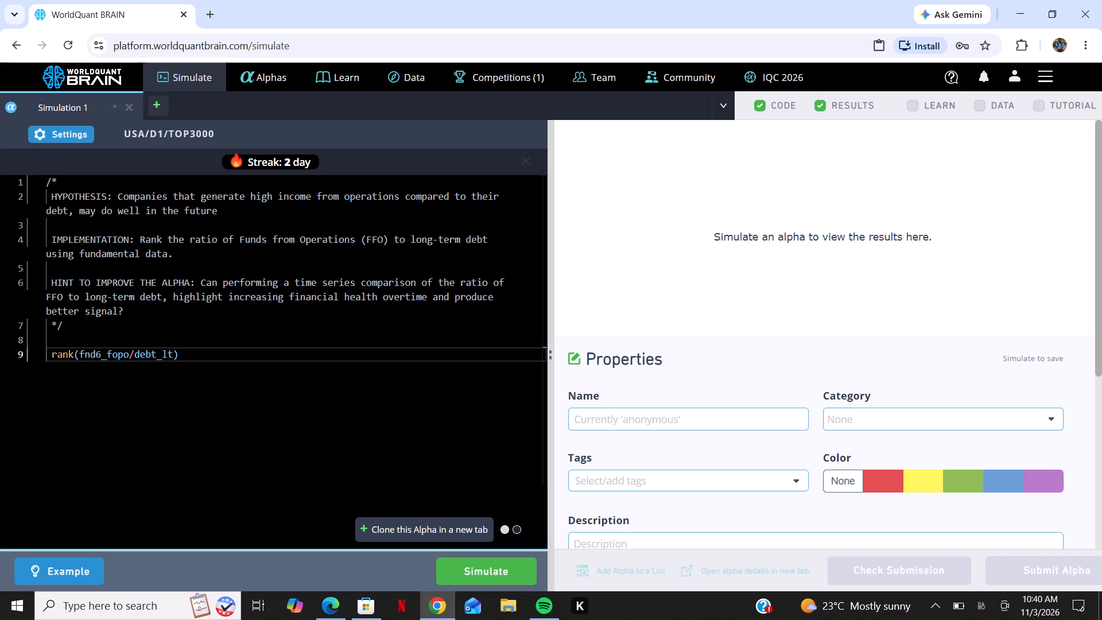
# Copy the expression rank(fnd6_fopo/debt_lt) from Simulation 1 into a new simulation tab.
pyautogui.moveTo(49, 354); pyautogui.dragTo(203, 352)
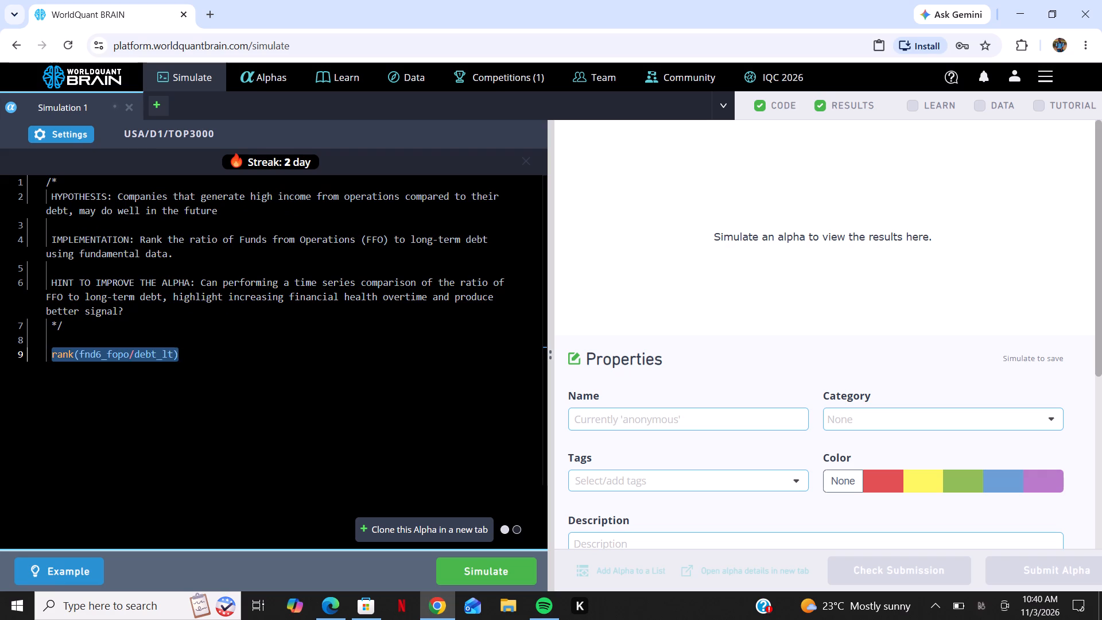
pyautogui.rightClick(203, 352)
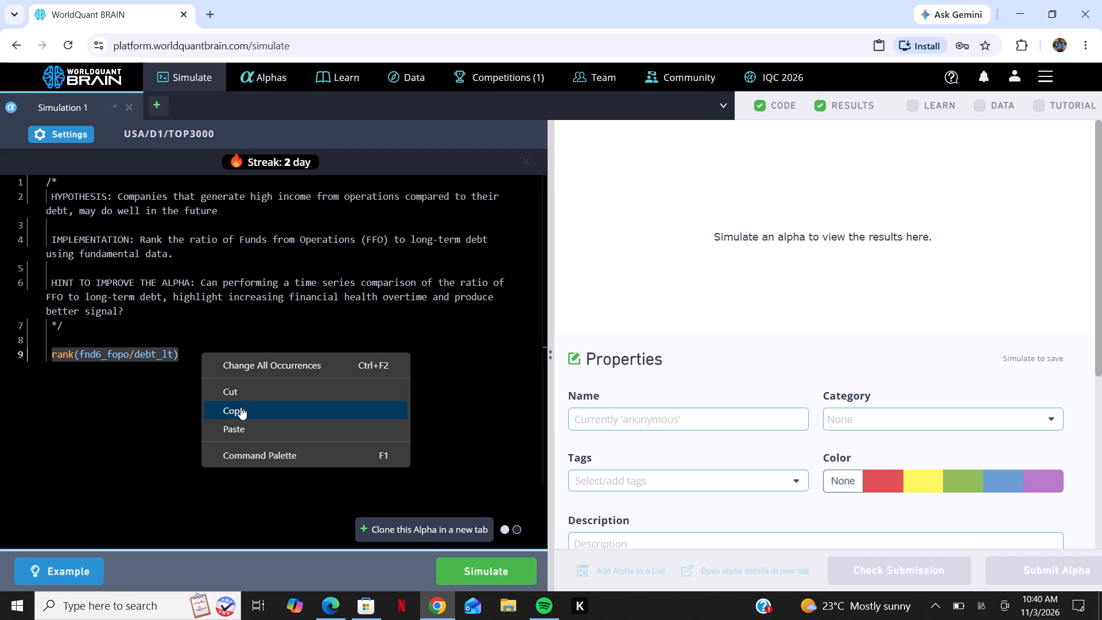
pyautogui.click(240, 407)
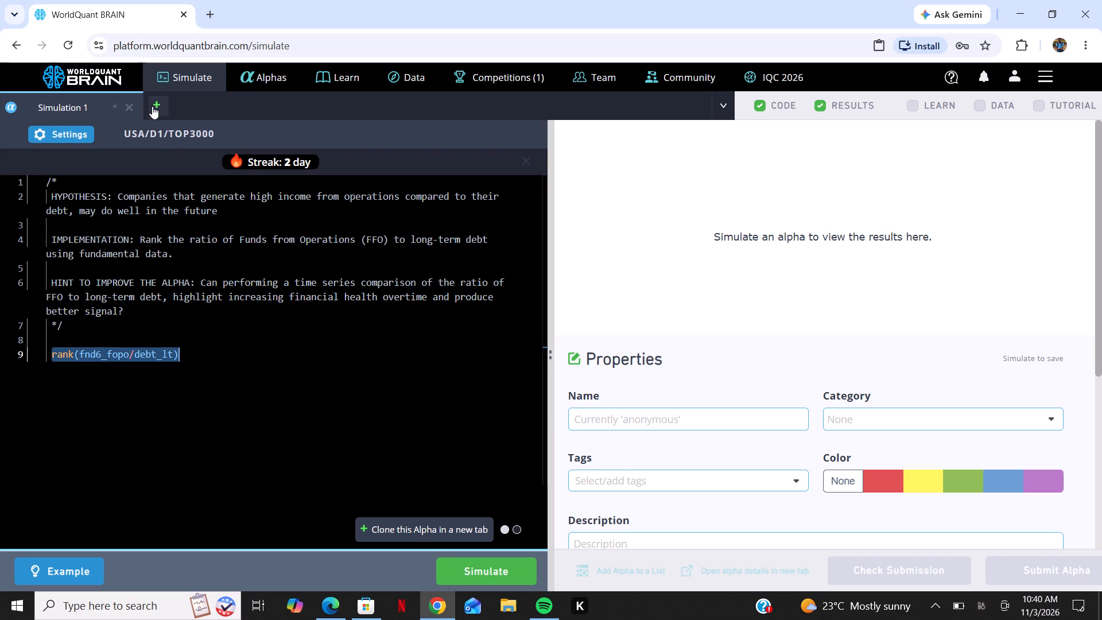
pyautogui.click(155, 107)
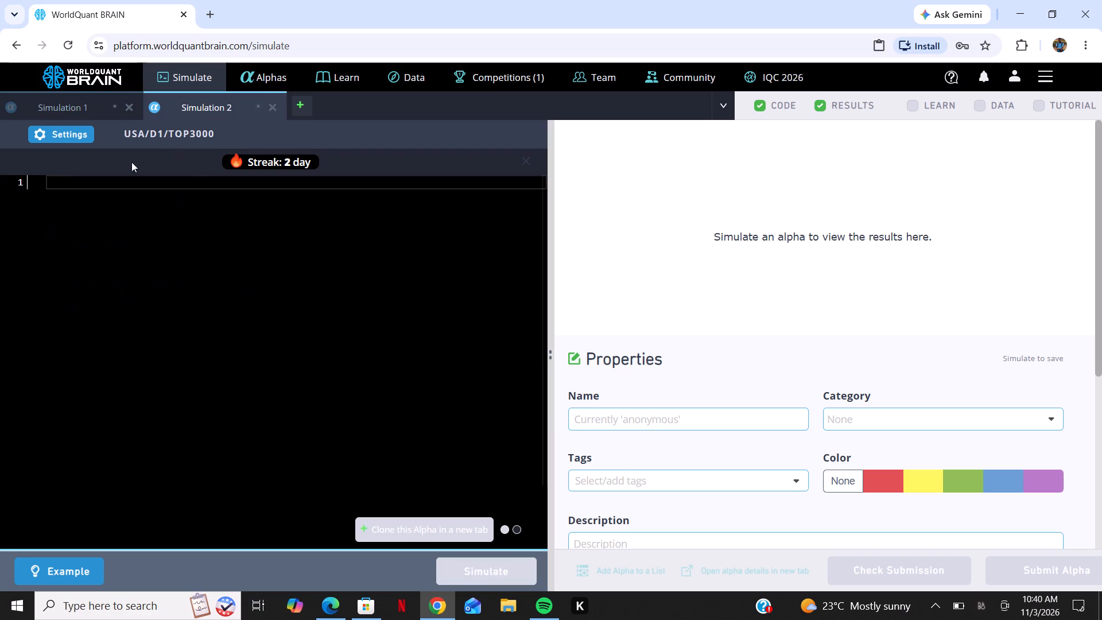
pyautogui.rightClick(86, 238)
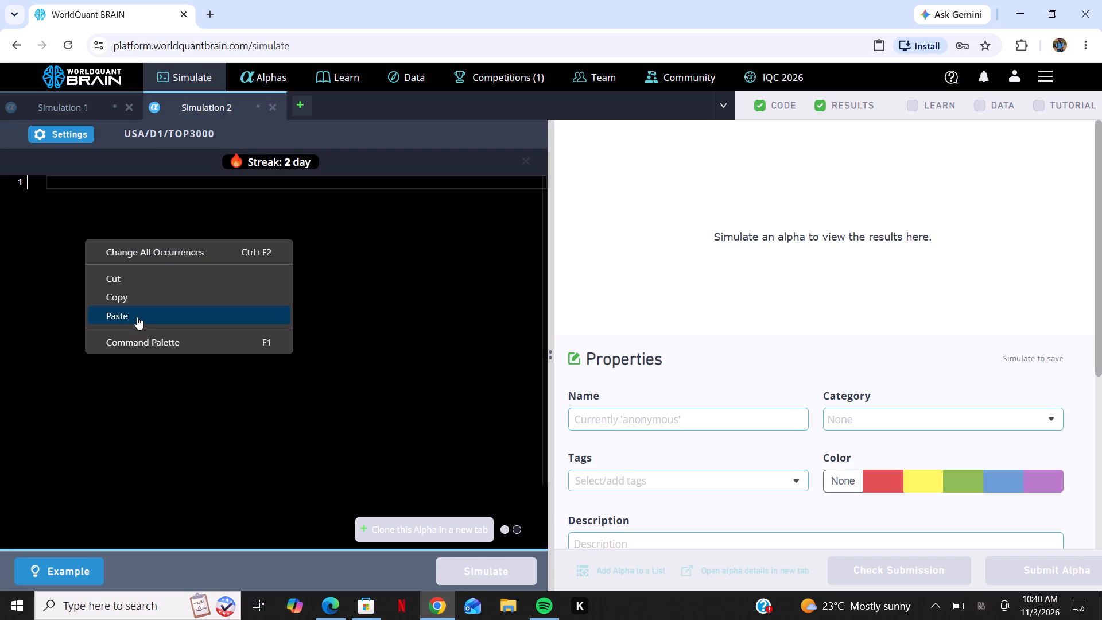
pyautogui.click(137, 317)
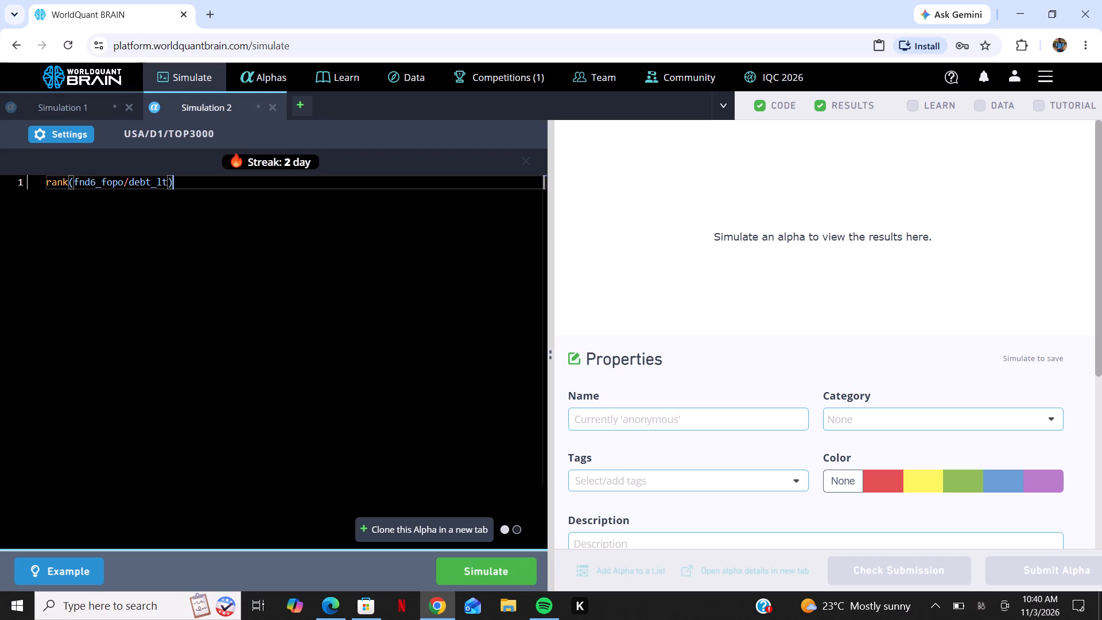
# Set Simulation 2 to Market neutralization and decay 6, keeping the TOP3000 universe, and run the simulation.
pyautogui.click(64, 126)
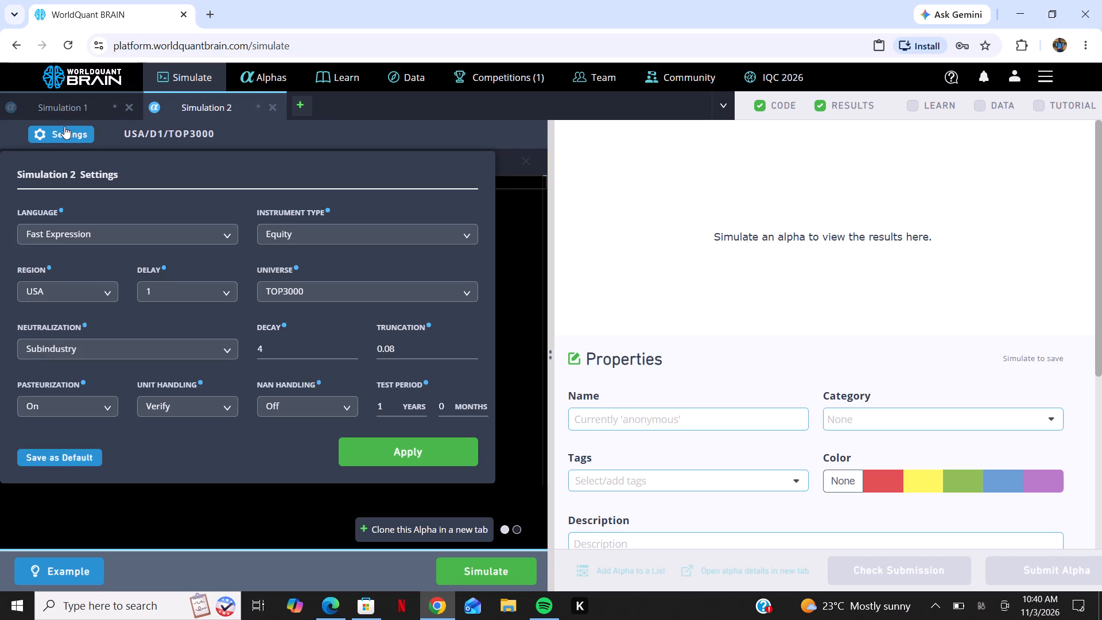
pyautogui.click(192, 352)
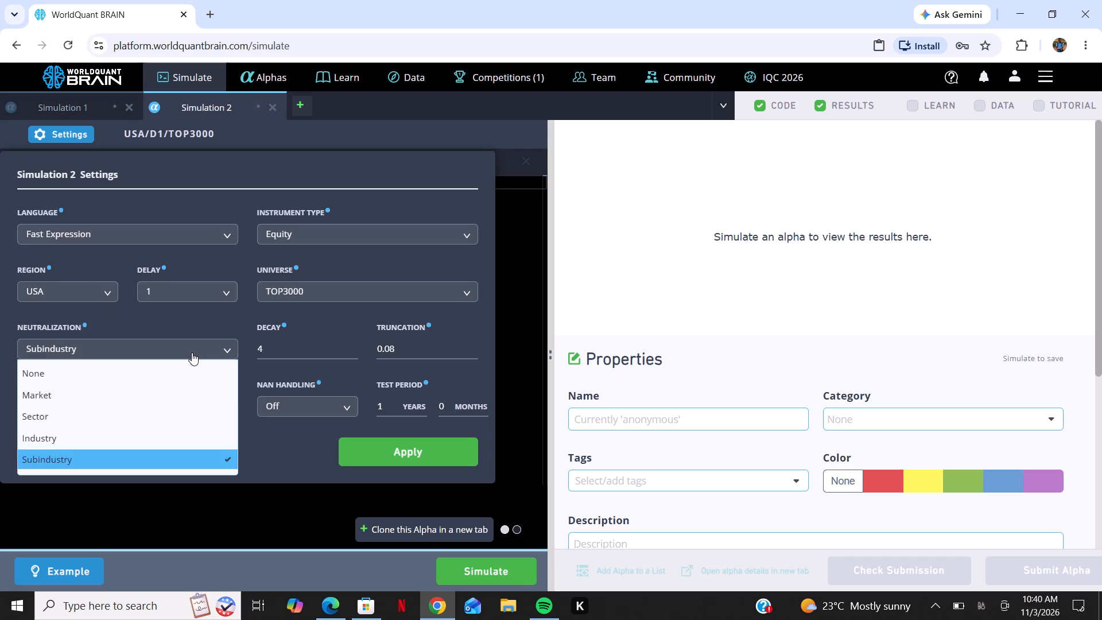
pyautogui.click(170, 393)
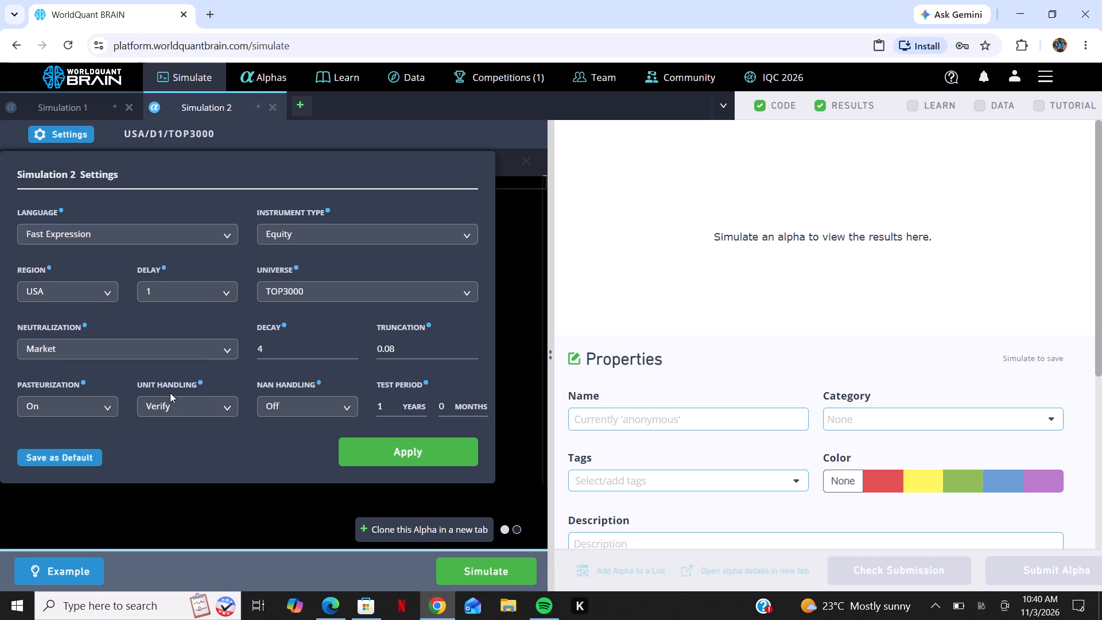
pyautogui.click(347, 293)
pyautogui.click(218, 454)
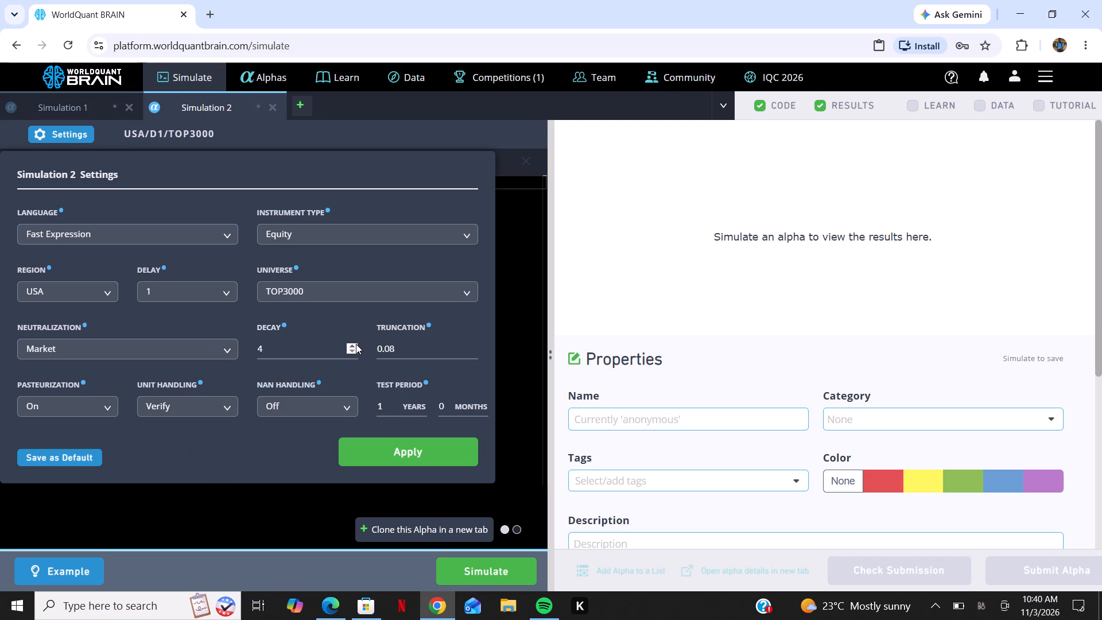
pyautogui.doubleClick(356, 343)
pyautogui.click(356, 448)
pyautogui.click(465, 576)
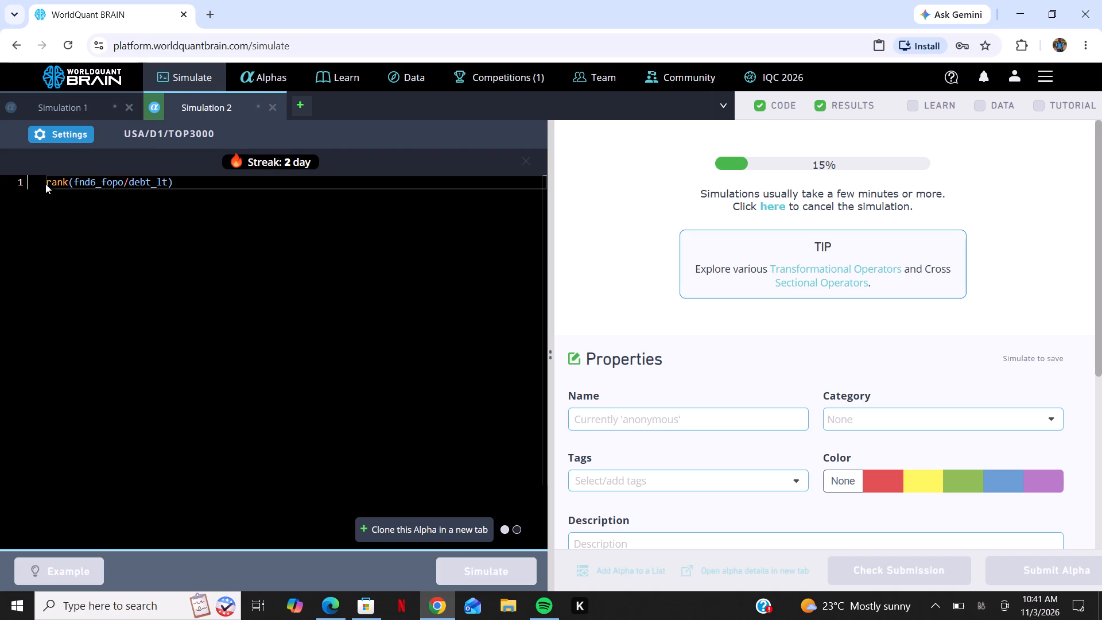
# Create a third simulation tab containing the copied expression rank(fnd6_fopo/debt_lt).
pyautogui.moveTo(44, 185); pyautogui.dragTo(59, 185)
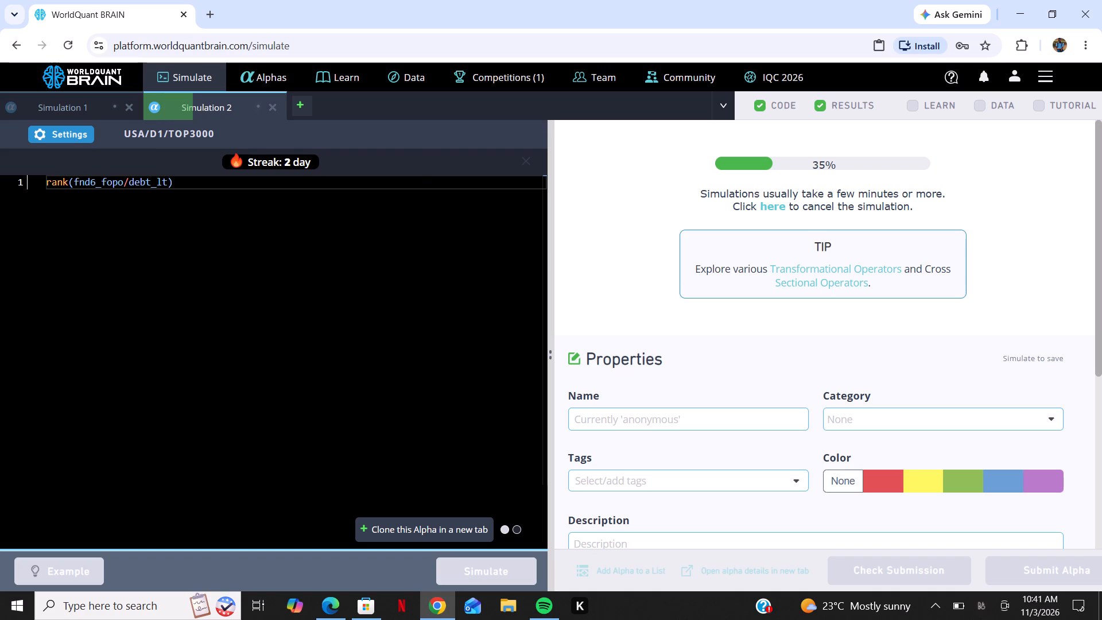
pyautogui.click(305, 105)
pyautogui.rightClick(165, 312)
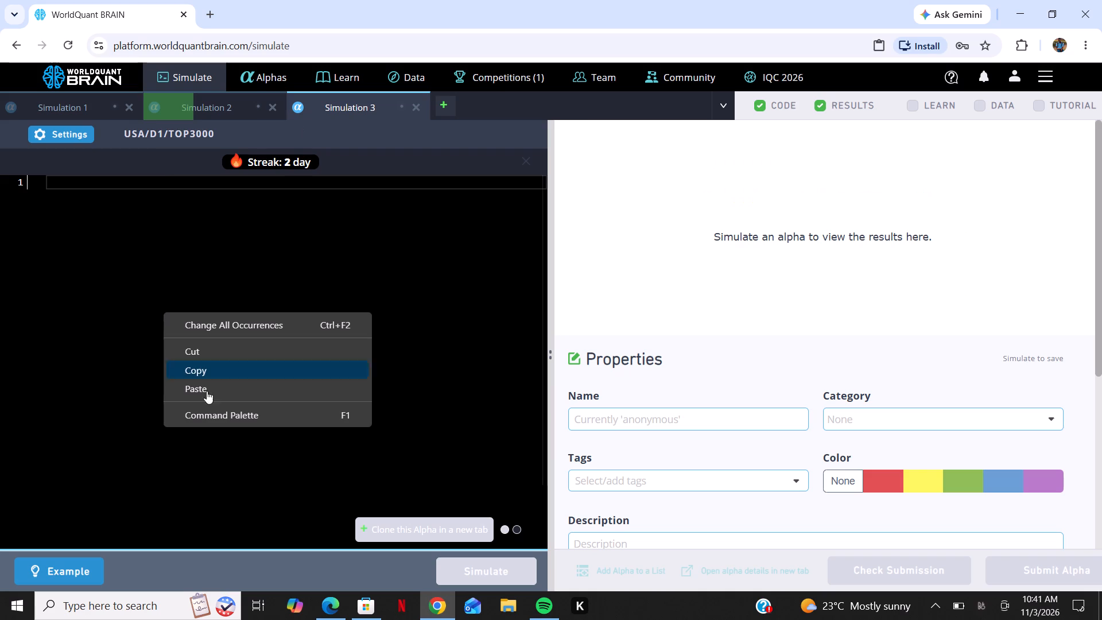
pyautogui.click(226, 394)
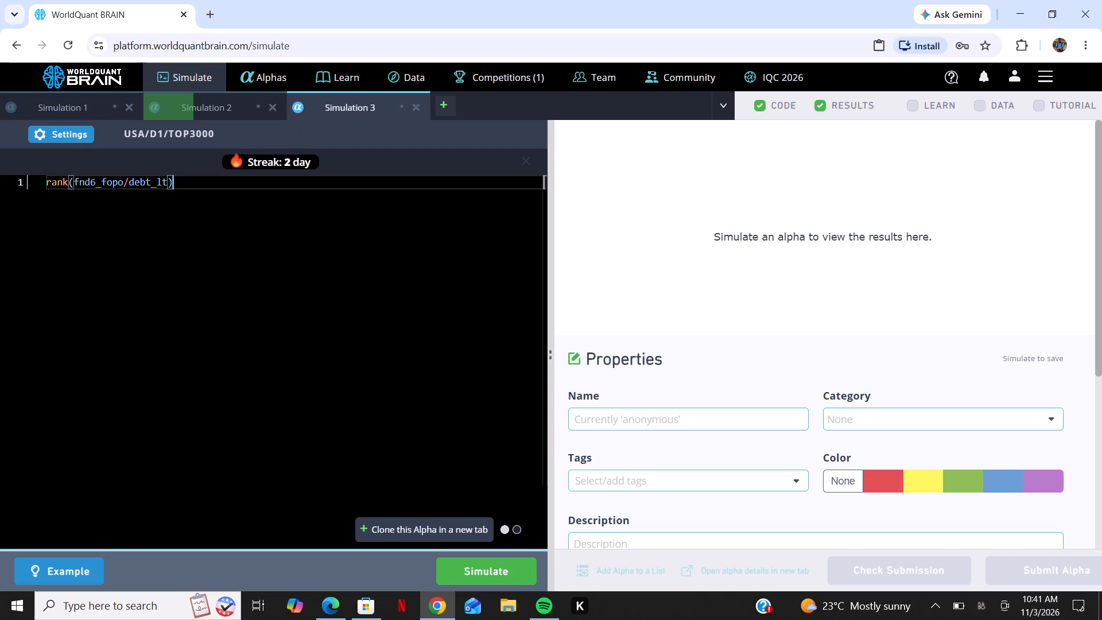
# Set Simulation 3 to Market neutralization, universe TOP2000 and decay 8, and run the simulation.
pyautogui.click(72, 130)
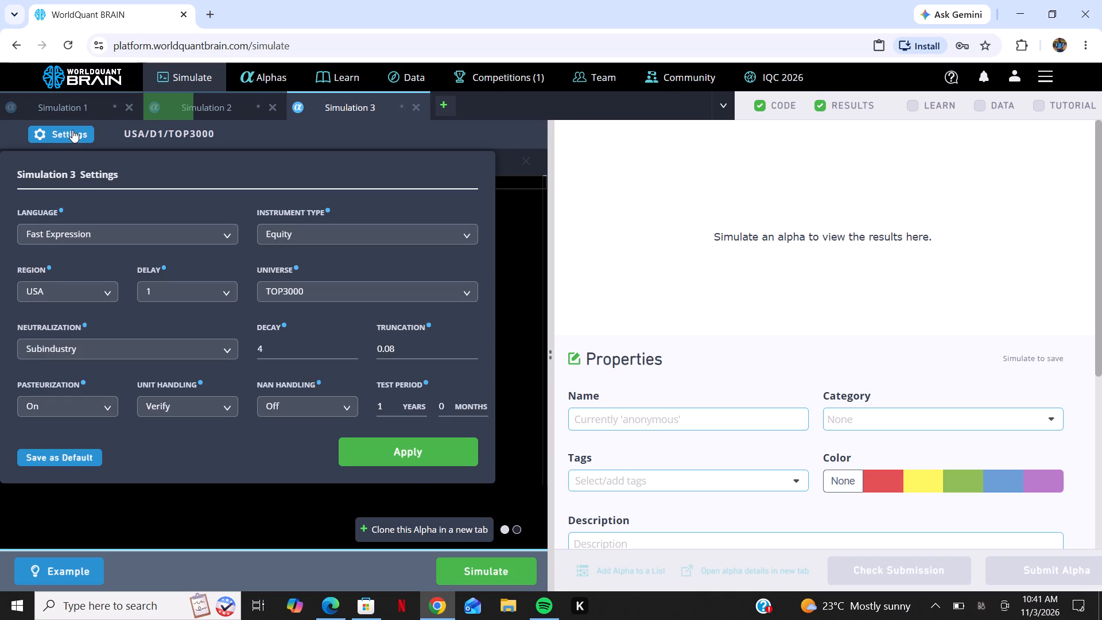
pyautogui.click(125, 344)
pyautogui.click(123, 394)
pyautogui.click(316, 291)
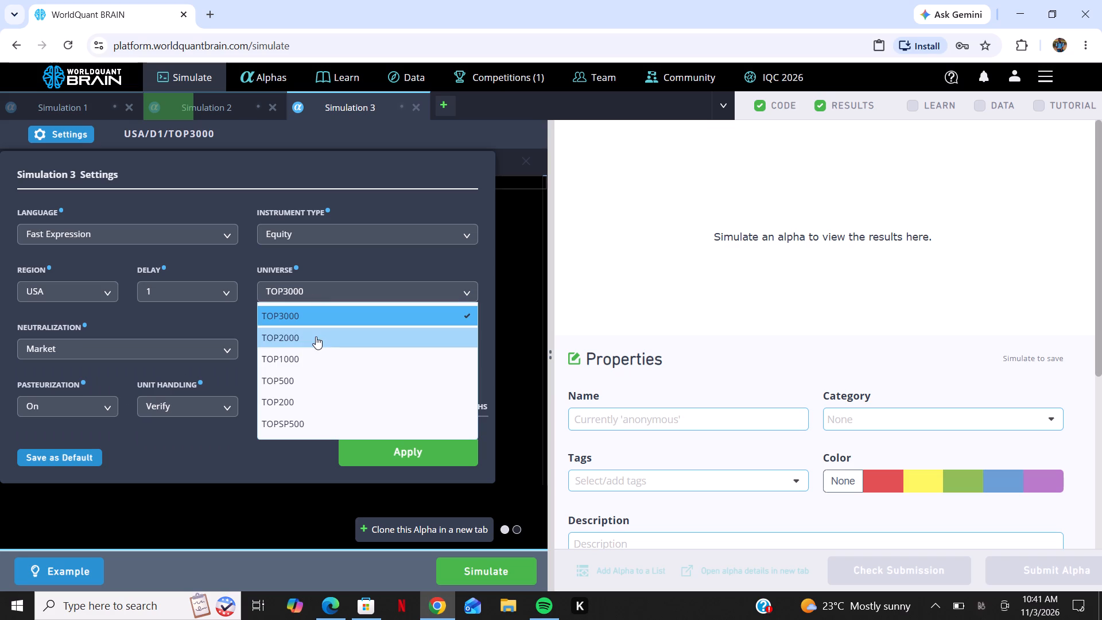
pyautogui.click(316, 336)
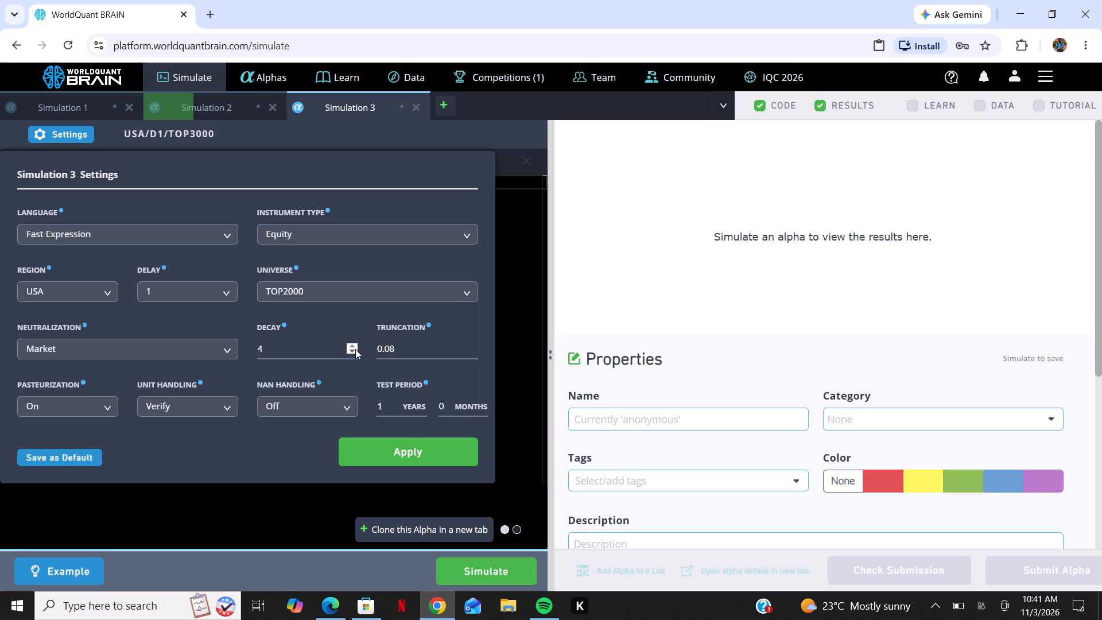
pyautogui.tripleClick(352, 344)
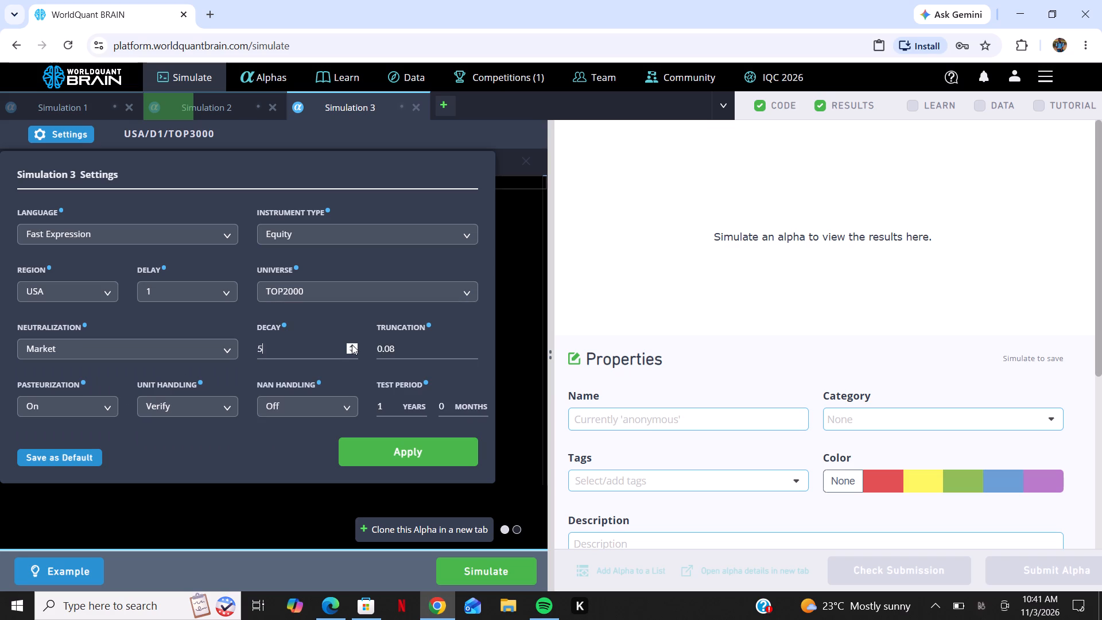
pyautogui.click(352, 344)
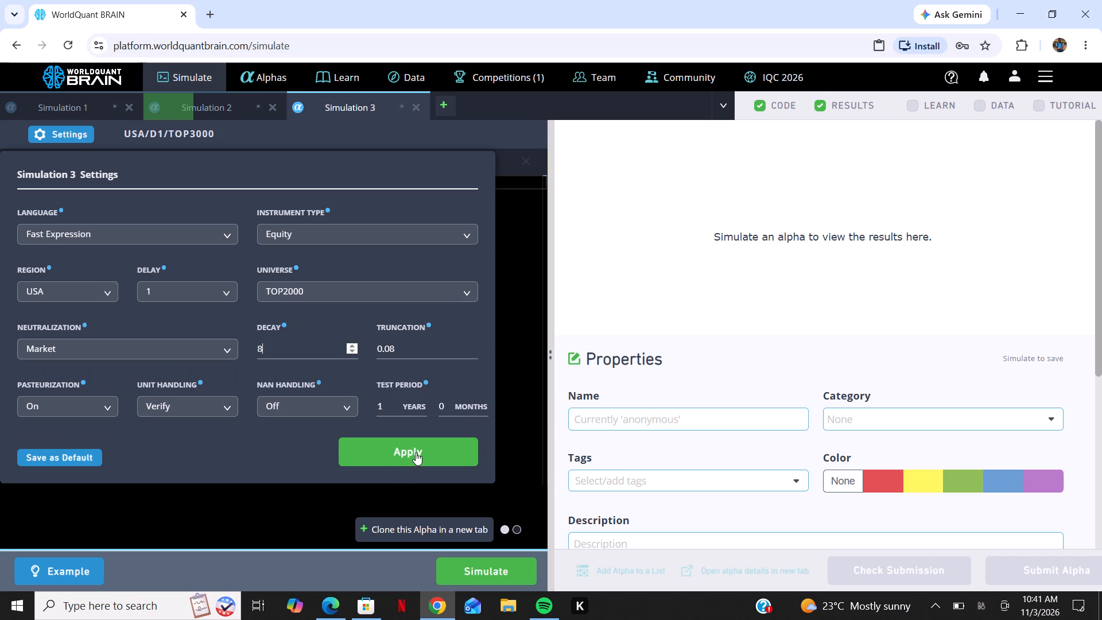
pyautogui.click(416, 451)
pyautogui.click(482, 572)
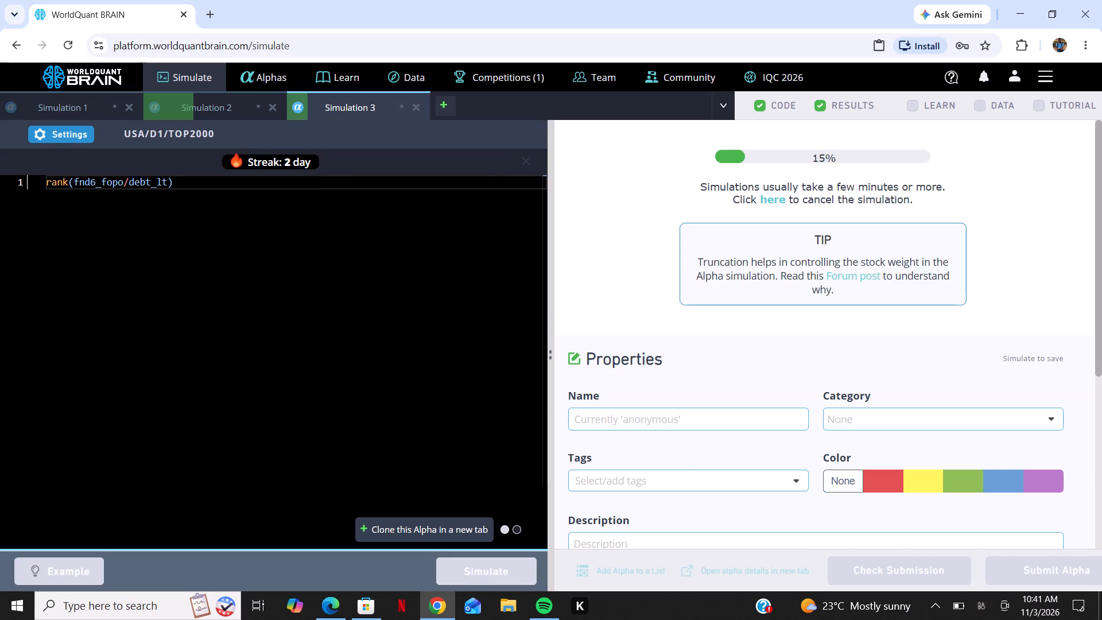
# Create a fourth simulation tab containing the copied expression rank(fnd6_fopo/debt_lt).
pyautogui.click(440, 102)
pyautogui.rightClick(223, 213)
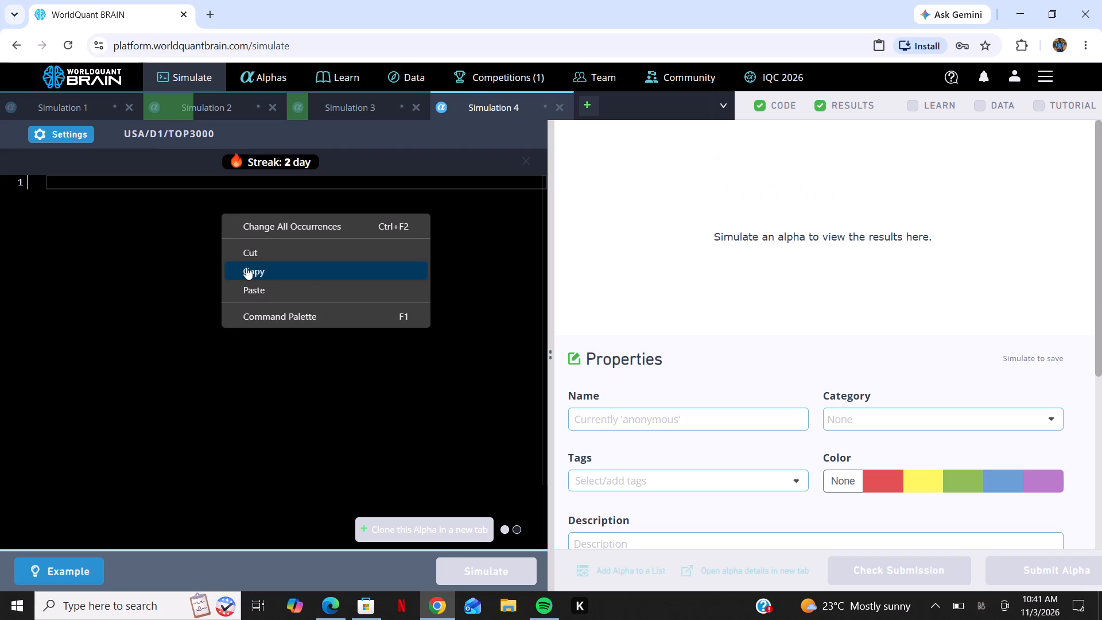
pyautogui.click(253, 284)
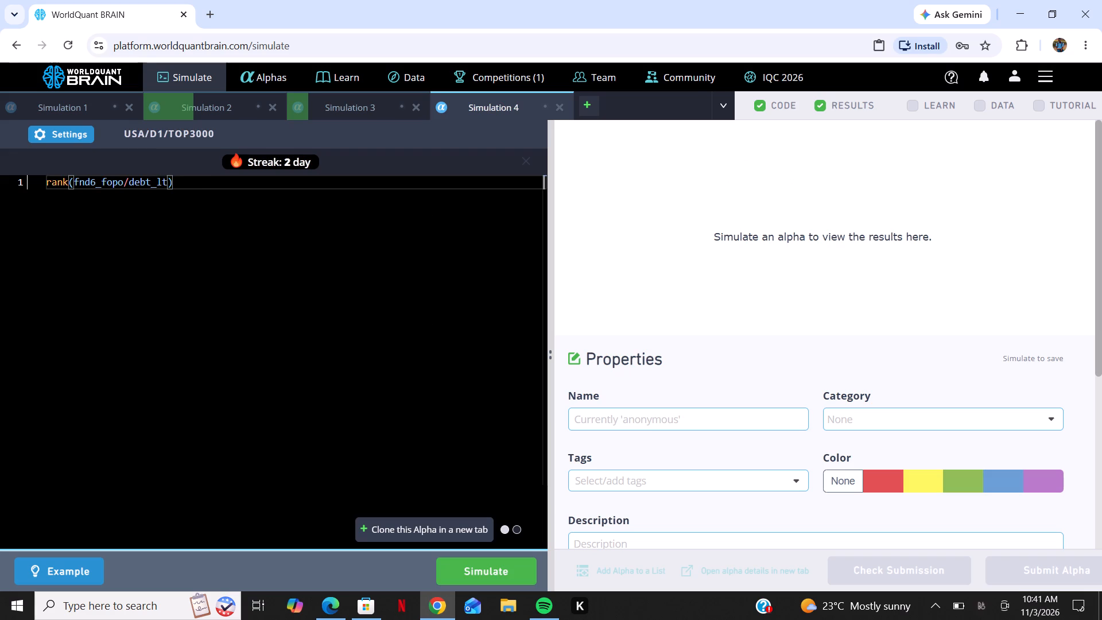
# Apply Market neutralization, universe TOP1000 and decay 10 to the Simulation 4 settings.
pyautogui.click(64, 134)
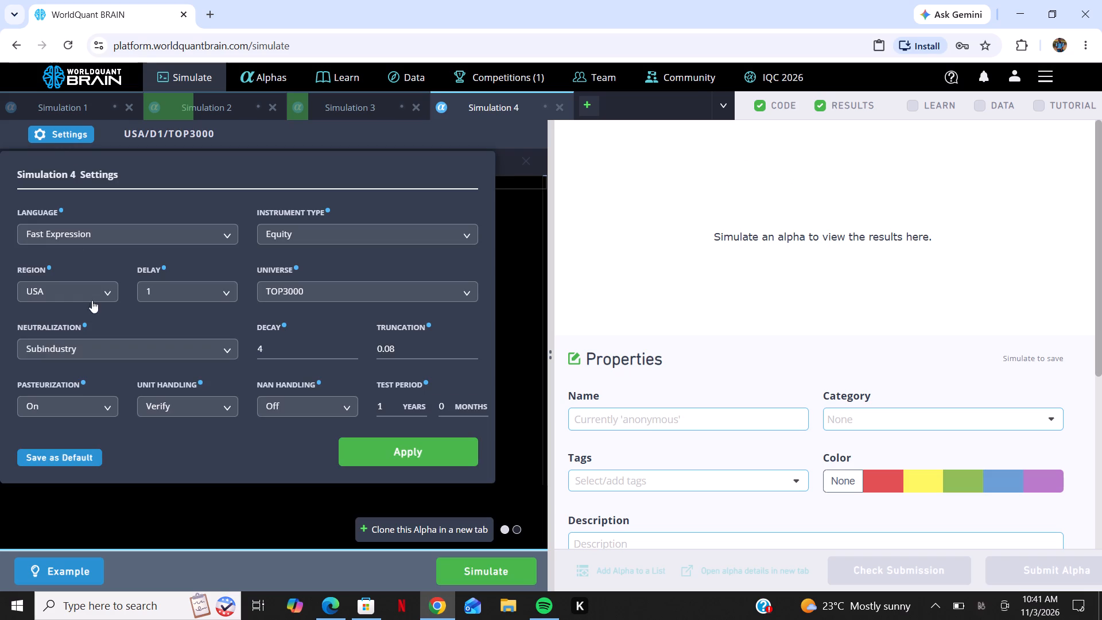
pyautogui.click(127, 353)
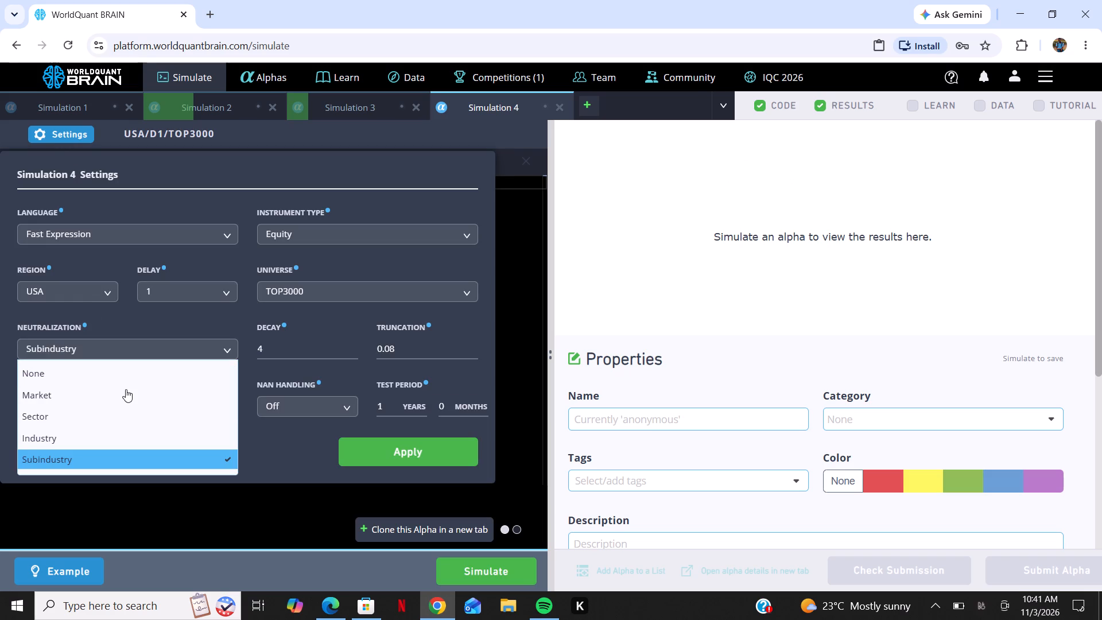
pyautogui.click(126, 390)
pyautogui.click(317, 292)
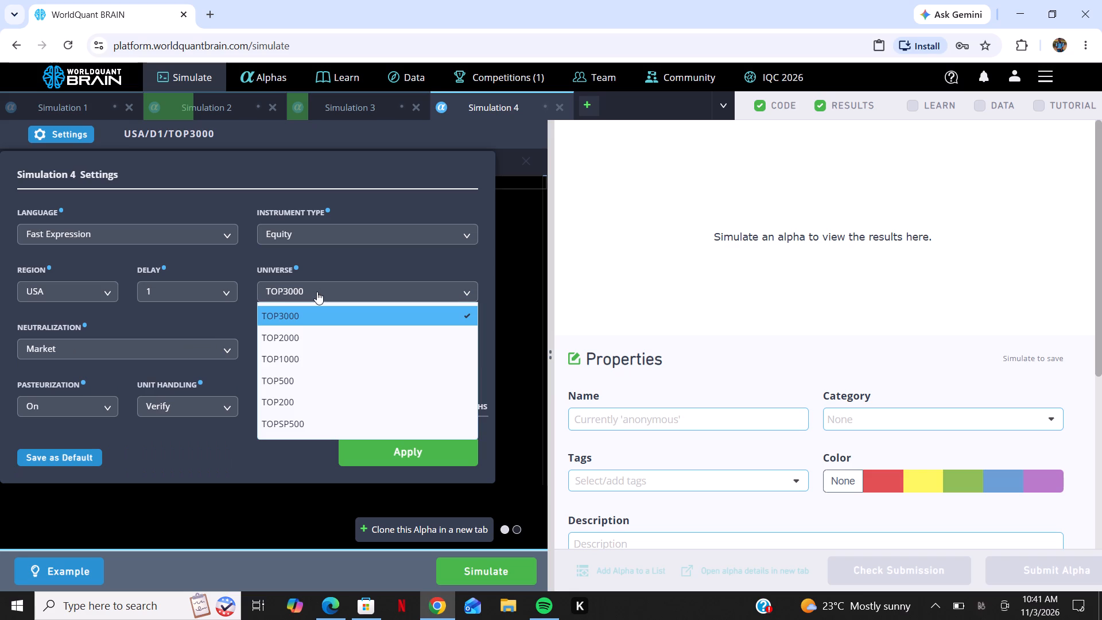
pyautogui.click(286, 363)
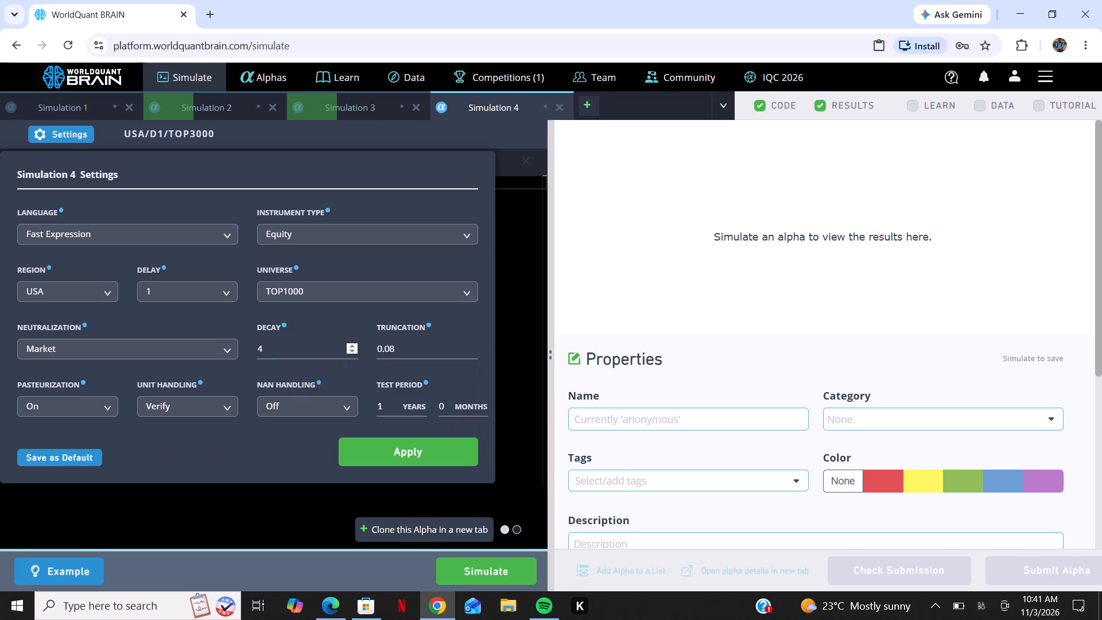
pyautogui.tripleClick(352, 343)
pyautogui.tripleClick(352, 343)
pyautogui.click(383, 456)
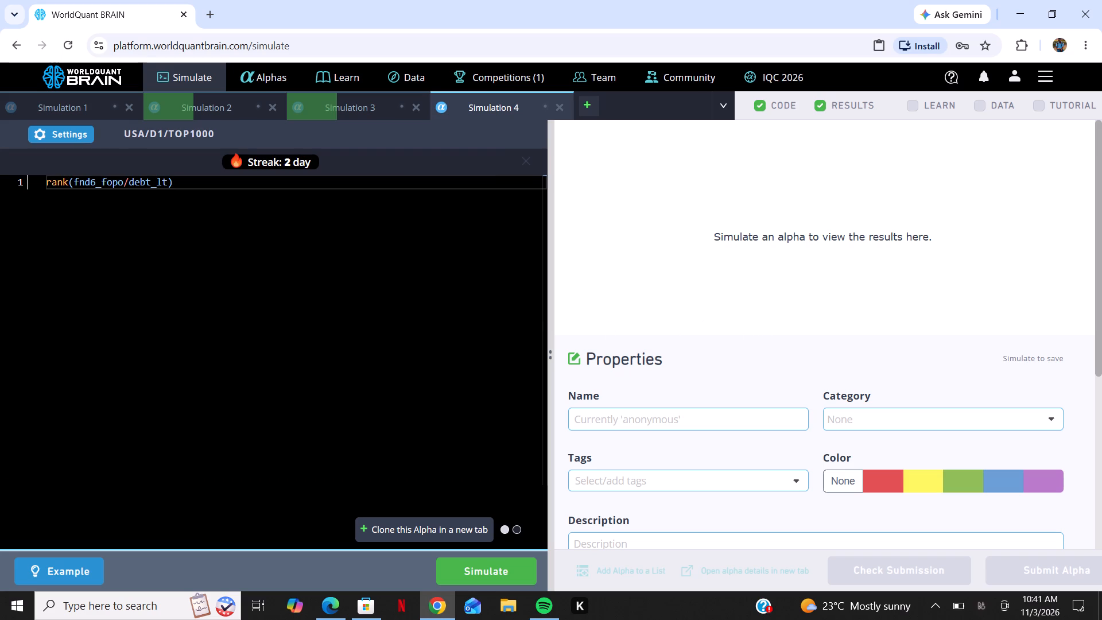
# Run the simulation of the expression in Simulation 4.
pyautogui.click(504, 572)
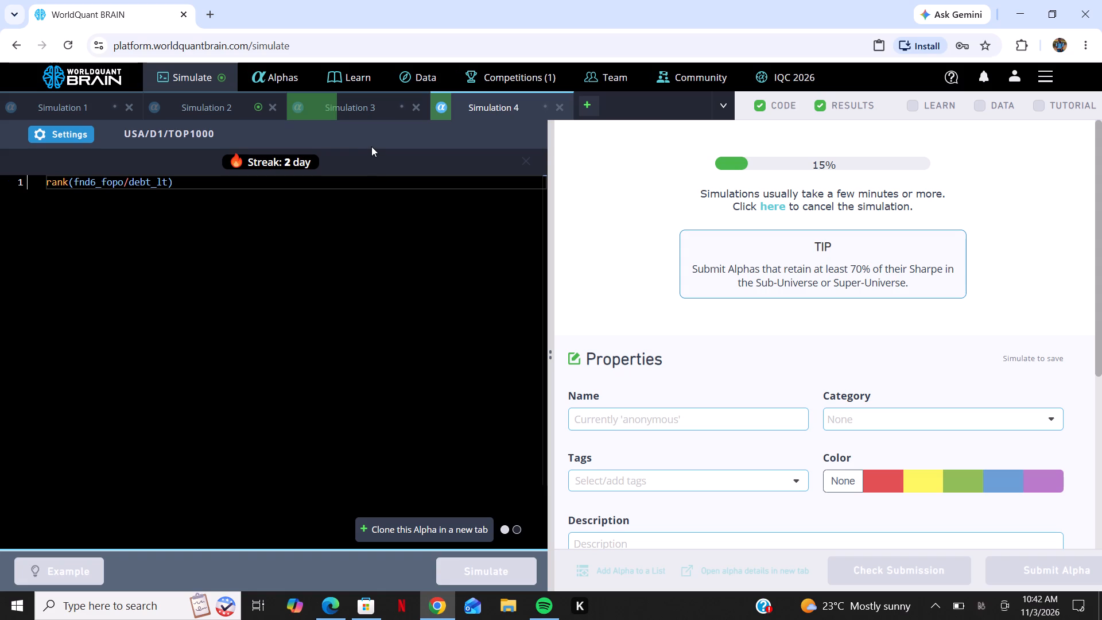
# Create a fifth simulation tab containing the copied expression rank(fnd6_fopo/debt_lt).
pyautogui.click(584, 101)
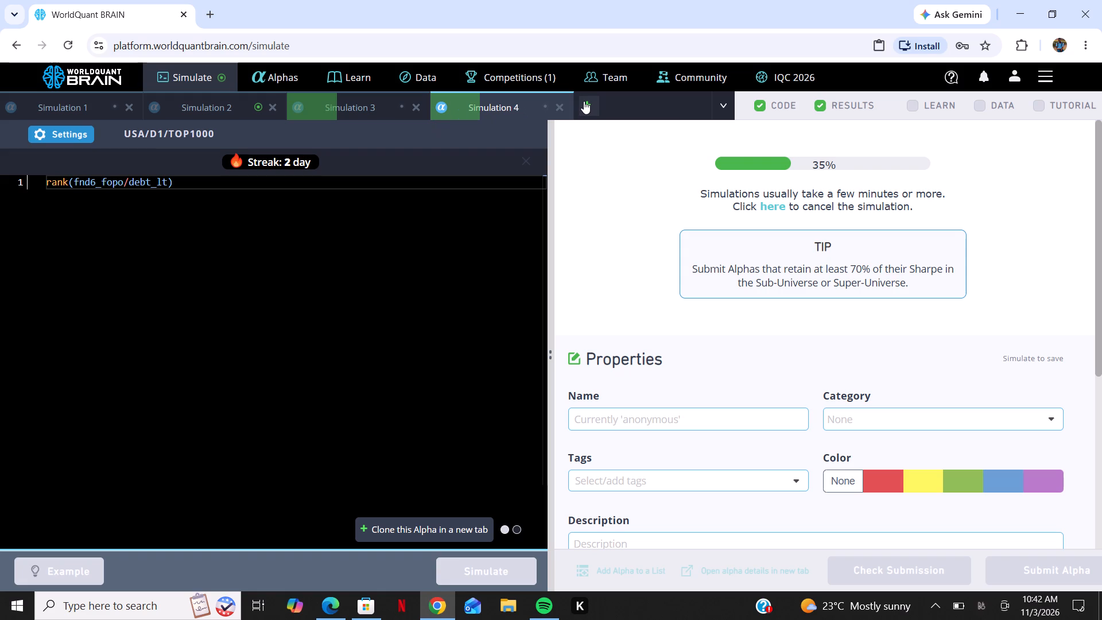
pyautogui.rightClick(73, 187)
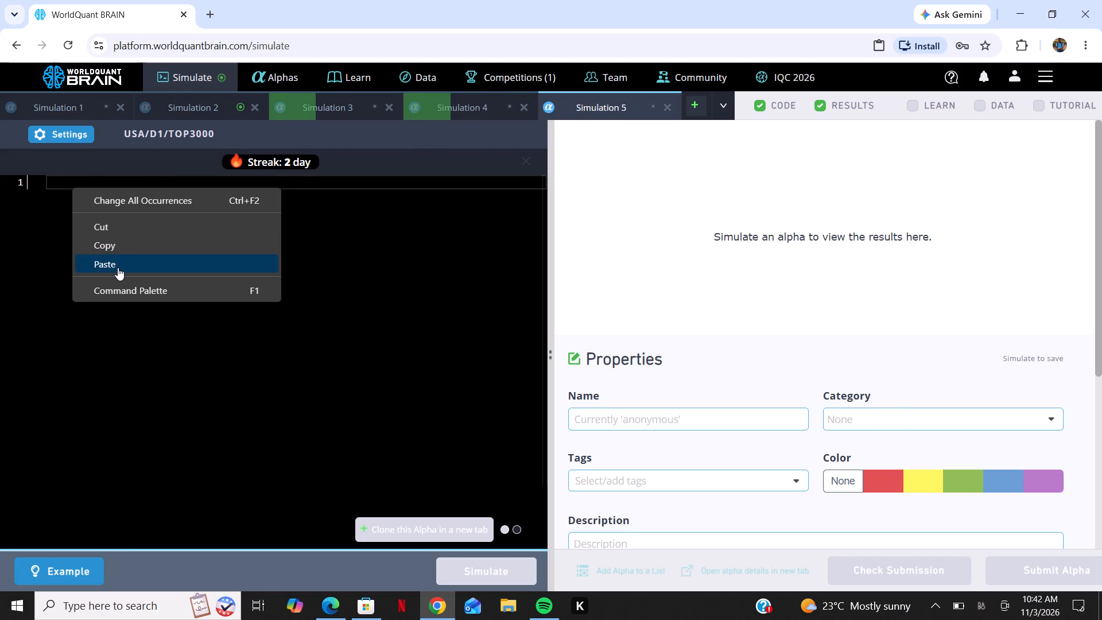
pyautogui.click(118, 268)
# Set Simulation 5 to Market neutralization, universe TOP1000 and decay 12, and run the simulation.
pyautogui.click(71, 134)
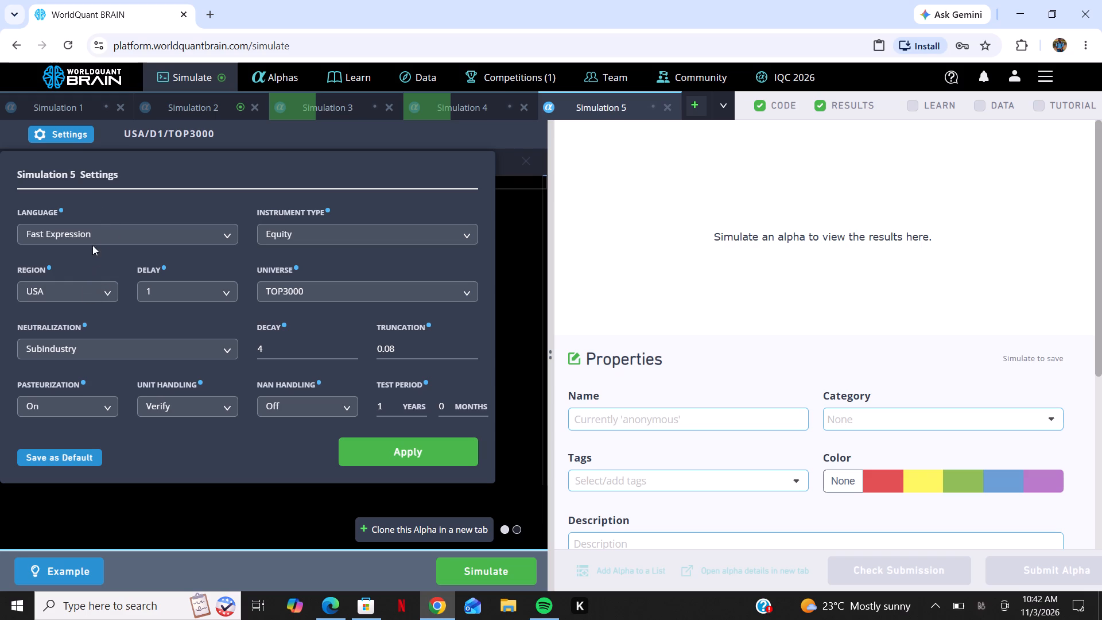
pyautogui.click(95, 346)
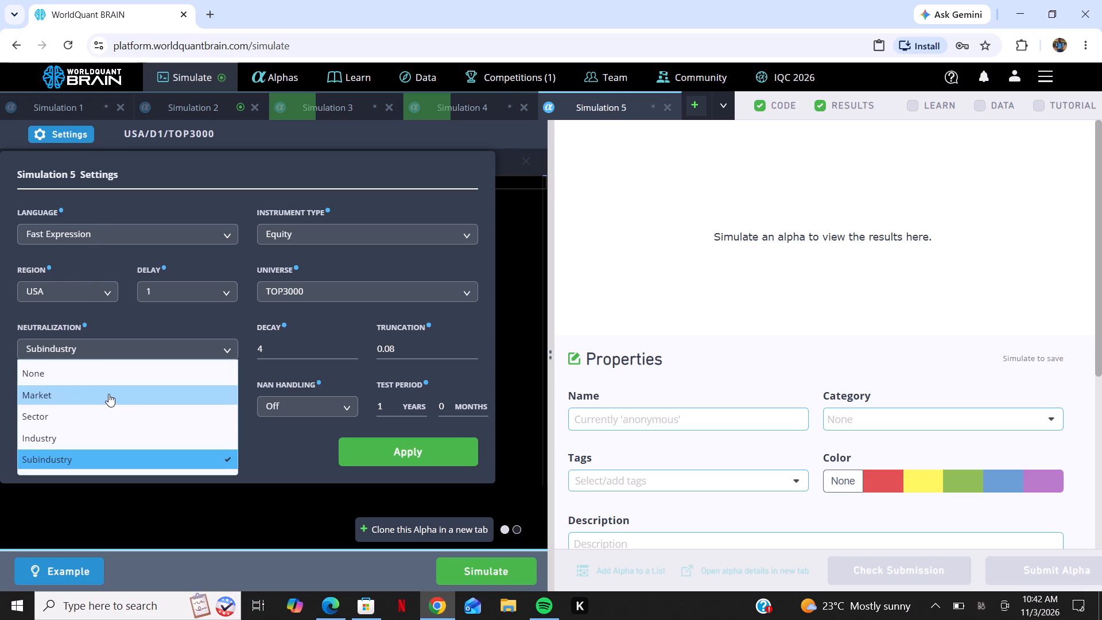
pyautogui.click(108, 394)
pyautogui.click(316, 291)
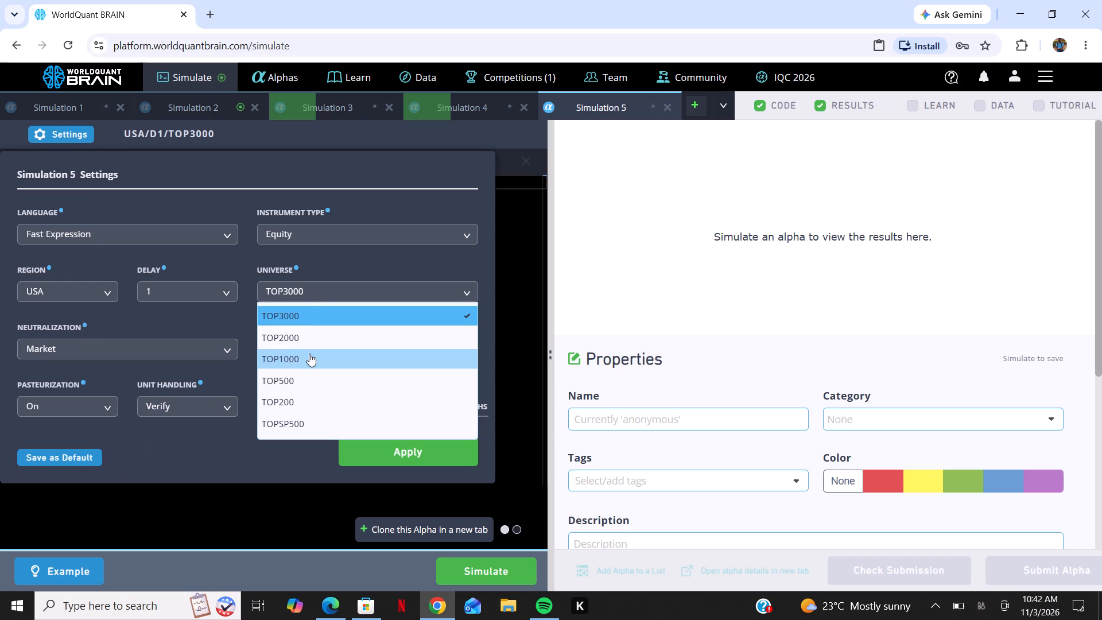
pyautogui.click(309, 355)
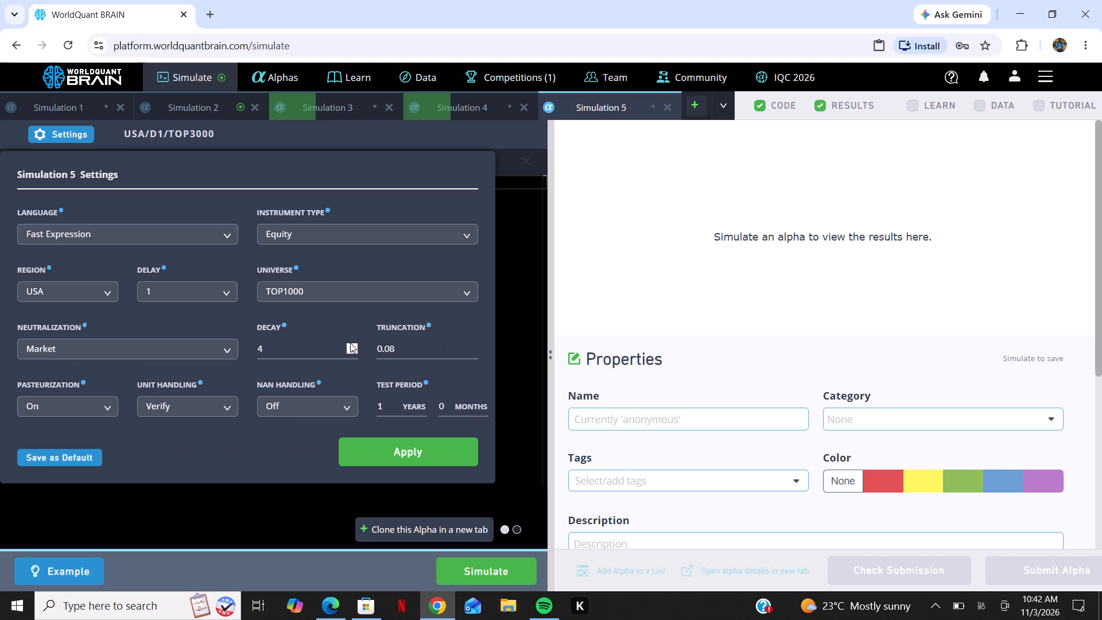
pyautogui.tripleClick(350, 343)
pyautogui.click(350, 343)
pyautogui.tripleClick(350, 343)
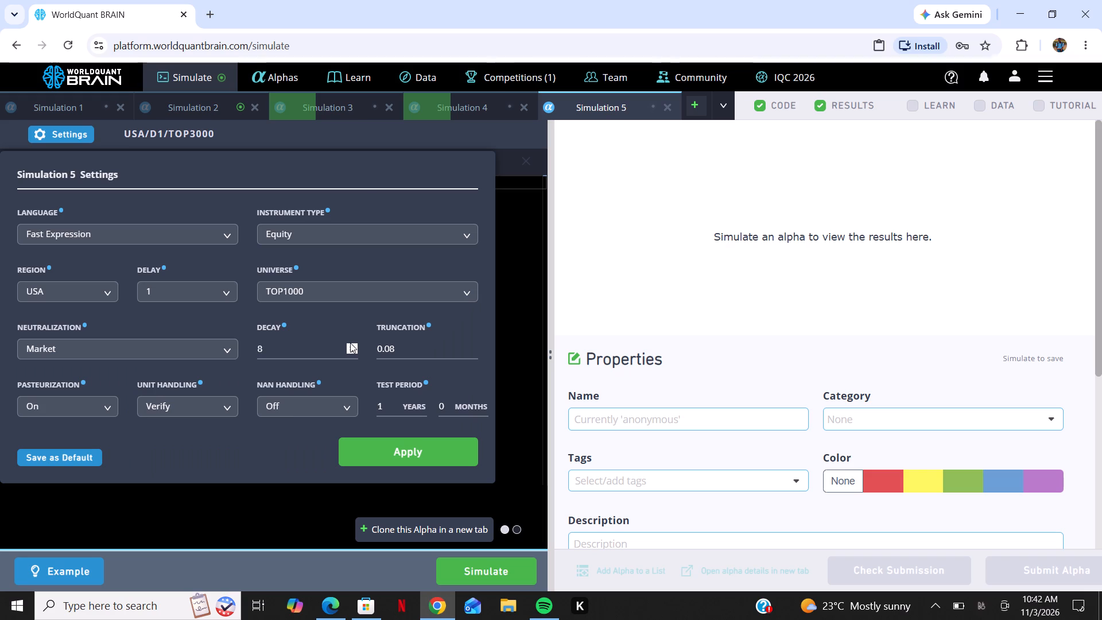
pyautogui.click(350, 343)
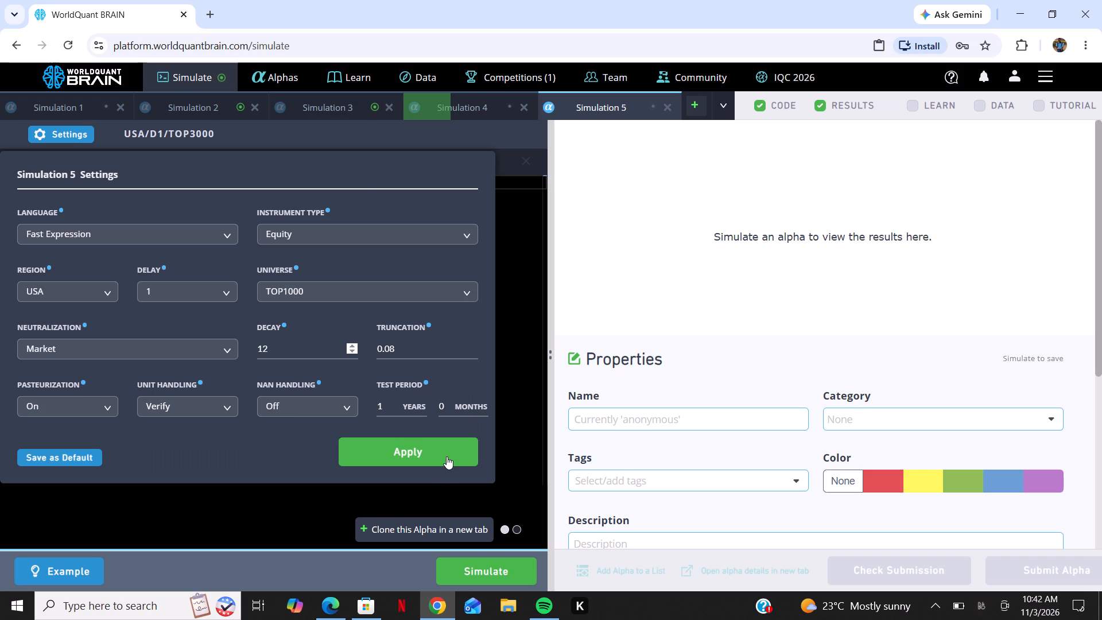
pyautogui.click(447, 456)
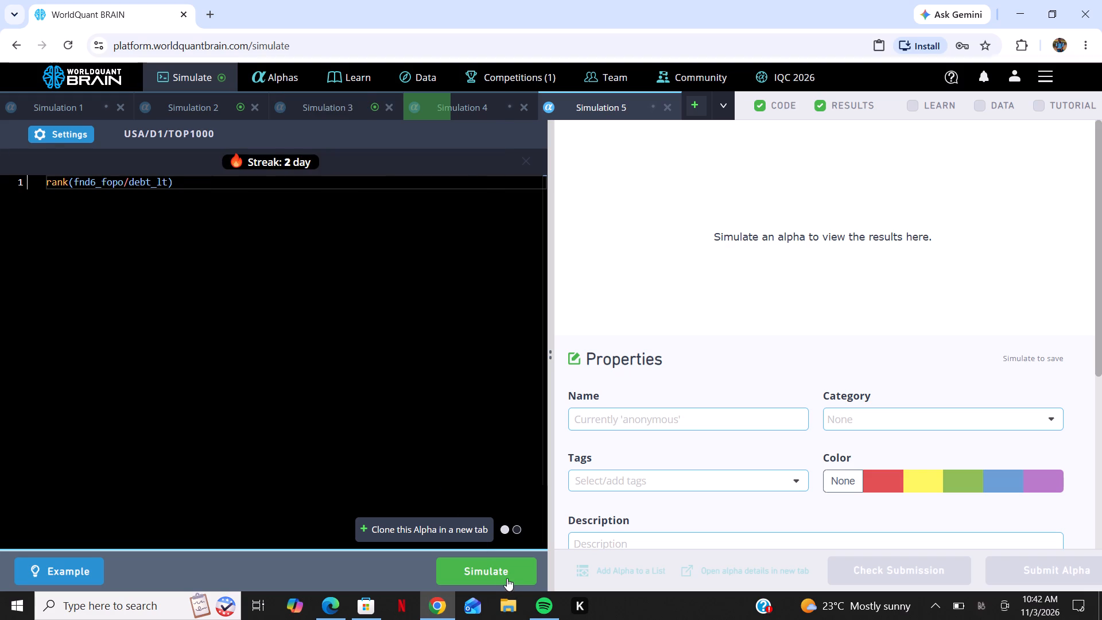
pyautogui.click(507, 565)
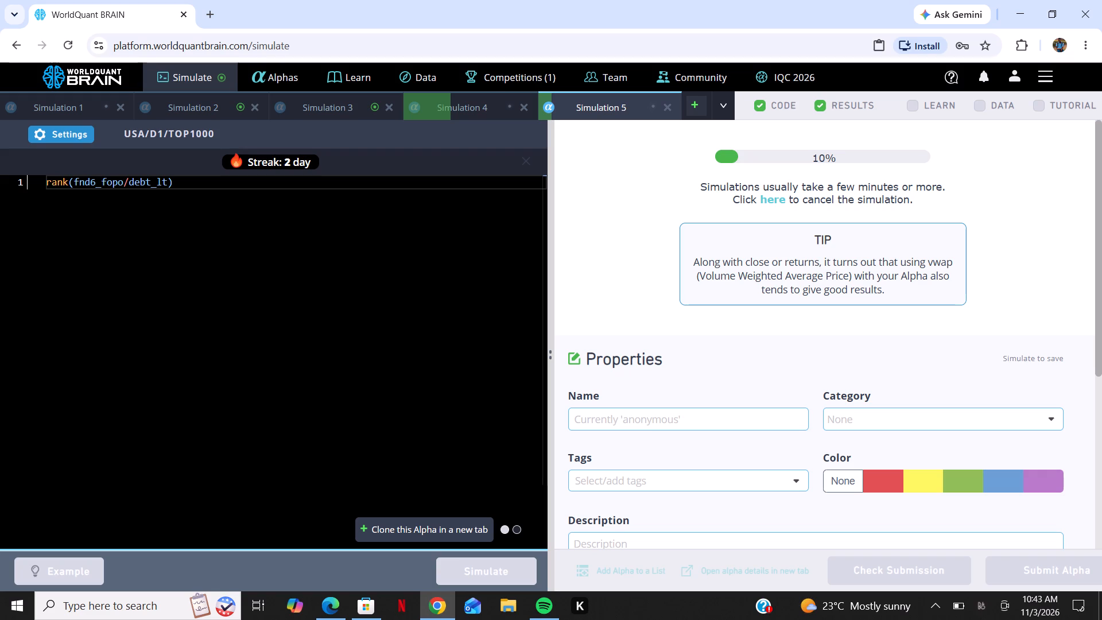
# Create a sixth simulation tab containing the copied expression rank(fnd6_fopo/debt_lt).
pyautogui.click(699, 103)
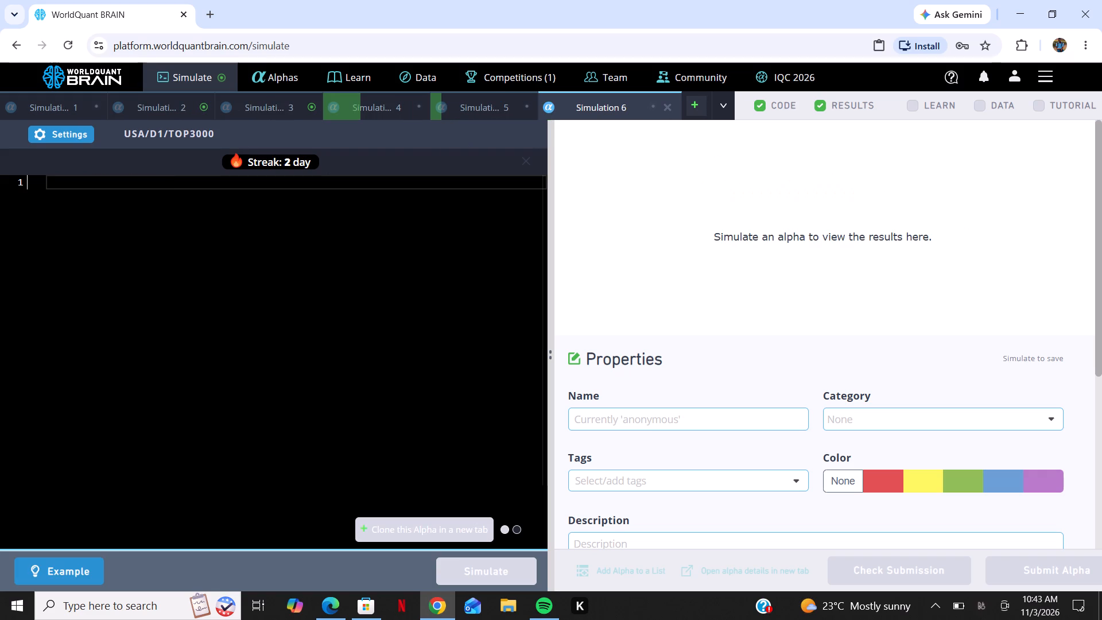
pyautogui.rightClick(158, 183)
pyautogui.click(186, 261)
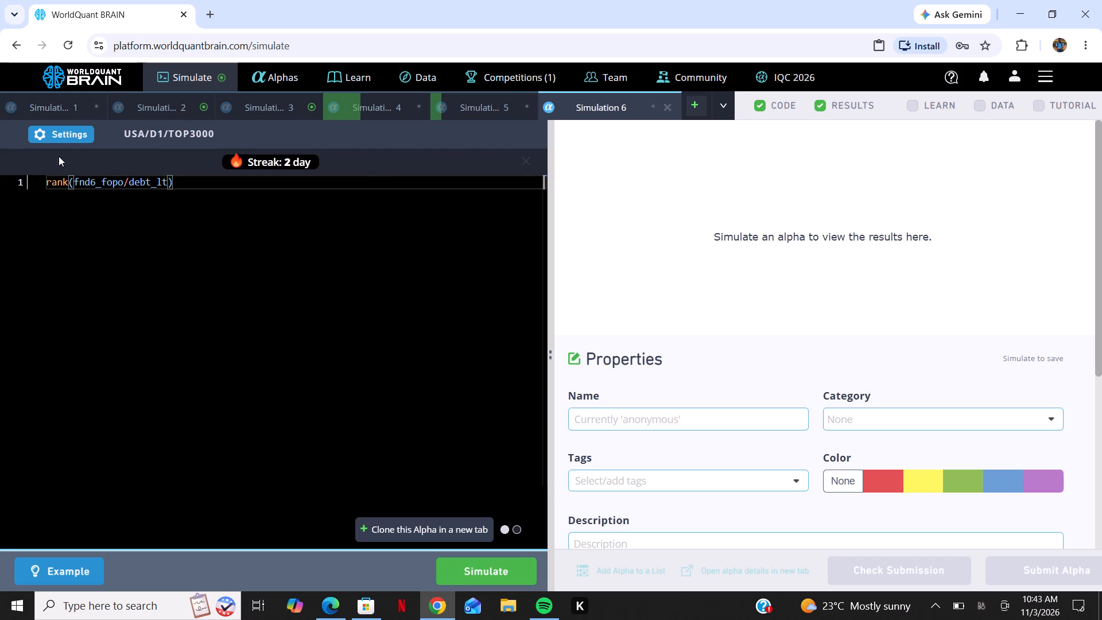
# Set Simulation 6 to Market neutralization, universe TOP500 and decay 14, and run the simulation.
pyautogui.click(73, 134)
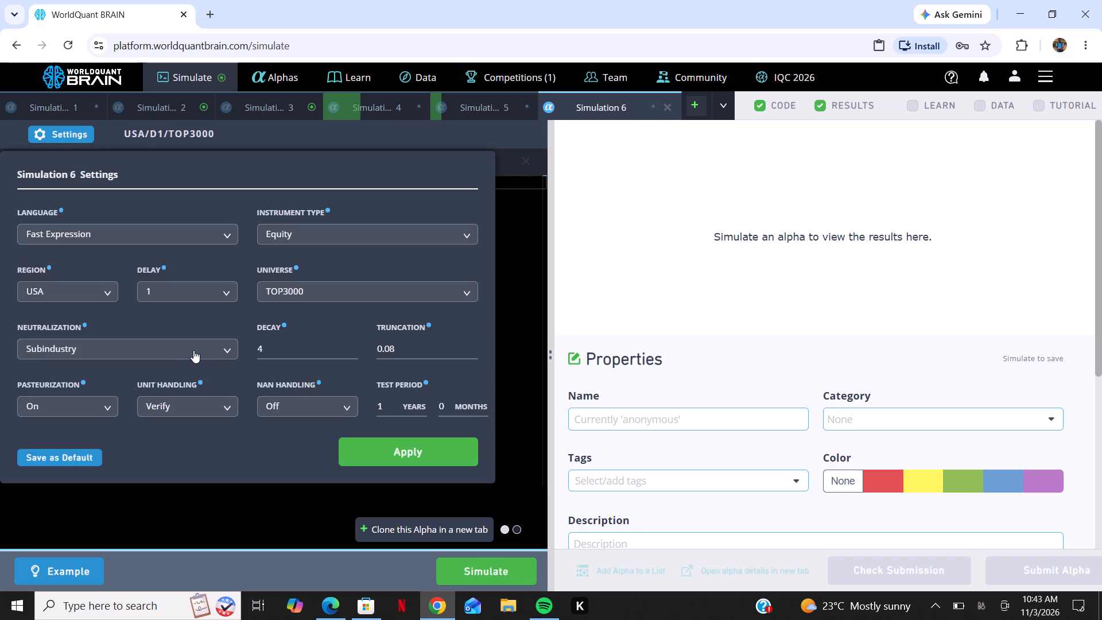
pyautogui.click(197, 347)
pyautogui.click(151, 399)
pyautogui.click(331, 294)
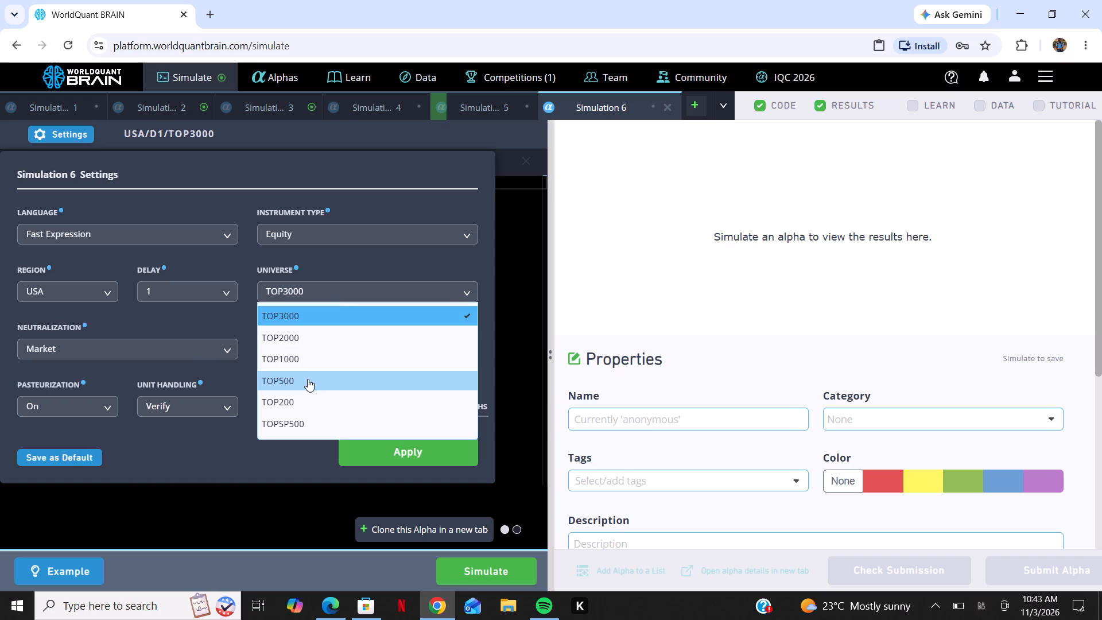
pyautogui.click(308, 379)
pyautogui.tripleClick(353, 343)
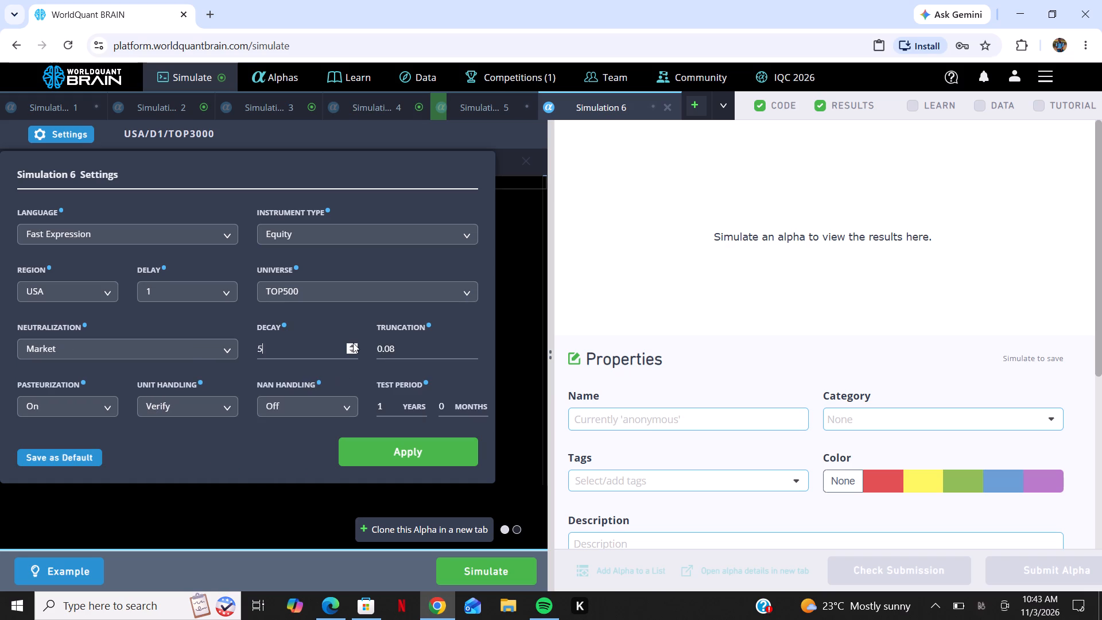
pyautogui.tripleClick(353, 343)
pyautogui.tripleClick(353, 343)
pyautogui.click(353, 343)
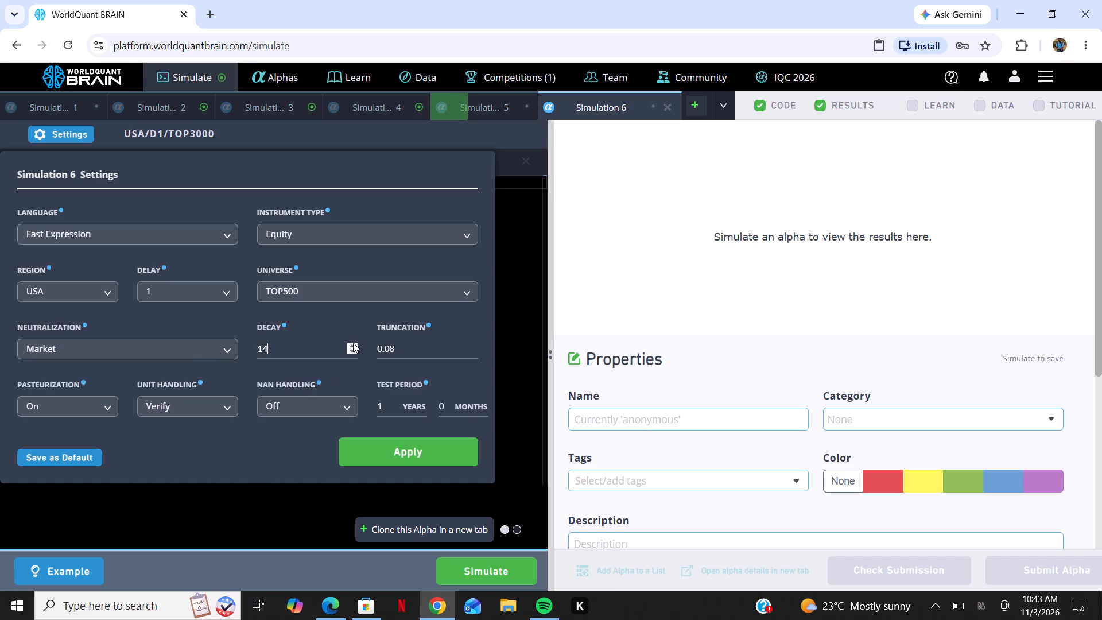
pyautogui.click(434, 451)
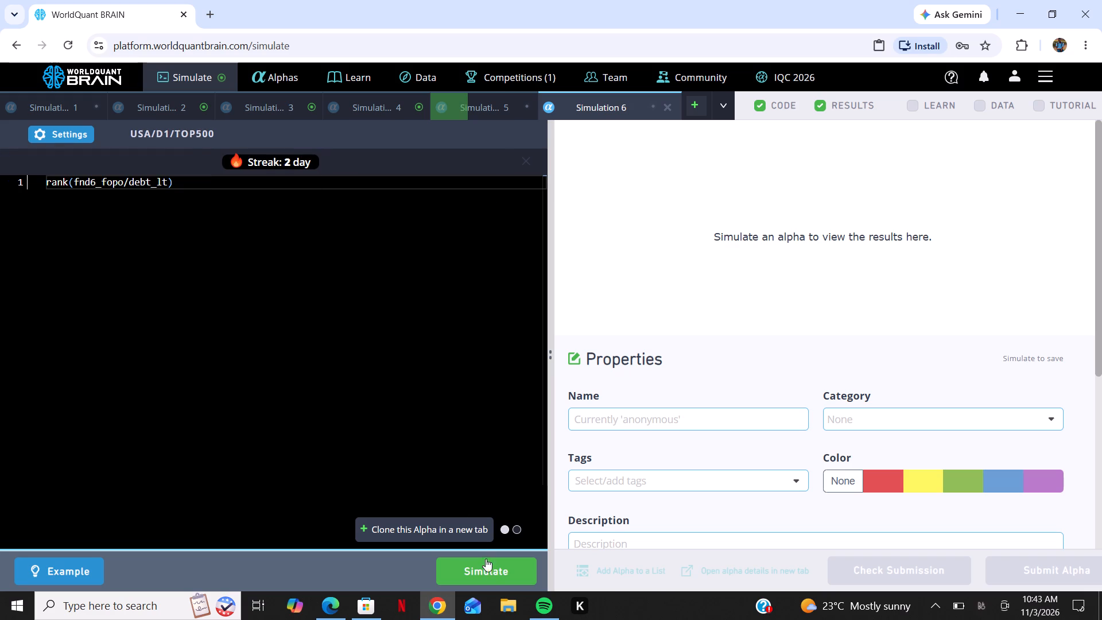
pyautogui.click(494, 573)
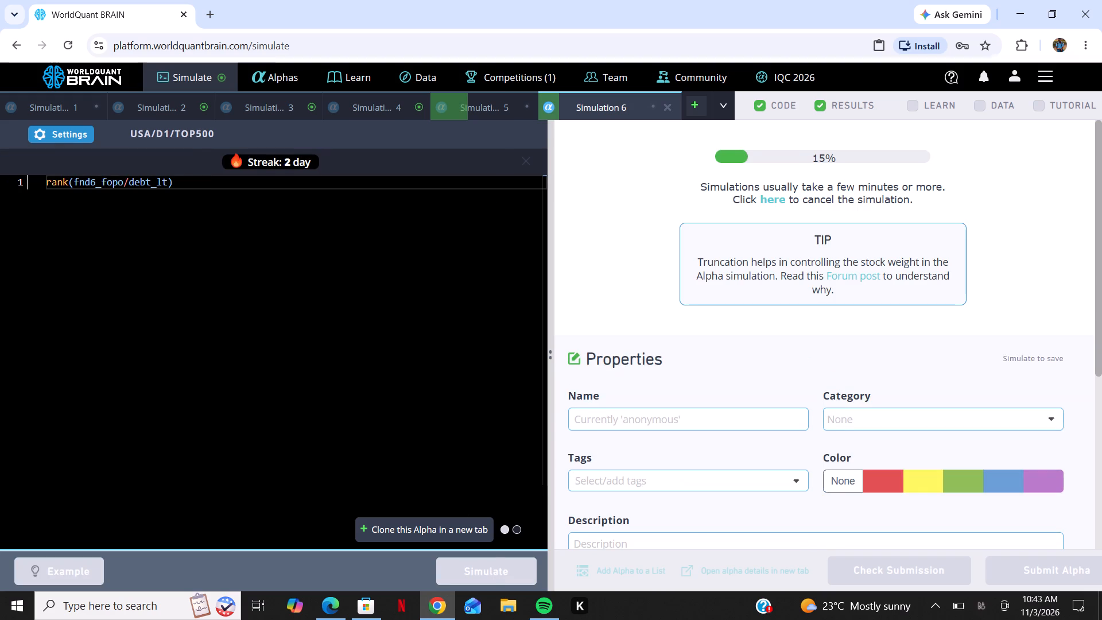
# Create a seventh simulation tab containing the copied expression rank(fnd6_fopo/debt_lt).
pyautogui.click(693, 104)
pyautogui.rightClick(383, 336)
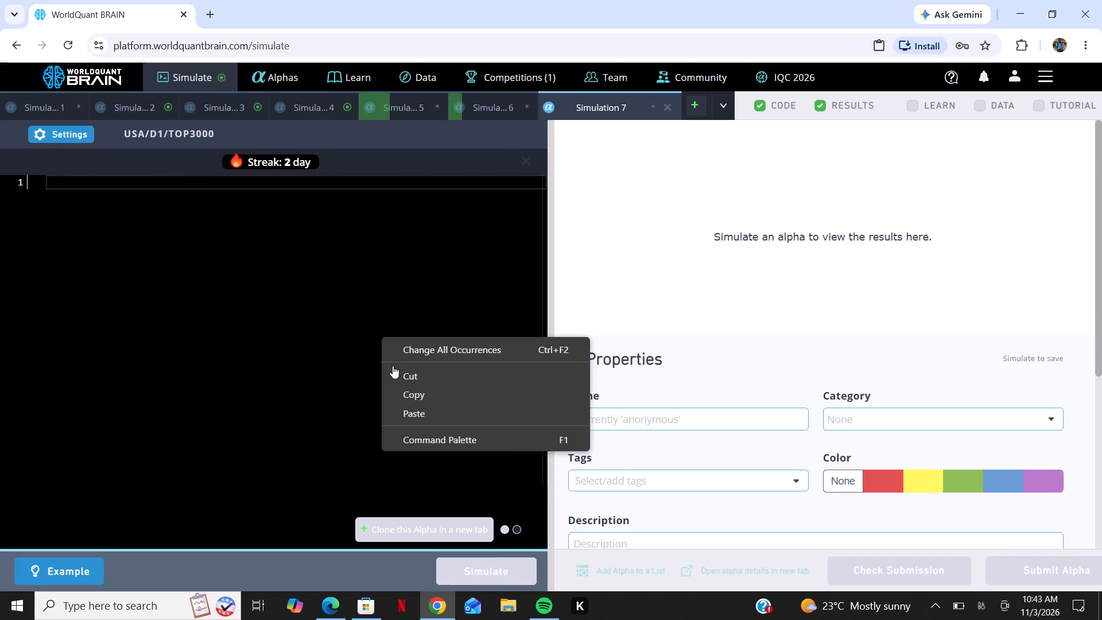
pyautogui.click(442, 413)
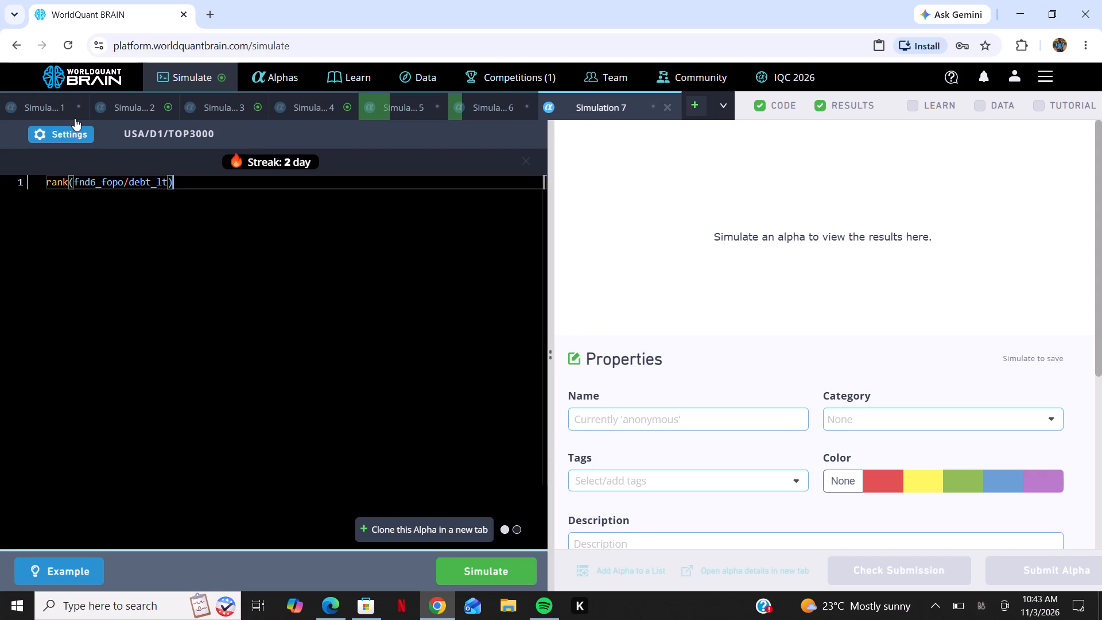
# Apply Market neutralization, universe TOP200 and decay 16 to the Simulation 7 settings.
pyautogui.click(73, 138)
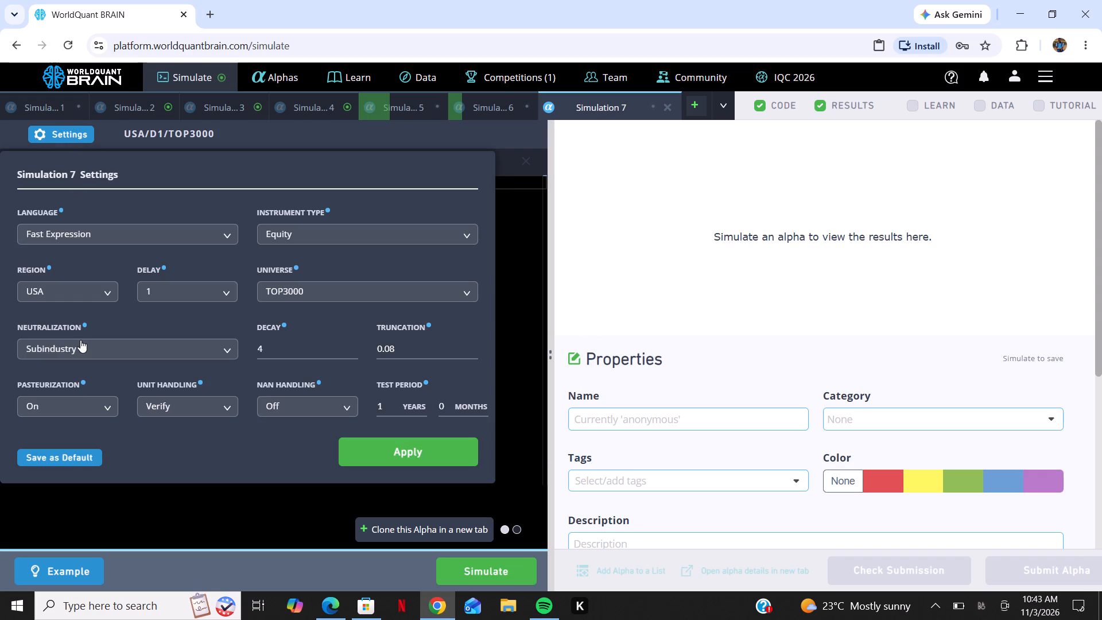
pyautogui.click(80, 343)
pyautogui.click(103, 397)
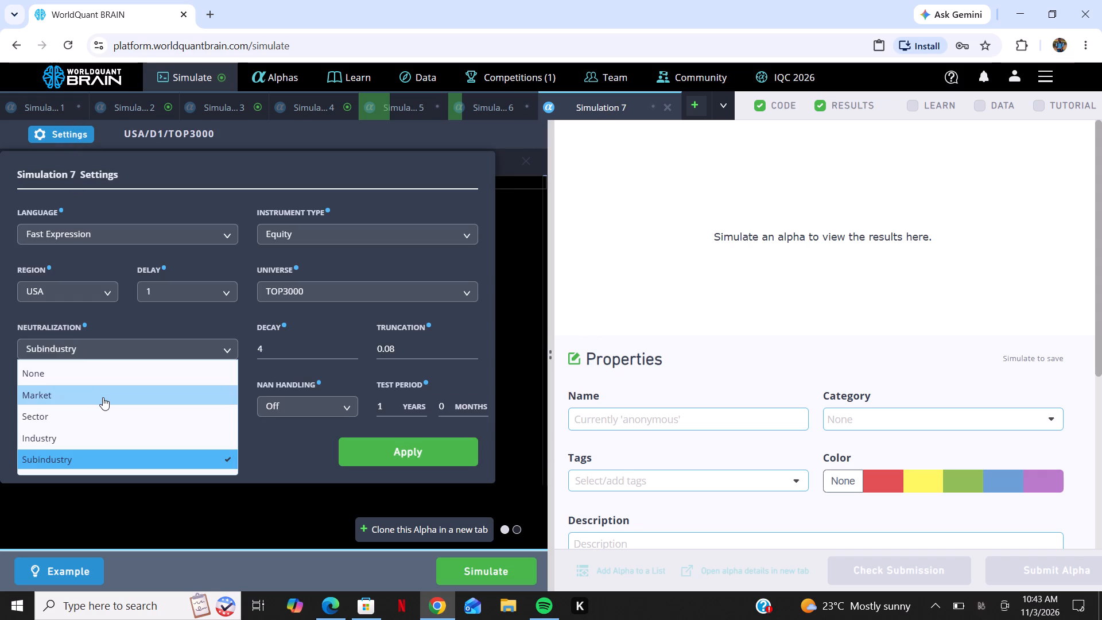
pyautogui.click(291, 288)
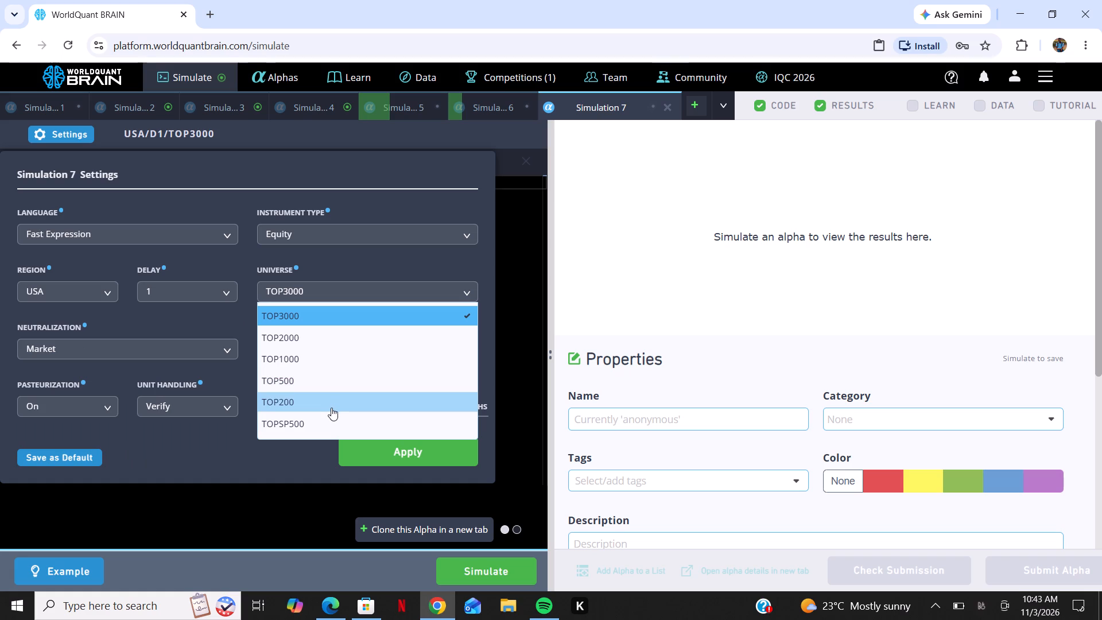
pyautogui.click(331, 408)
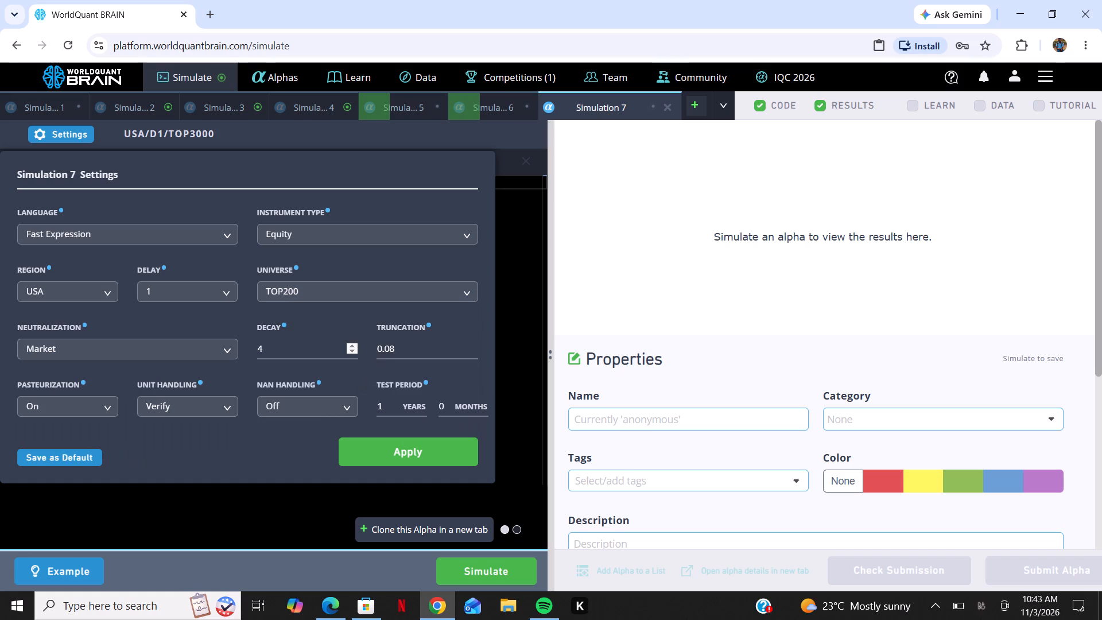
pyautogui.tripleClick(352, 344)
pyautogui.tripleClick(352, 344)
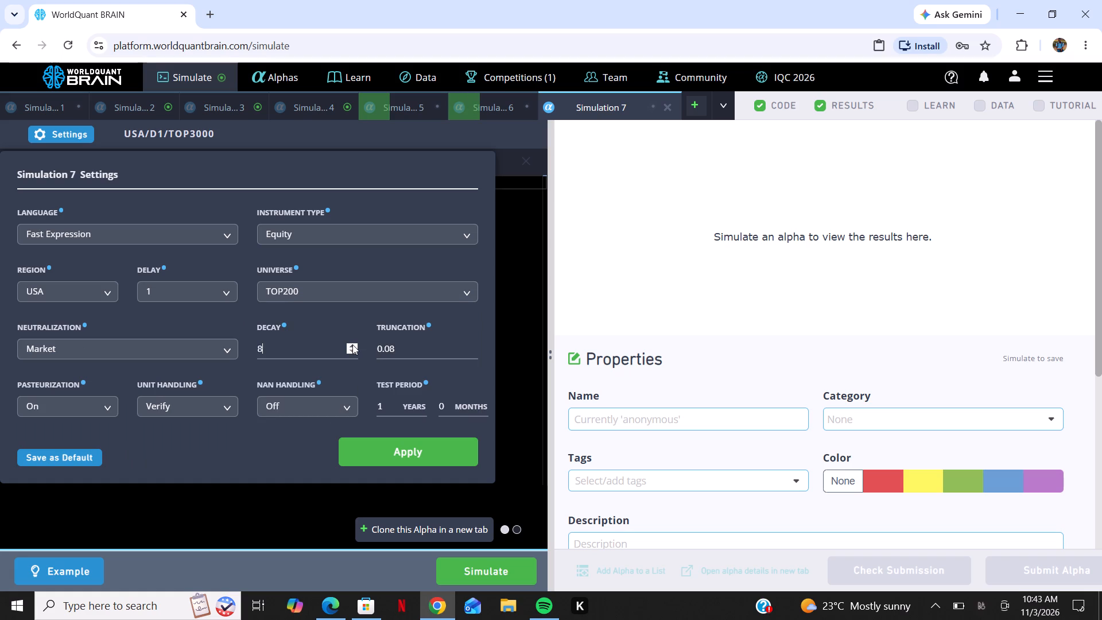
pyautogui.tripleClick(352, 344)
pyautogui.doubleClick(352, 344)
pyautogui.click(352, 344)
pyautogui.click(399, 458)
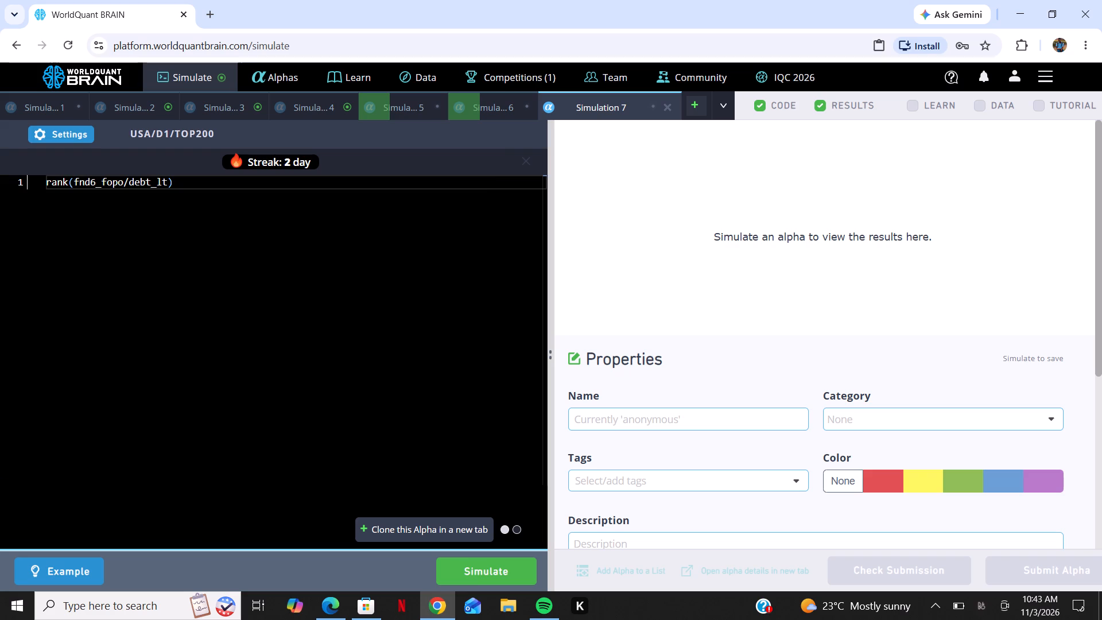
# Run the simulation of rank(fnd6_fopo/debt_lt) in Simulation 7.
pyautogui.click(475, 567)
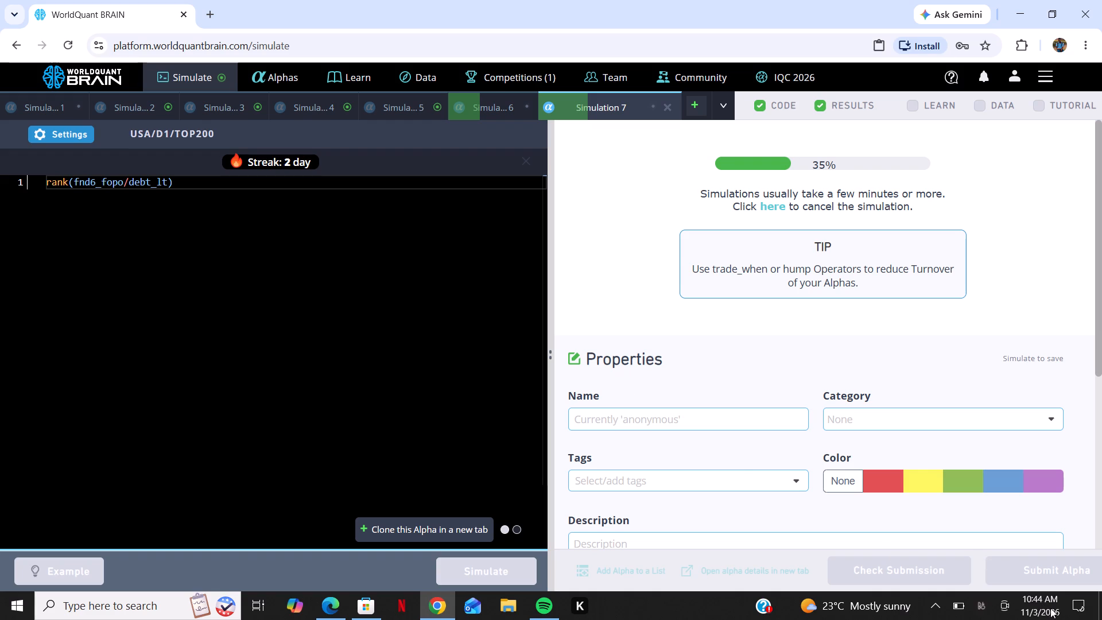
# Turn on the Windows computer's mobile hotspot.
pyautogui.click(1067, 613)
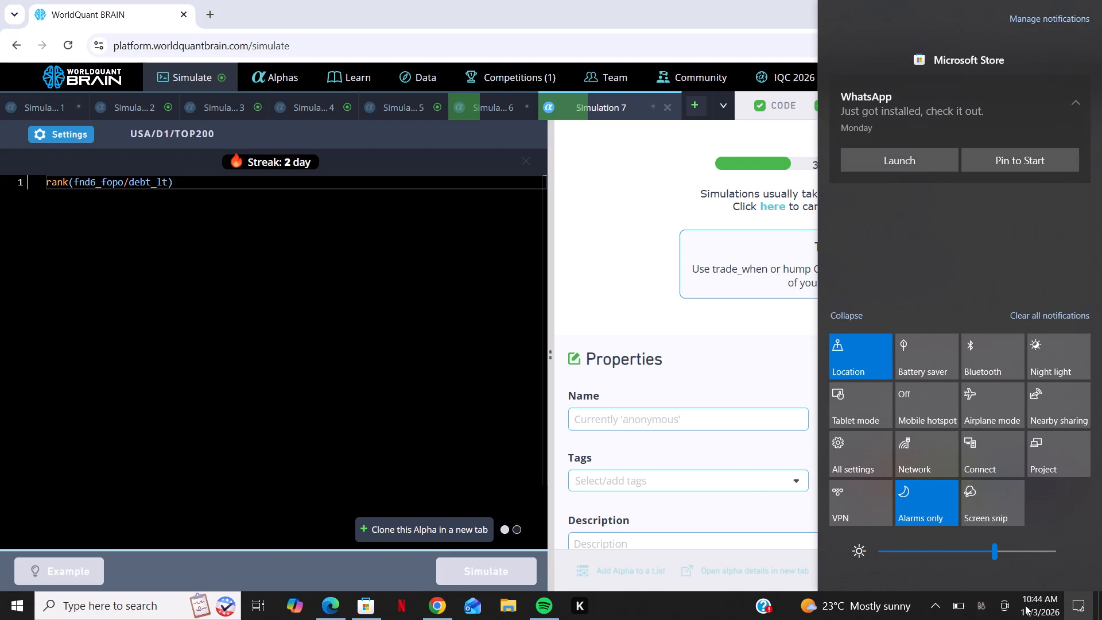
pyautogui.click(939, 607)
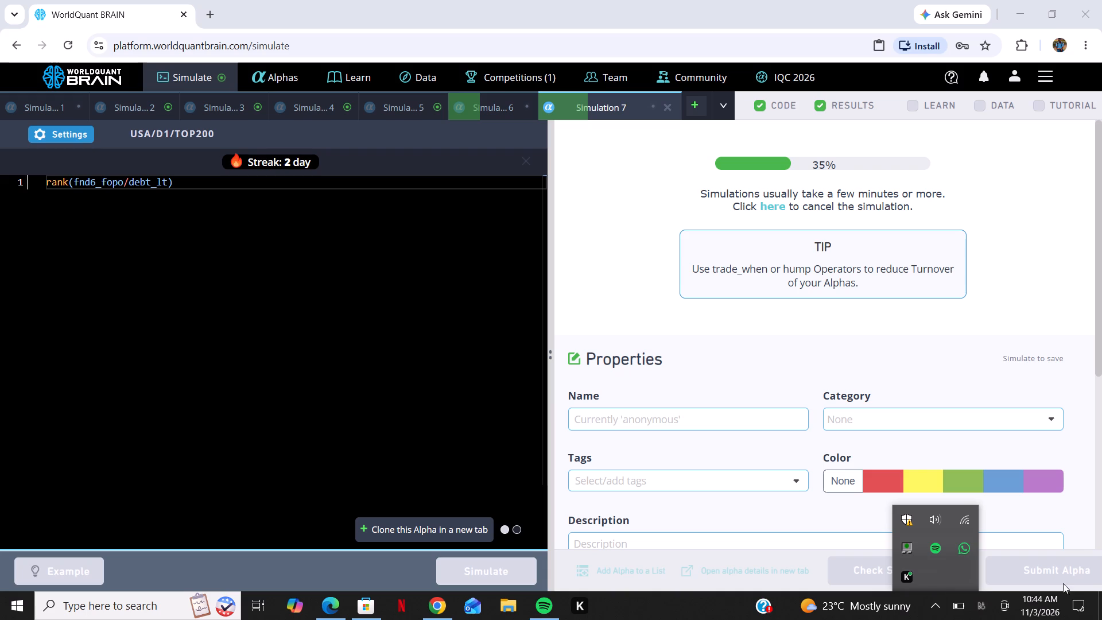
pyautogui.click(1082, 604)
pyautogui.click(929, 400)
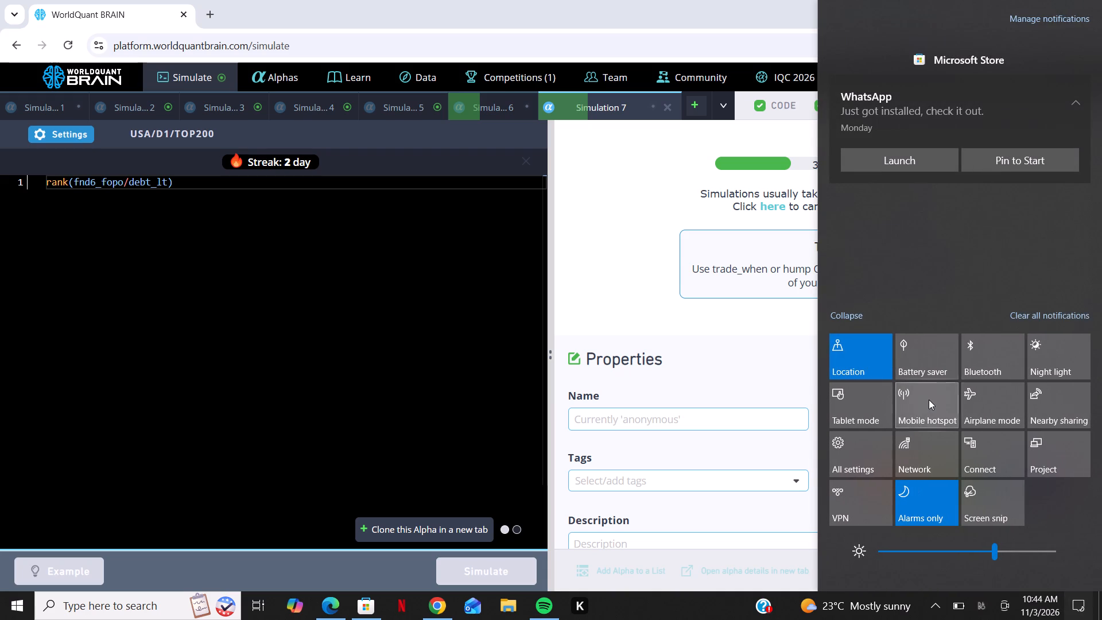
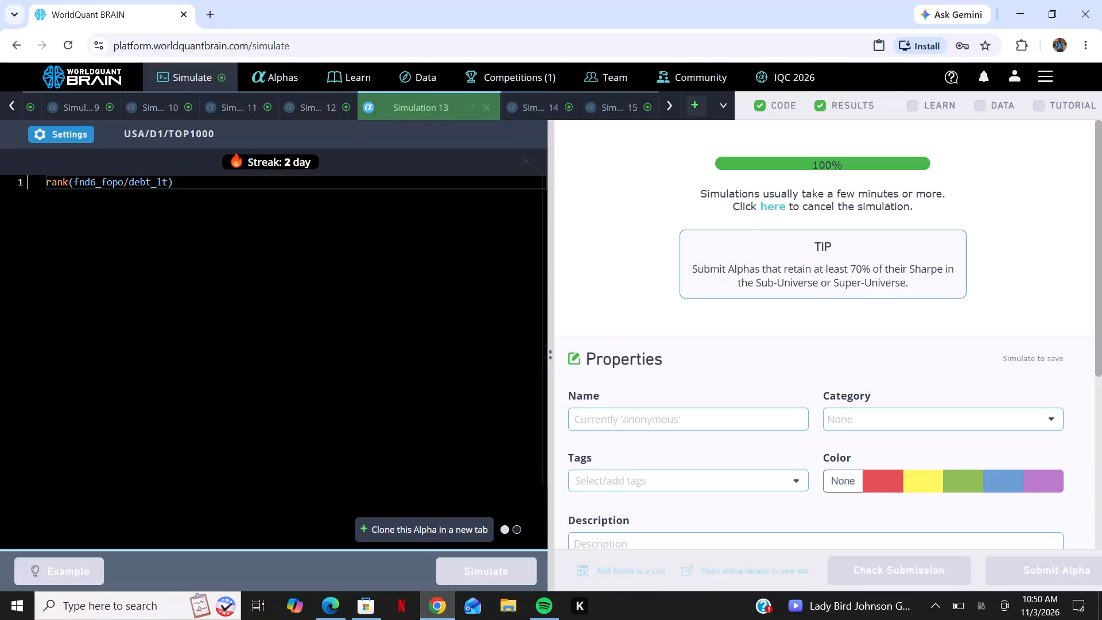
# Create a new simulation tab, Simulation 16, containing the copied expression rank(fnd6_fopo/debt_lt).
pyautogui.click(694, 99)
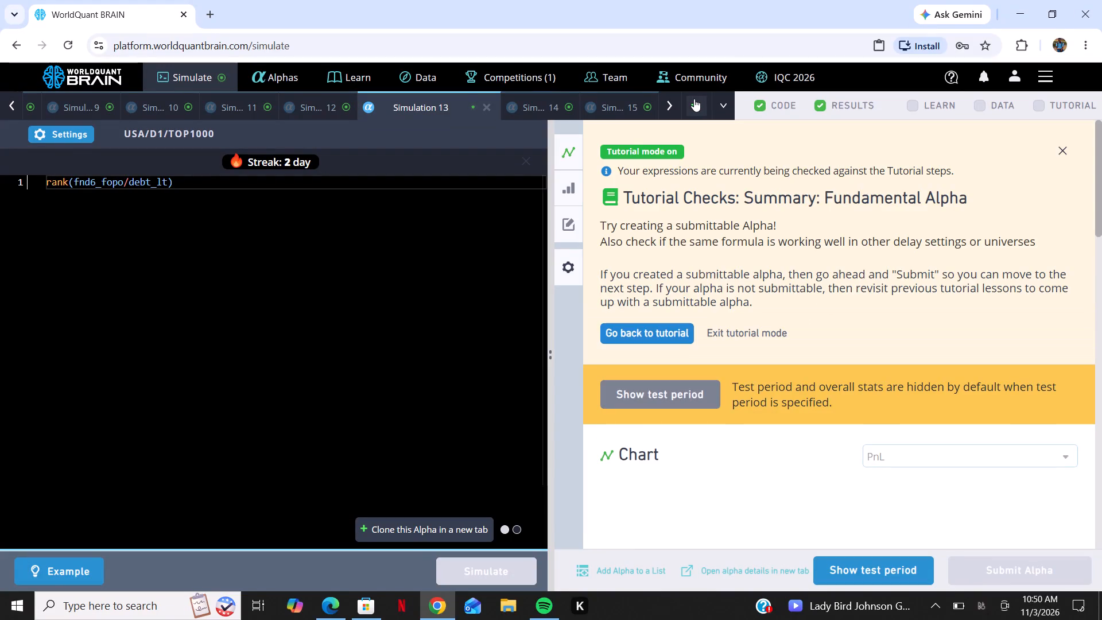
pyautogui.rightClick(330, 278)
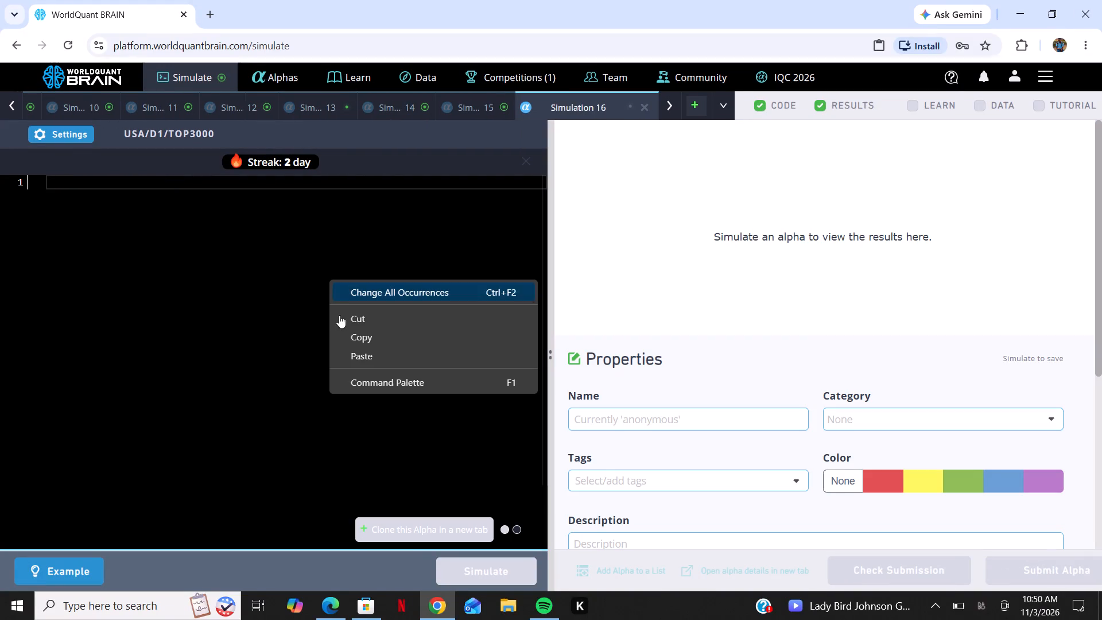
pyautogui.click(362, 352)
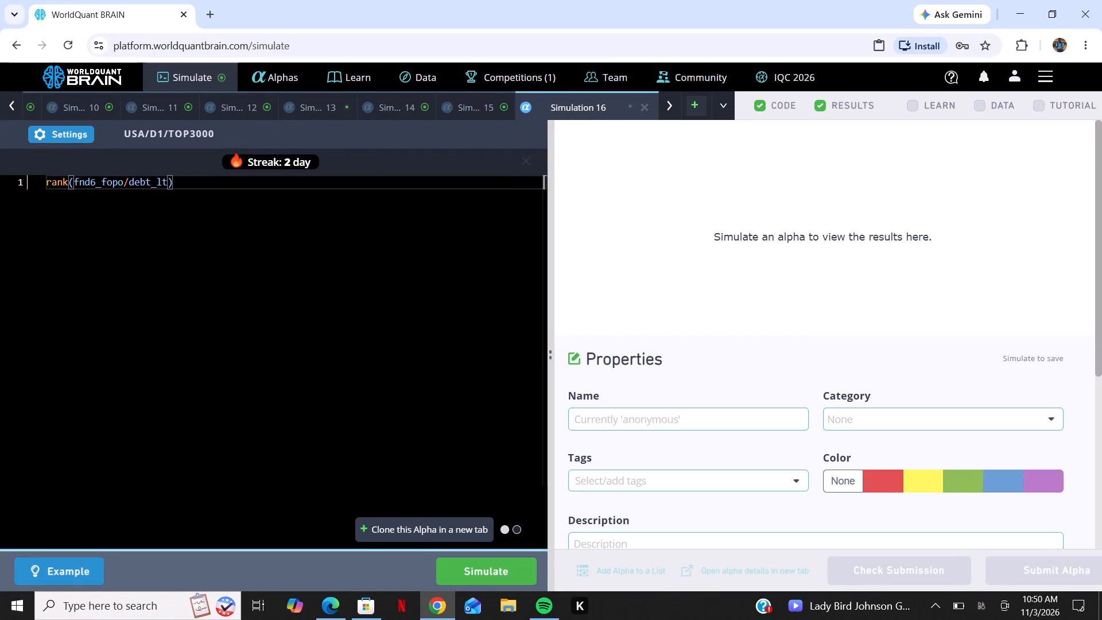
# Set the neutralization to Sector in the Simulation 16 settings.
pyautogui.click(84, 135)
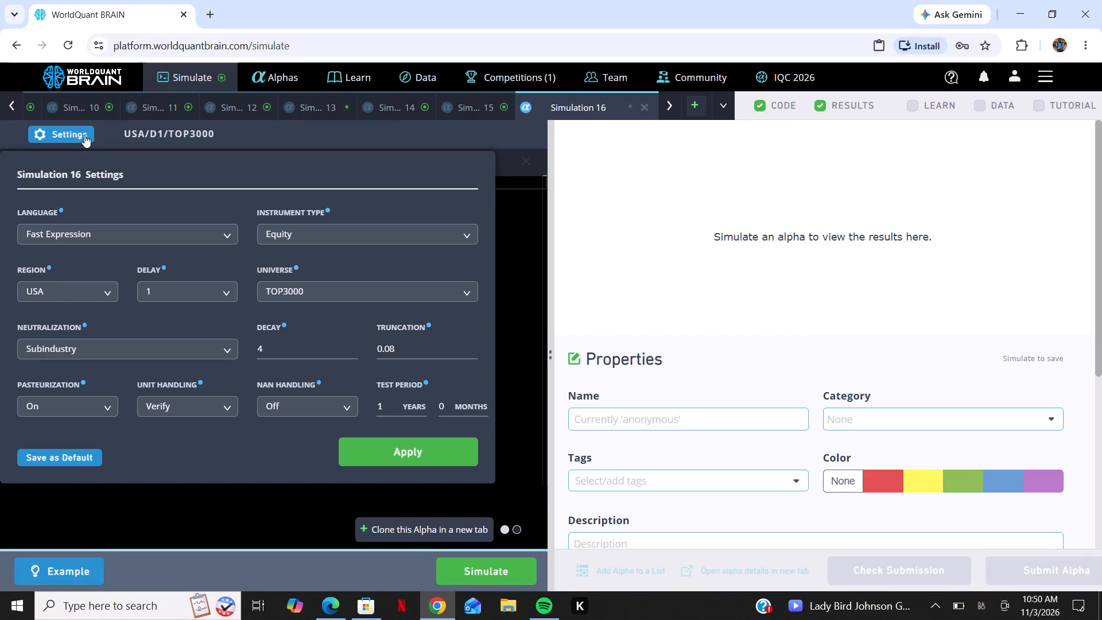
pyautogui.click(97, 347)
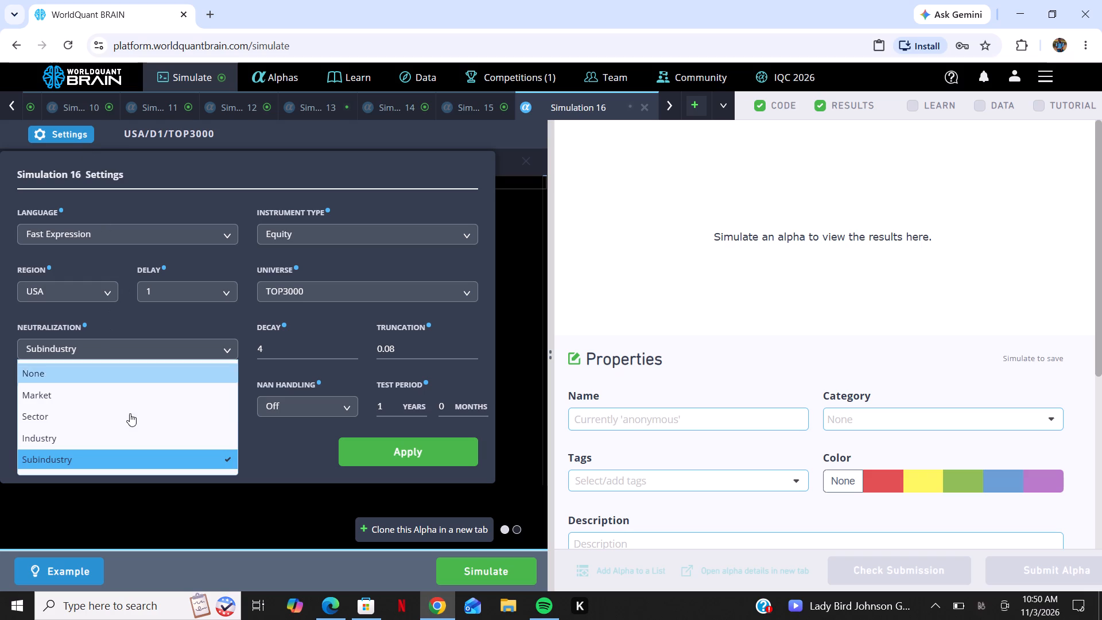
pyautogui.click(129, 414)
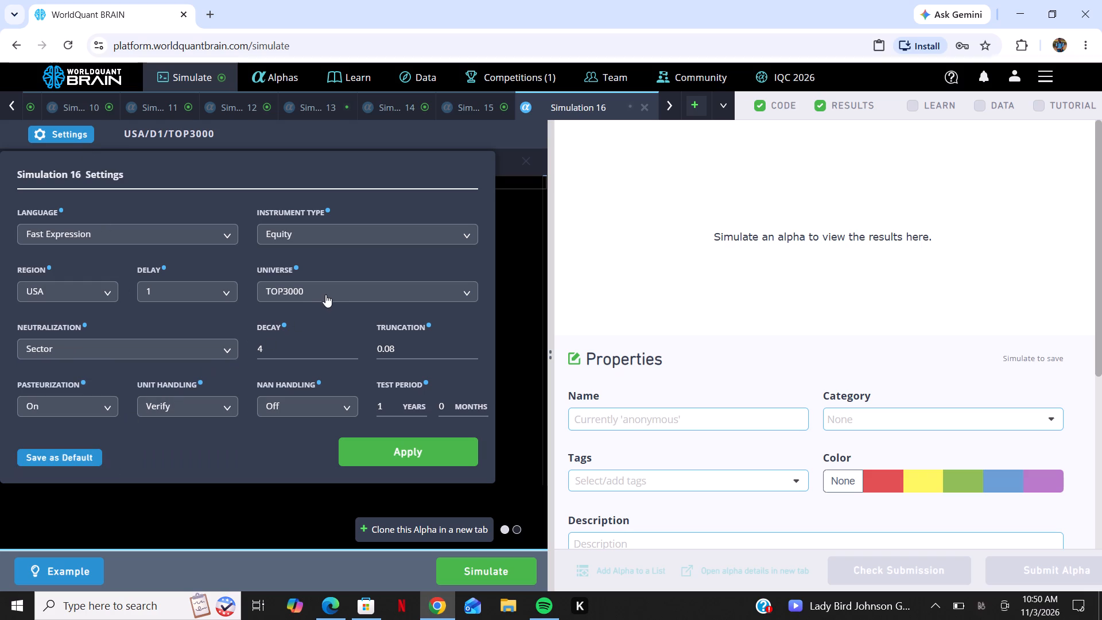
# Set Simulation 16 to universe TOPSP500 and decay 22, and run the simulation.
pyautogui.click(331, 288)
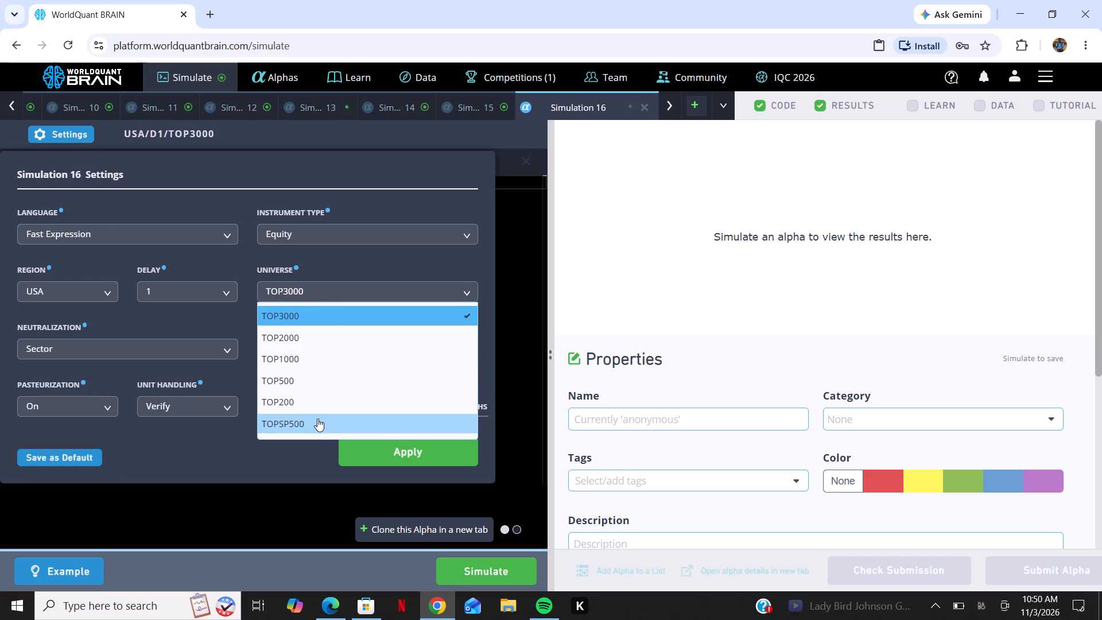
pyautogui.click(317, 418)
pyautogui.tripleClick(354, 347)
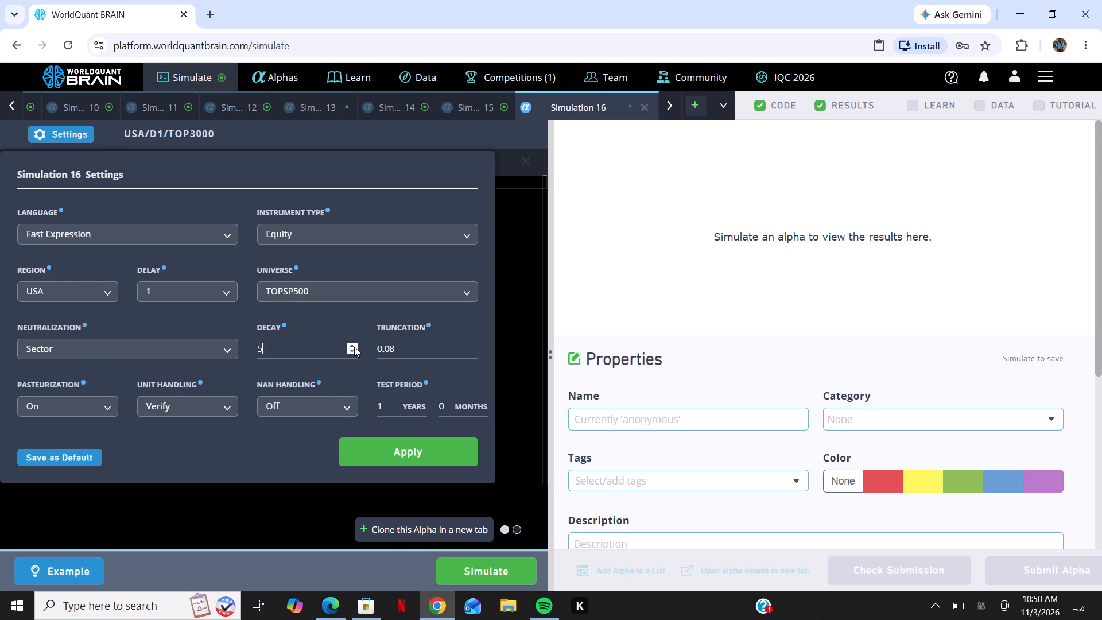
pyautogui.tripleClick(354, 347)
pyautogui.tripleClick(354, 347)
pyautogui.tripleClick(354, 347)
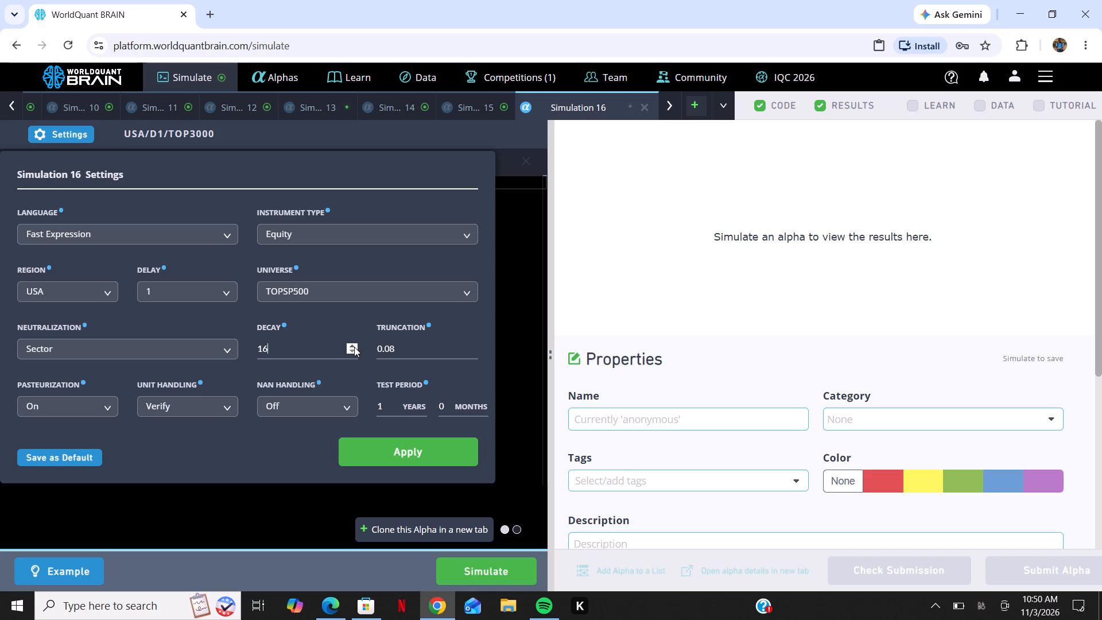
pyautogui.tripleClick(354, 347)
pyautogui.tripleClick(354, 347)
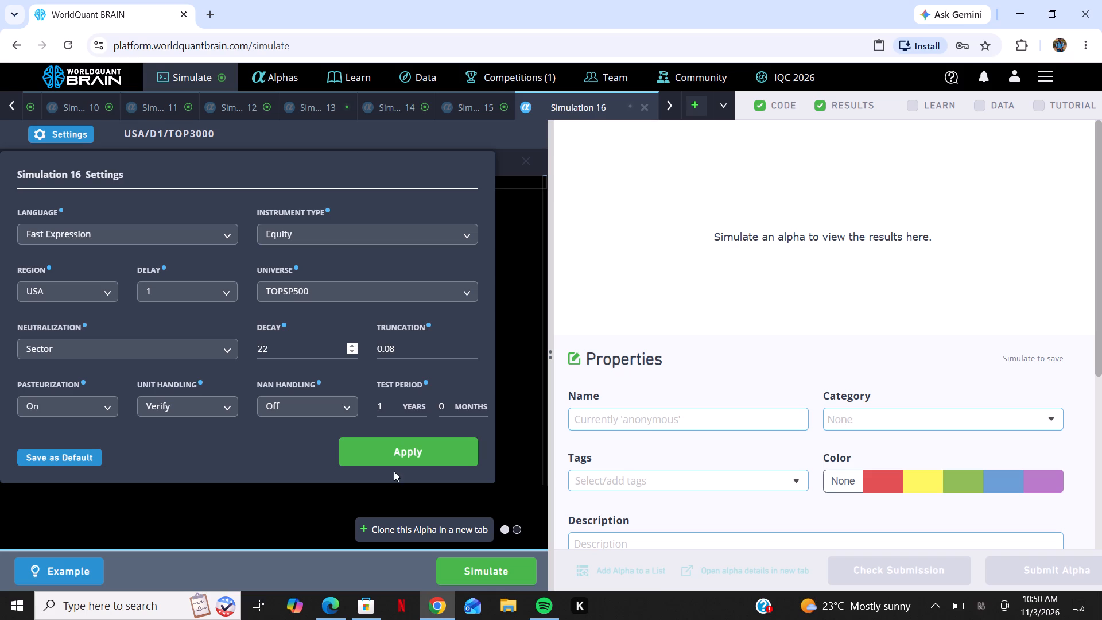
pyautogui.click(418, 448)
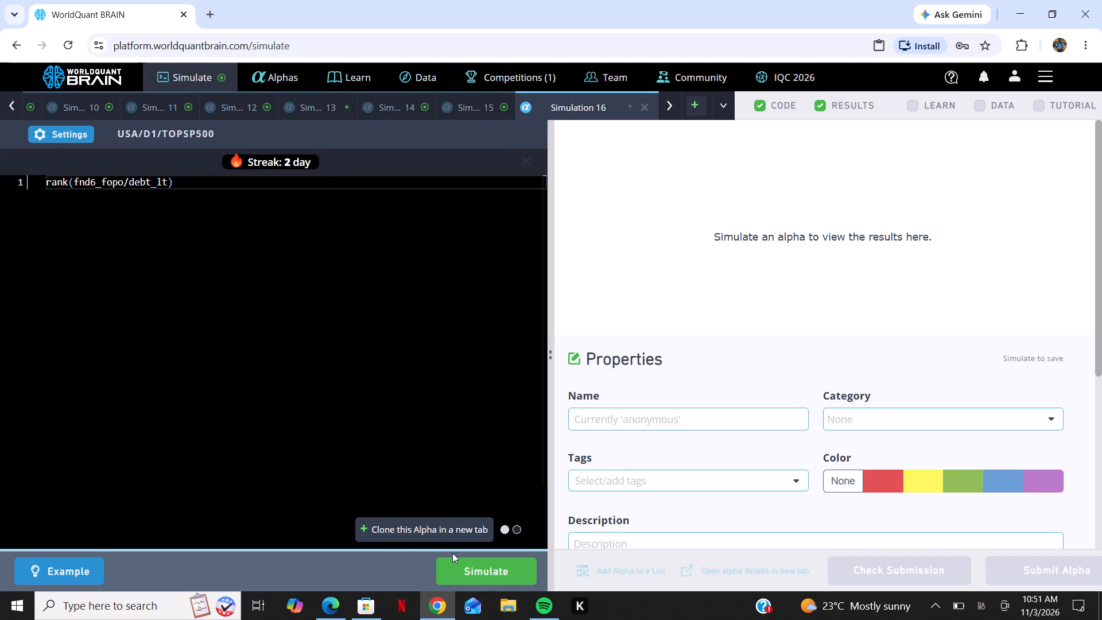
pyautogui.click(467, 571)
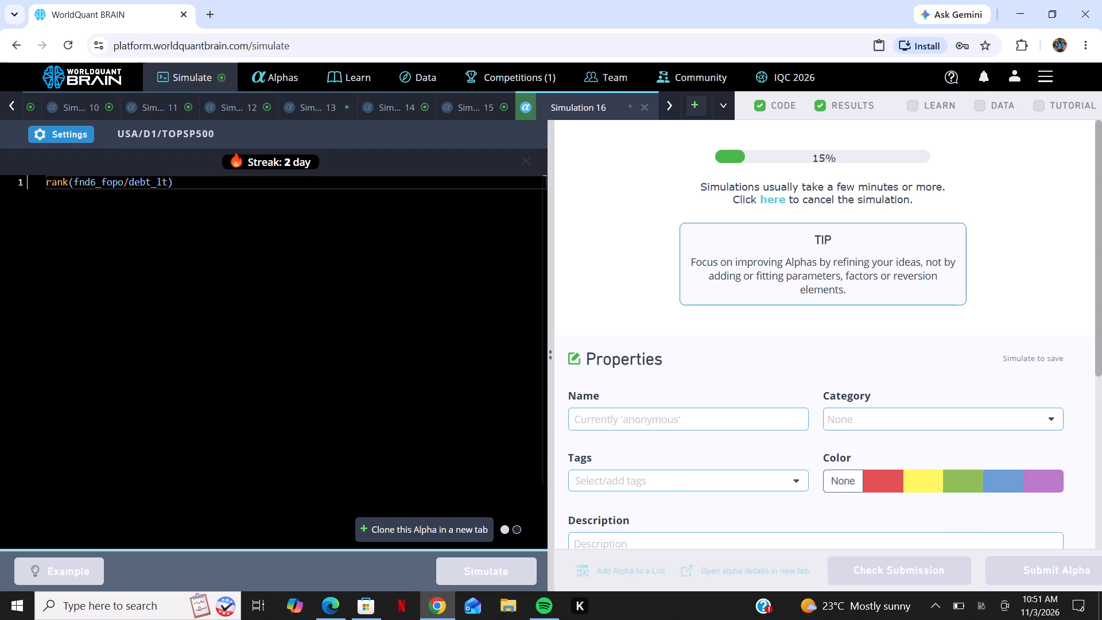
# Create another simulation tab containing the copied expression rank(fnd6_fopo/debt_lt).
pyautogui.click(693, 105)
pyautogui.rightClick(279, 273)
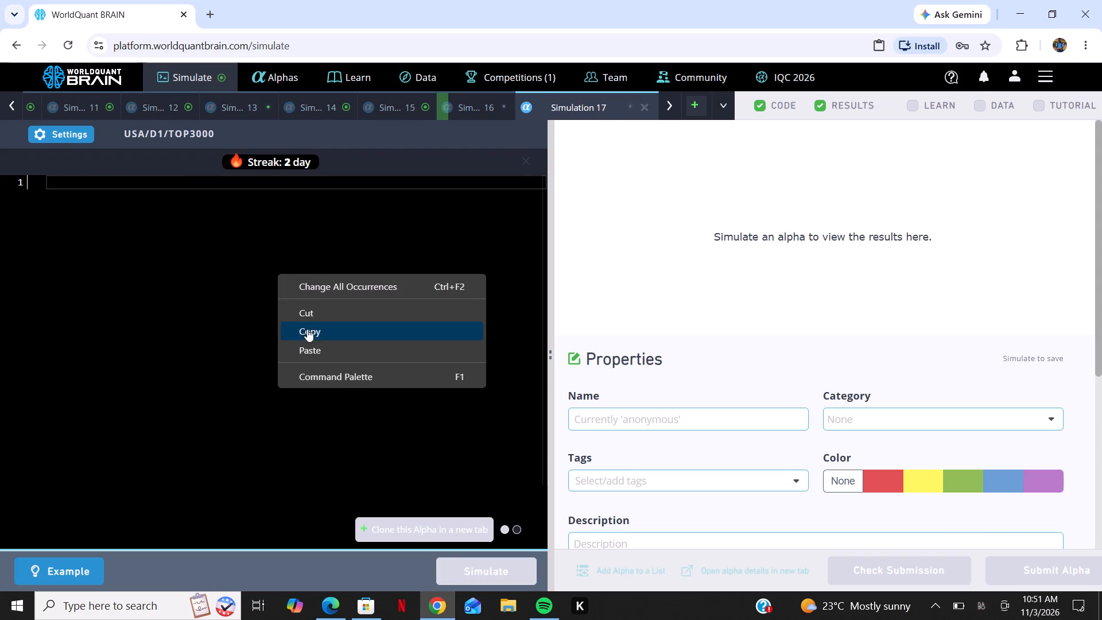
pyautogui.click(306, 346)
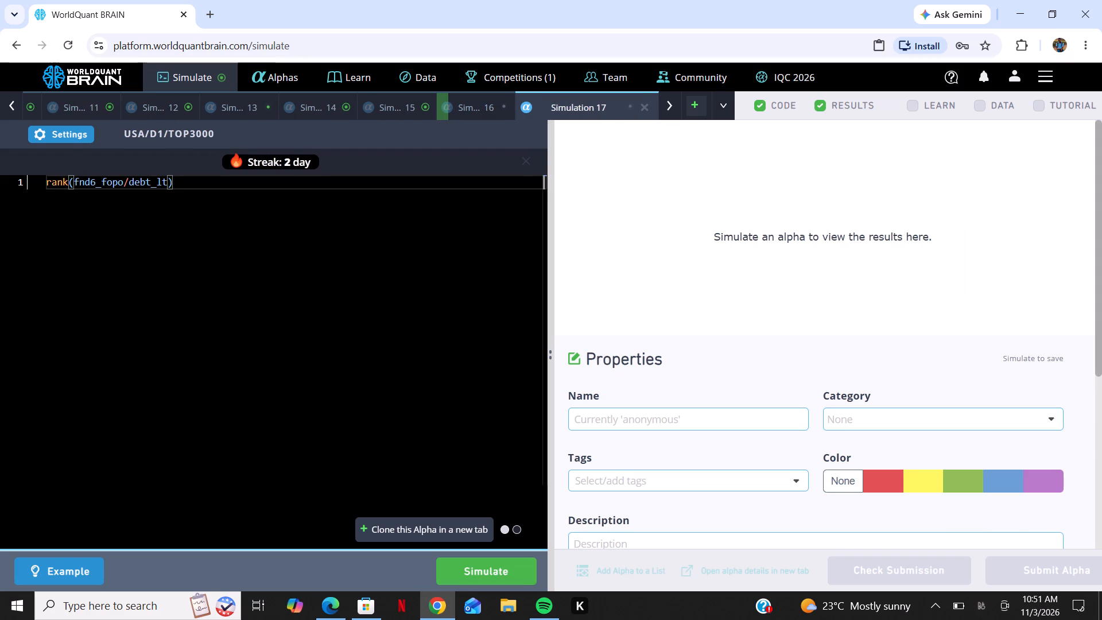
# Set Simulation 17 to Industry neutralization and decay 8, and run the simulation.
pyautogui.click(65, 129)
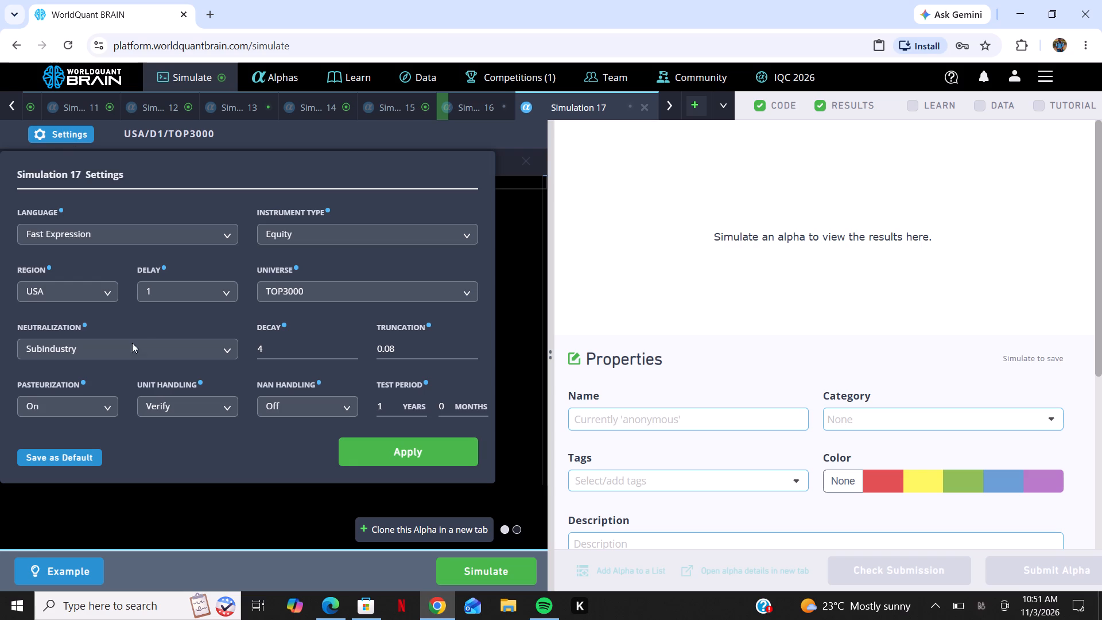
pyautogui.click(130, 352)
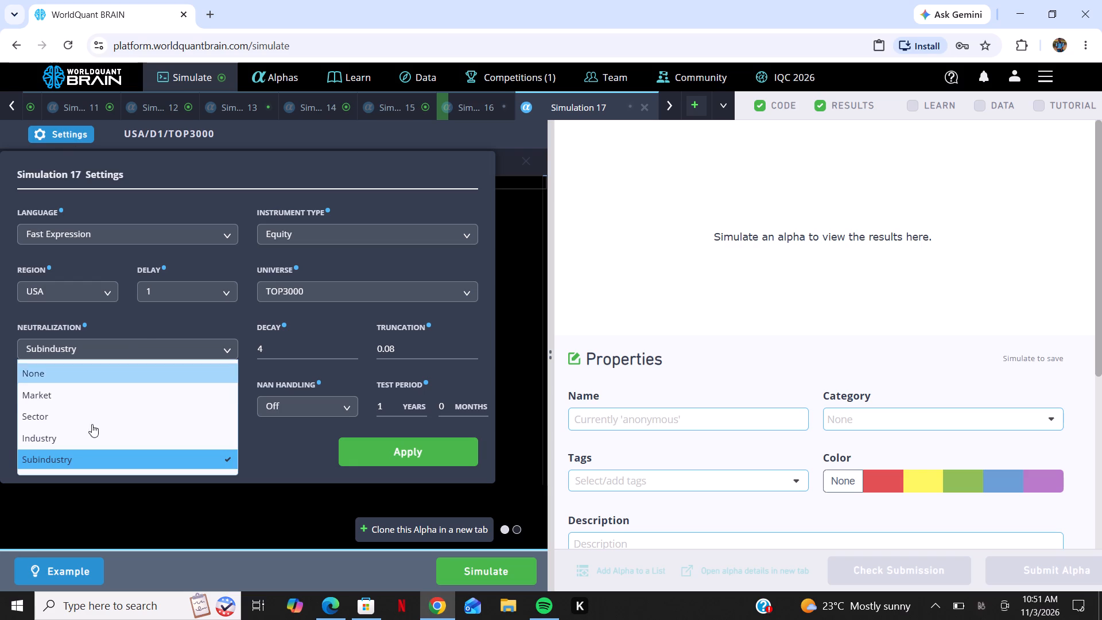
pyautogui.click(77, 438)
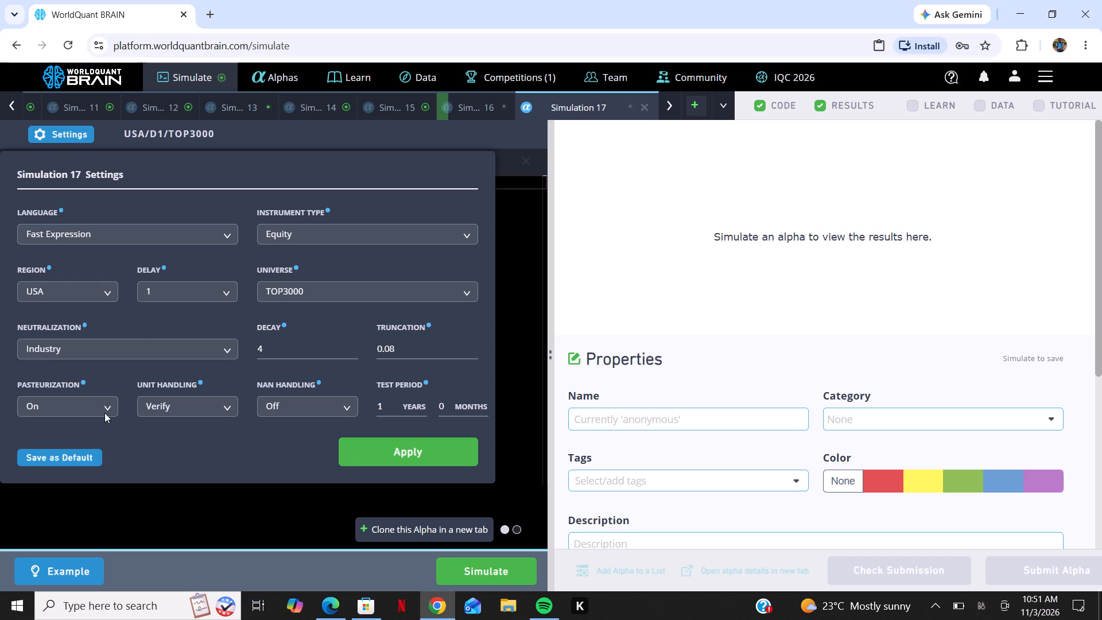
pyautogui.tripleClick(354, 344)
pyautogui.click(354, 344)
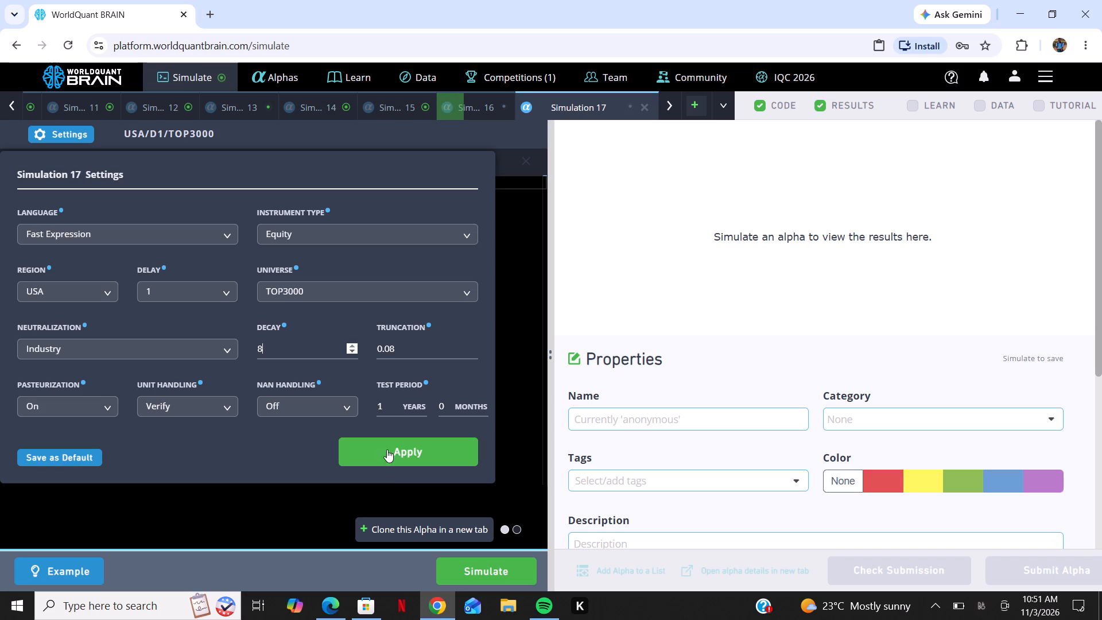
pyautogui.click(407, 452)
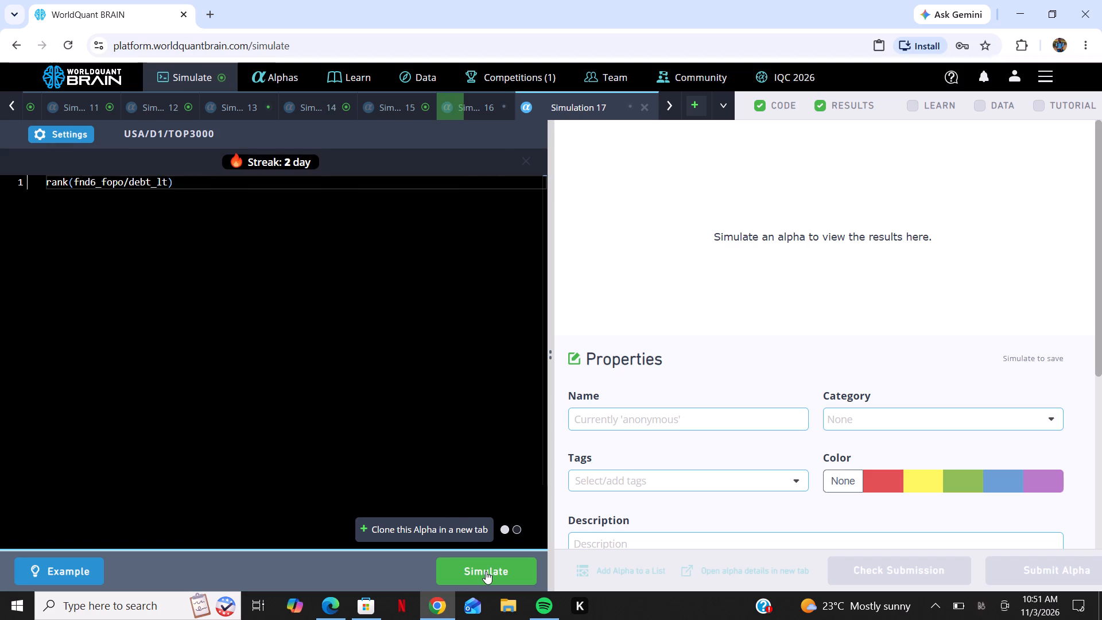
pyautogui.click(486, 571)
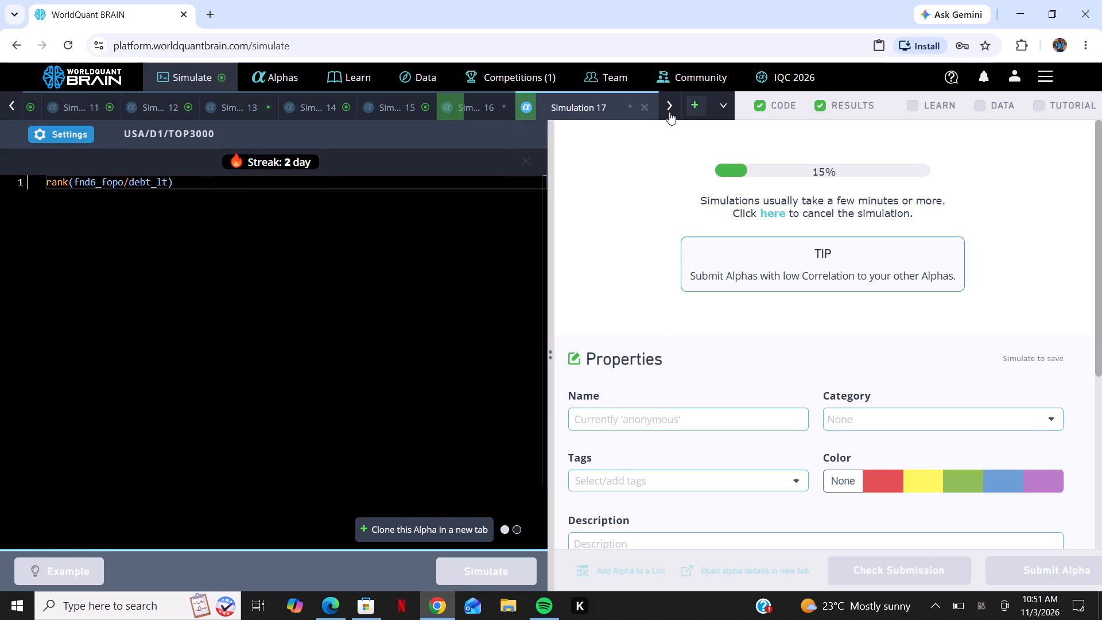
# Add one more simulation tab and paste the copied expression rank(fnd6_fopo/debt_lt) into it.
pyautogui.click(702, 108)
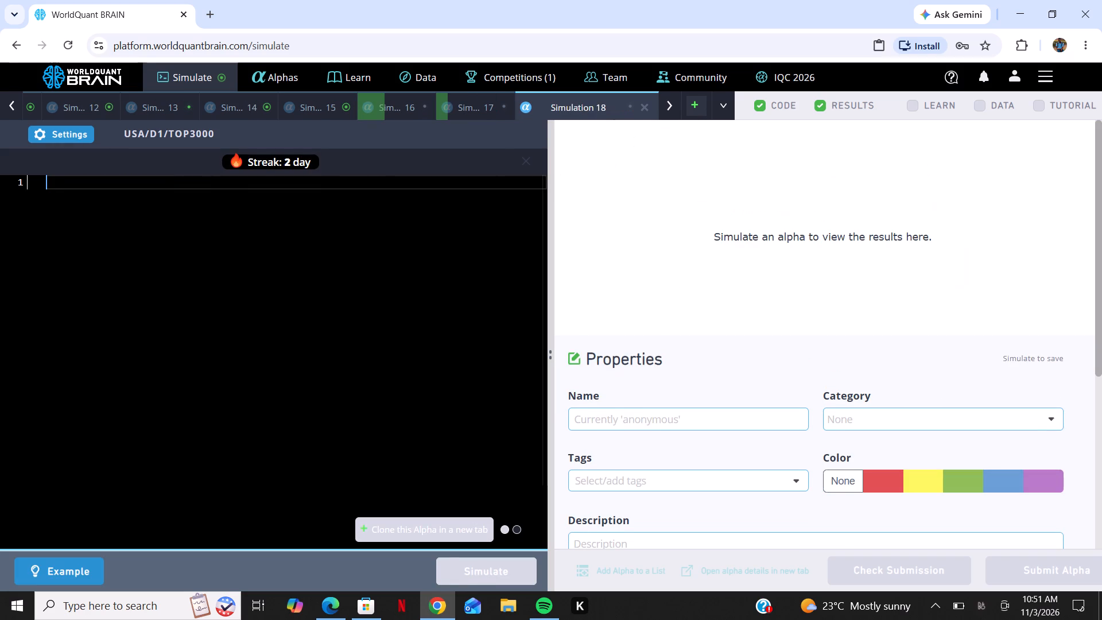
pyautogui.rightClick(363, 242)
pyautogui.click(383, 313)
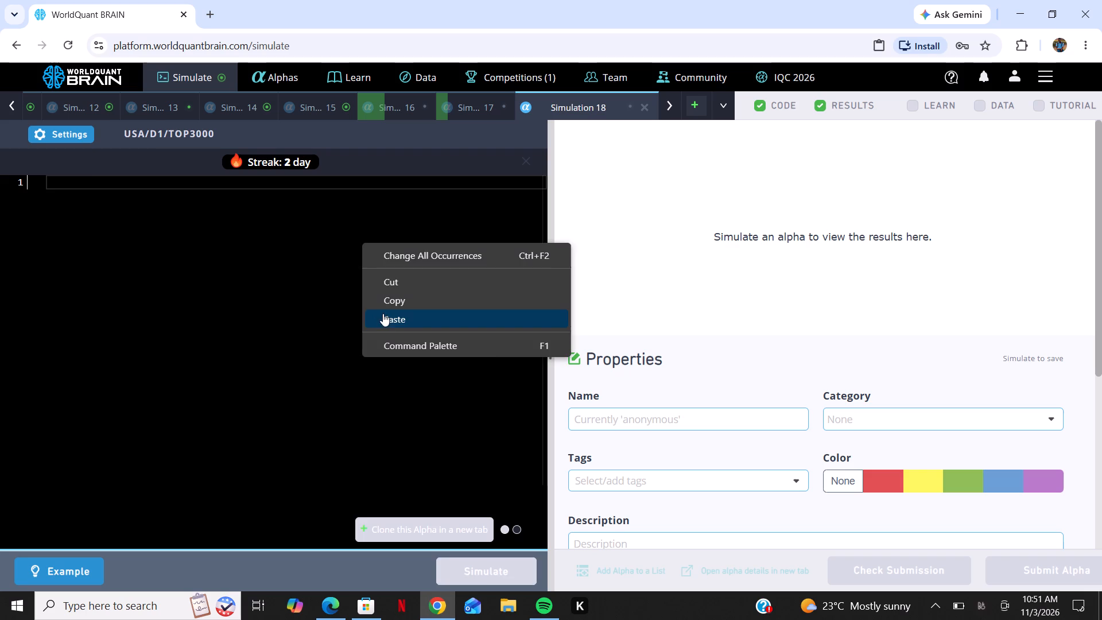
# Set Simulation 18 to Industry neutralization, universe TOP2000 and decay 10, and run the simulation.
pyautogui.click(53, 130)
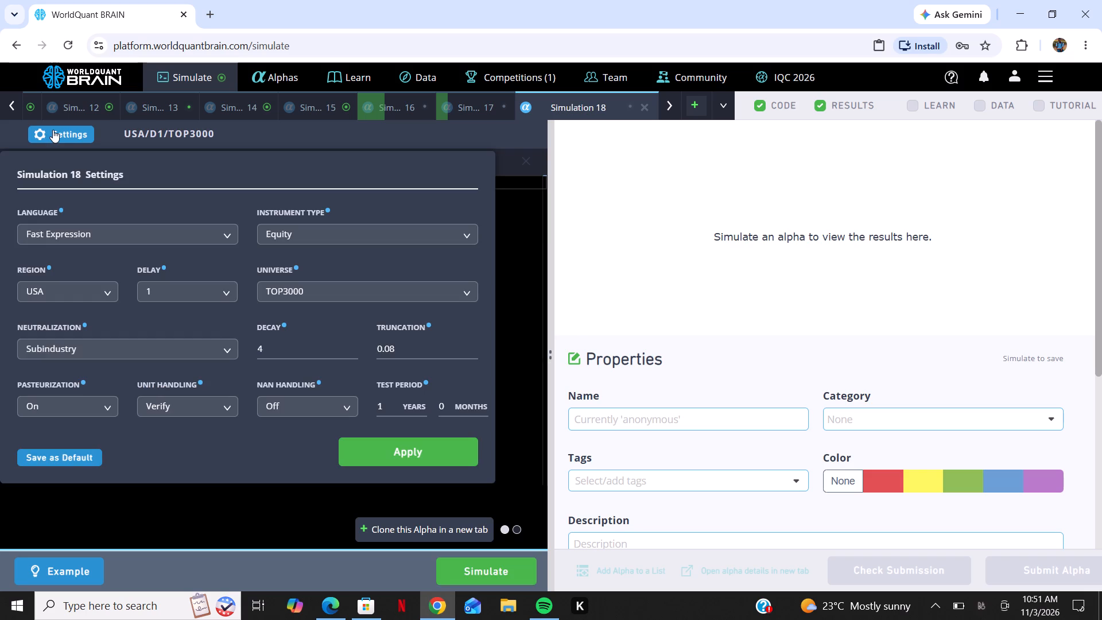
pyautogui.click(71, 353)
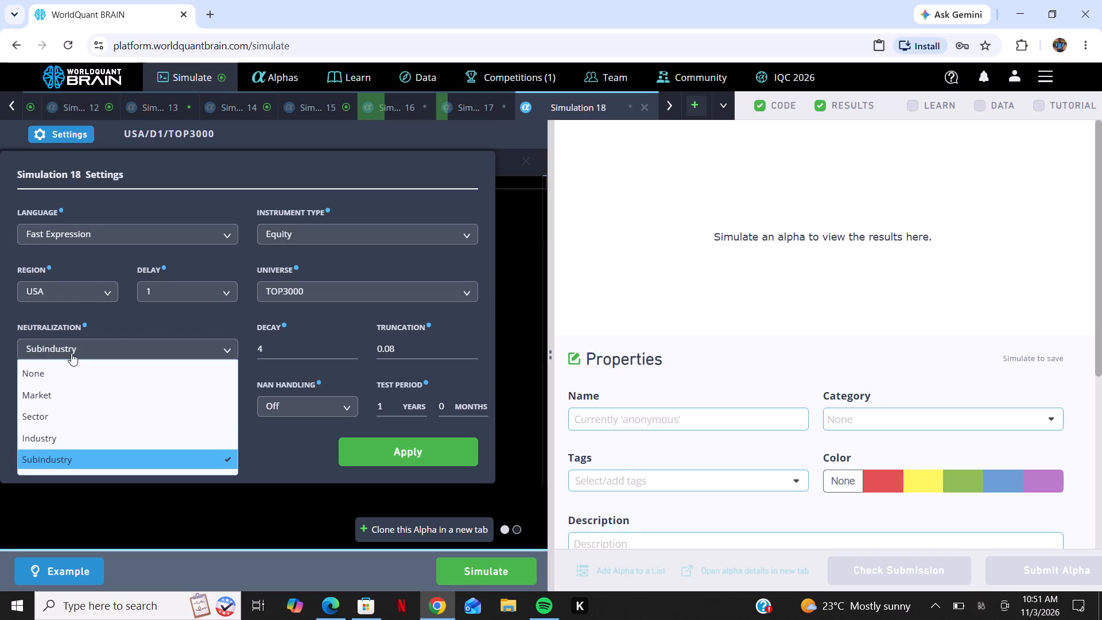
pyautogui.click(68, 440)
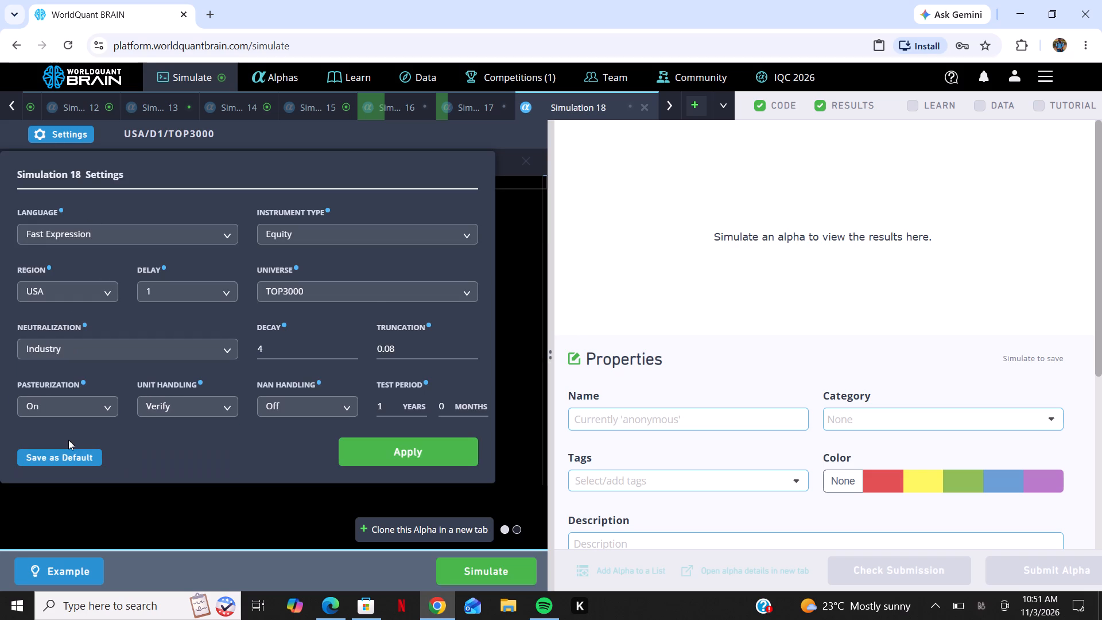
pyautogui.click(395, 286)
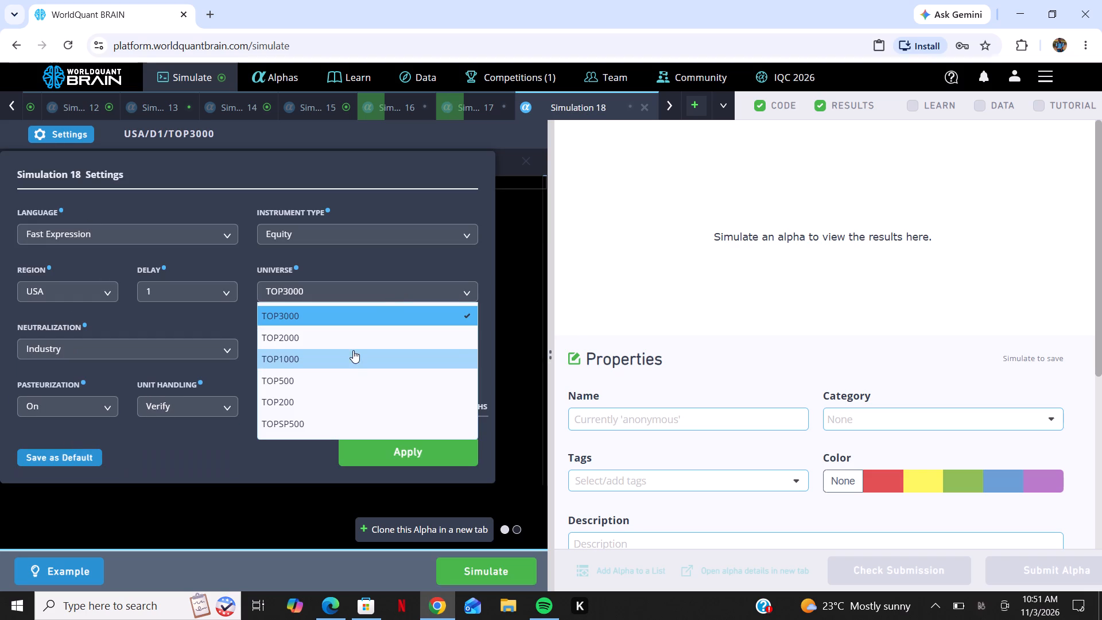
pyautogui.click(356, 339)
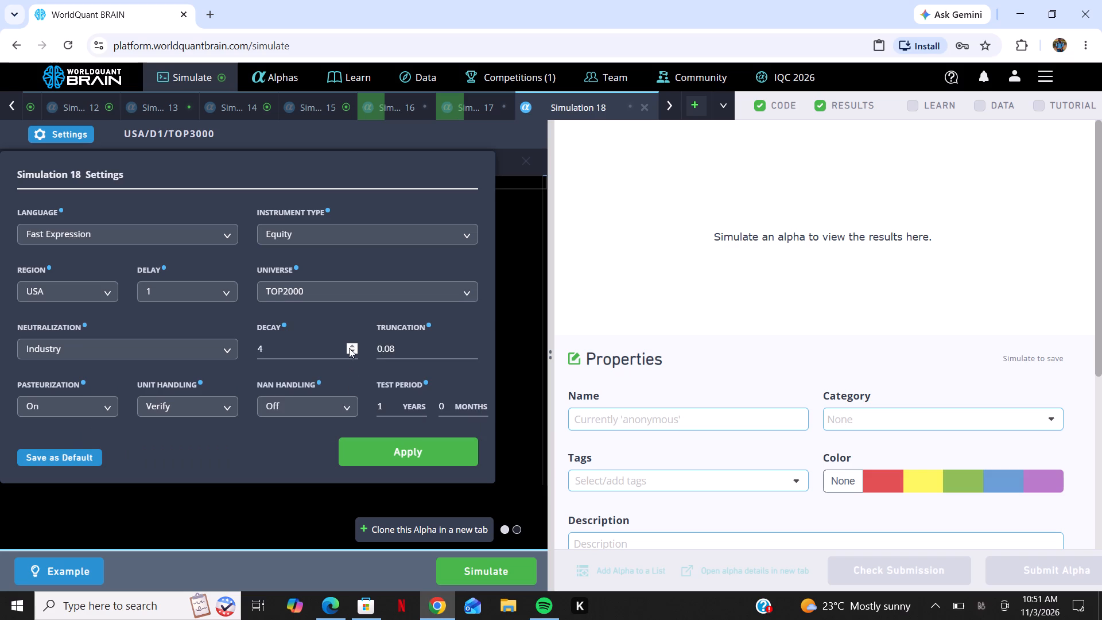
pyautogui.tripleClick(352, 345)
pyautogui.tripleClick(352, 345)
pyautogui.click(388, 445)
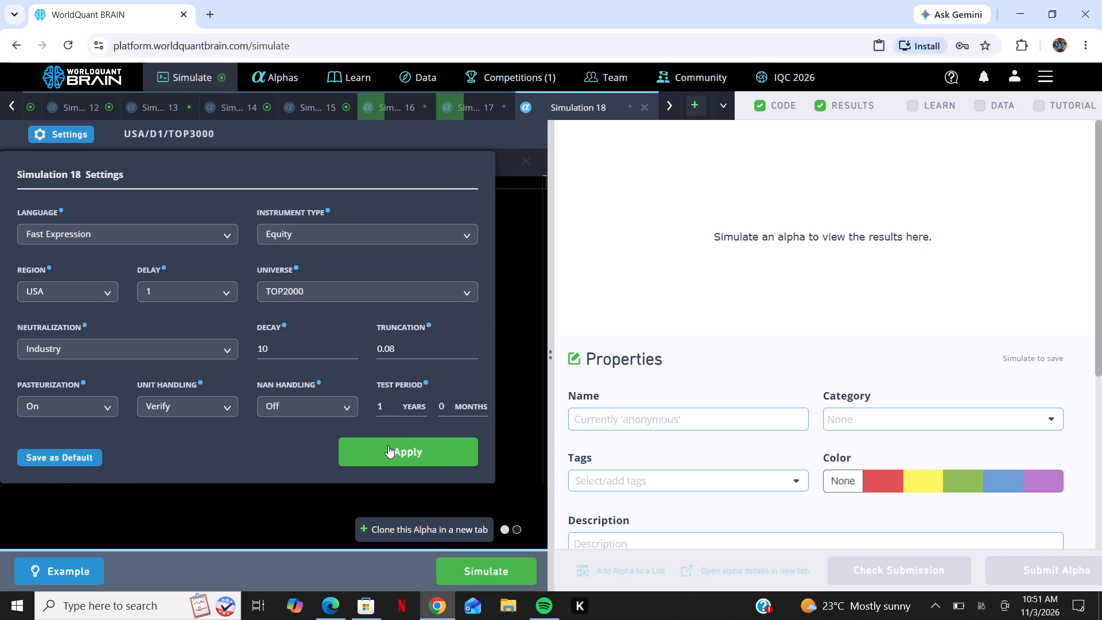
pyautogui.click(526, 568)
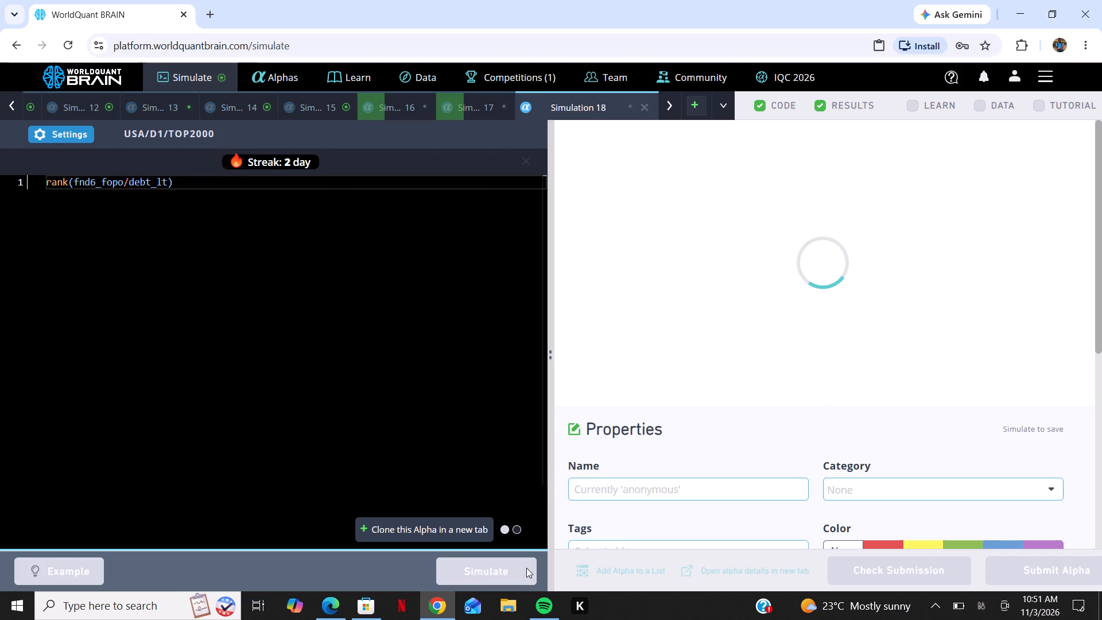
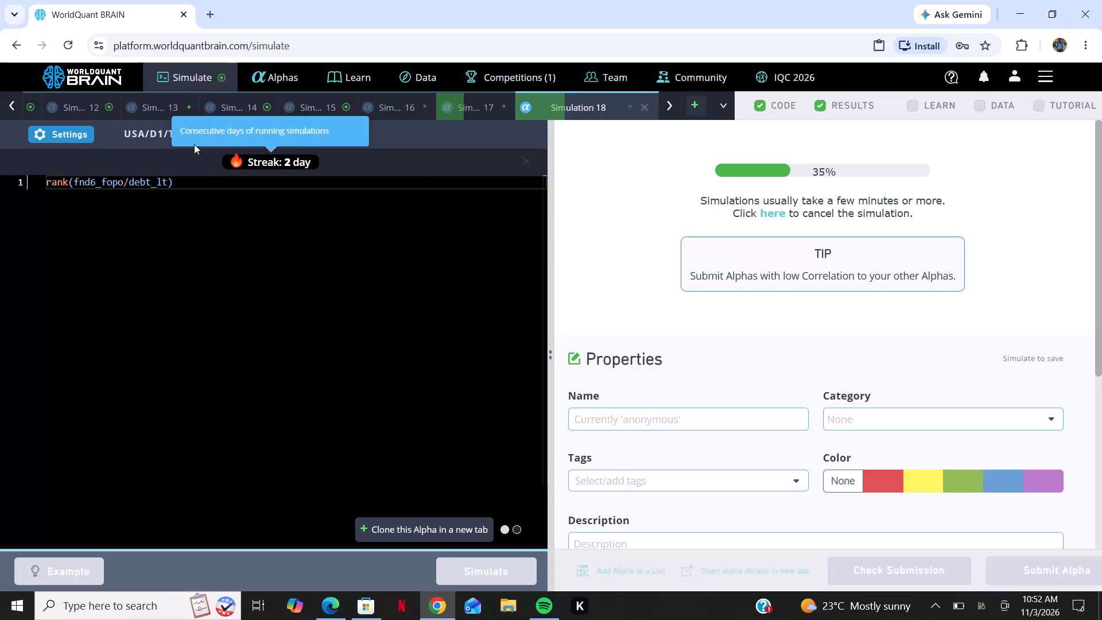
# Add a new simulation tab and paste the copied expression rank(fnd6_fopo/debt_lt) into it.
pyautogui.click(692, 107)
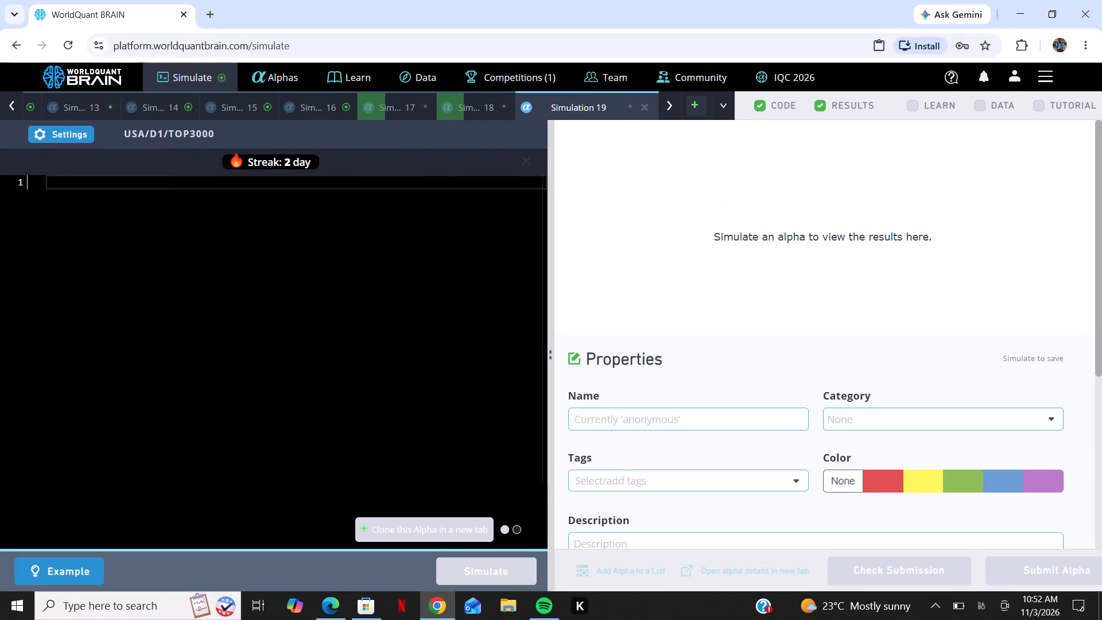
pyautogui.rightClick(355, 340)
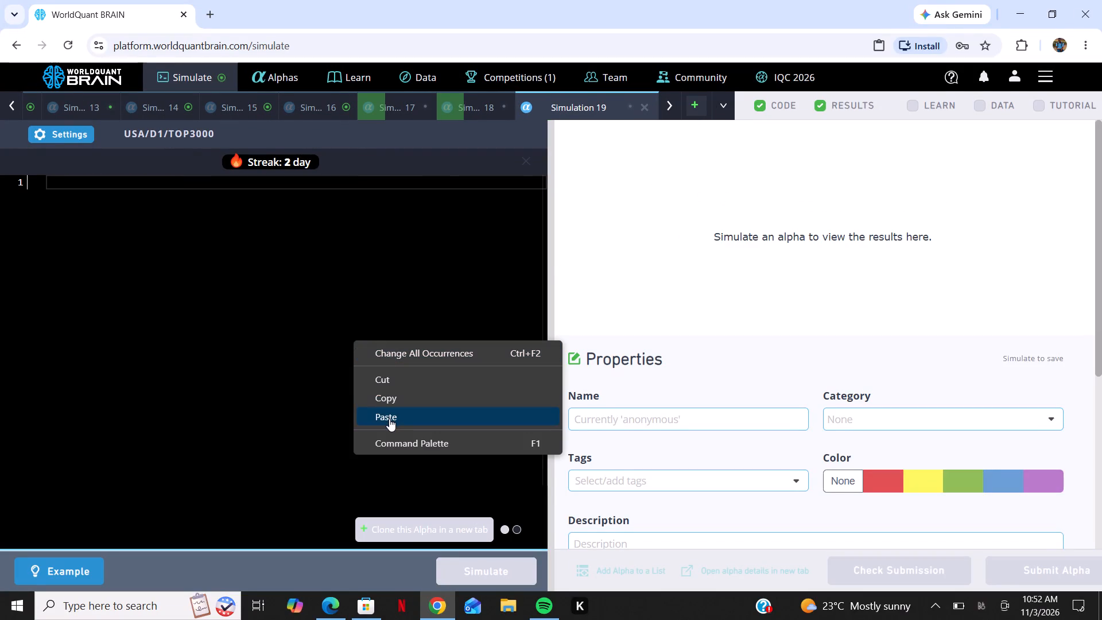
pyautogui.click(389, 418)
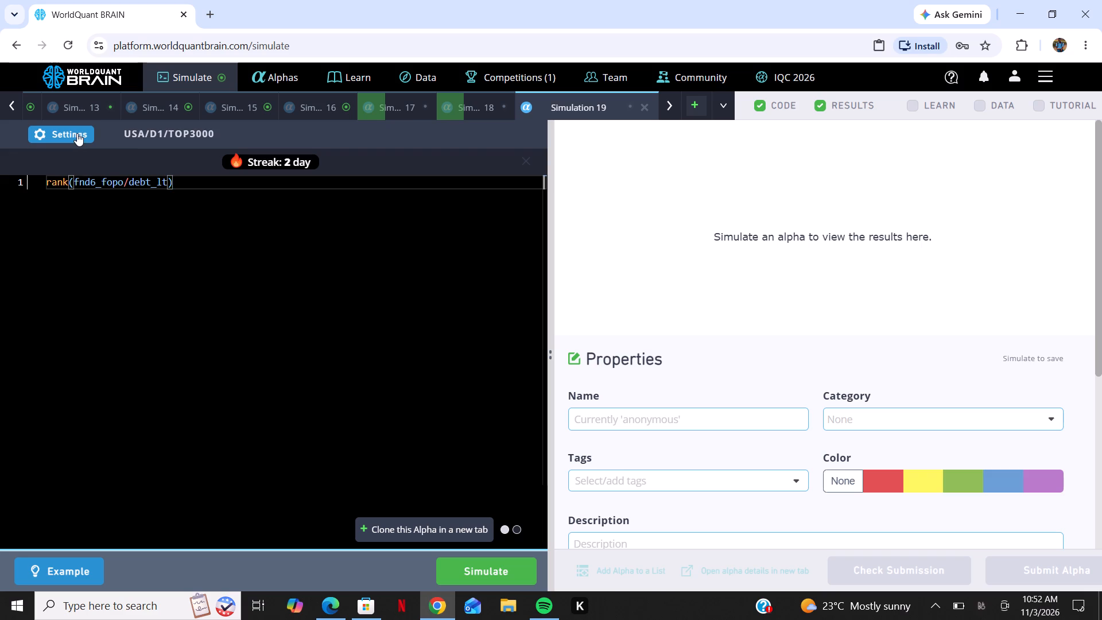
# Set Simulation 19 to Industry neutralization, universe TOP2000 and decay 12, and run the simulation.
pyautogui.click(77, 133)
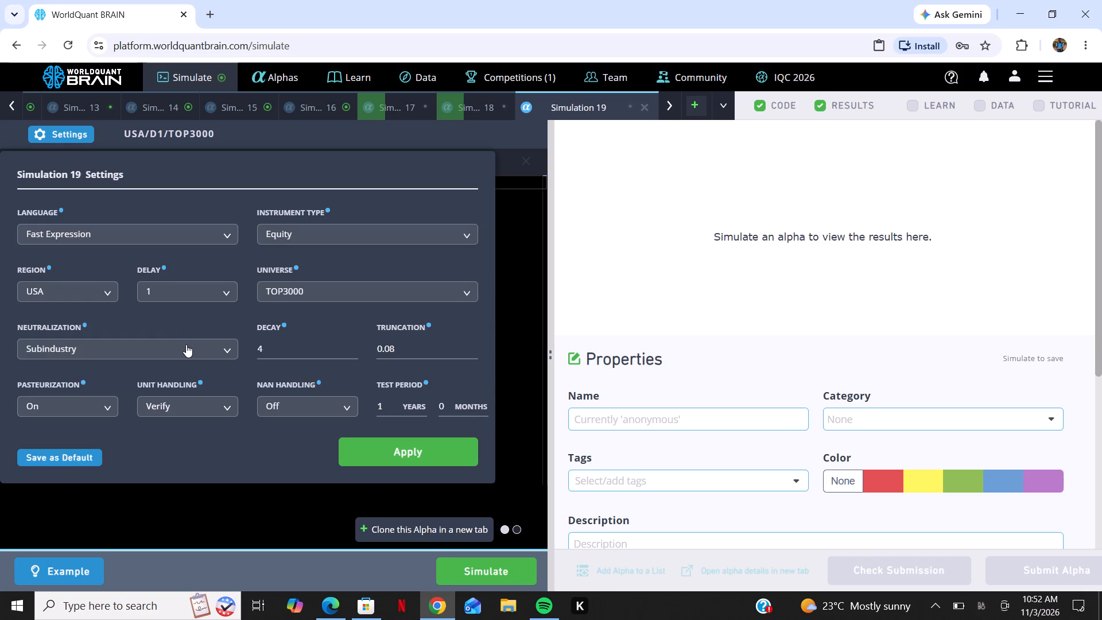
pyautogui.click(186, 344)
pyautogui.click(145, 430)
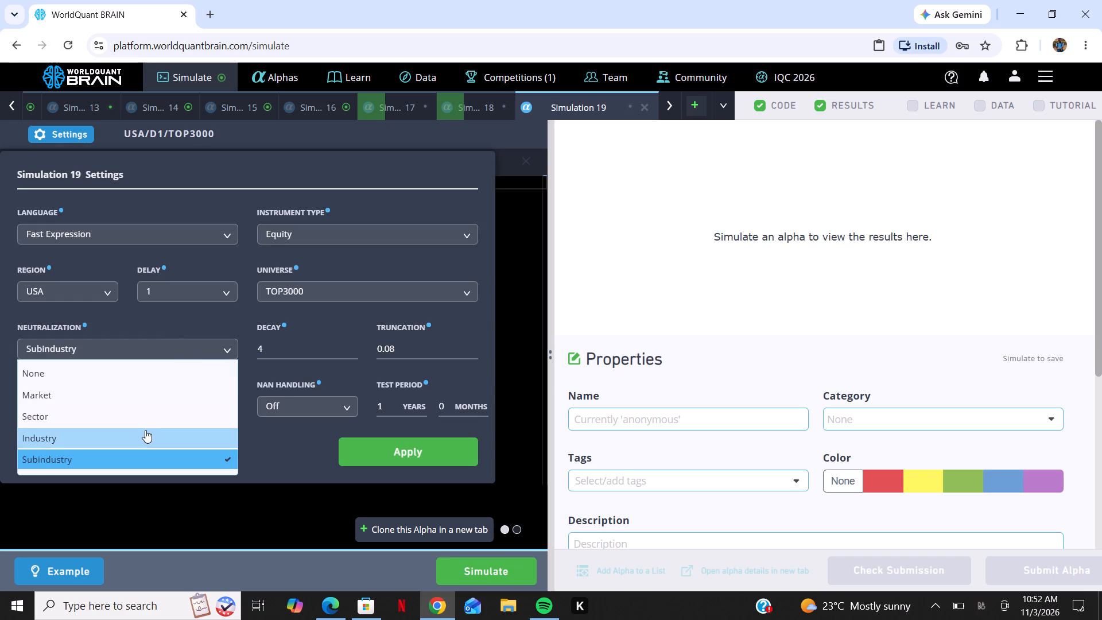
pyautogui.click(367, 293)
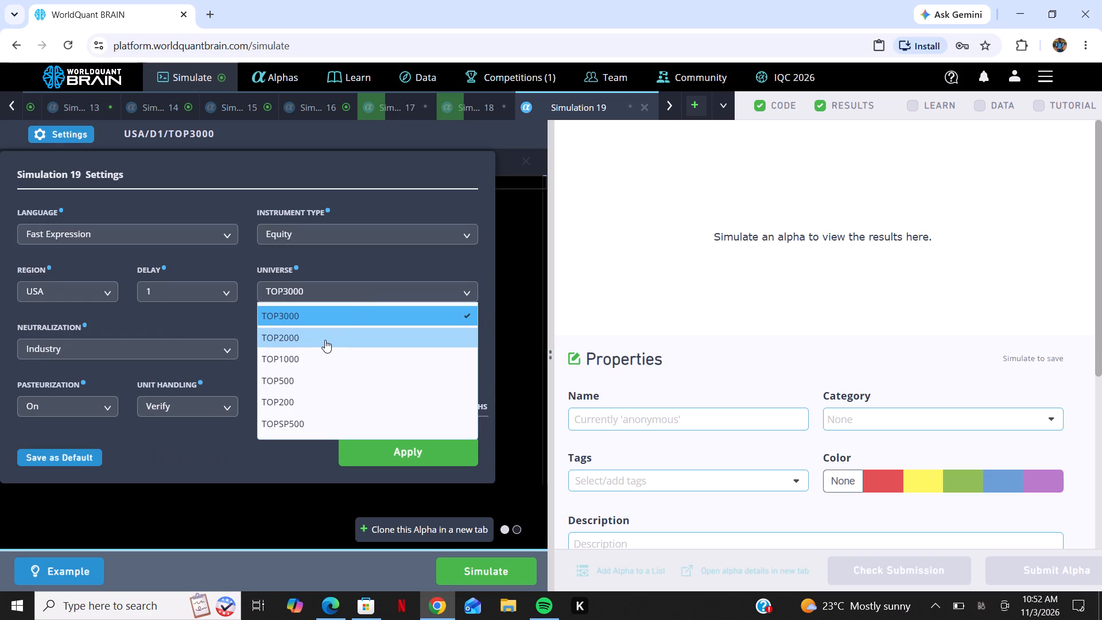
pyautogui.click(325, 340)
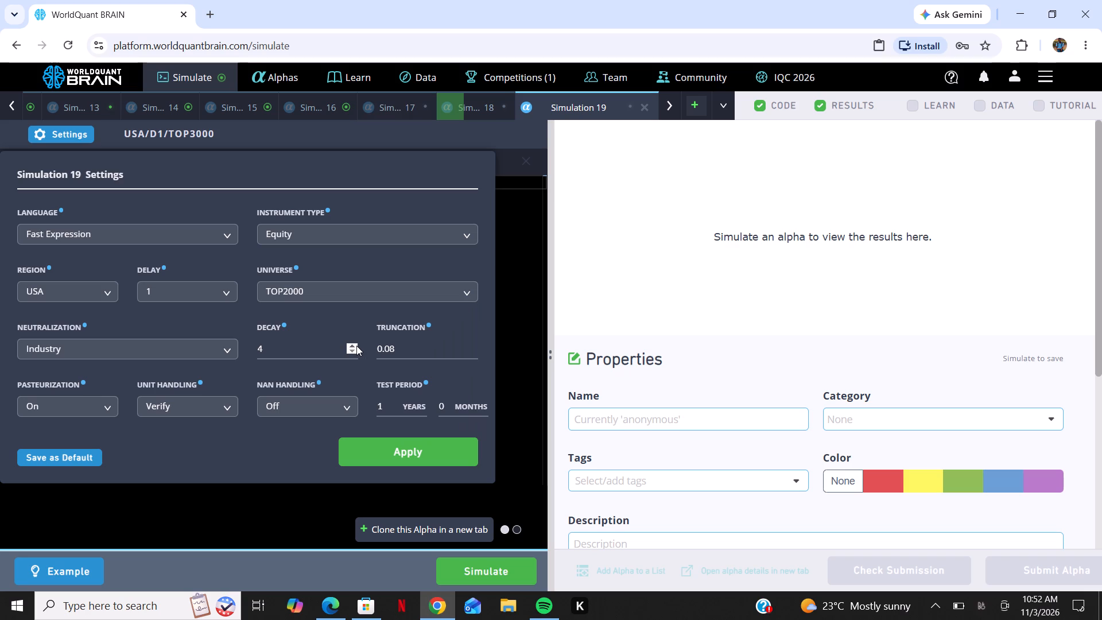
pyautogui.tripleClick(356, 344)
pyautogui.tripleClick(356, 344)
pyautogui.click(356, 344)
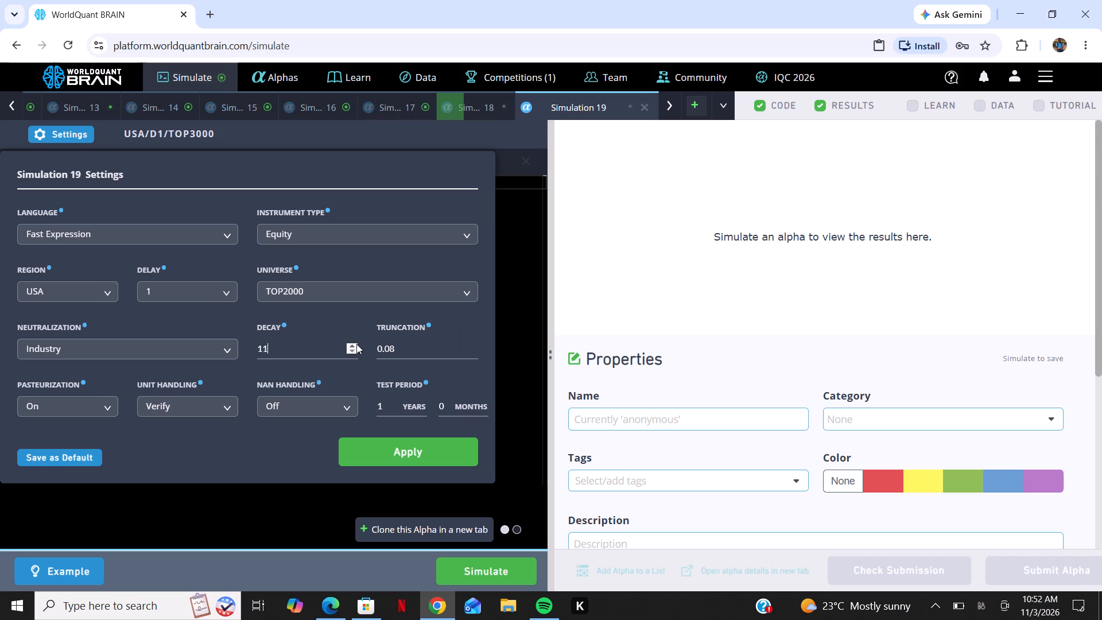
pyautogui.click(356, 344)
pyautogui.click(403, 445)
pyautogui.click(479, 579)
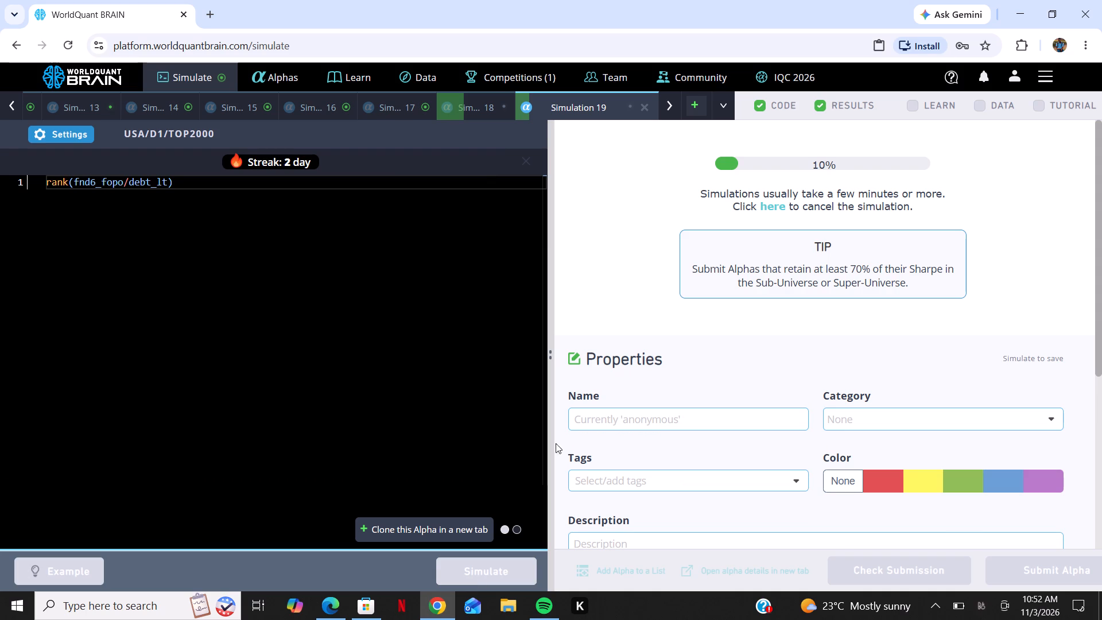
# Create another simulation tab containing the copied expression rank(fnd6_fopo/debt_lt).
pyautogui.click(692, 106)
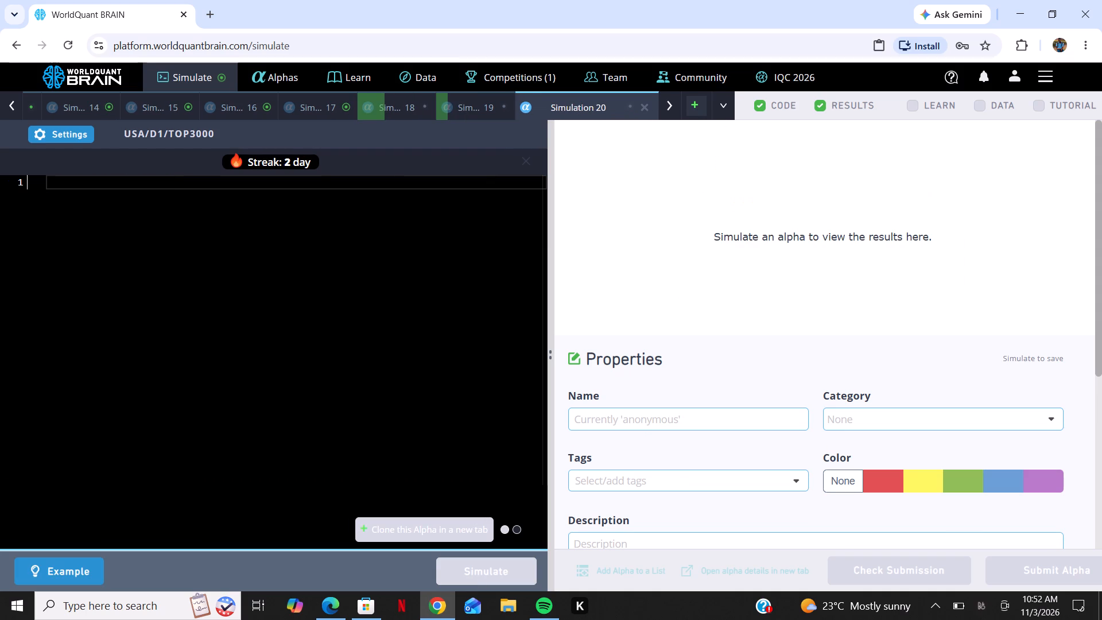
pyautogui.rightClick(354, 286)
pyautogui.click(377, 370)
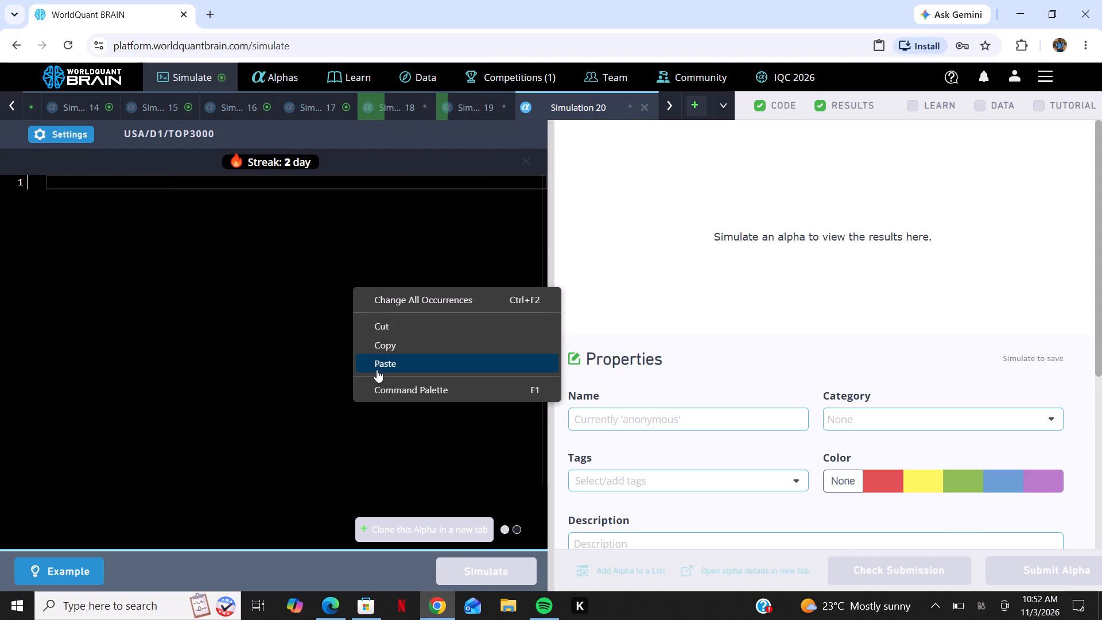
# Set Simulation 20 to Industry neutralization, universe TOP1000 and decay 14, and run the simulation.
pyautogui.click(65, 127)
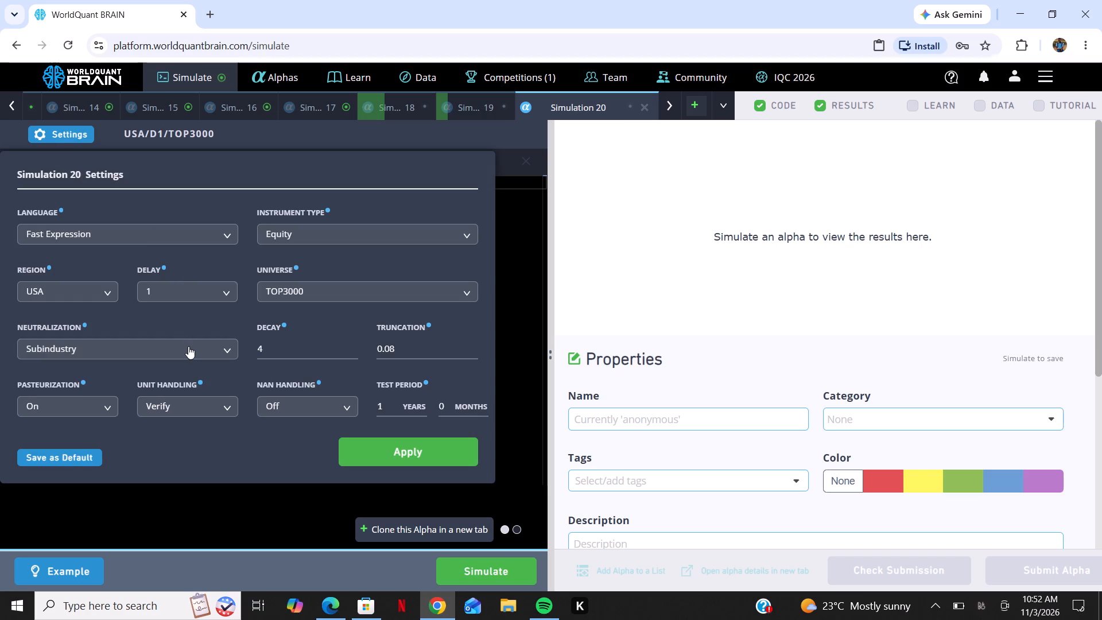
pyautogui.click(188, 347)
pyautogui.click(183, 431)
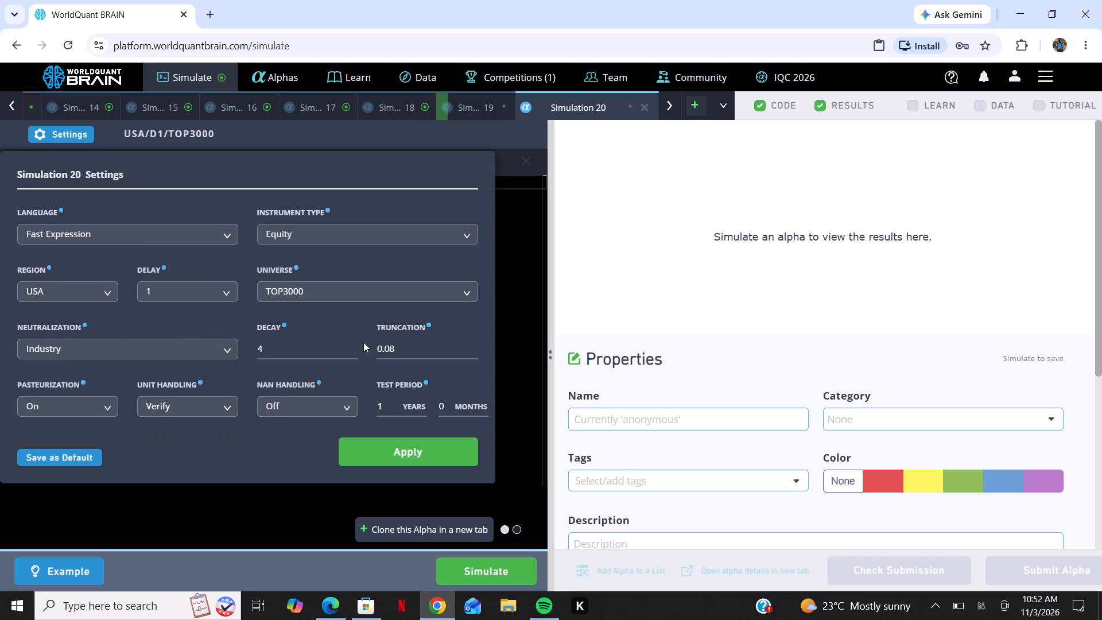
pyautogui.click(418, 292)
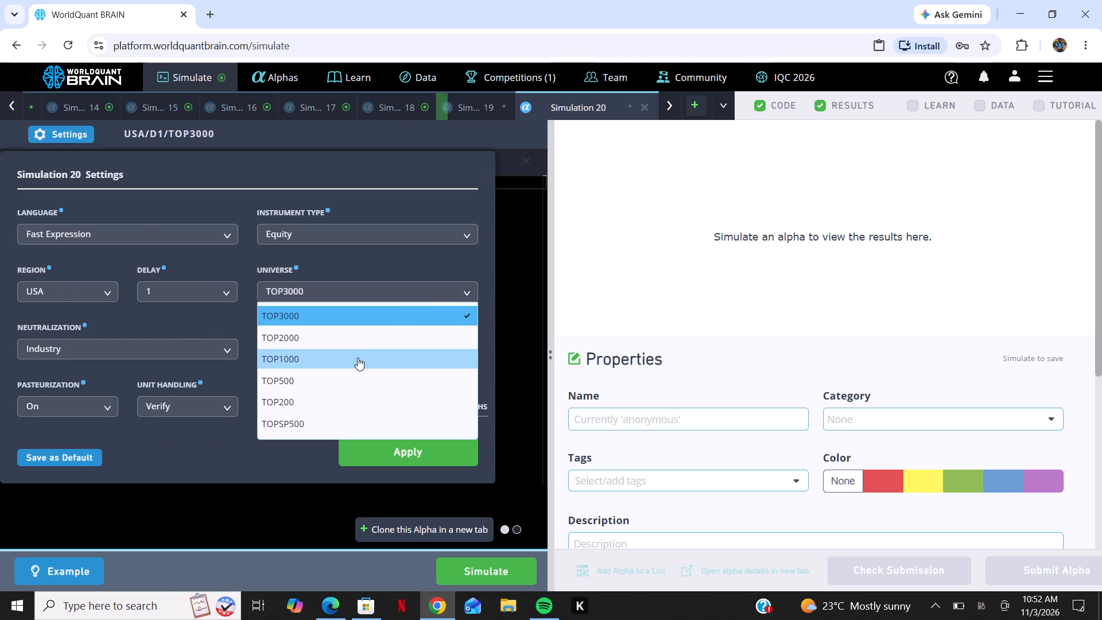
pyautogui.click(358, 358)
pyautogui.tripleClick(355, 346)
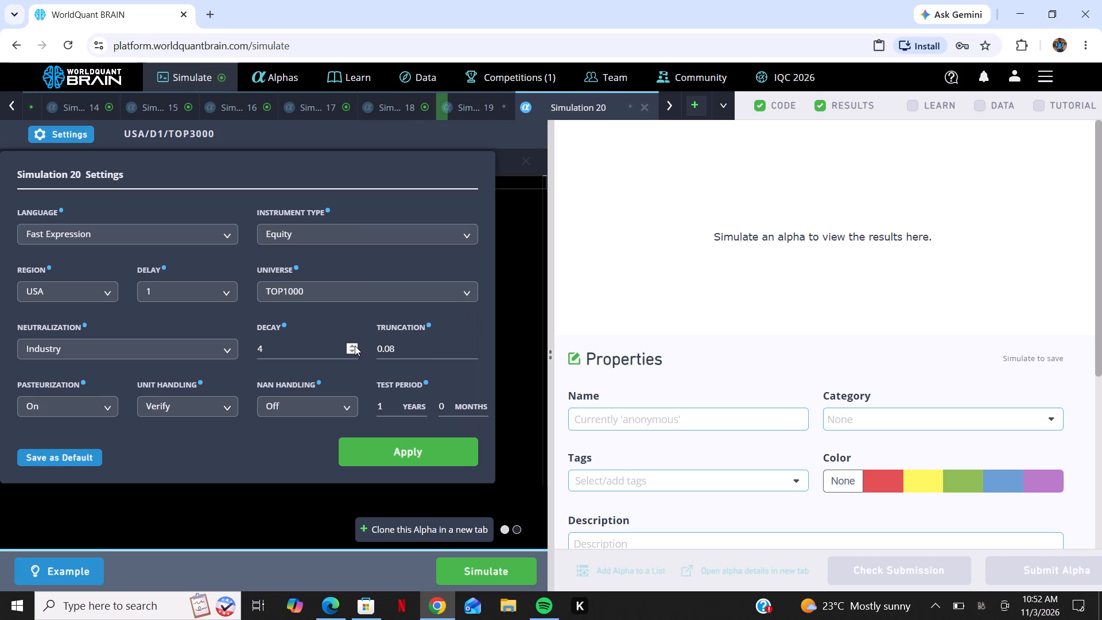
pyautogui.tripleClick(355, 346)
pyautogui.tripleClick(355, 346)
pyautogui.click(355, 346)
pyautogui.click(387, 452)
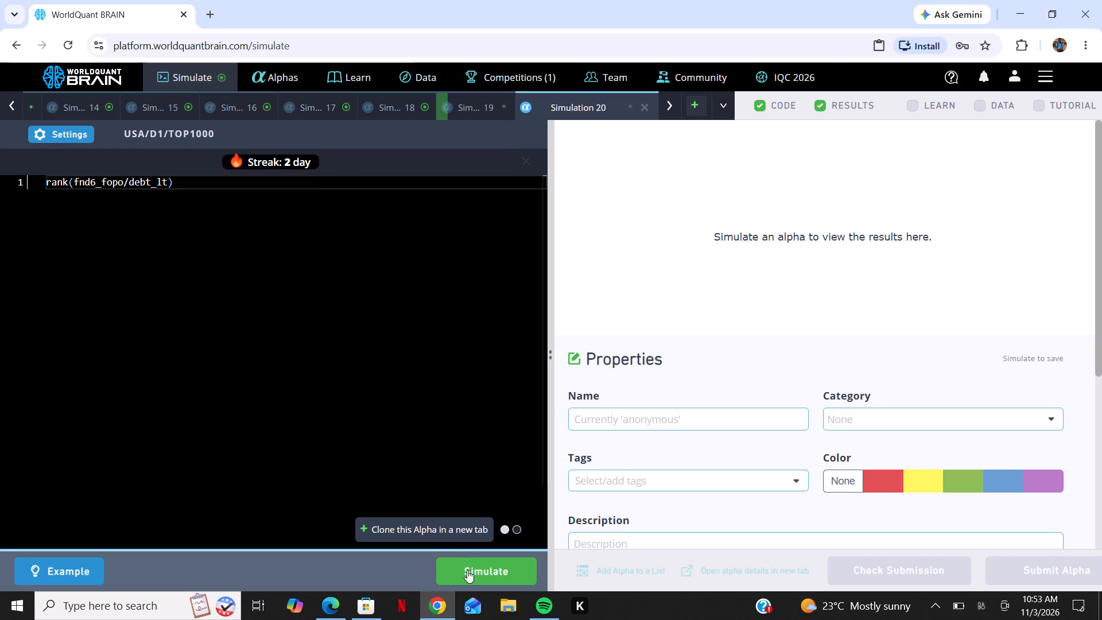
pyautogui.click(467, 570)
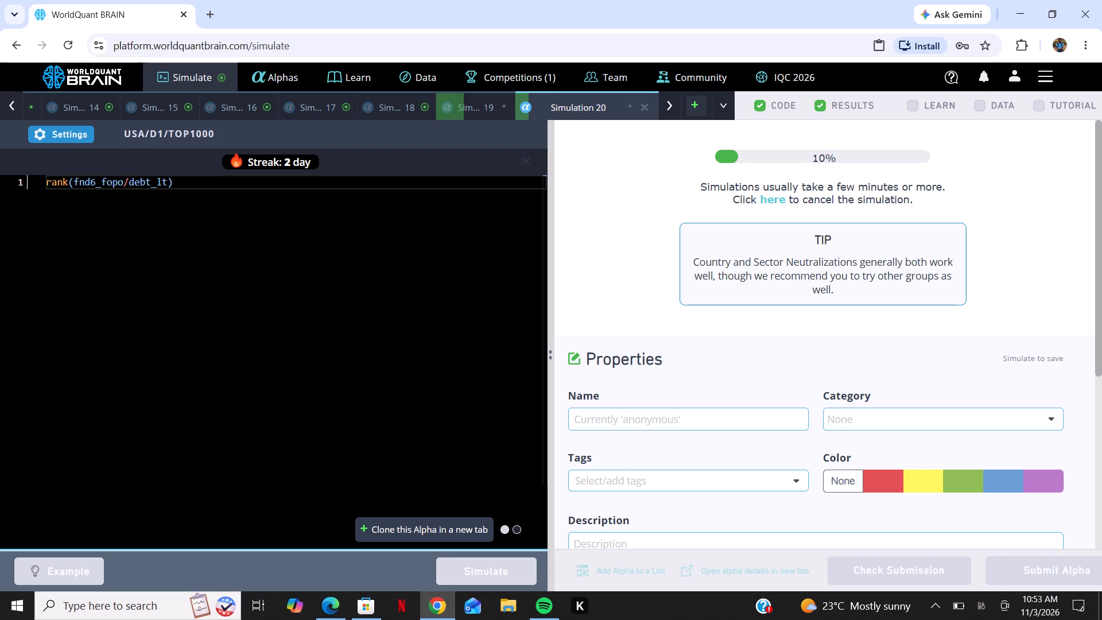
# Open one more simulation tab and paste the copied expression rank(fnd6_fopo/debt_lt) into its editor.
pyautogui.click(698, 110)
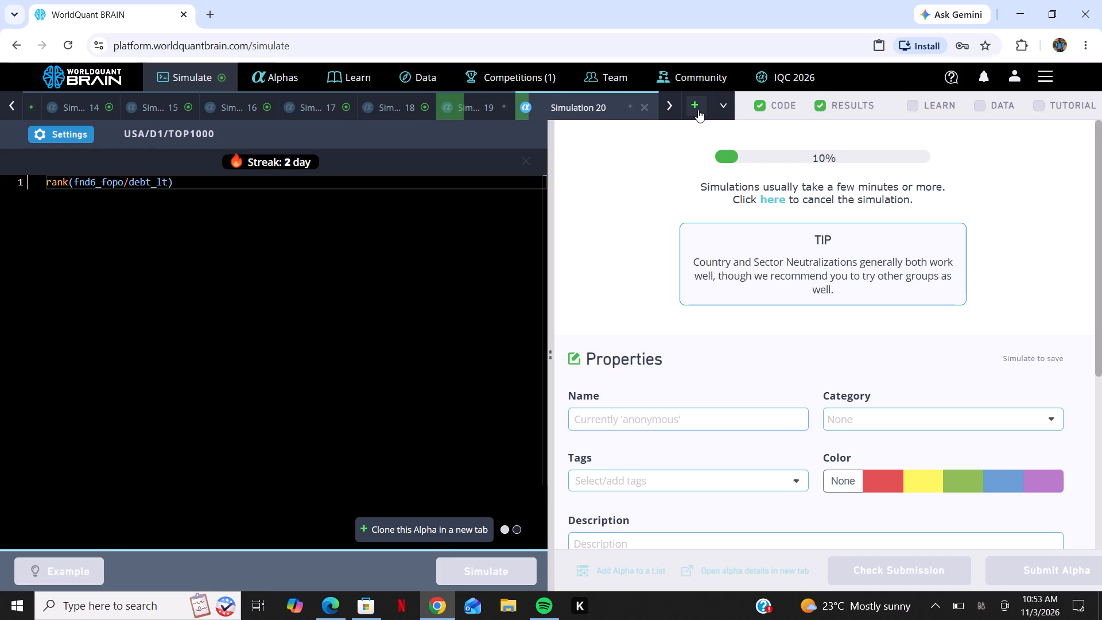
pyautogui.rightClick(209, 301)
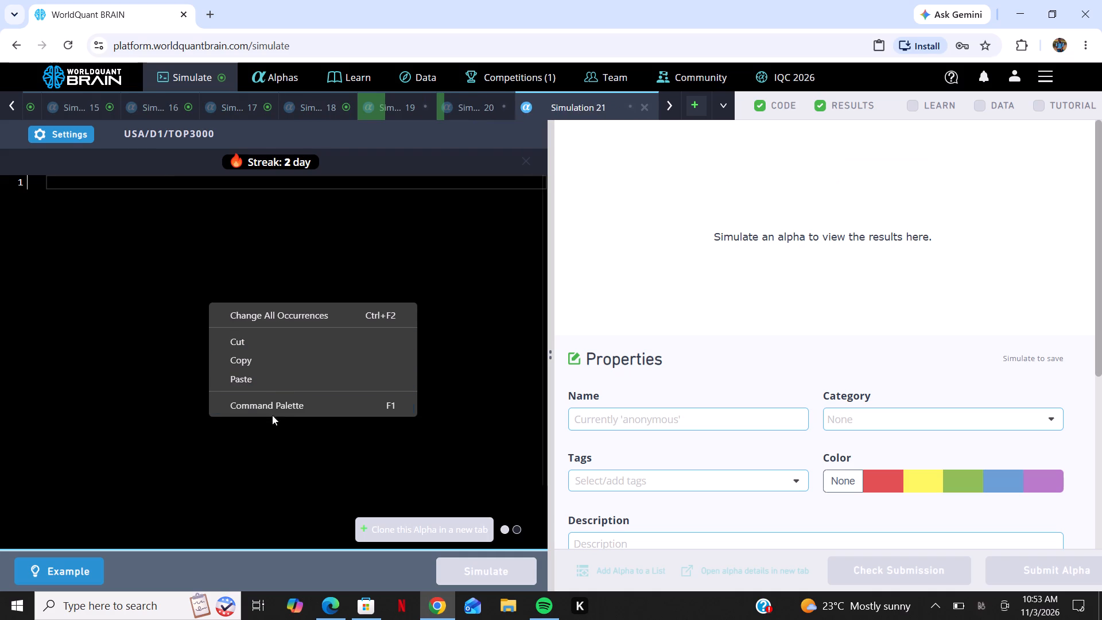
pyautogui.click(295, 378)
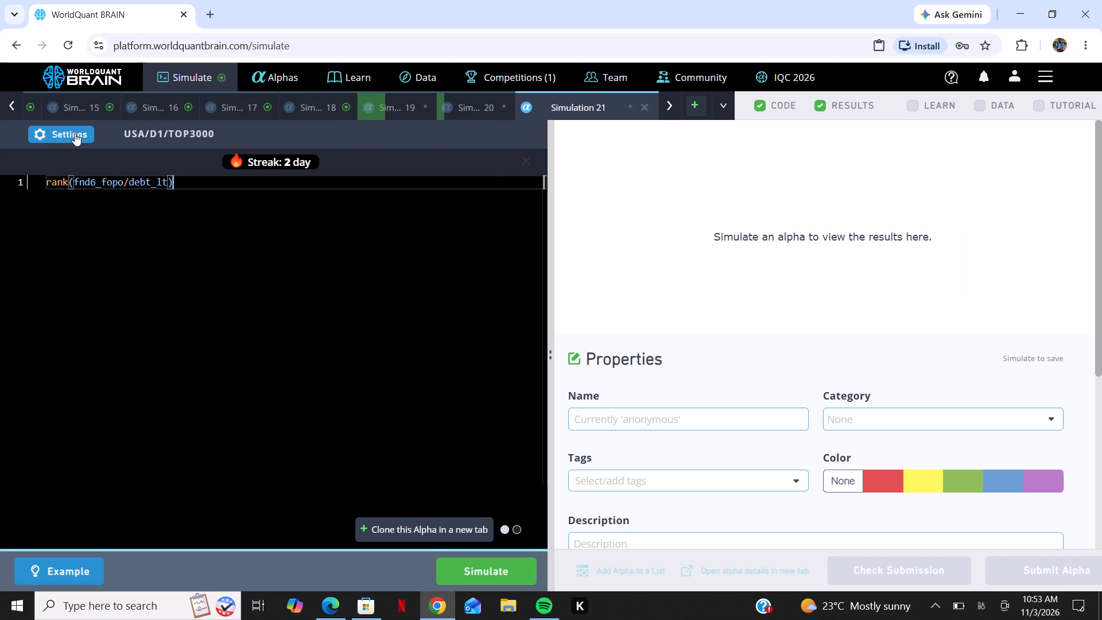
# Set Simulation 21 to Industry neutralization, universe TOP500 and decay 16, and run the simulation.
pyautogui.click(75, 133)
pyautogui.click(96, 340)
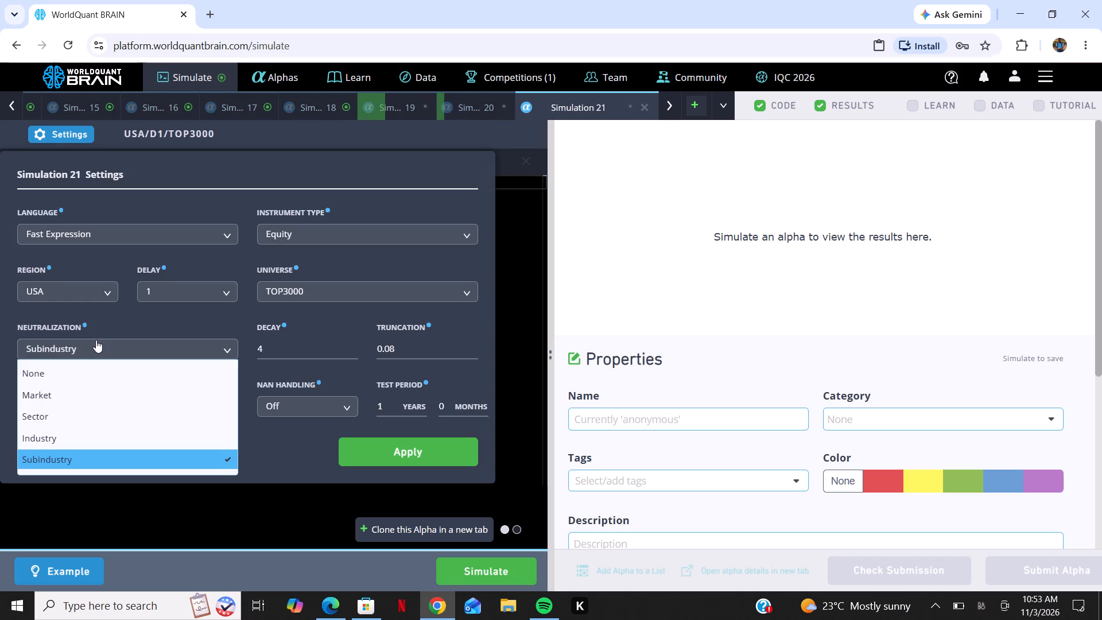
pyautogui.click(74, 433)
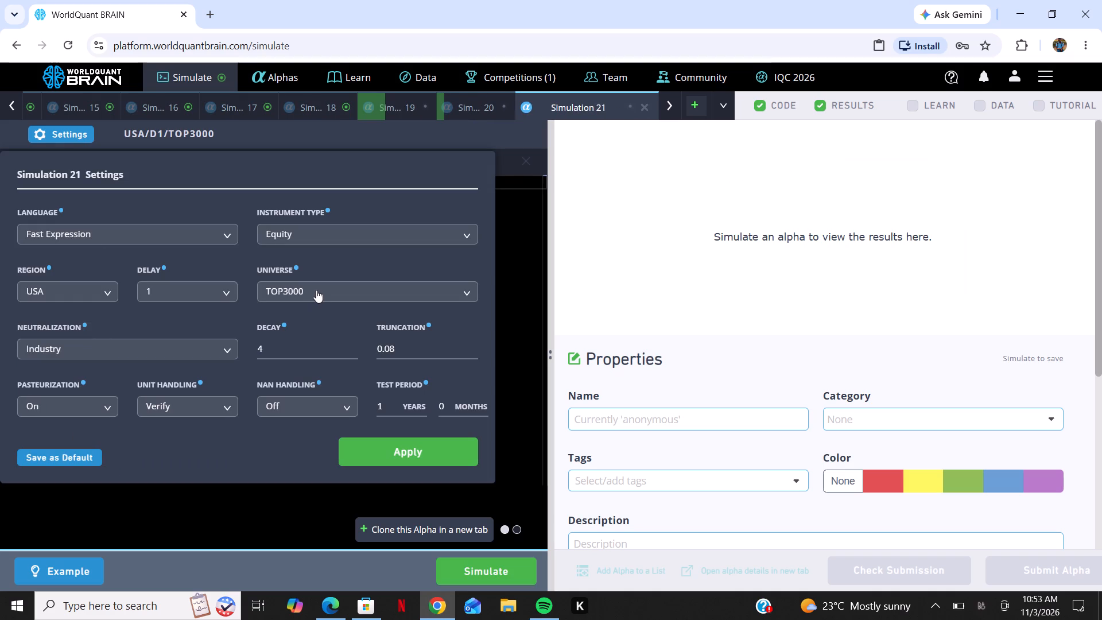
pyautogui.click(316, 290)
pyautogui.click(308, 377)
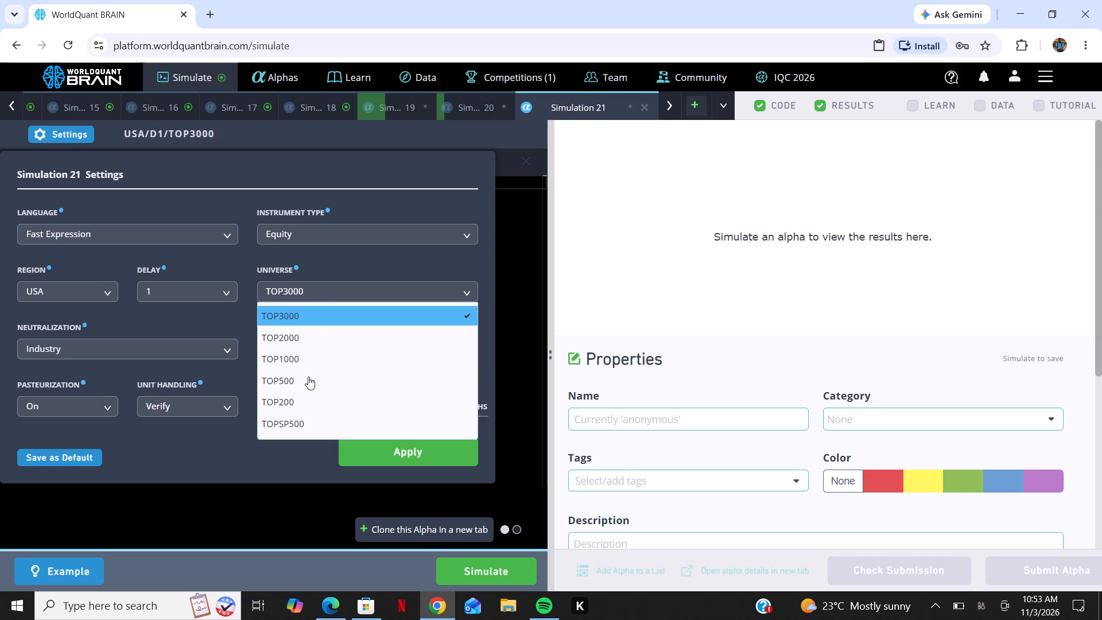
pyautogui.tripleClick(354, 345)
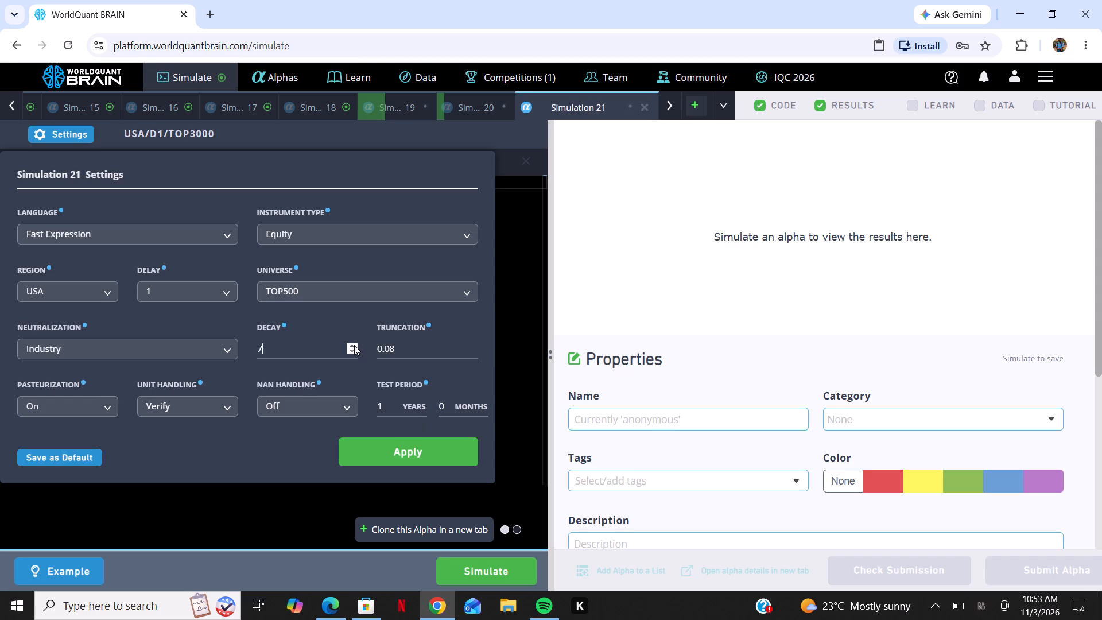
pyautogui.tripleClick(354, 345)
pyautogui.tripleClick(354, 345)
pyautogui.tripleClick(354, 345)
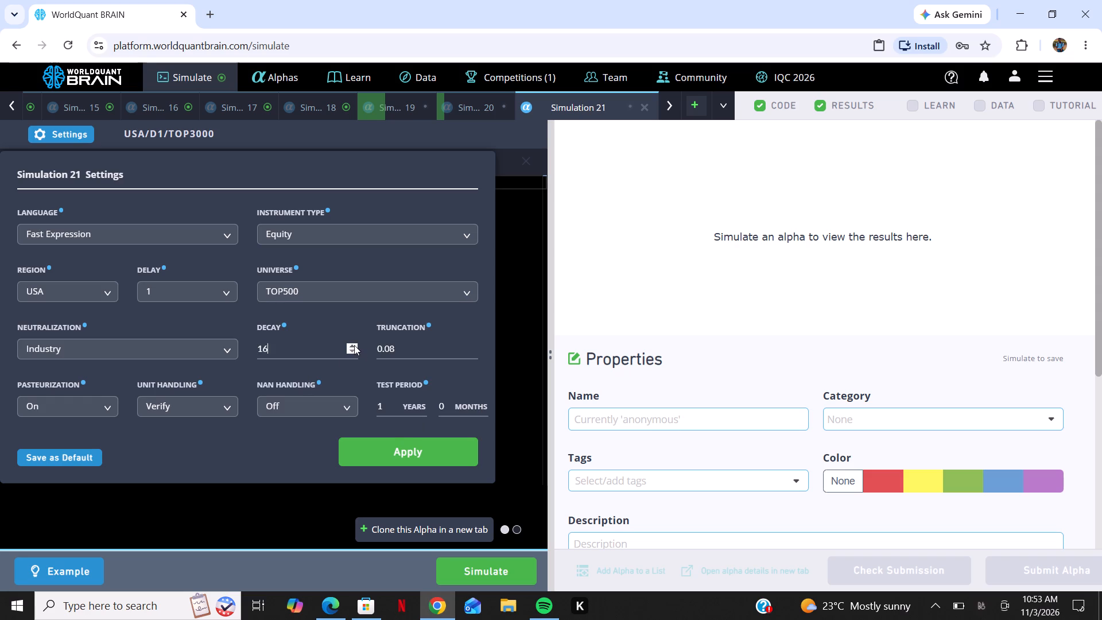
pyautogui.click(395, 450)
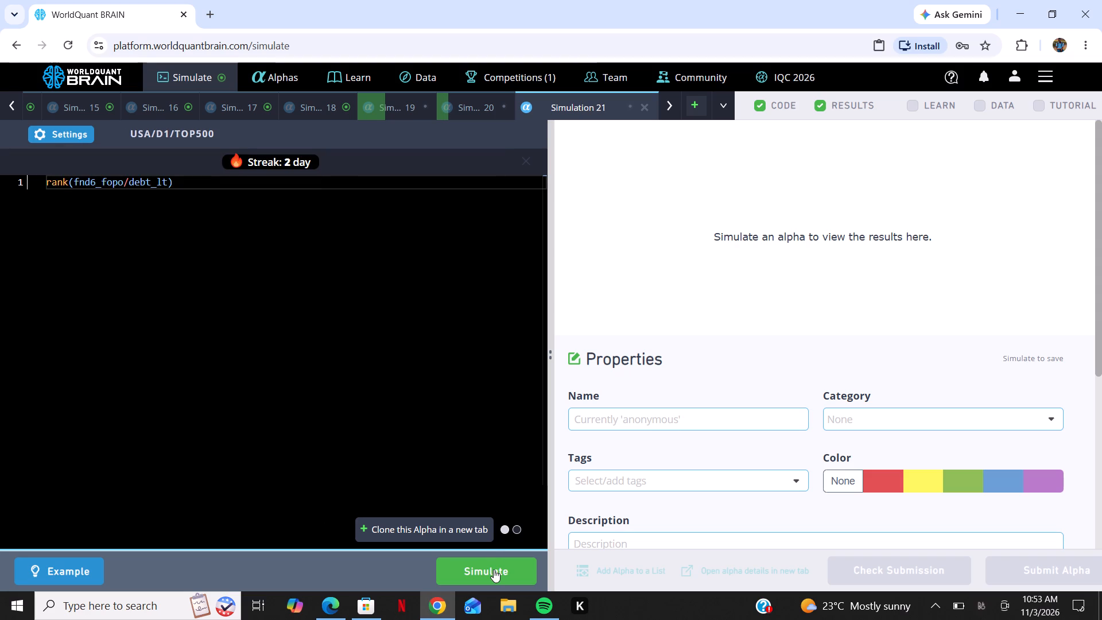
pyautogui.click(494, 569)
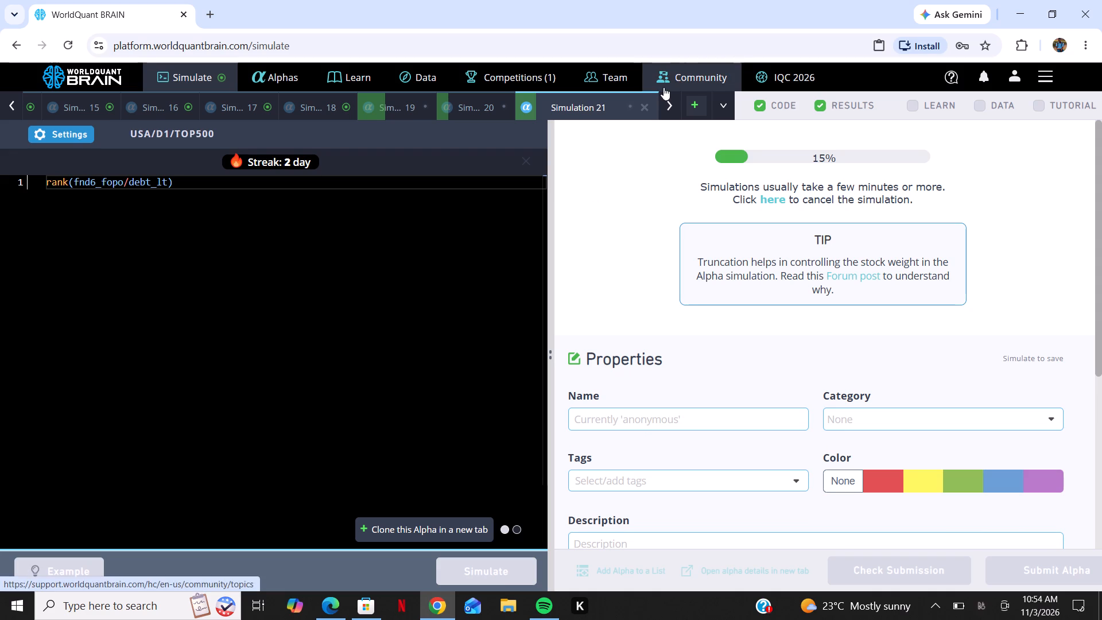
# Add a further simulation tab with the copied expression rank(fnd6_fopo/debt_lt) pasted in.
pyautogui.click(699, 106)
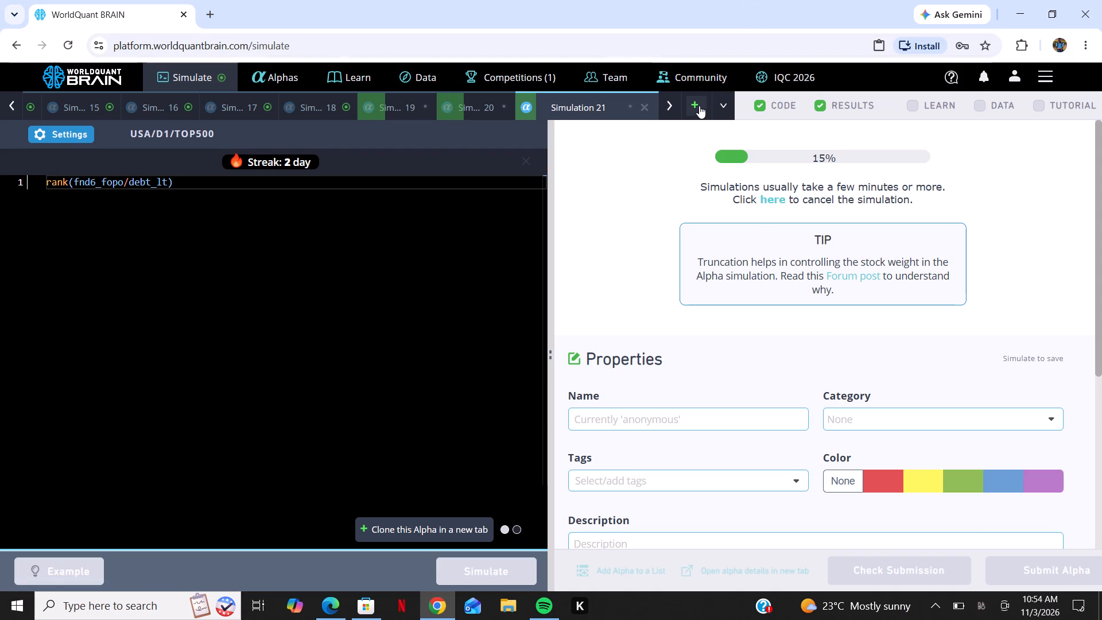
pyautogui.rightClick(215, 329)
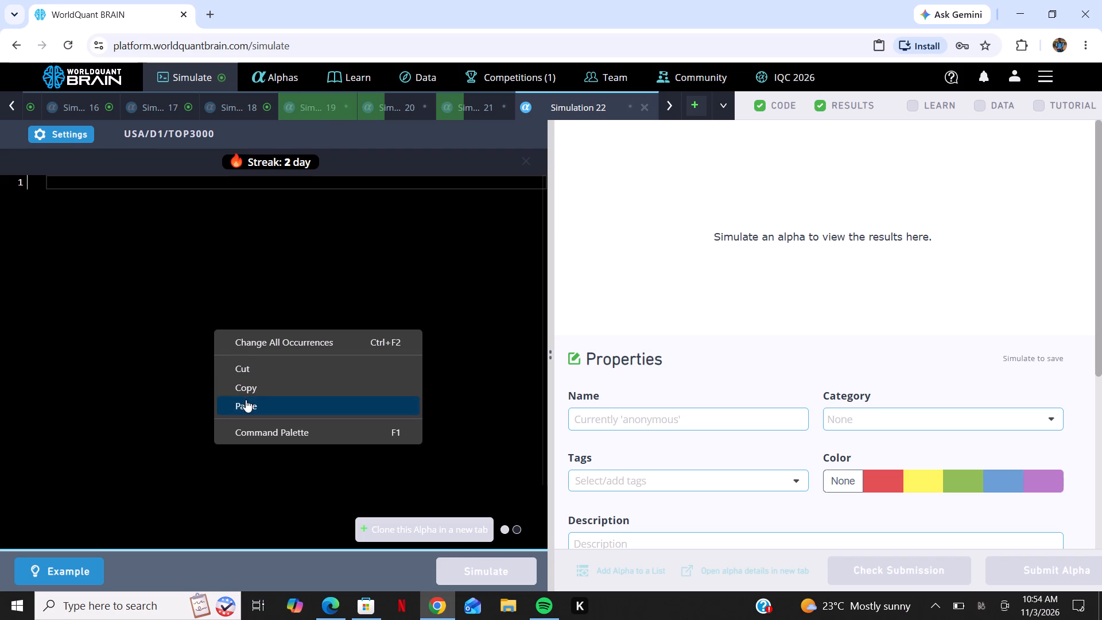
pyautogui.click(246, 402)
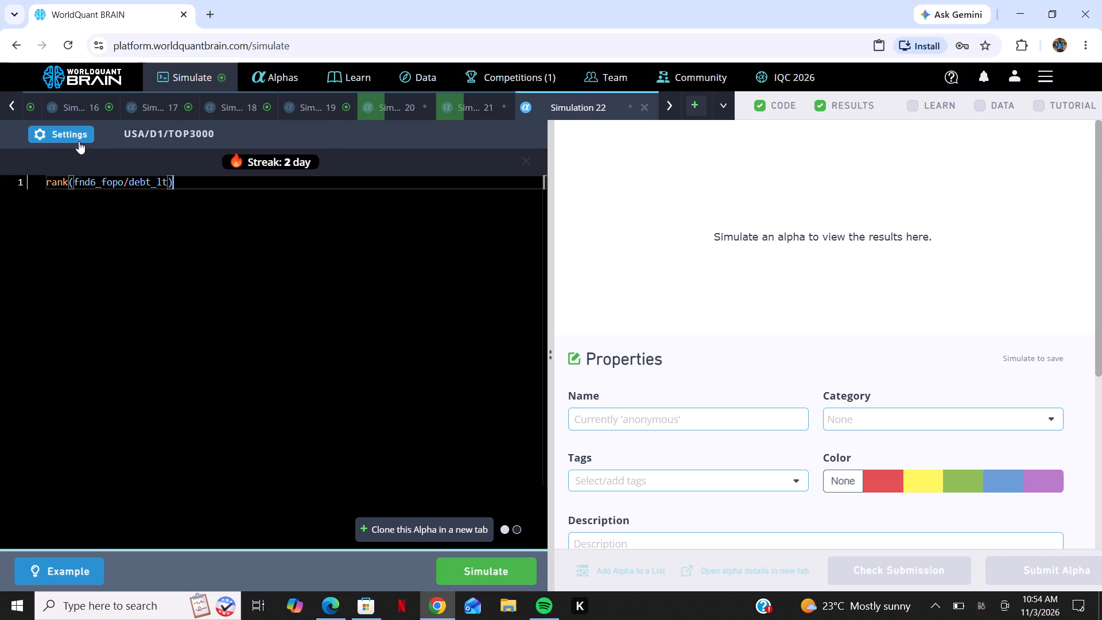
# Set Simulation 22 to Industry neutralization, universe TOP500 and decay 18, and run the simulation.
pyautogui.click(75, 137)
pyautogui.click(133, 352)
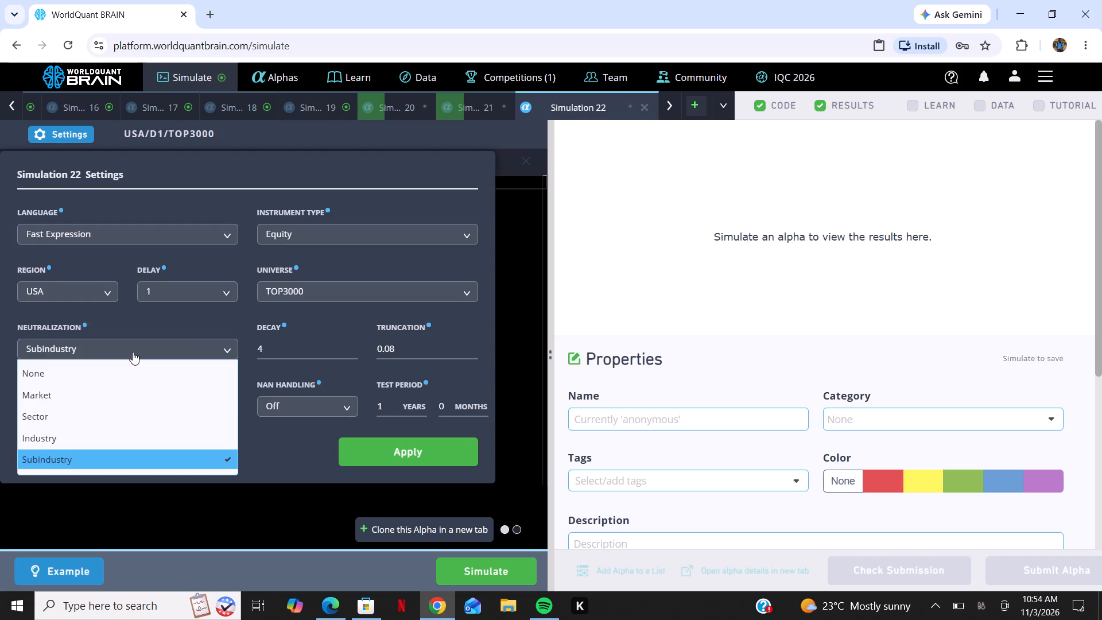
pyautogui.click(107, 433)
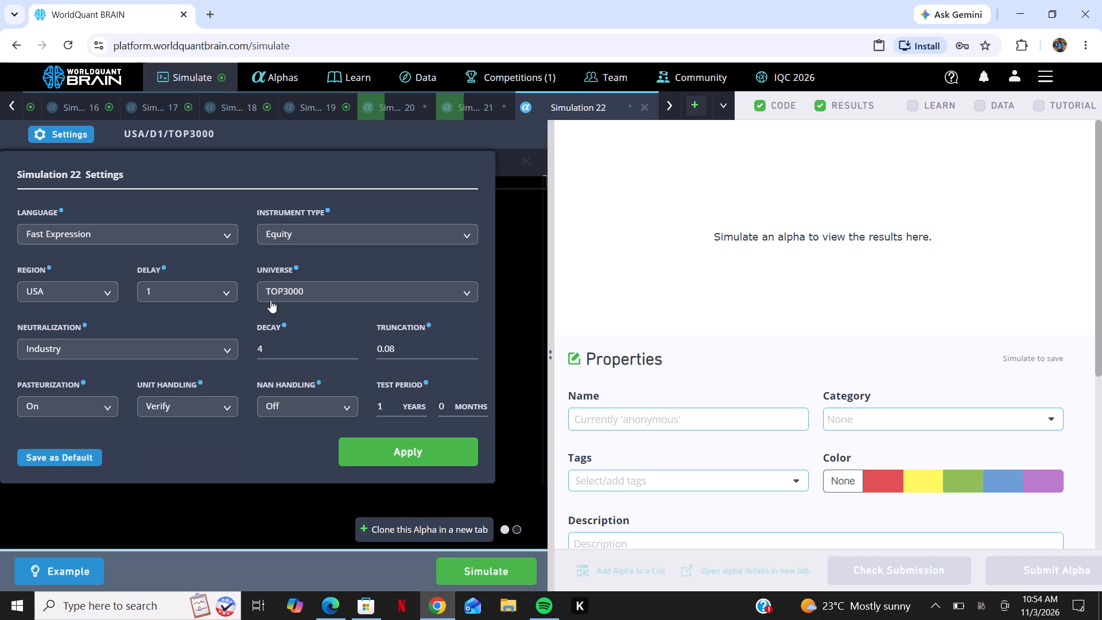
pyautogui.click(290, 292)
pyautogui.click(293, 387)
pyautogui.tripleClick(354, 344)
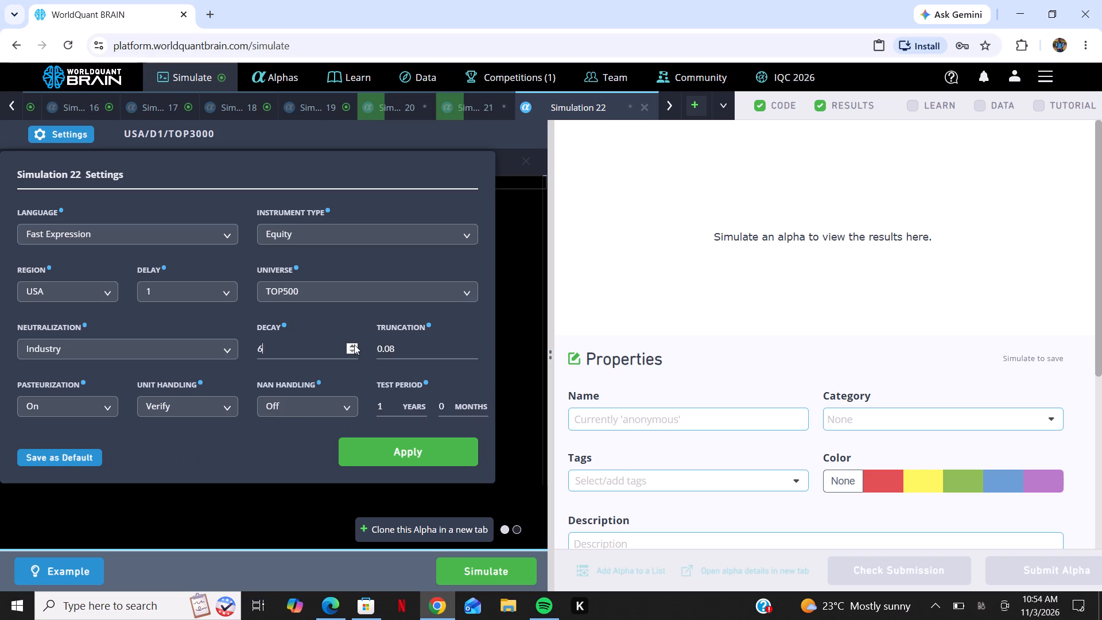
pyautogui.click(354, 344)
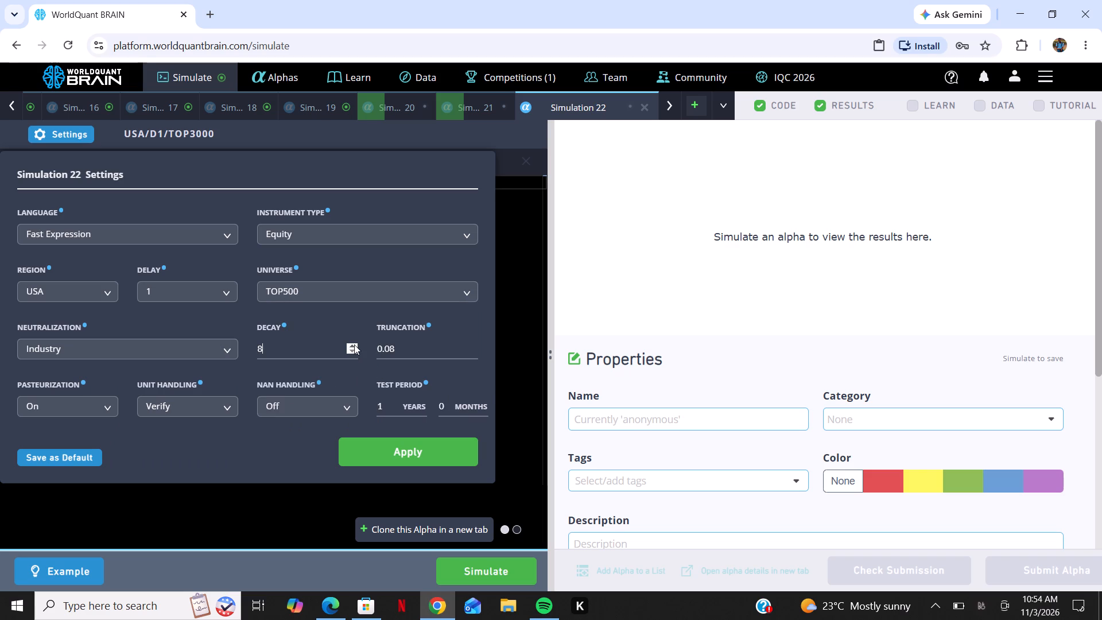
pyautogui.tripleClick(354, 344)
pyautogui.tripleClick(354, 344)
pyautogui.doubleClick(354, 344)
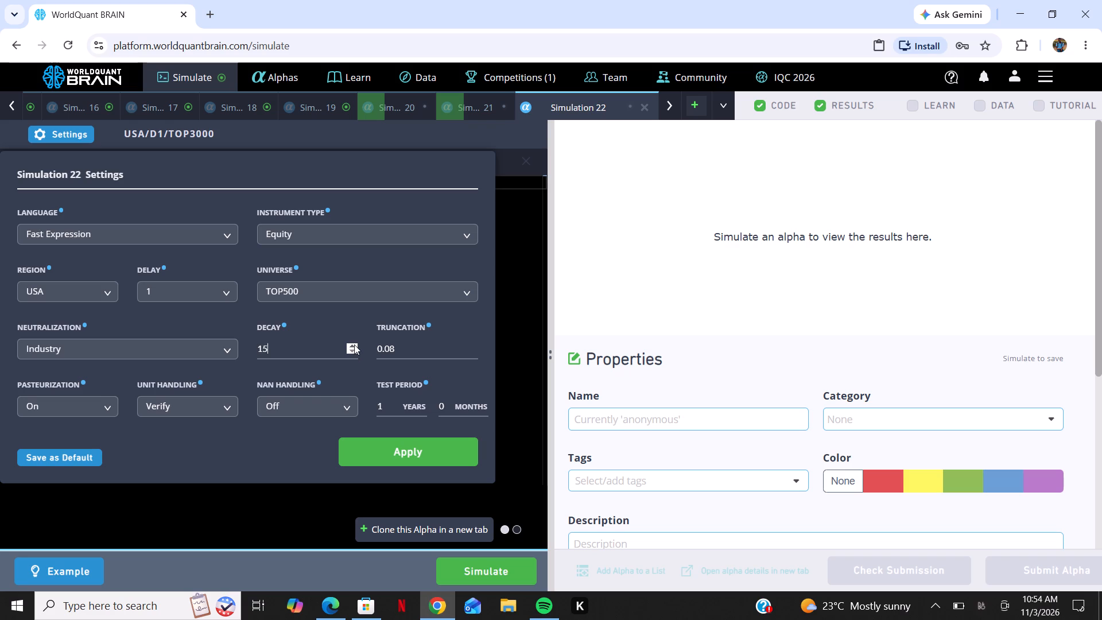
pyautogui.click(354, 344)
pyautogui.click(354, 344)
pyautogui.click(408, 456)
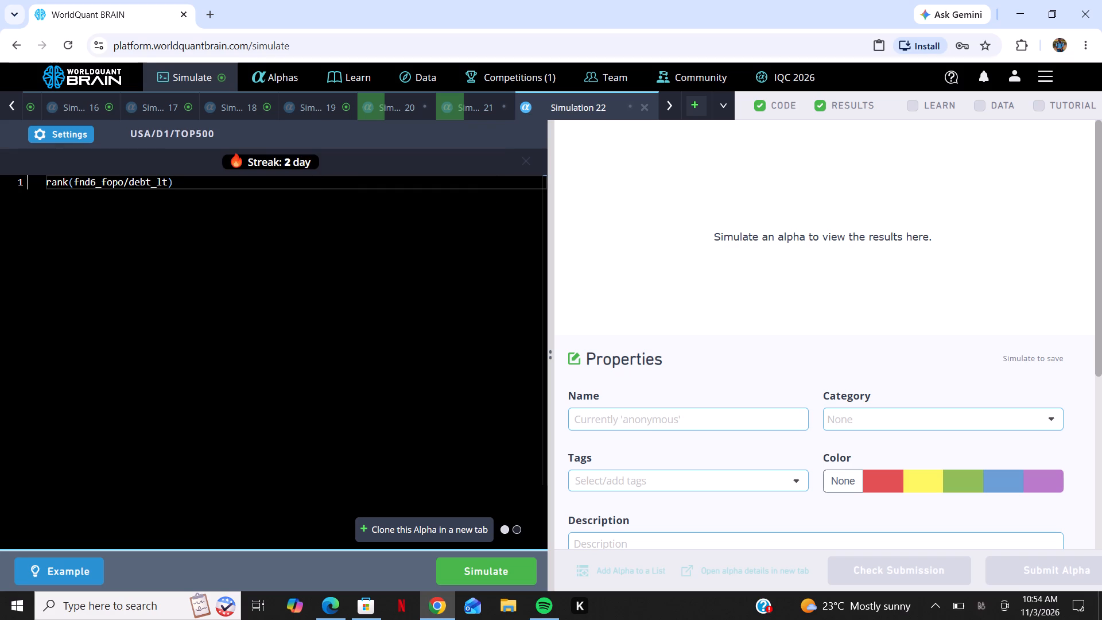
pyautogui.click(487, 569)
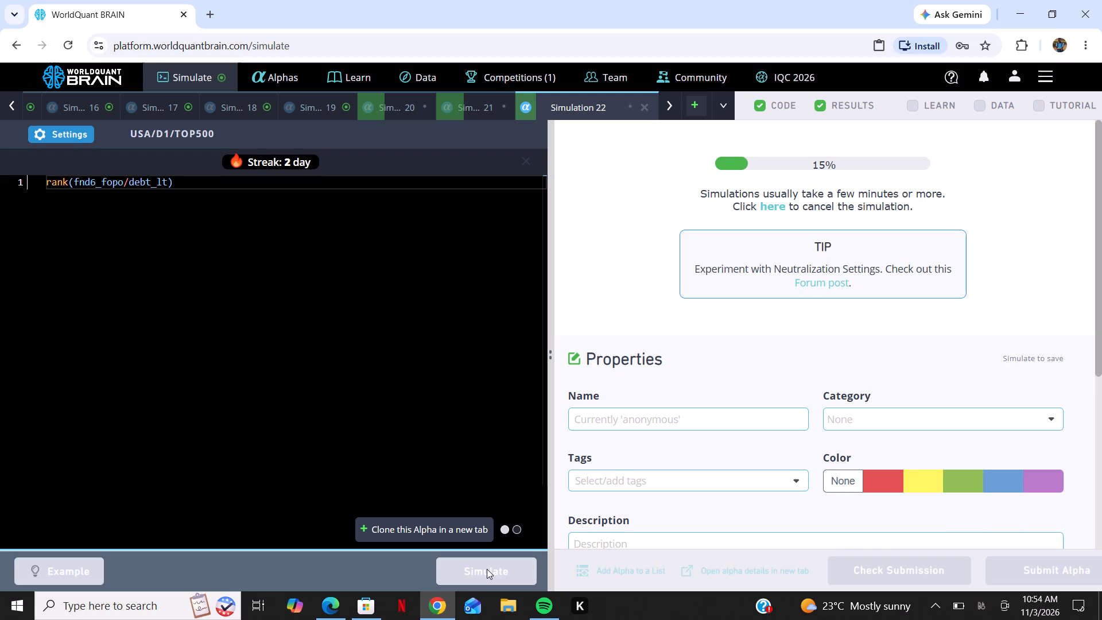
# Open another simulation tab and paste the copied expression rank(fnd6_fopo/debt_lt) into its editor.
pyautogui.click(697, 113)
pyautogui.rightClick(214, 307)
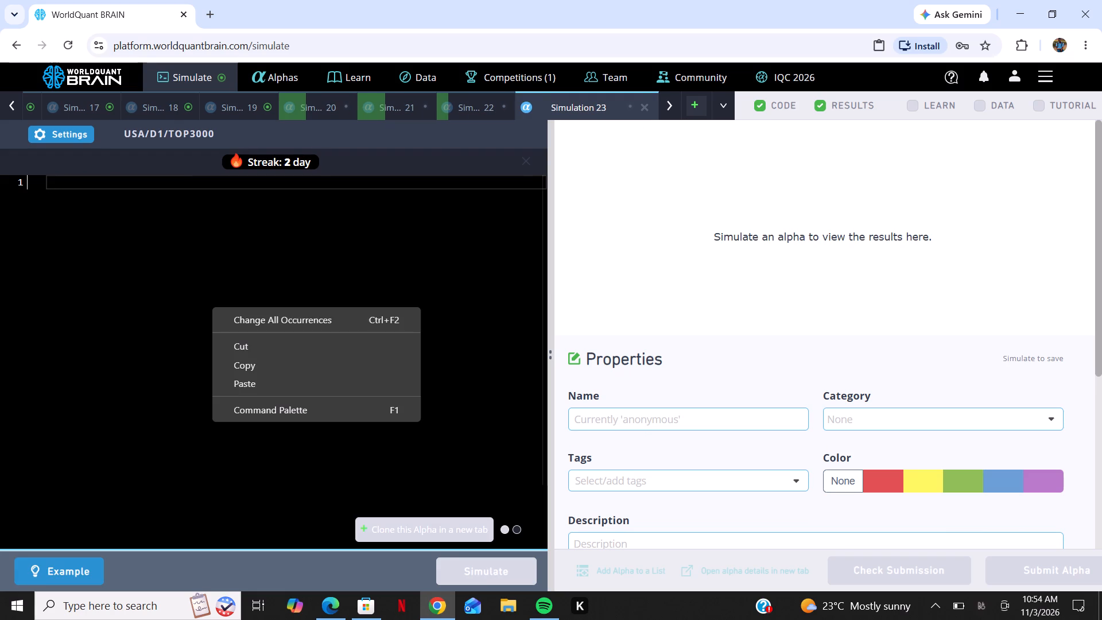
pyautogui.click(275, 383)
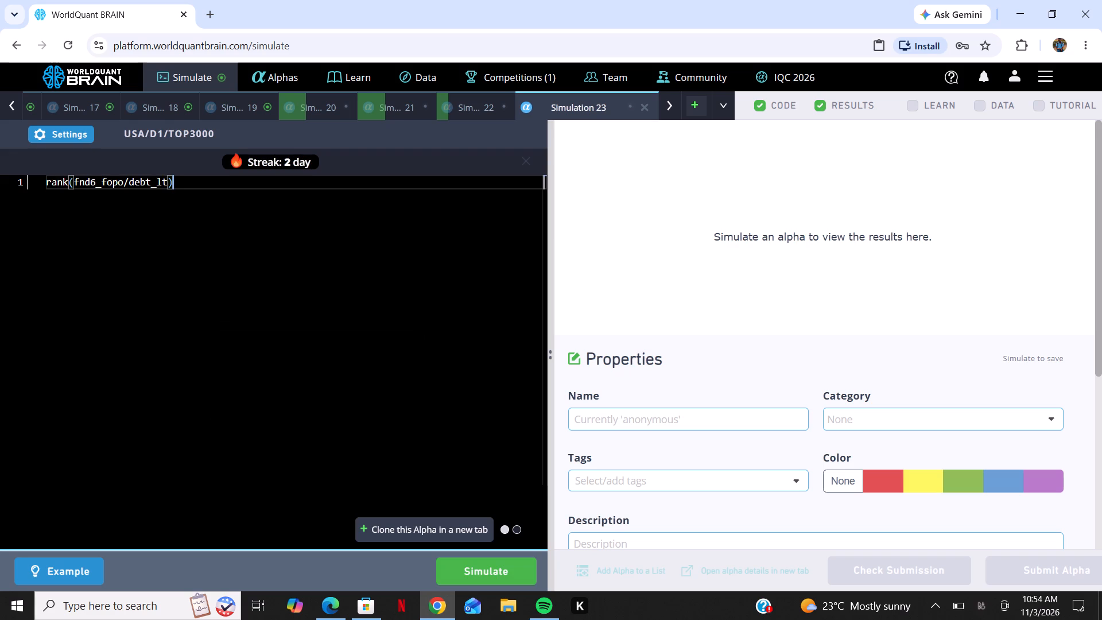
# Set Simulation 23 to Industry neutralization, universe TOP200 and decay 21, and run the simulation.
pyautogui.click(68, 131)
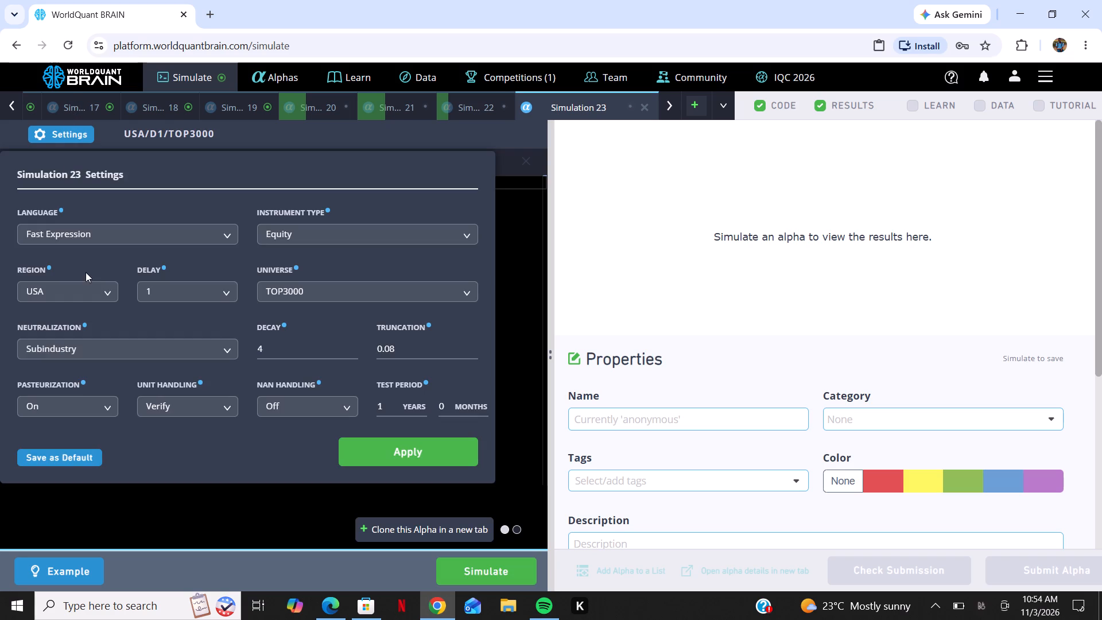
pyautogui.click(111, 348)
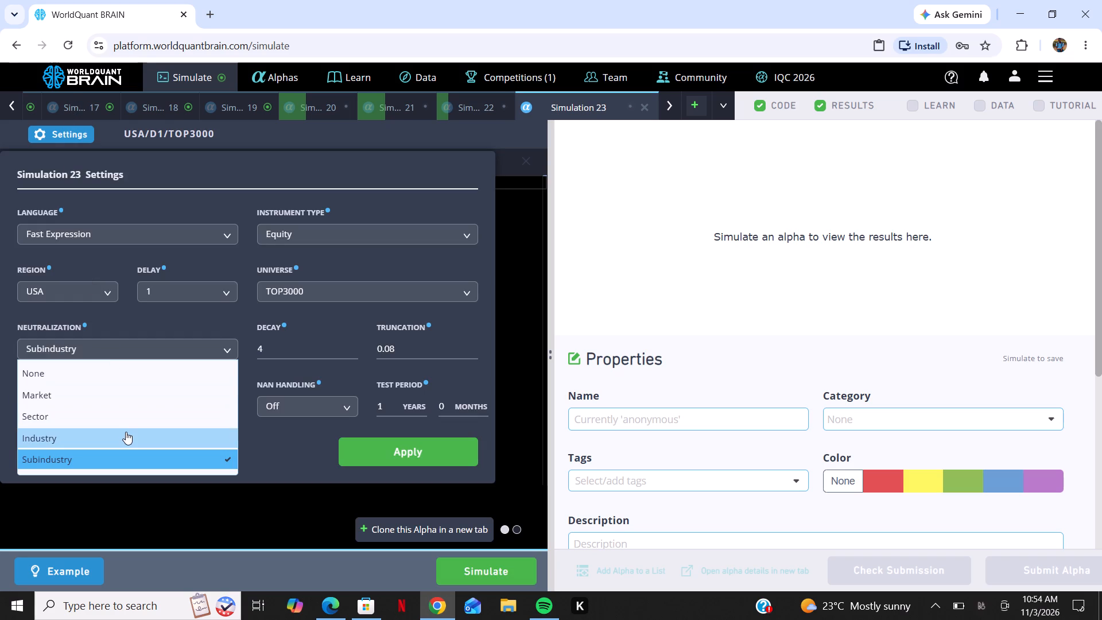
pyautogui.click(126, 432)
pyautogui.click(357, 285)
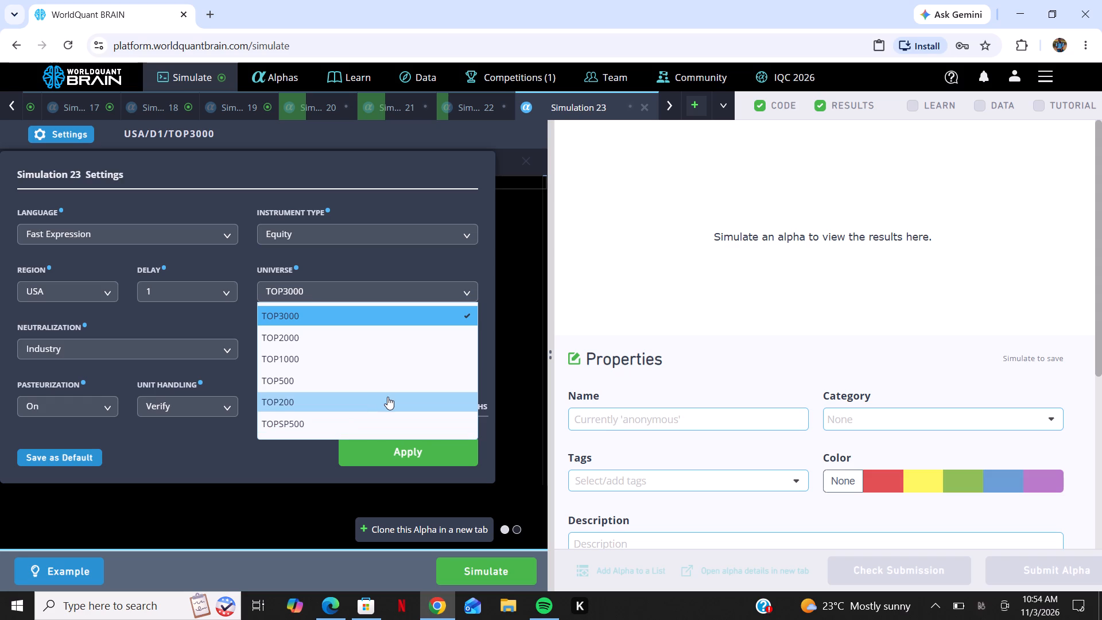
pyautogui.click(388, 397)
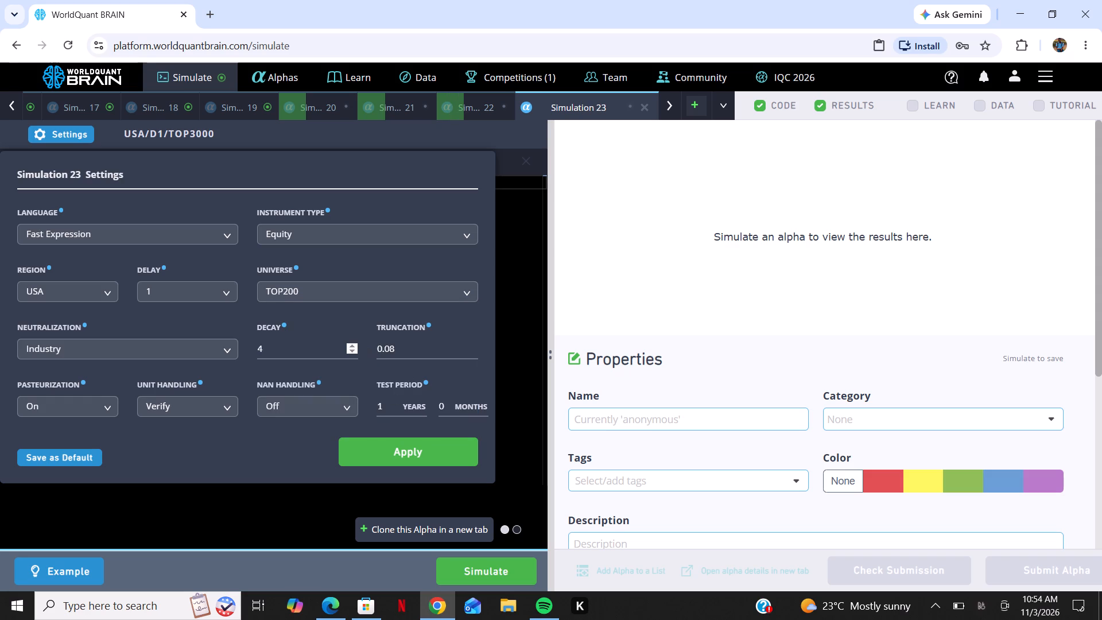
pyautogui.tripleClick(352, 346)
pyautogui.tripleClick(352, 346)
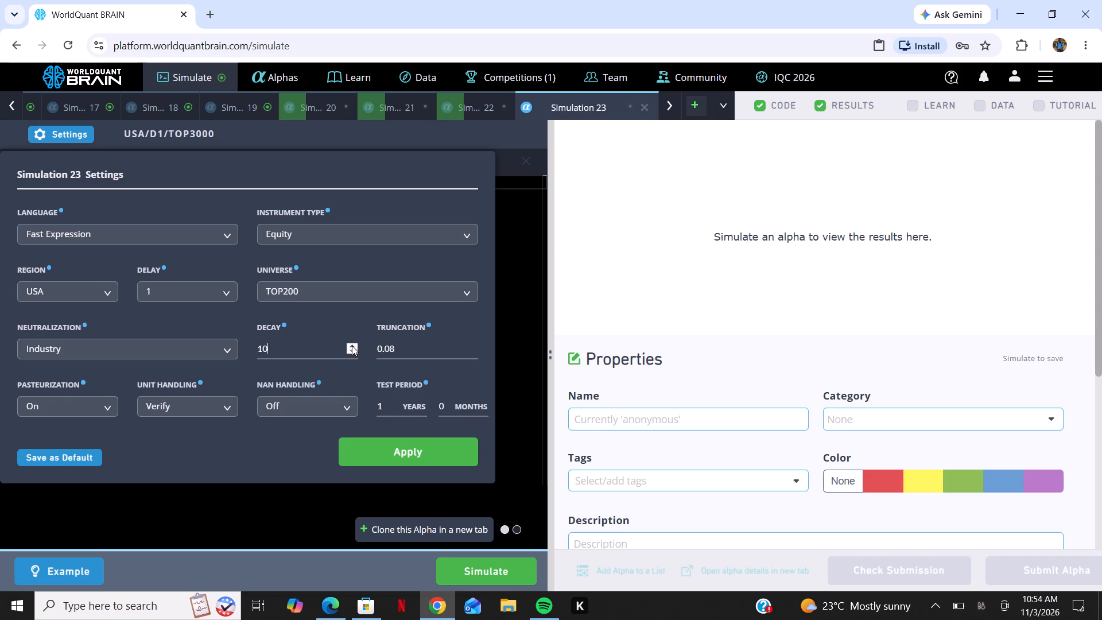
pyautogui.tripleClick(352, 346)
pyautogui.tripleClick(352, 346)
pyautogui.tripleClick(352, 346)
pyautogui.click(352, 346)
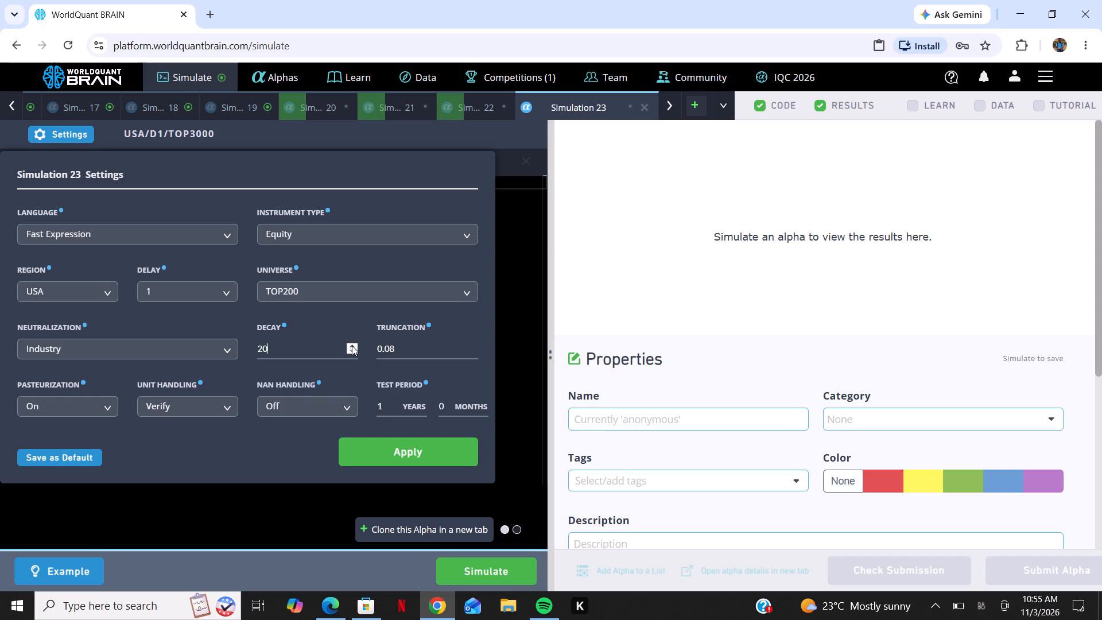
pyautogui.click(352, 346)
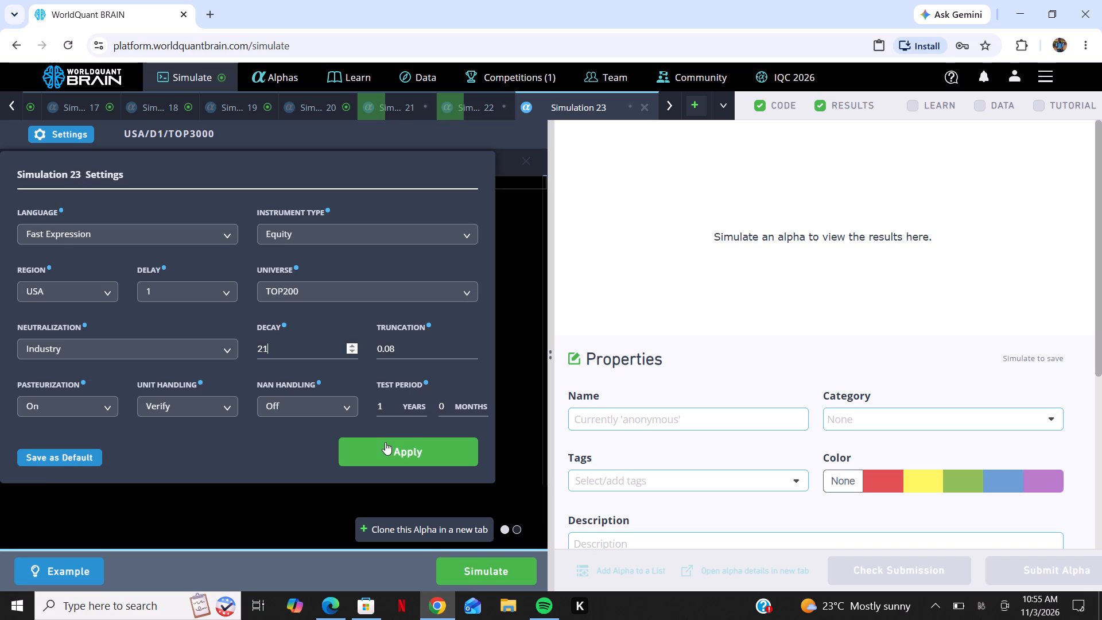
pyautogui.click(385, 442)
pyautogui.click(487, 569)
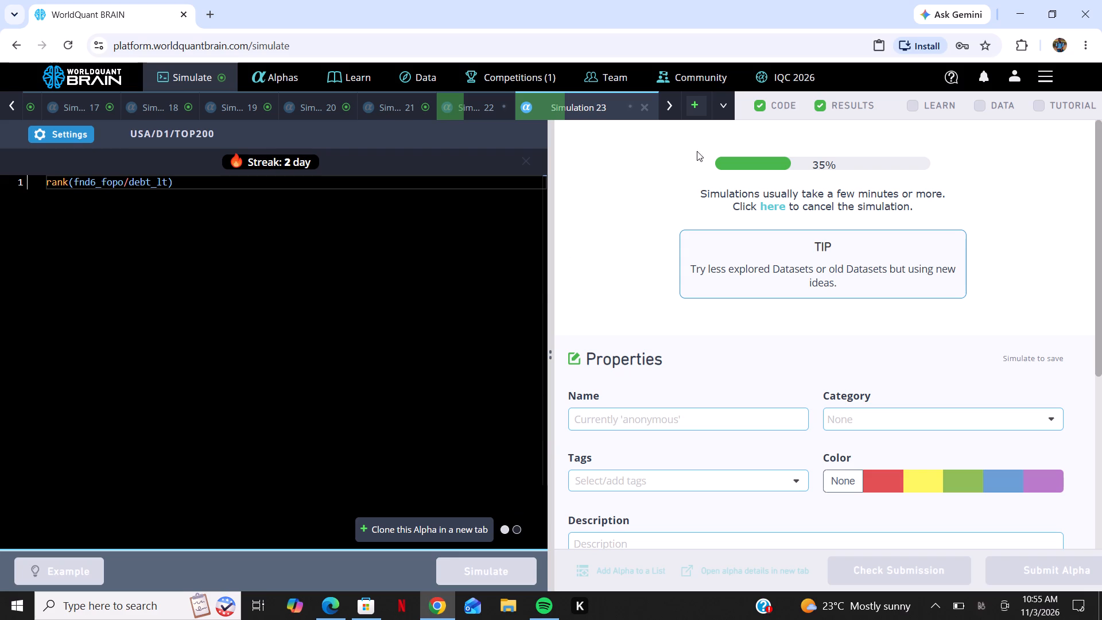
# Add a new simulation tab with the copied expression rank(fnd6_fopo/debt_lt) pasted in.
pyautogui.click(692, 107)
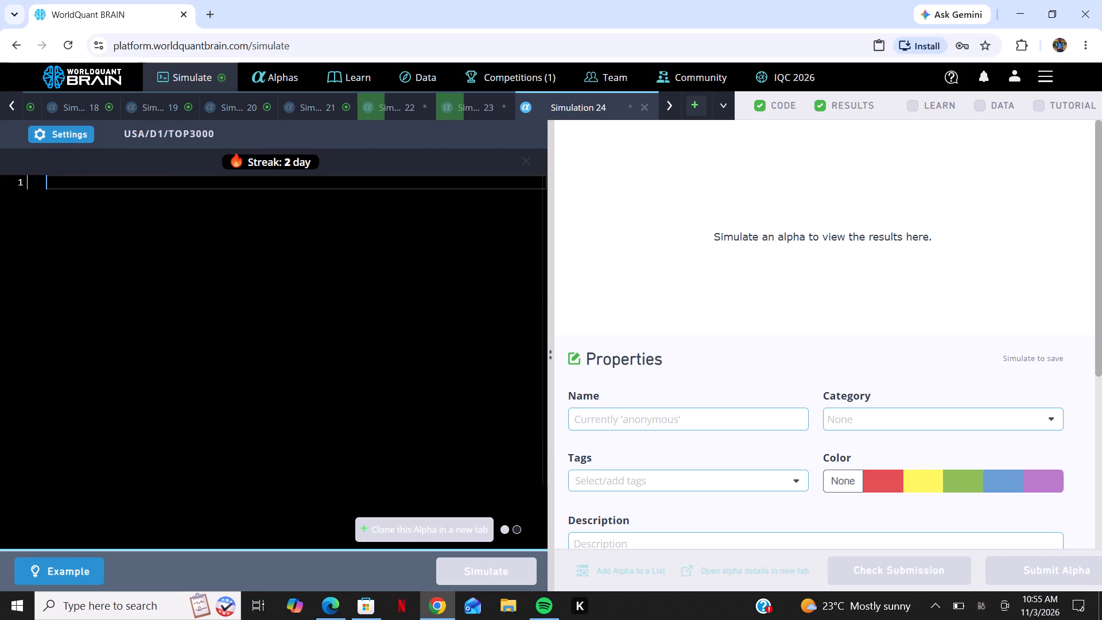
pyautogui.rightClick(280, 292)
pyautogui.click(308, 365)
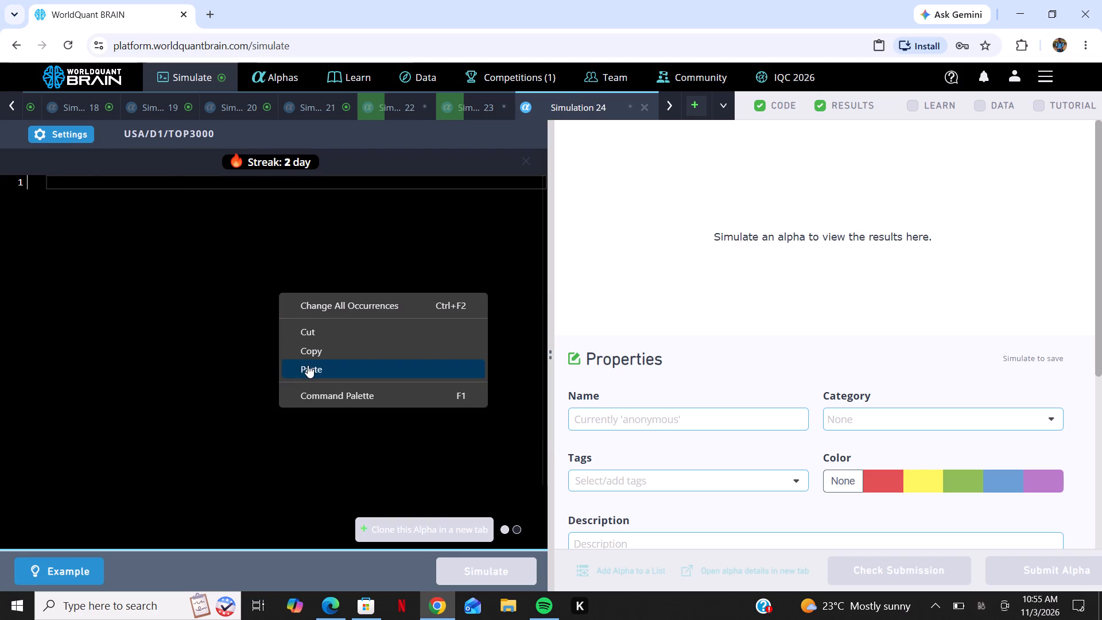
# Set Simulation 24 to Industry neutralization, universe TOP200 and decay 23, and run the simulation.
pyautogui.click(79, 129)
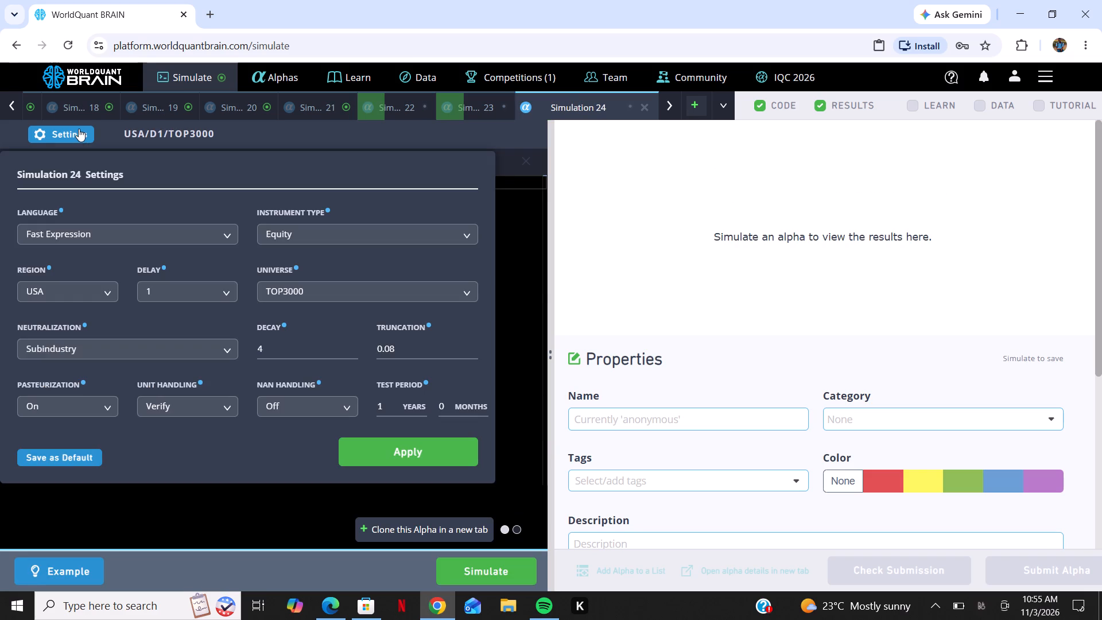
pyautogui.click(169, 344)
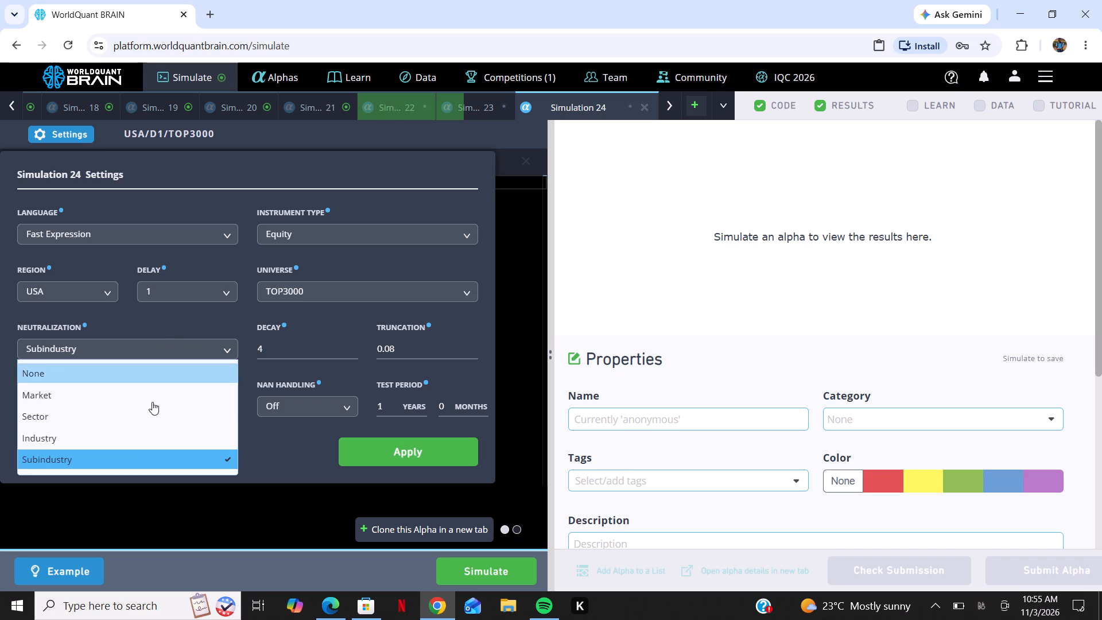
pyautogui.click(135, 440)
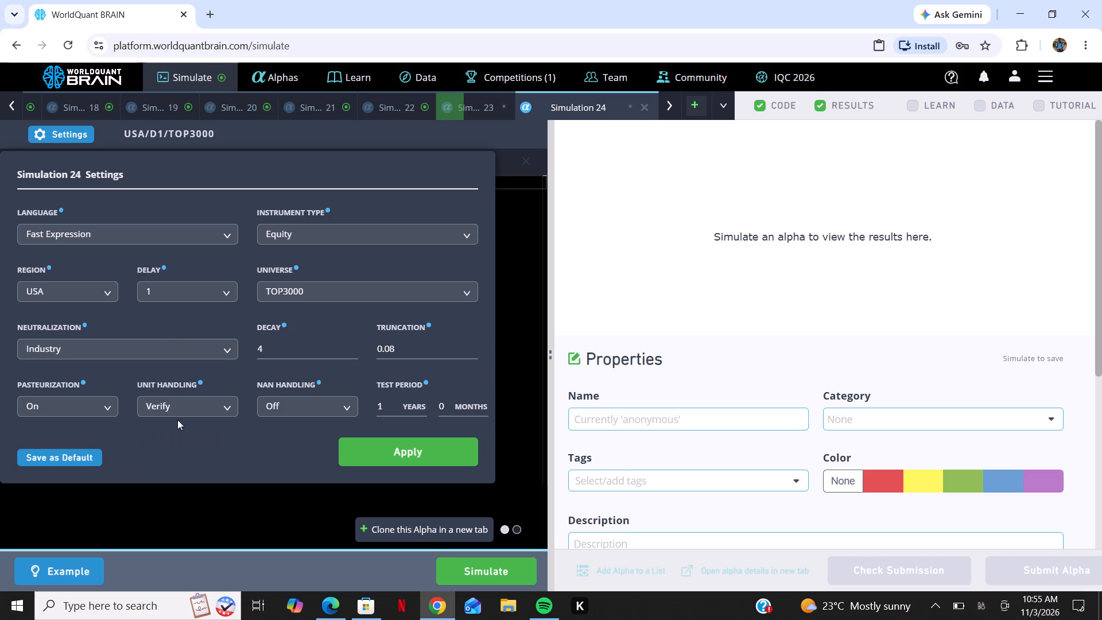
pyautogui.click(383, 283)
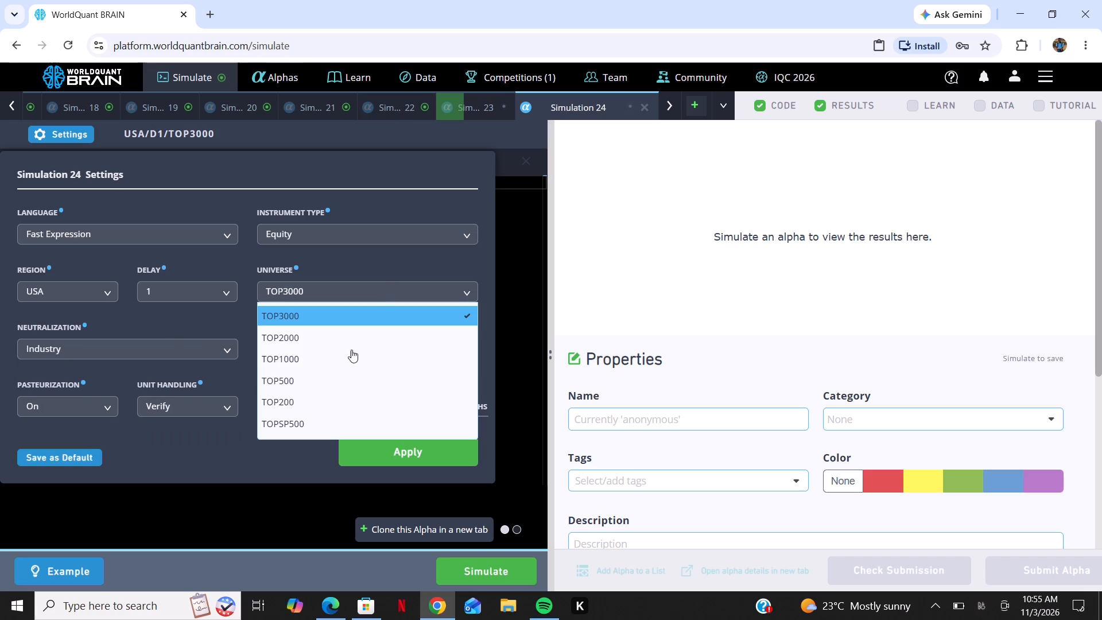
pyautogui.click(318, 399)
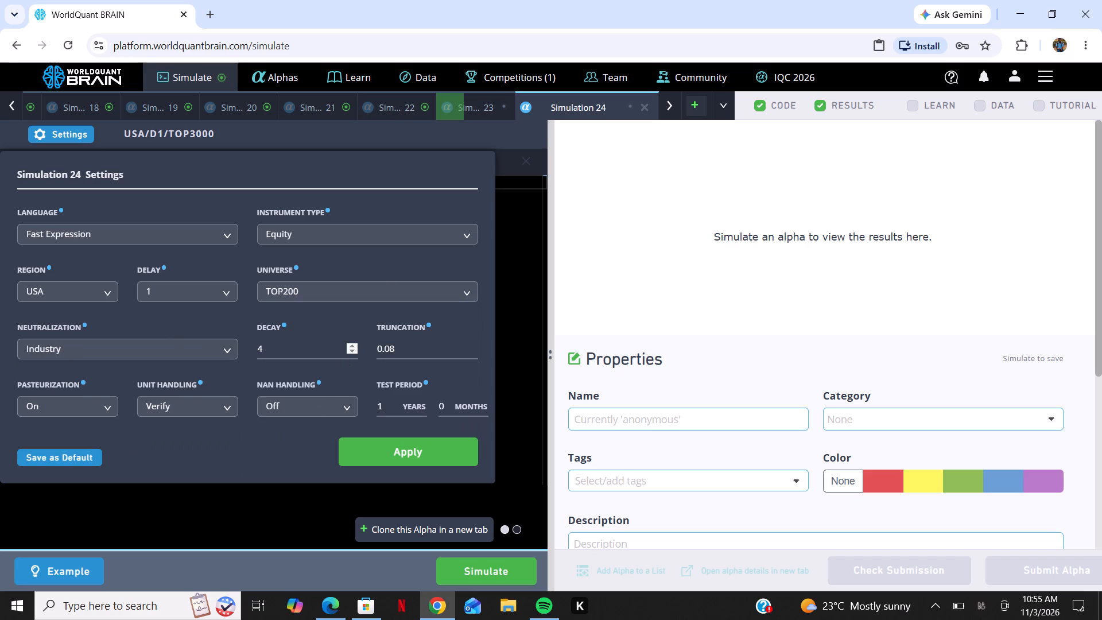
pyautogui.tripleClick(351, 344)
pyautogui.click(351, 344)
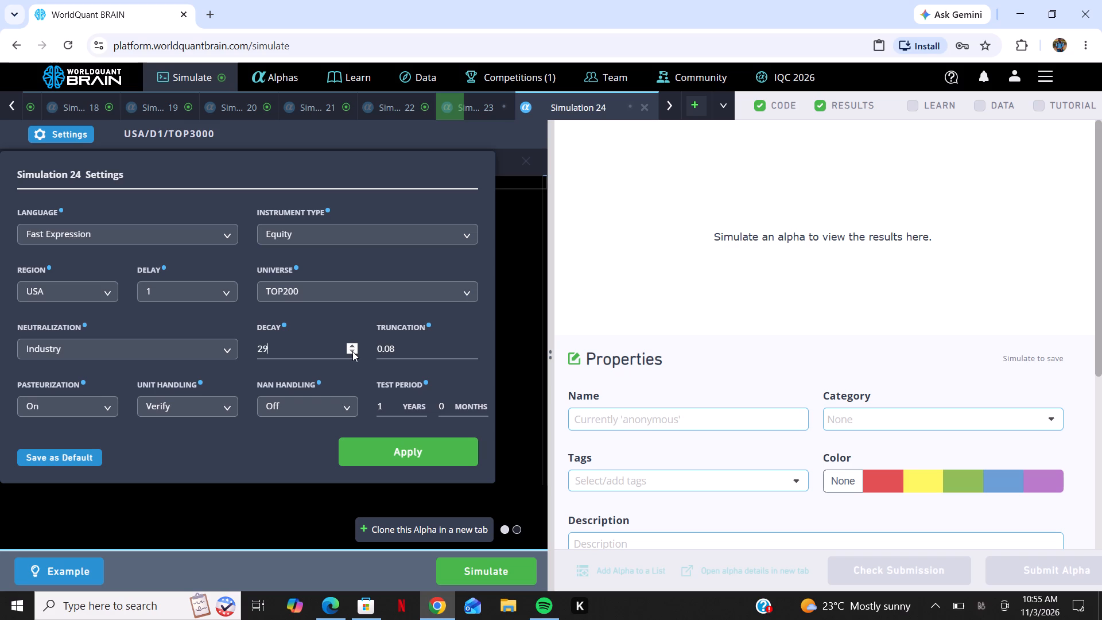
pyautogui.tripleClick(352, 352)
pyautogui.click(352, 352)
pyautogui.doubleClick(352, 352)
pyautogui.click(412, 458)
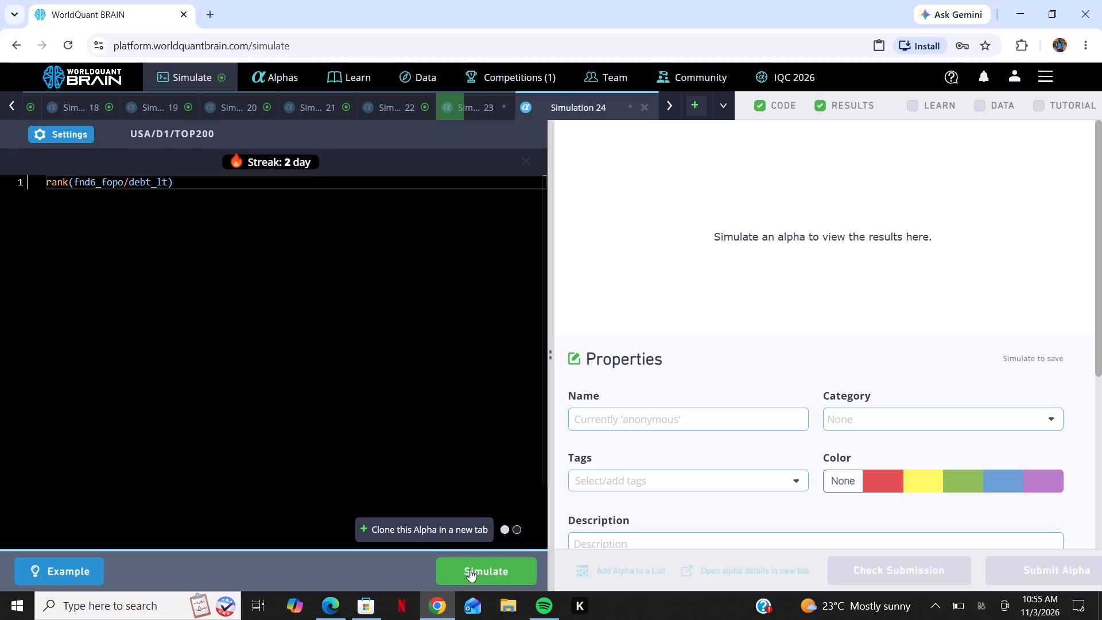
pyautogui.click(469, 569)
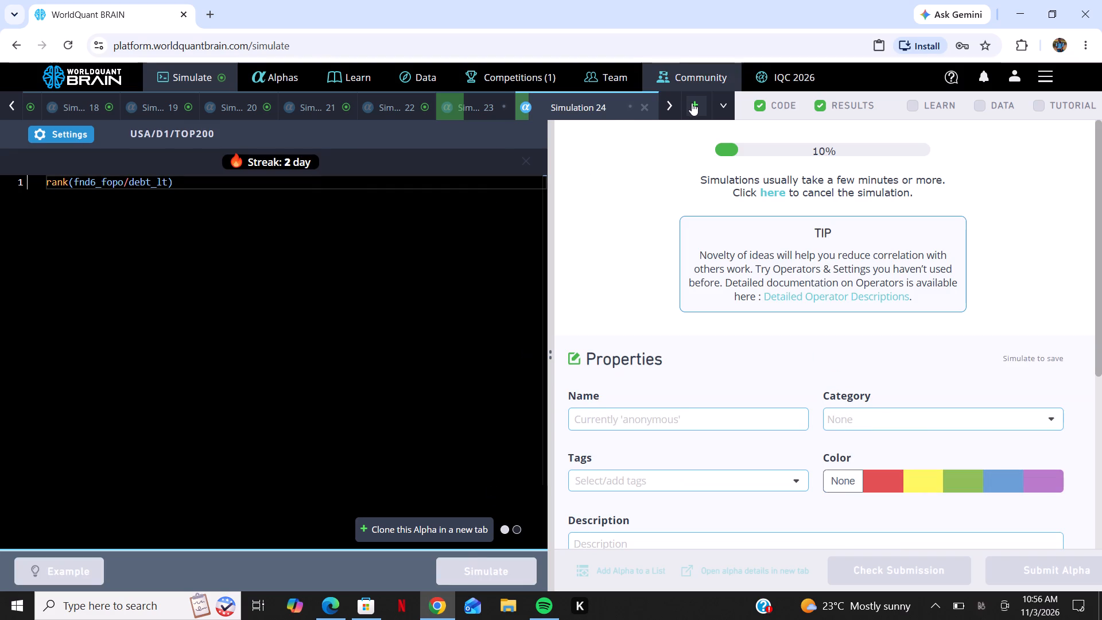
# Open one more simulation tab and paste the copied expression rank(fnd6_fopo/debt_lt) into it.
pyautogui.click(692, 103)
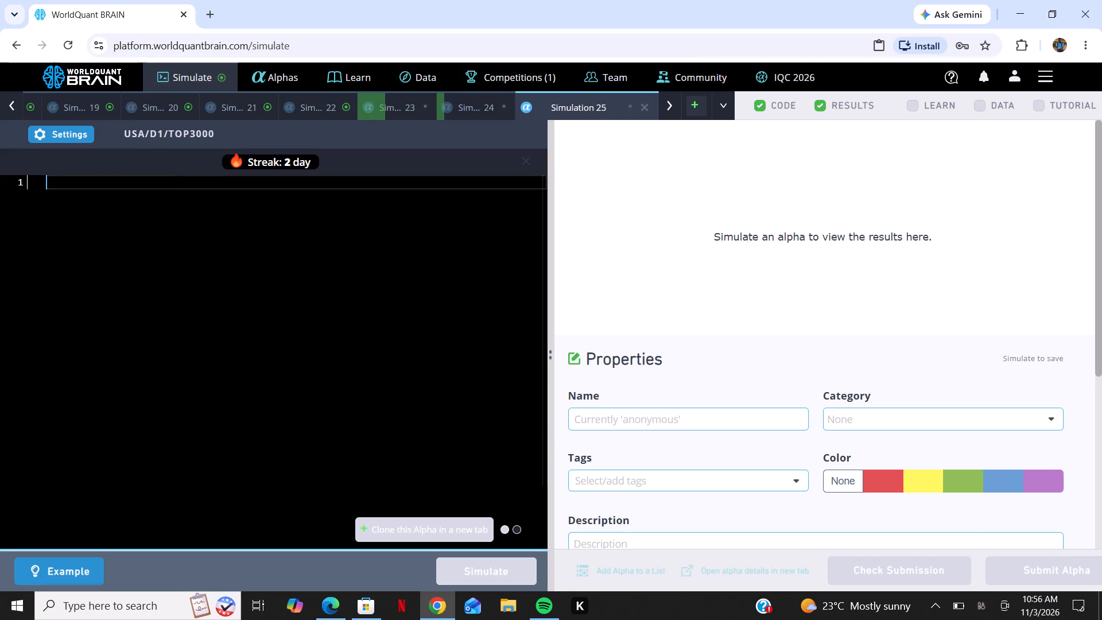
pyautogui.rightClick(388, 319)
pyautogui.click(408, 391)
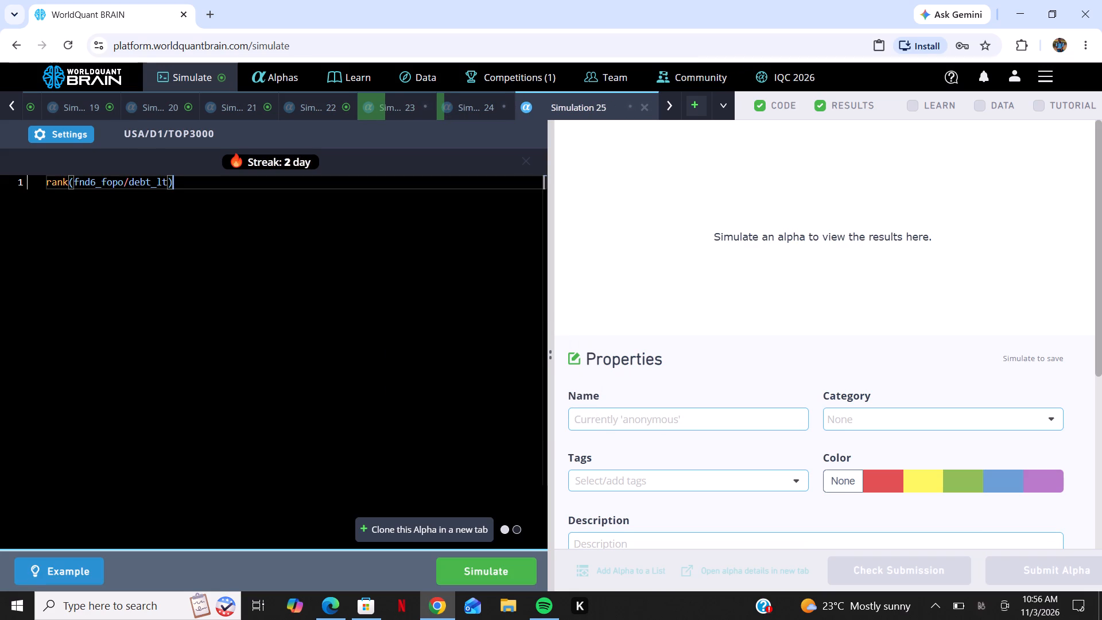
# Set Simulation 25 to Industry neutralization and universe TOPSP500, raise its decay past 24, and run the simulation.
pyautogui.click(73, 134)
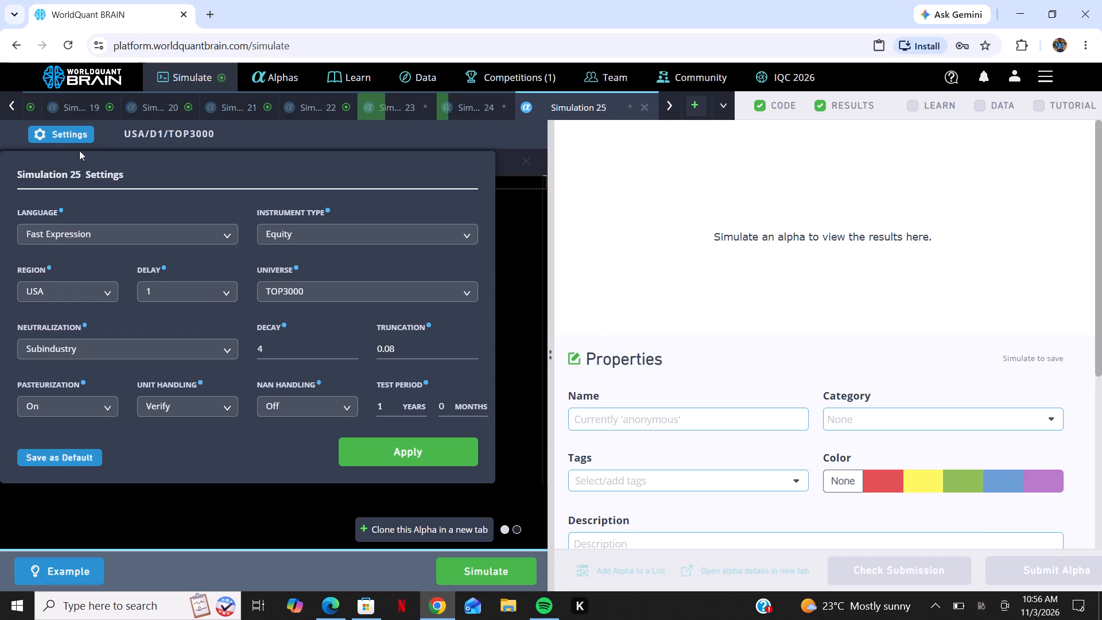
pyautogui.click(105, 343)
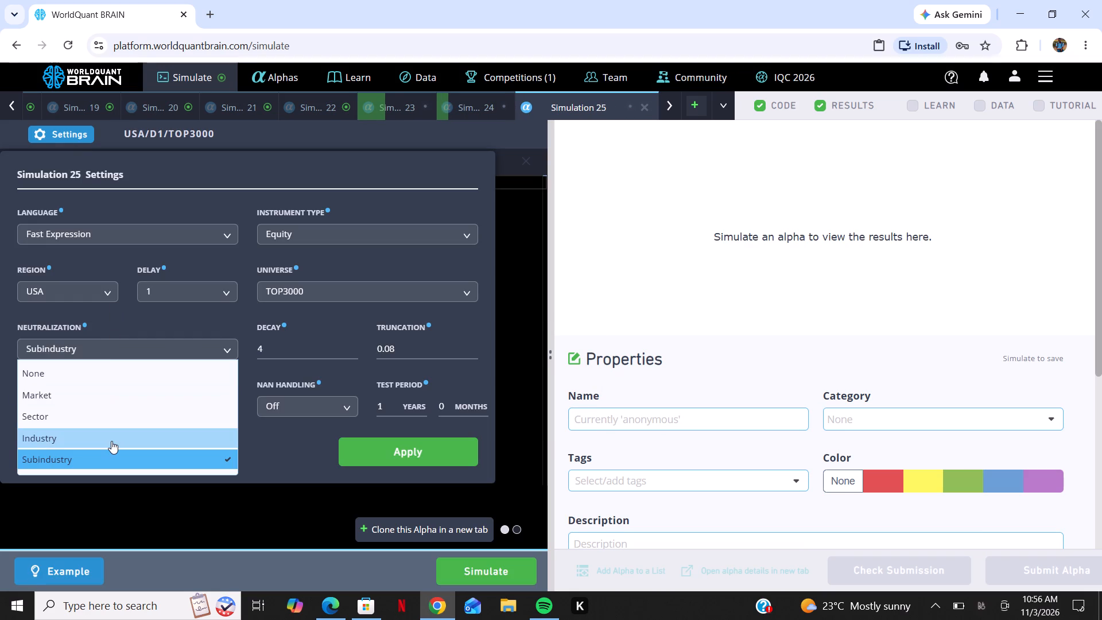
pyautogui.click(112, 441)
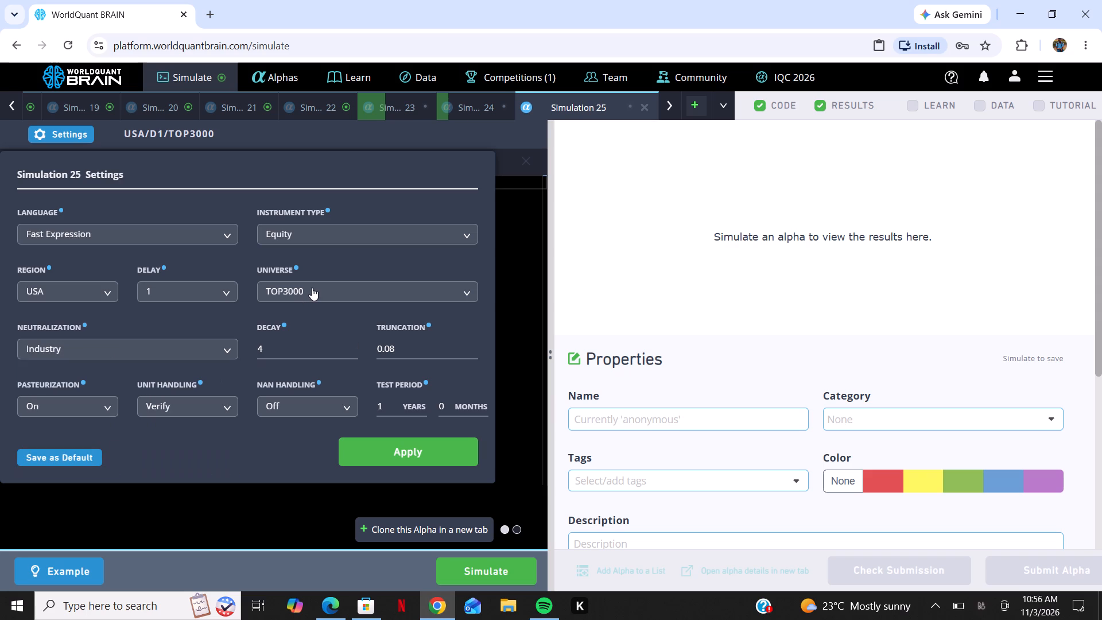
pyautogui.click(312, 288)
pyautogui.click(294, 428)
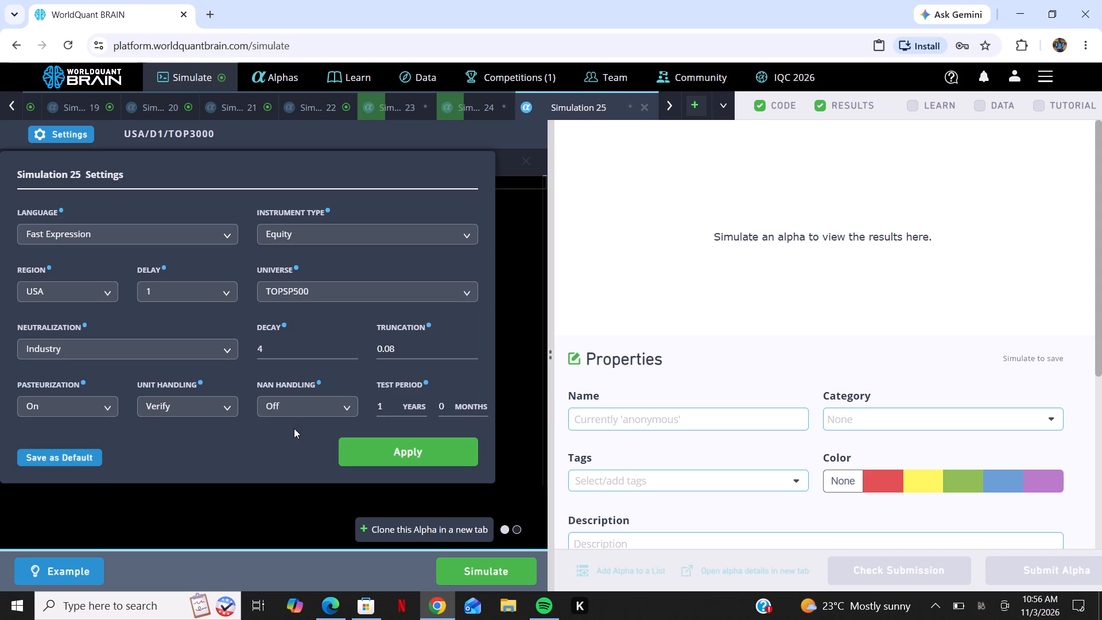
pyautogui.click(352, 345)
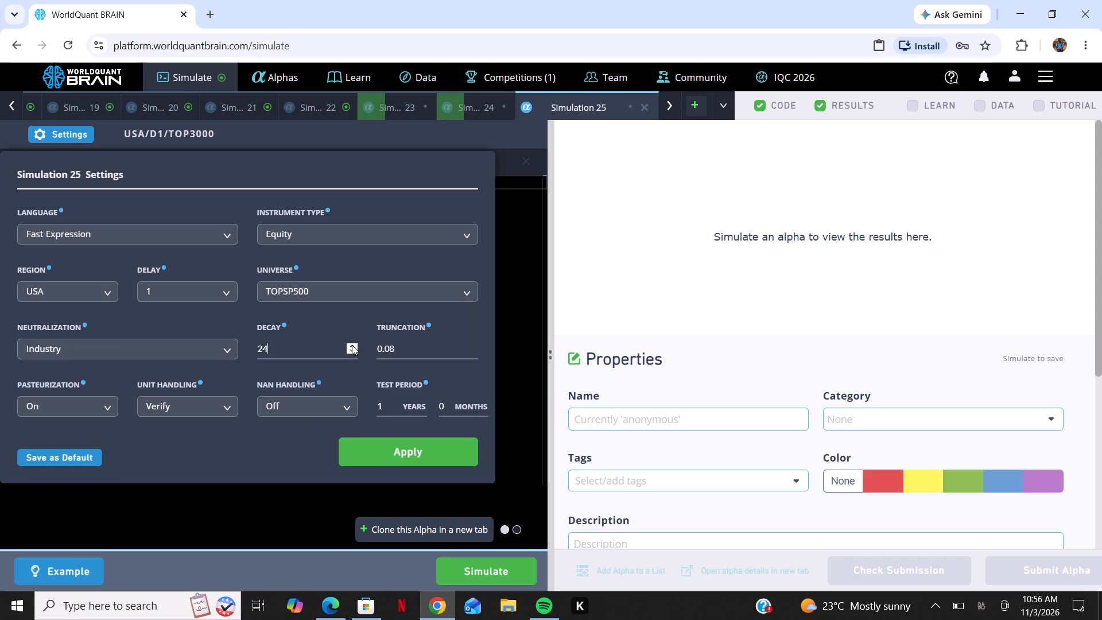
pyautogui.click(352, 345)
pyautogui.click(394, 449)
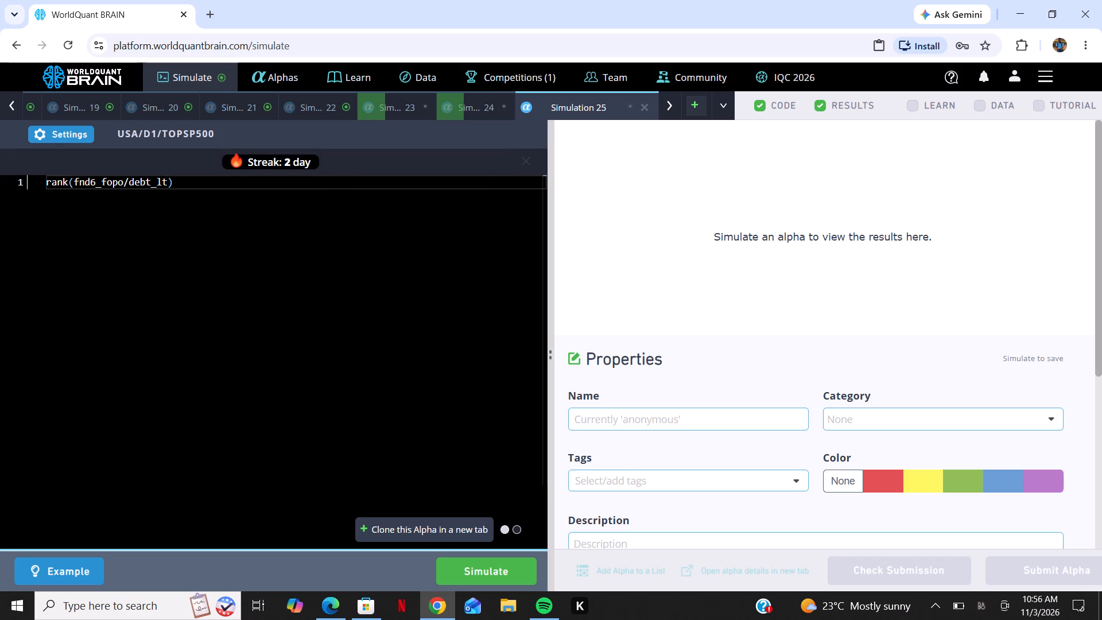
pyautogui.click(467, 578)
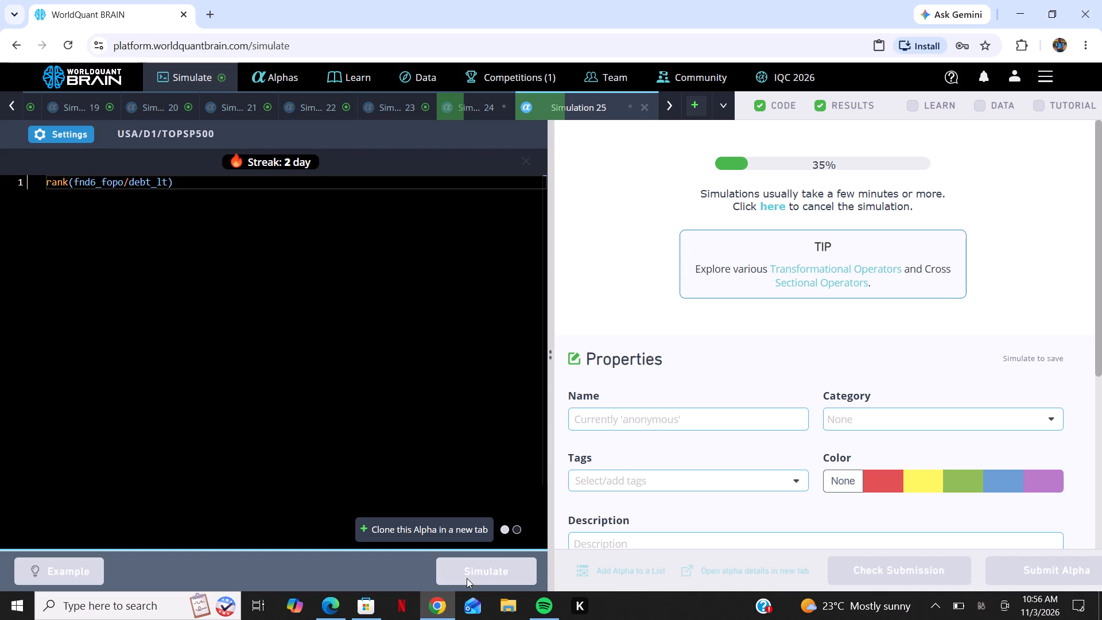
# Add a new simulation tab and paste the copied expression rank(fnd6_fopo/debt_lt) into it.
pyautogui.click(697, 106)
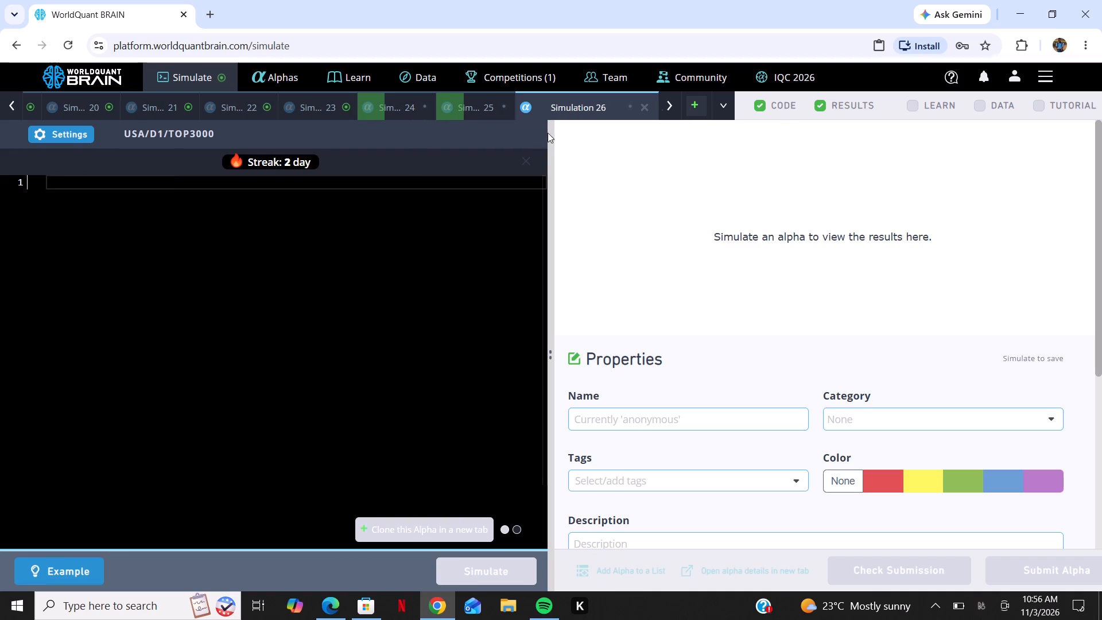
pyautogui.rightClick(148, 281)
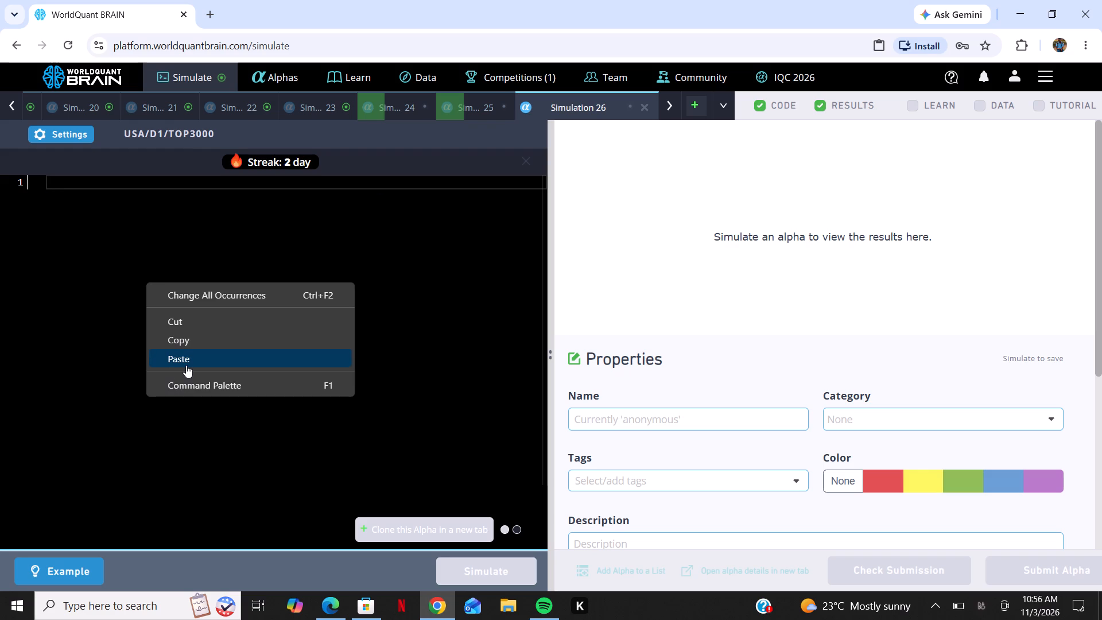
pyautogui.click(187, 365)
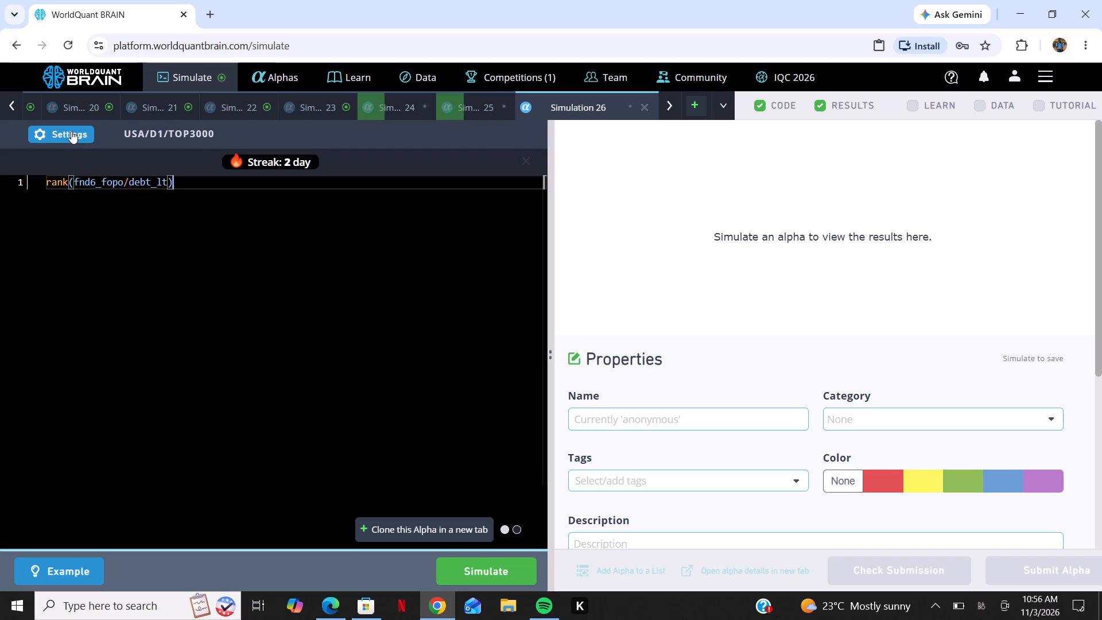
# Set Simulation 26 to universe TOPSP500 and decay 9, and run the simulation.
pyautogui.click(71, 131)
pyautogui.moveTo(282, 281); pyautogui.dragTo(284, 293)
pyautogui.click(324, 290)
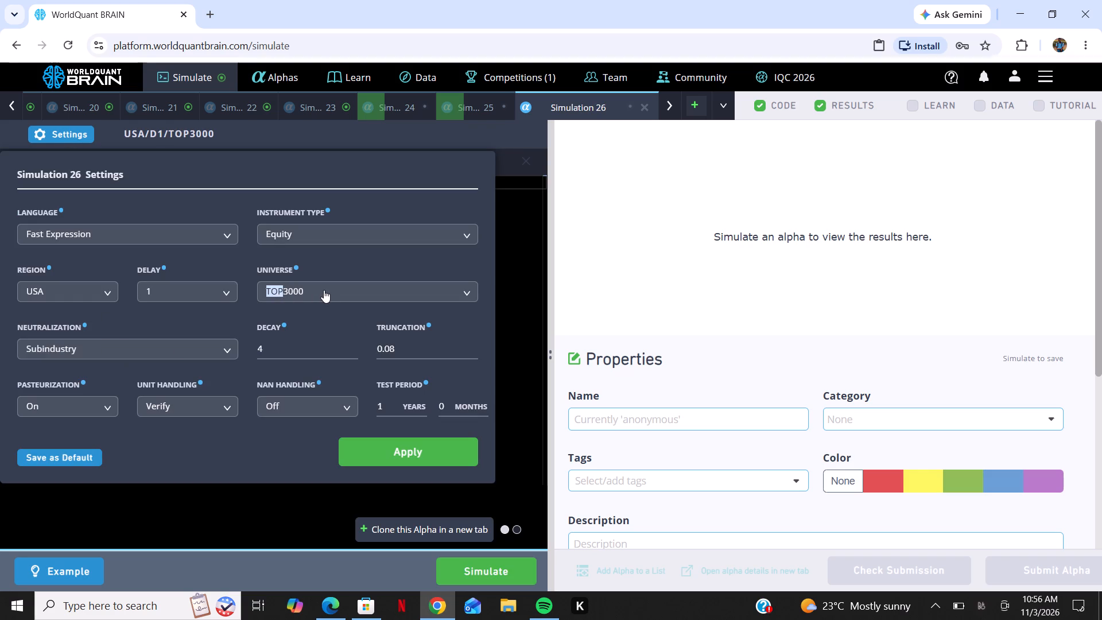
pyautogui.click(325, 430)
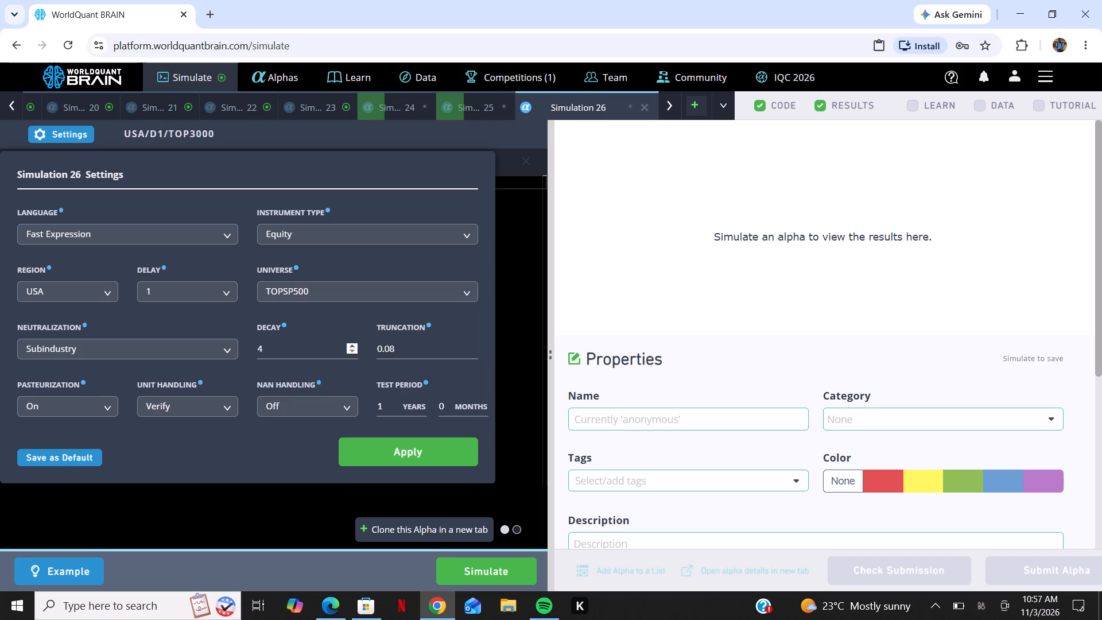
pyautogui.tripleClick(352, 345)
pyautogui.click(352, 345)
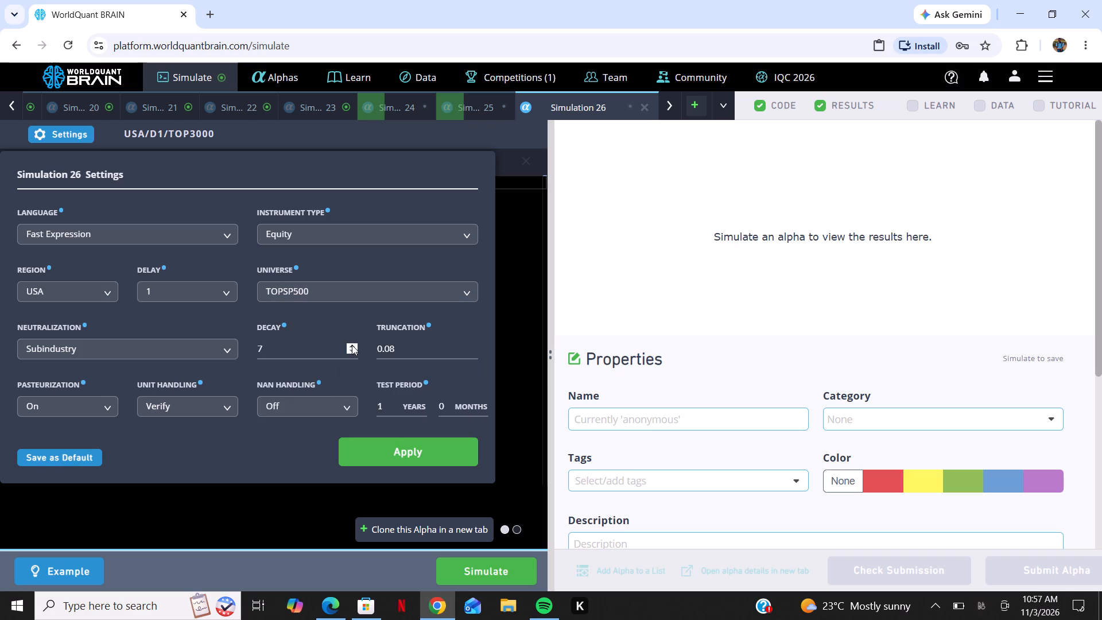
pyautogui.click(352, 345)
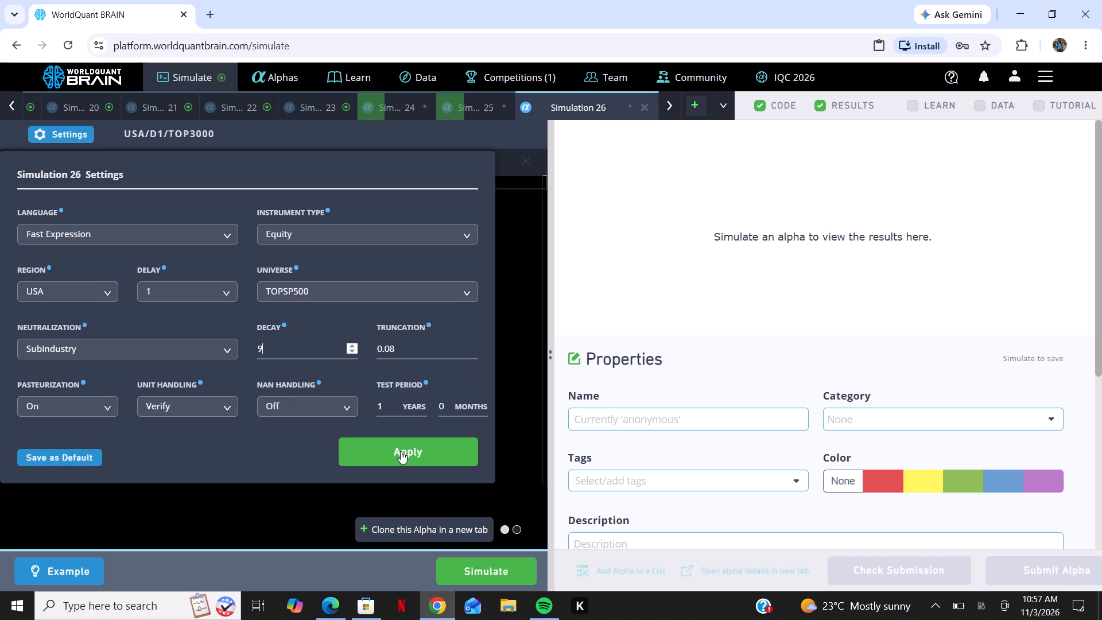
pyautogui.click(401, 451)
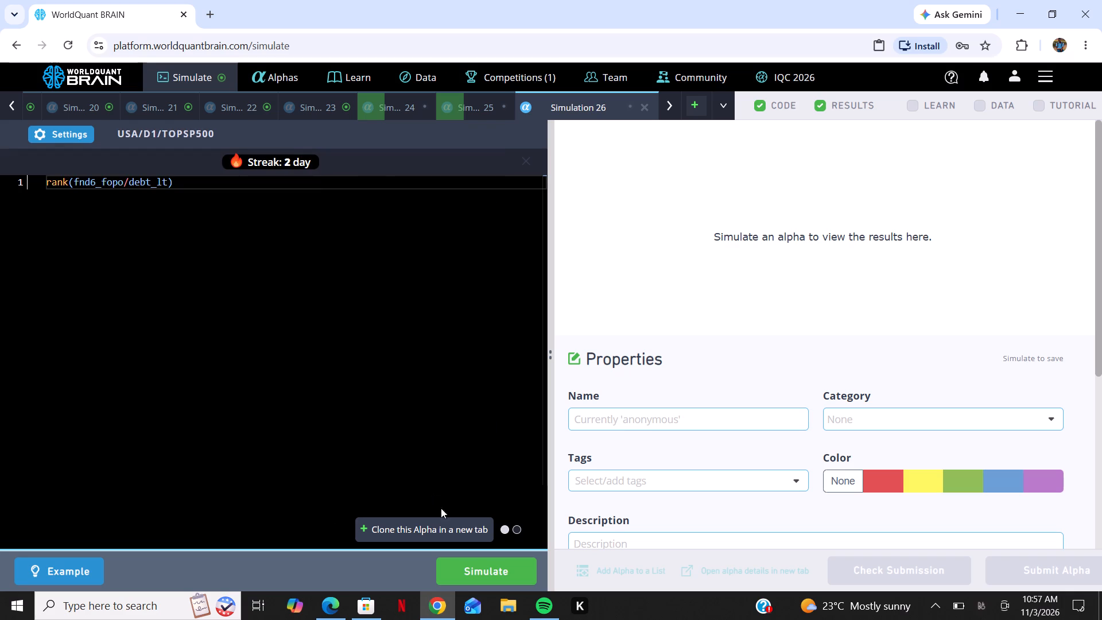
pyautogui.click(478, 567)
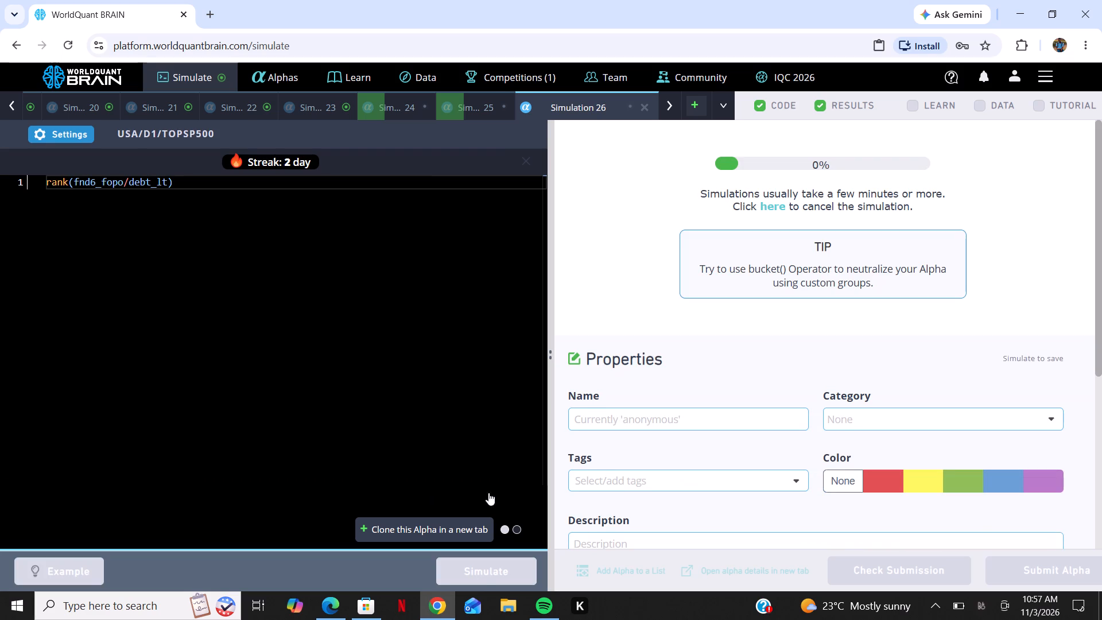
# Add another simulation tab with the copied expression rank(fnd6_fopo/debt_lt) pasted in.
pyautogui.click(700, 110)
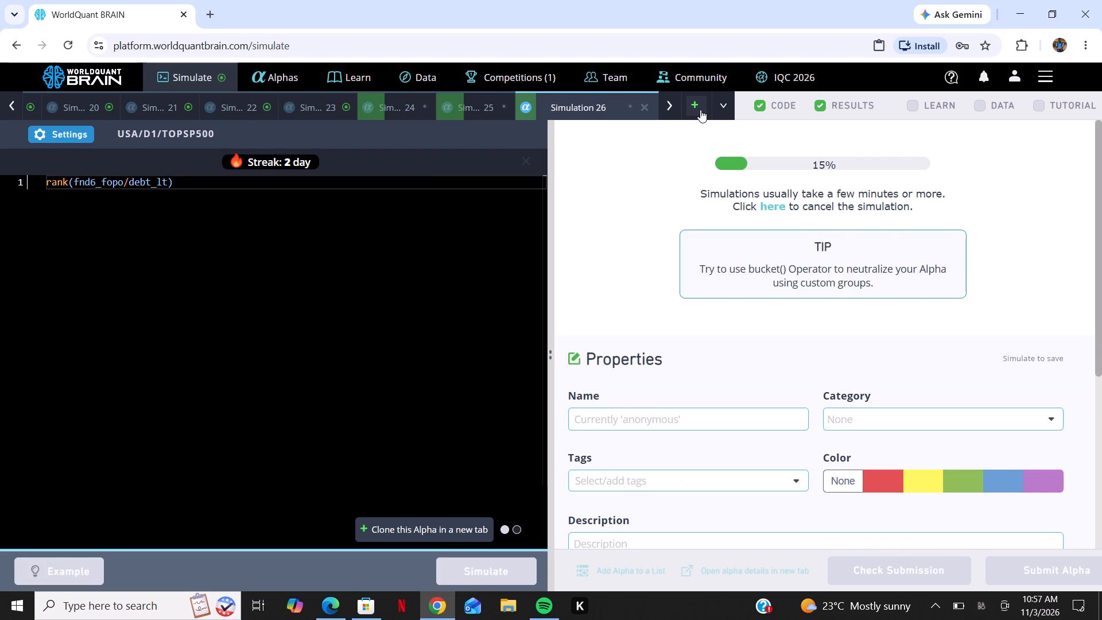
pyautogui.rightClick(324, 289)
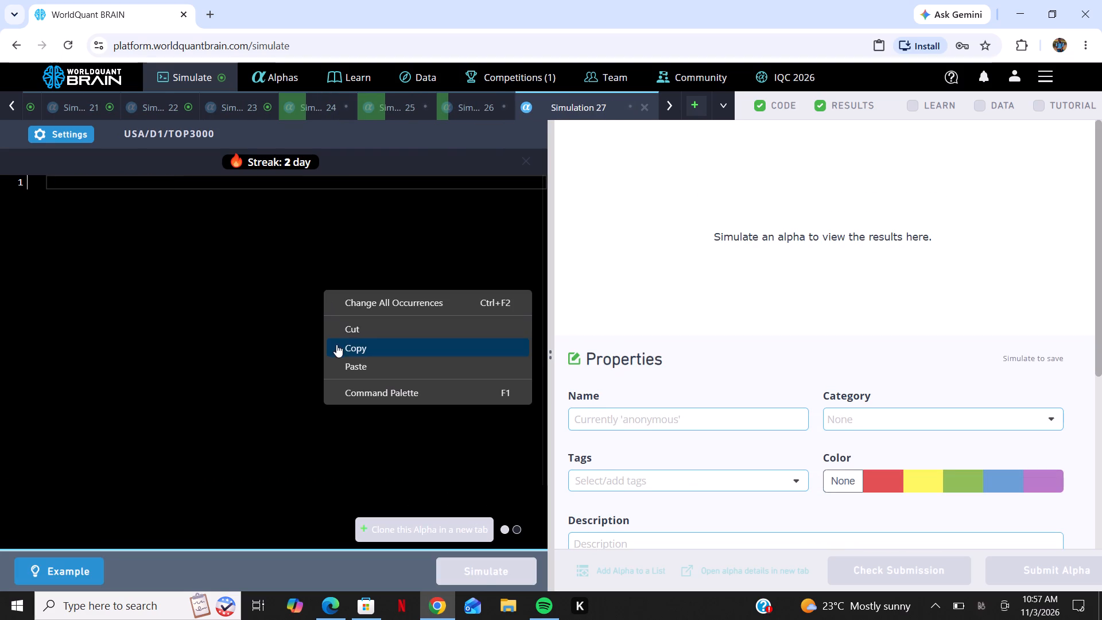
pyautogui.click(344, 364)
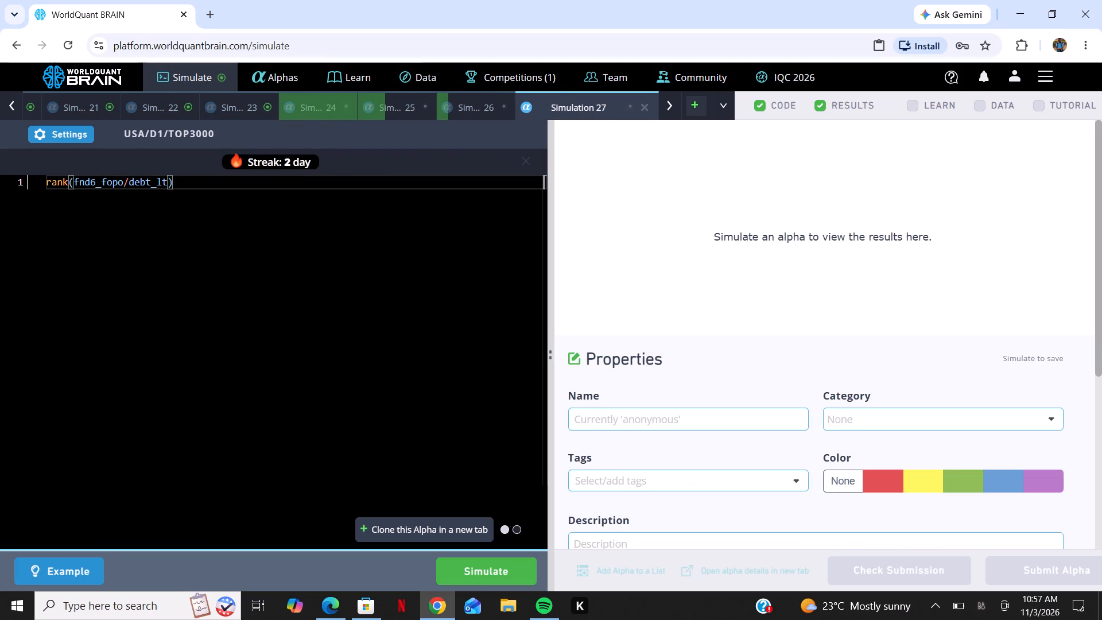
# Set Simulation 27 to universe TOP200 and decay 12, and run the simulation.
pyautogui.click(70, 137)
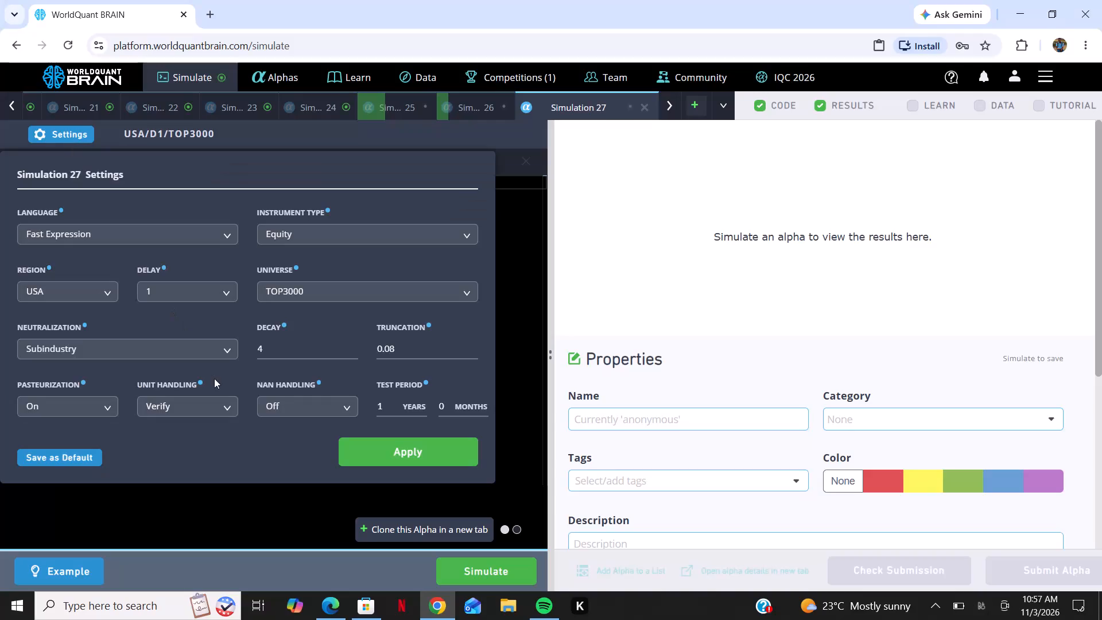
pyautogui.click(380, 292)
pyautogui.click(337, 394)
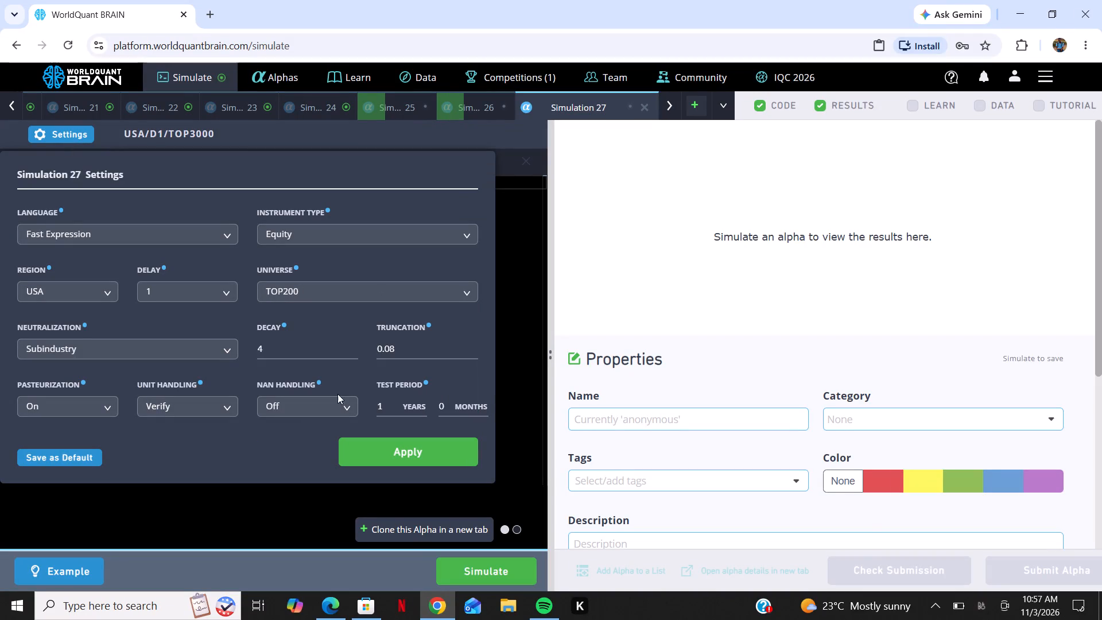
pyautogui.tripleClick(352, 344)
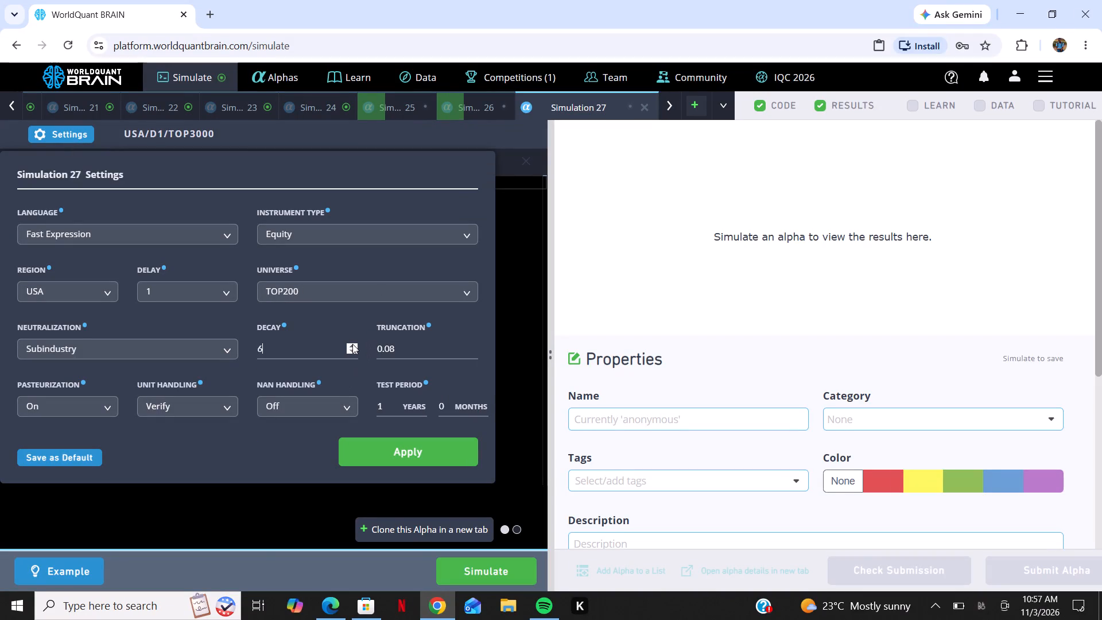
pyautogui.tripleClick(352, 344)
pyautogui.doubleClick(352, 344)
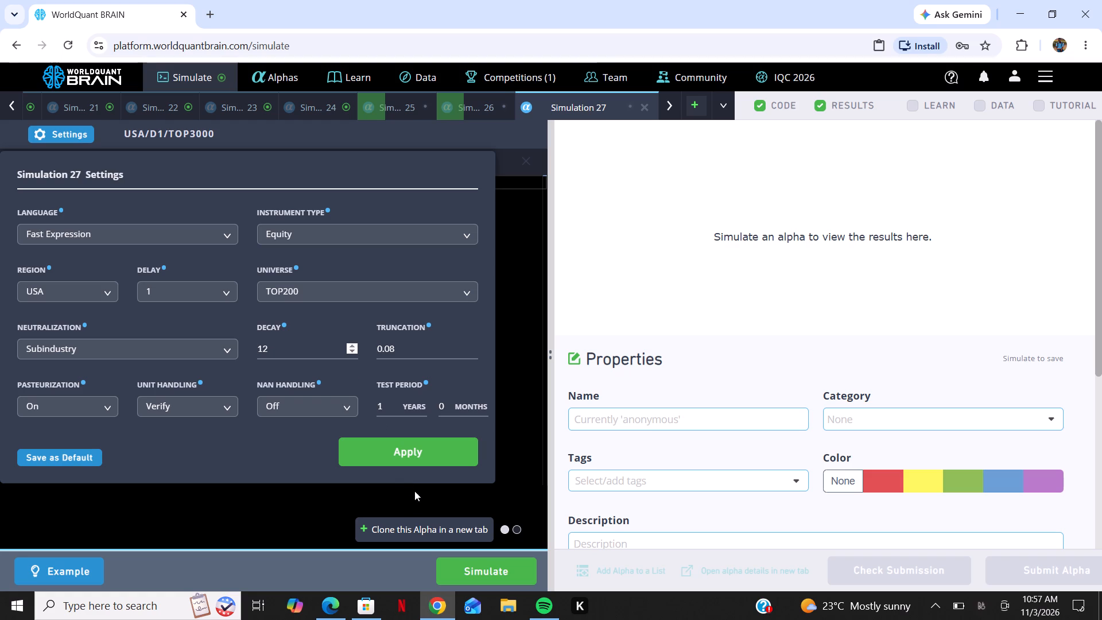
pyautogui.click(436, 456)
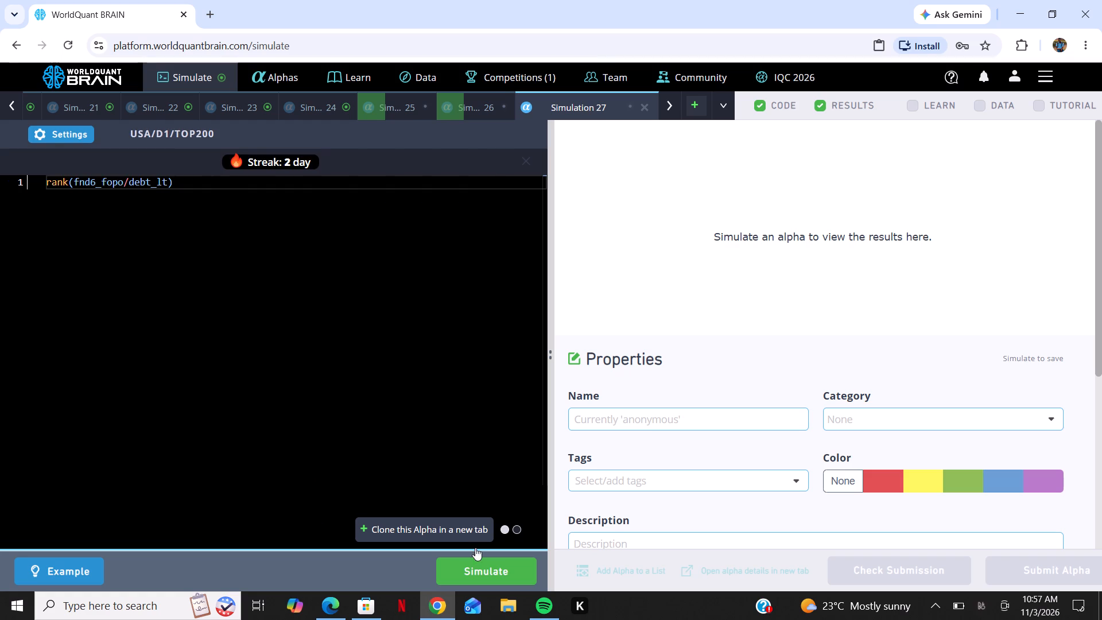
pyautogui.click(479, 564)
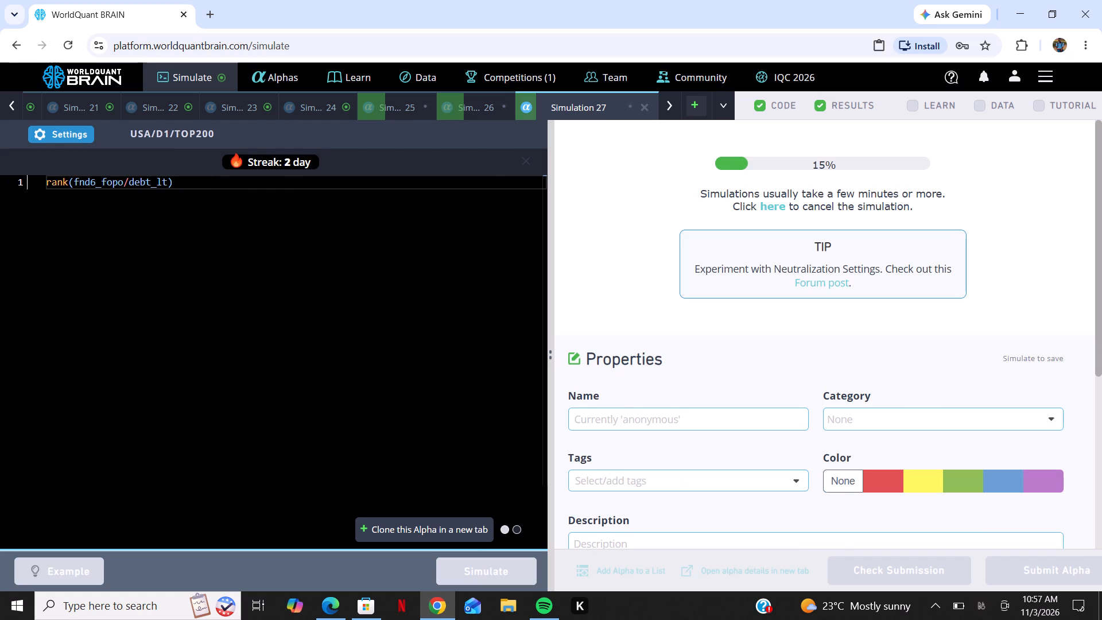
# Open a further simulation tab and paste the copied expression rank(fnd6_fopo/debt_lt) into its editor.
pyautogui.click(695, 108)
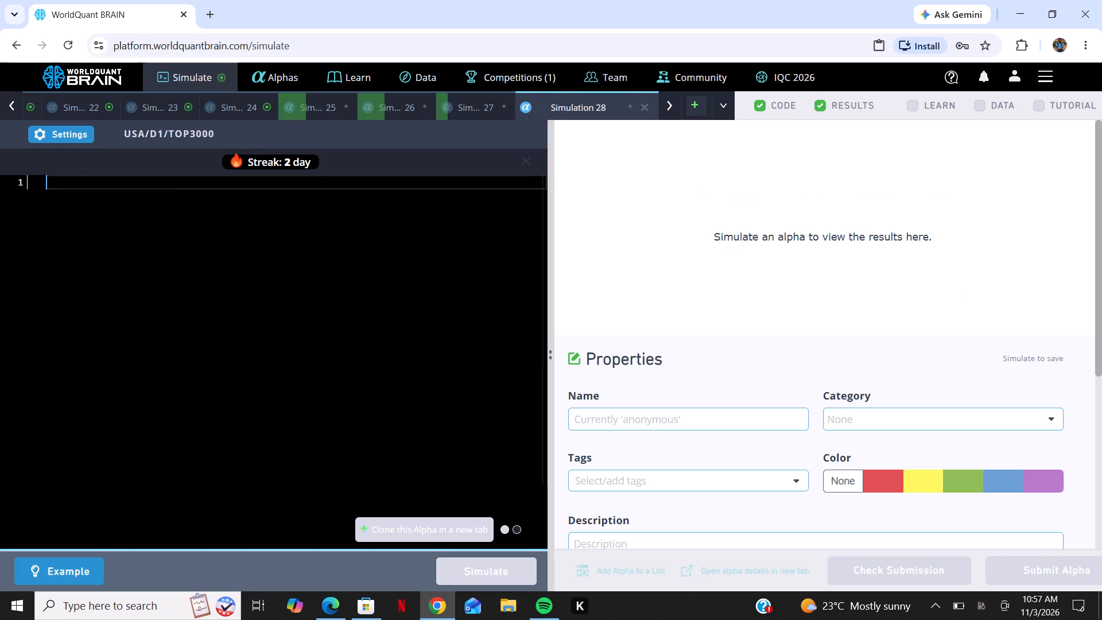
pyautogui.rightClick(226, 331)
pyautogui.click(249, 402)
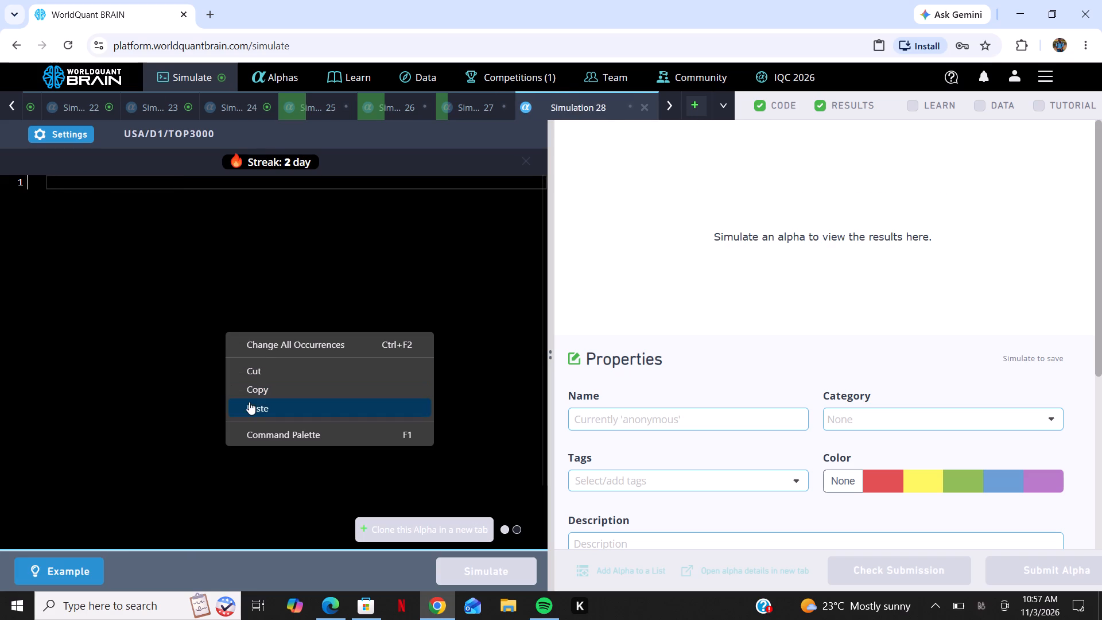
# Set Simulation 28 to universe TOP500 and decay 15, and run the simulation.
pyautogui.click(72, 130)
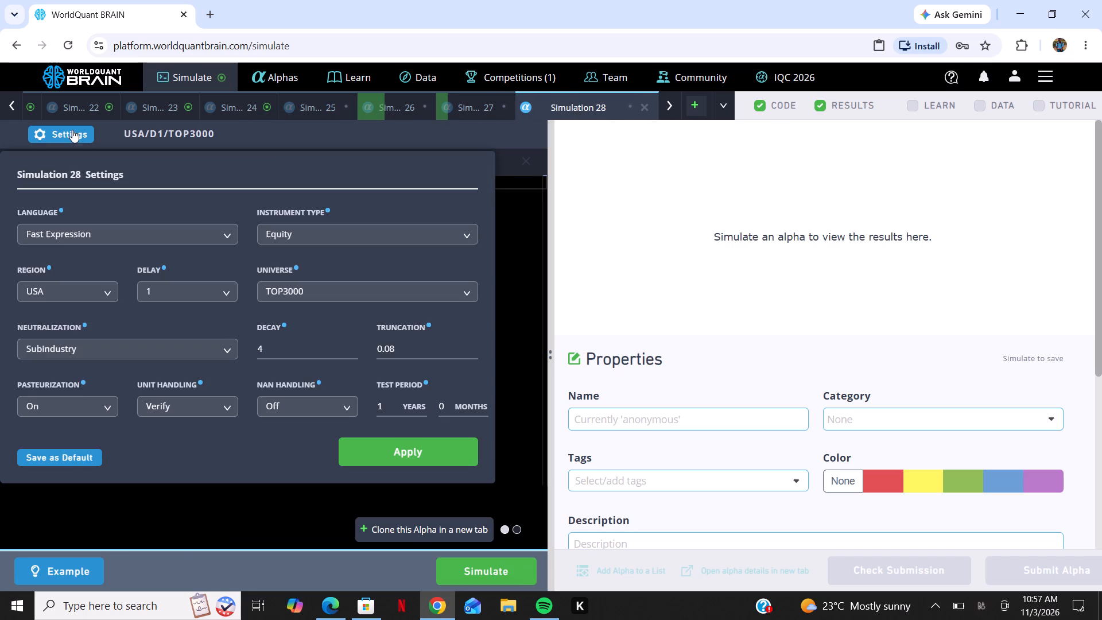
pyautogui.click(325, 293)
pyautogui.click(312, 389)
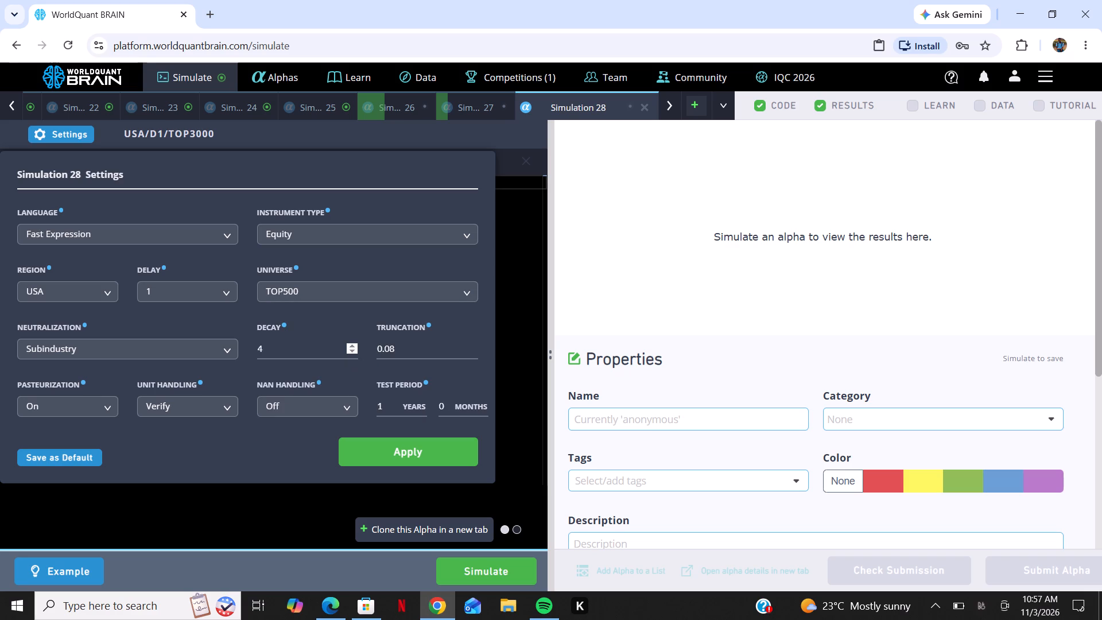
pyautogui.tripleClick(352, 344)
pyautogui.tripleClick(352, 344)
pyautogui.tripleClick(352, 344)
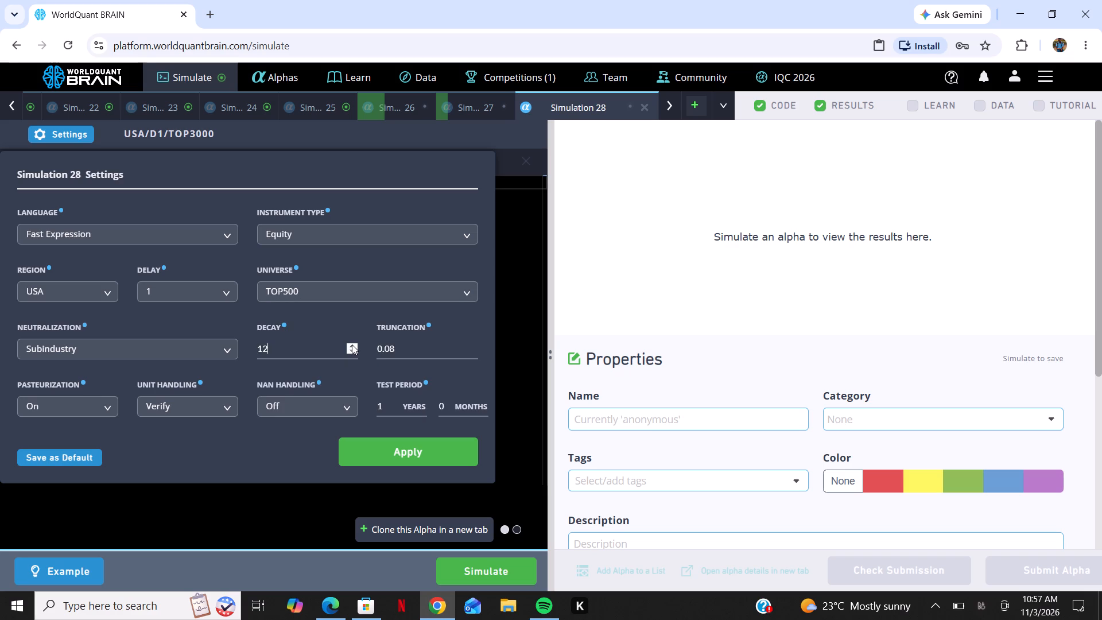
pyautogui.click(352, 344)
pyautogui.click(352, 344)
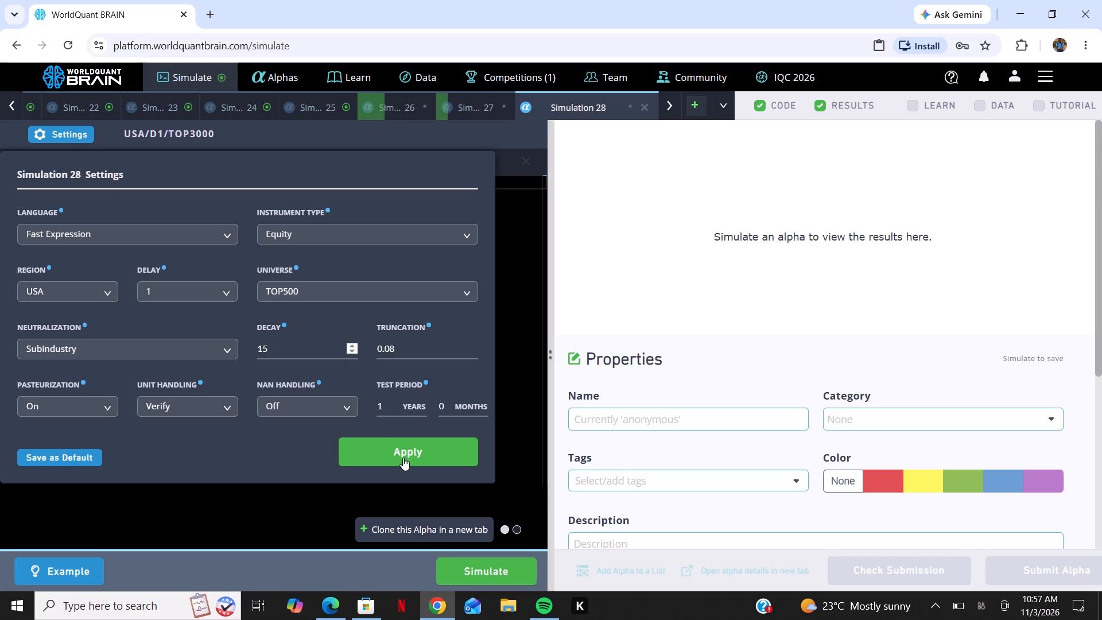
pyautogui.click(403, 458)
pyautogui.click(453, 569)
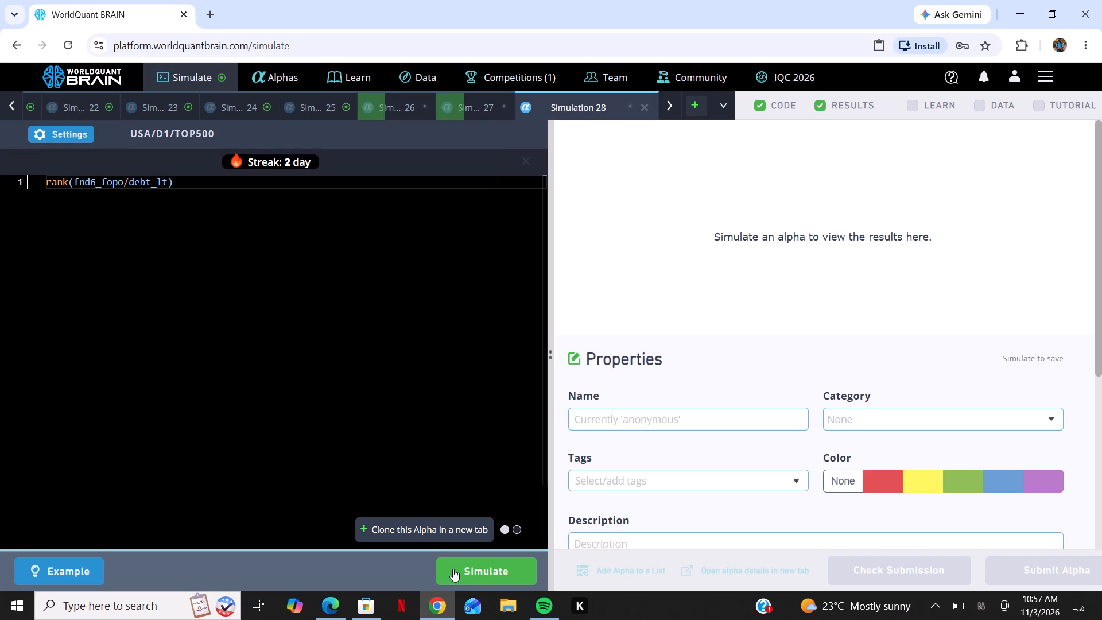
# Create one more simulation tab containing the copied expression rank(fnd6_fopo/debt_lt).
pyautogui.click(696, 106)
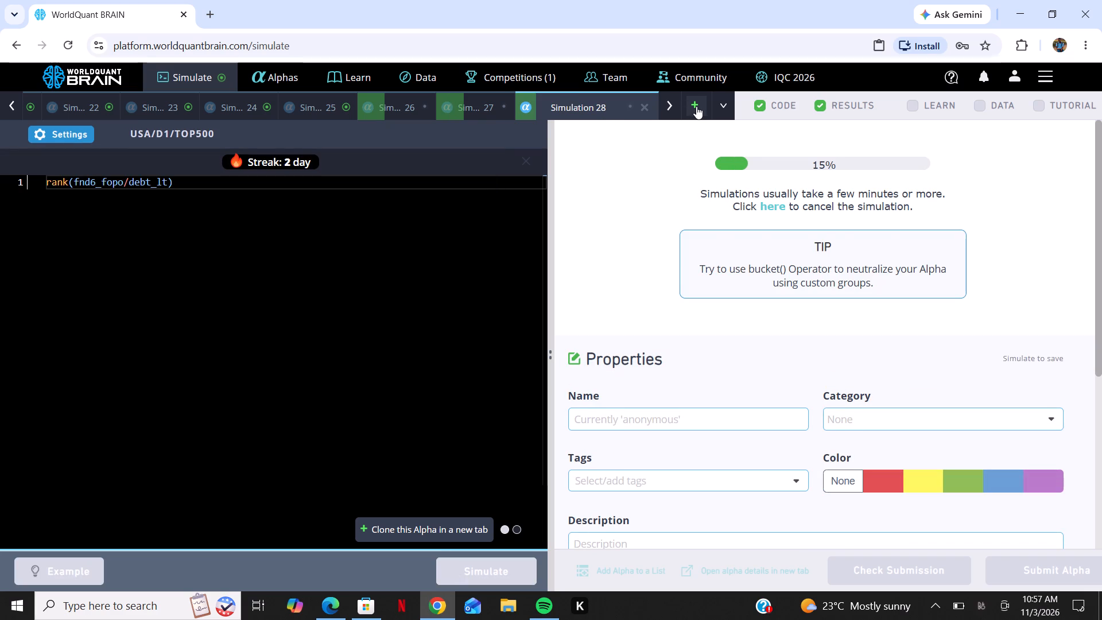
pyautogui.rightClick(323, 331)
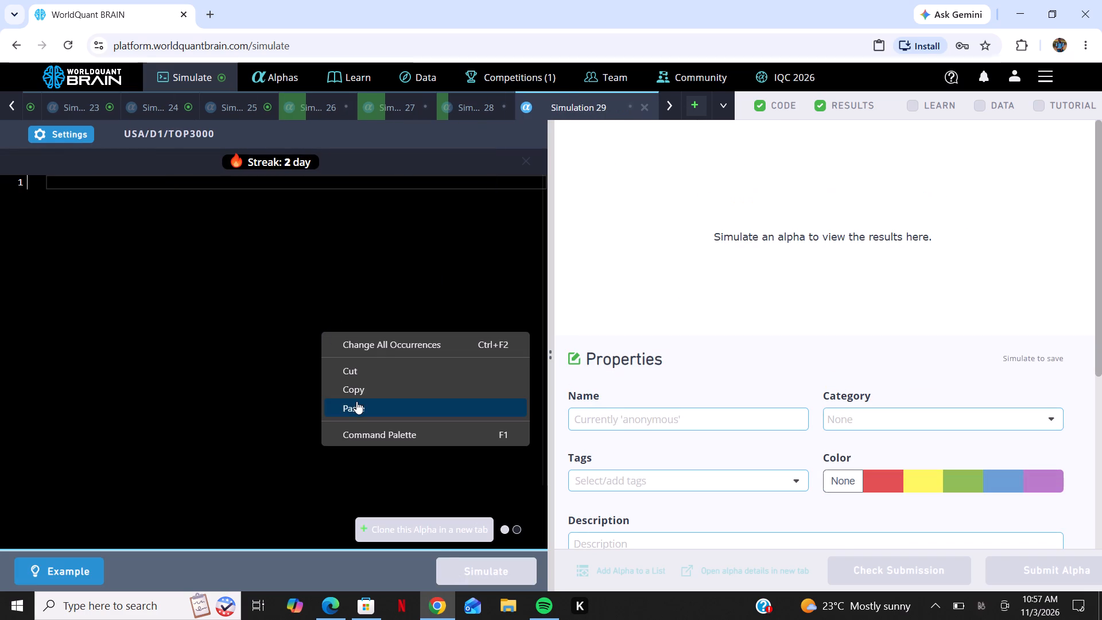
pyautogui.click(356, 401)
# Set Simulation 29 to universe TOP1000 and decay 17, and run the simulation.
pyautogui.click(82, 133)
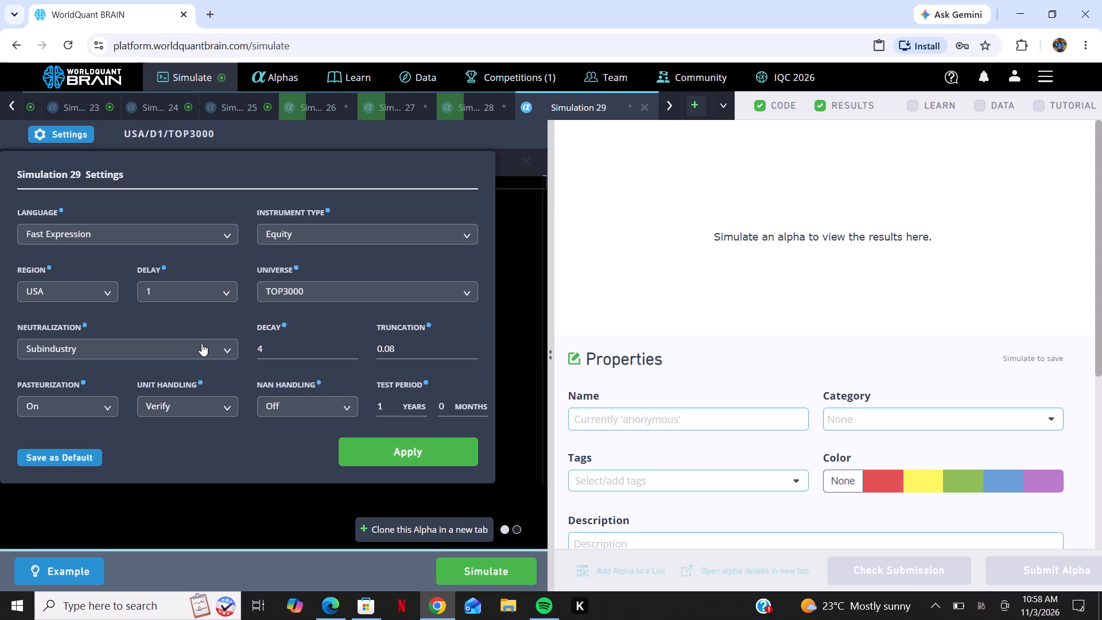
pyautogui.click(315, 297)
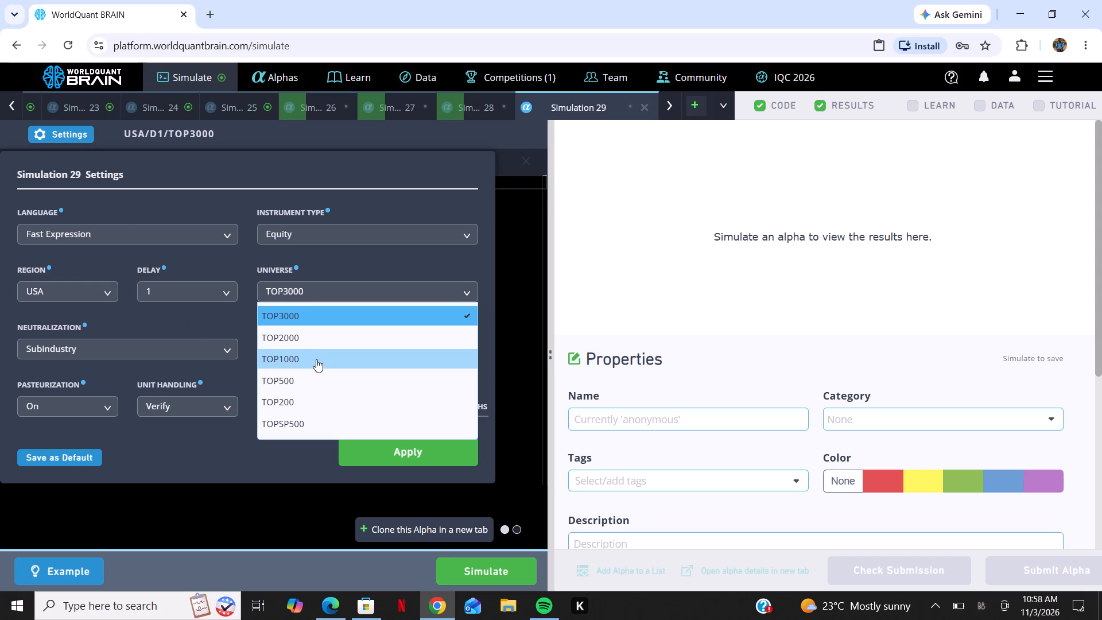
pyautogui.click(316, 359)
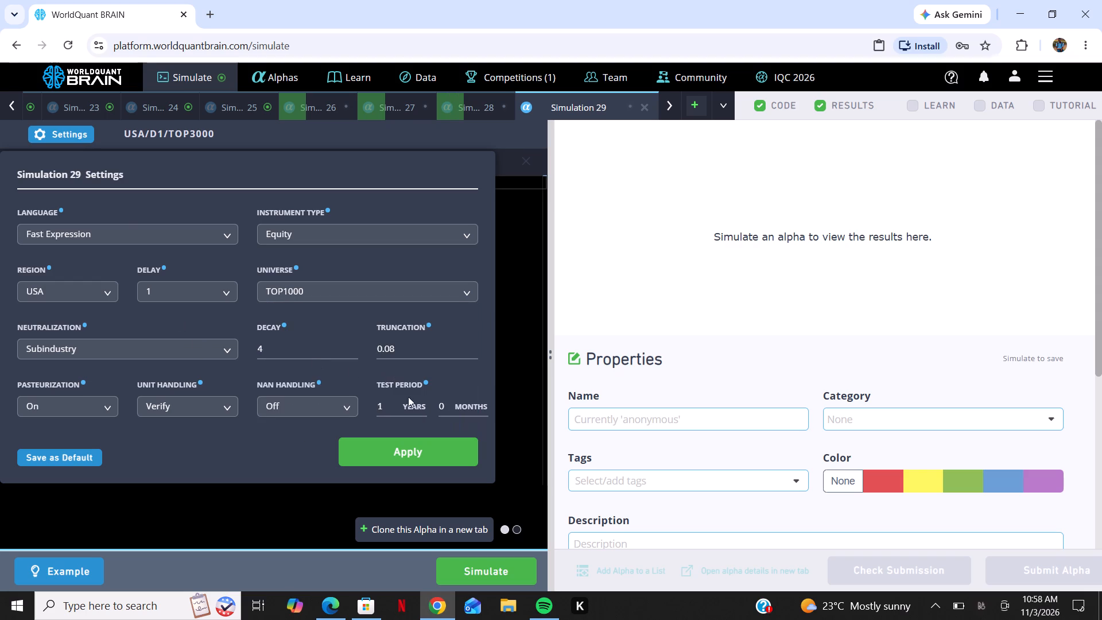
pyautogui.tripleClick(355, 346)
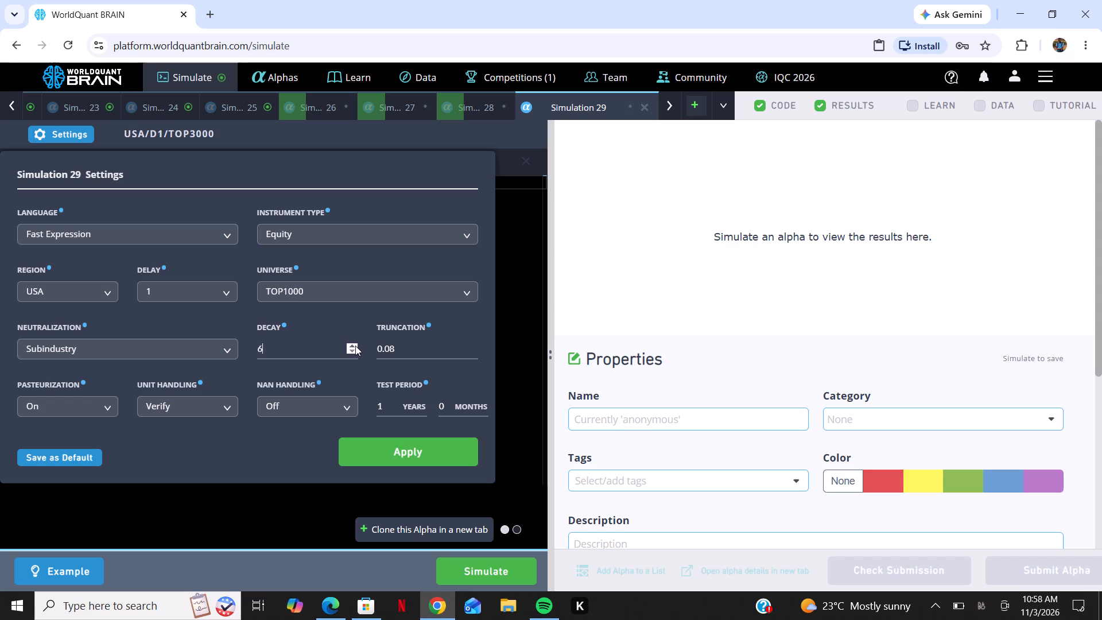
pyautogui.doubleClick(355, 346)
pyautogui.tripleClick(355, 346)
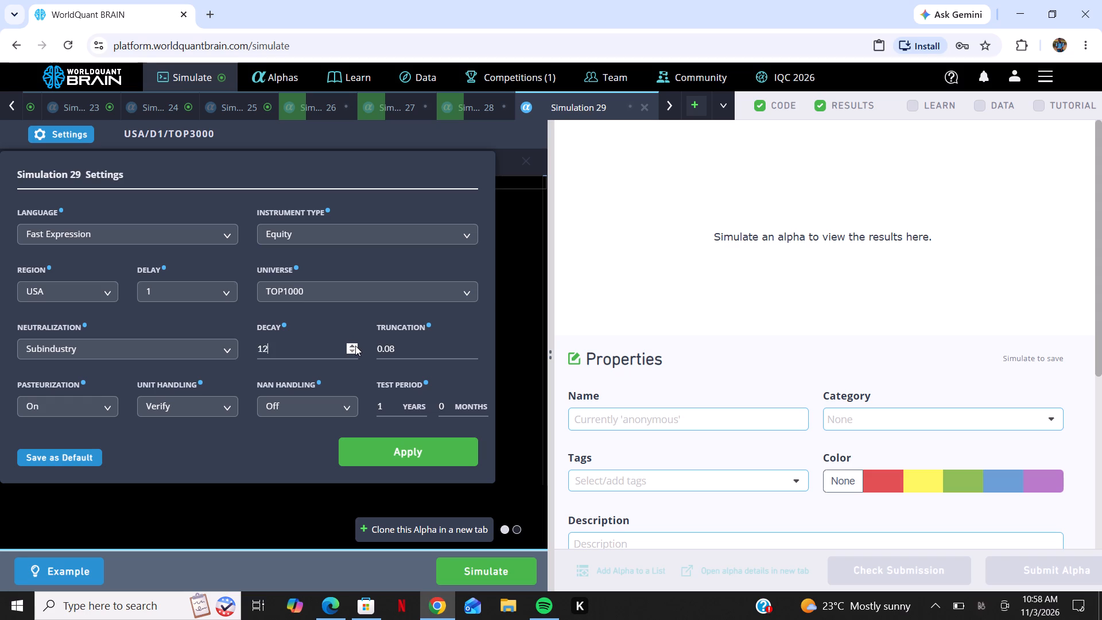
pyautogui.tripleClick(355, 346)
pyautogui.doubleClick(355, 346)
pyautogui.click(401, 445)
pyautogui.click(485, 576)
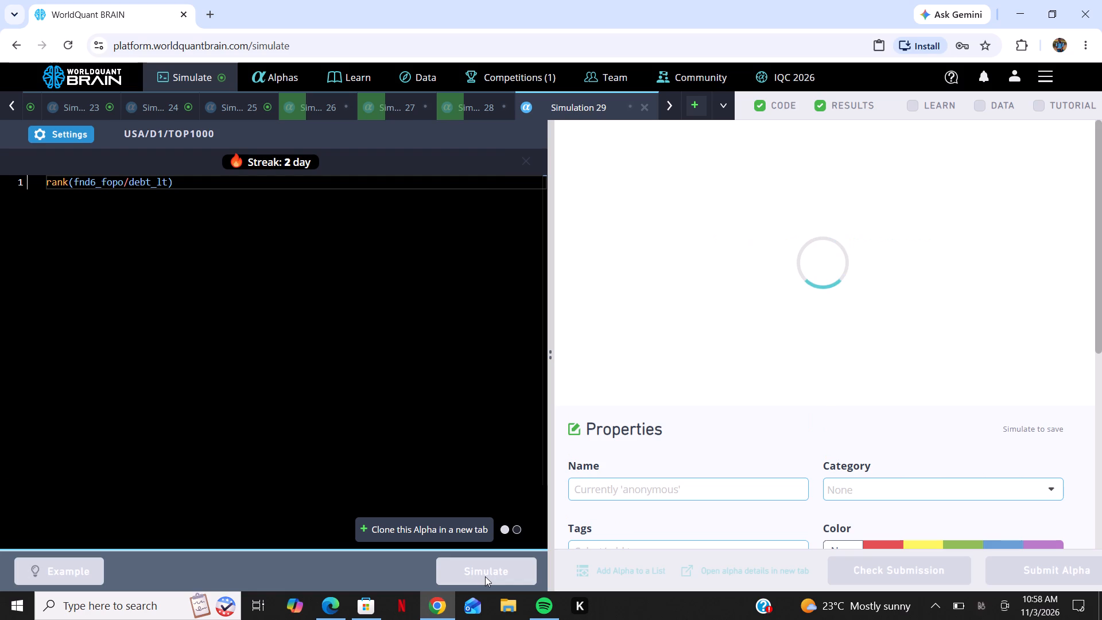
# Open another simulation tab and paste the copied expression rank(fnd6_fopo/debt_lt) into its editor.
pyautogui.click(694, 106)
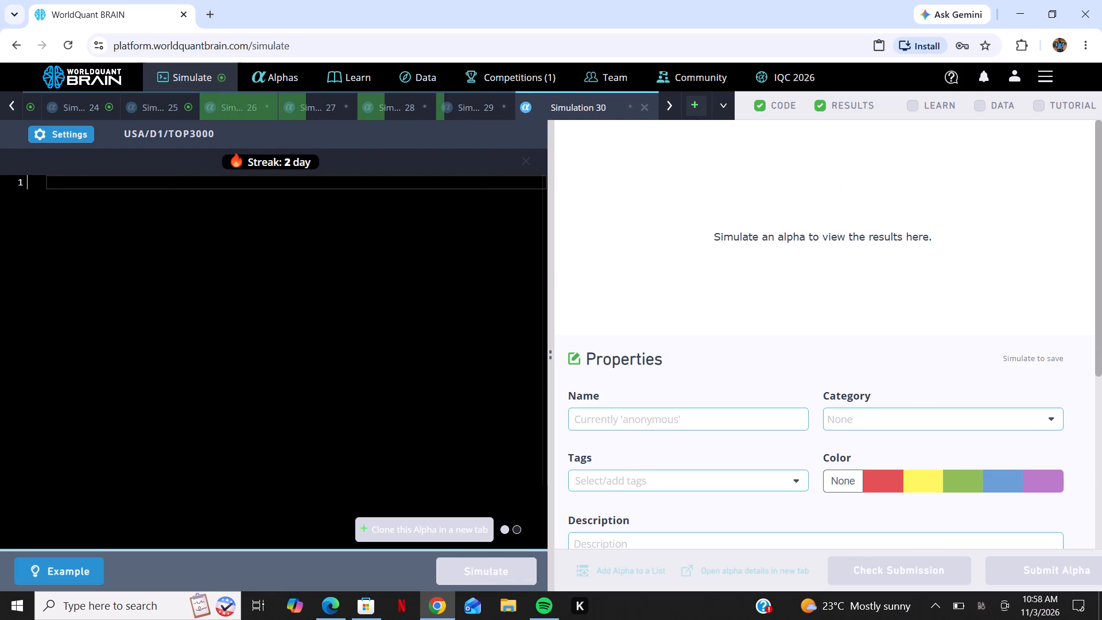
pyautogui.rightClick(320, 335)
pyautogui.click(354, 412)
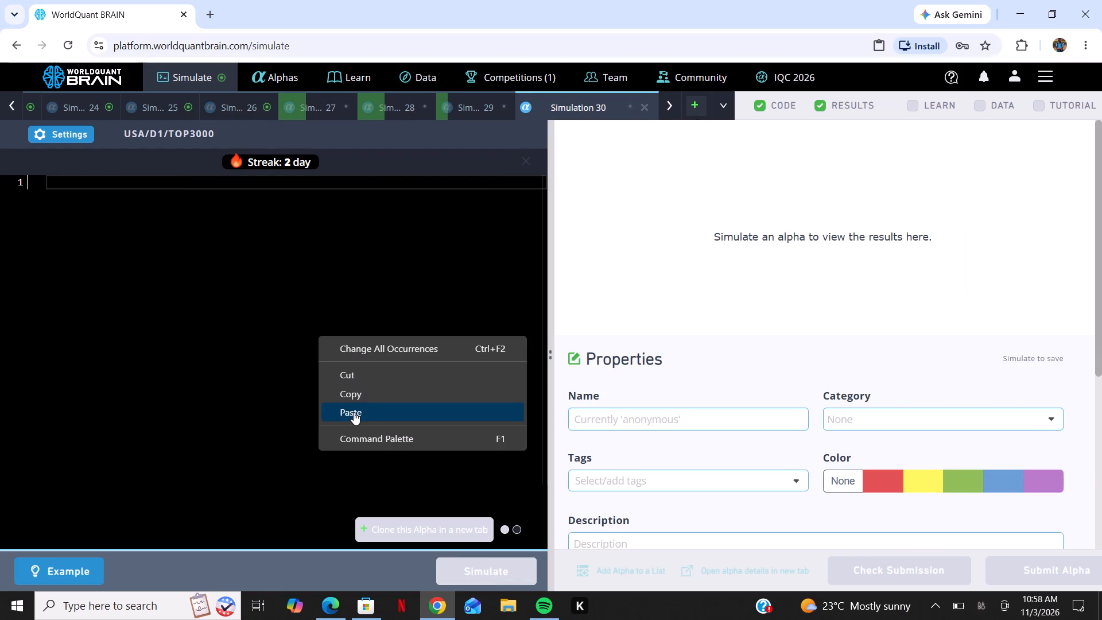
# Set Simulation 30 to universe TOP2000 and decay 20, and run the simulation.
pyautogui.click(66, 133)
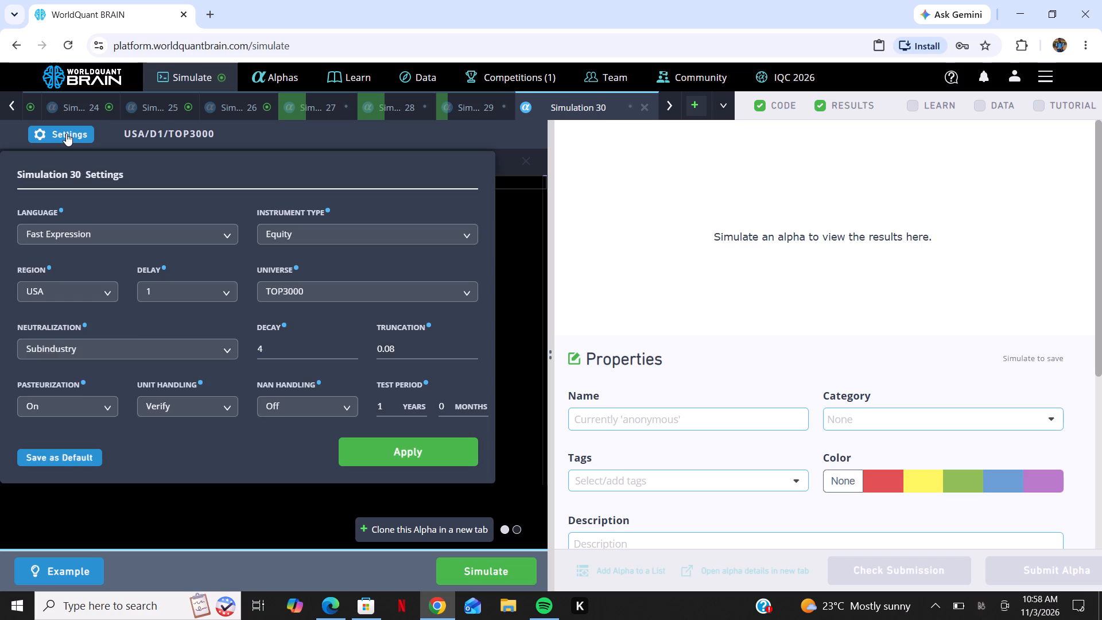
pyautogui.click(301, 292)
pyautogui.click(333, 335)
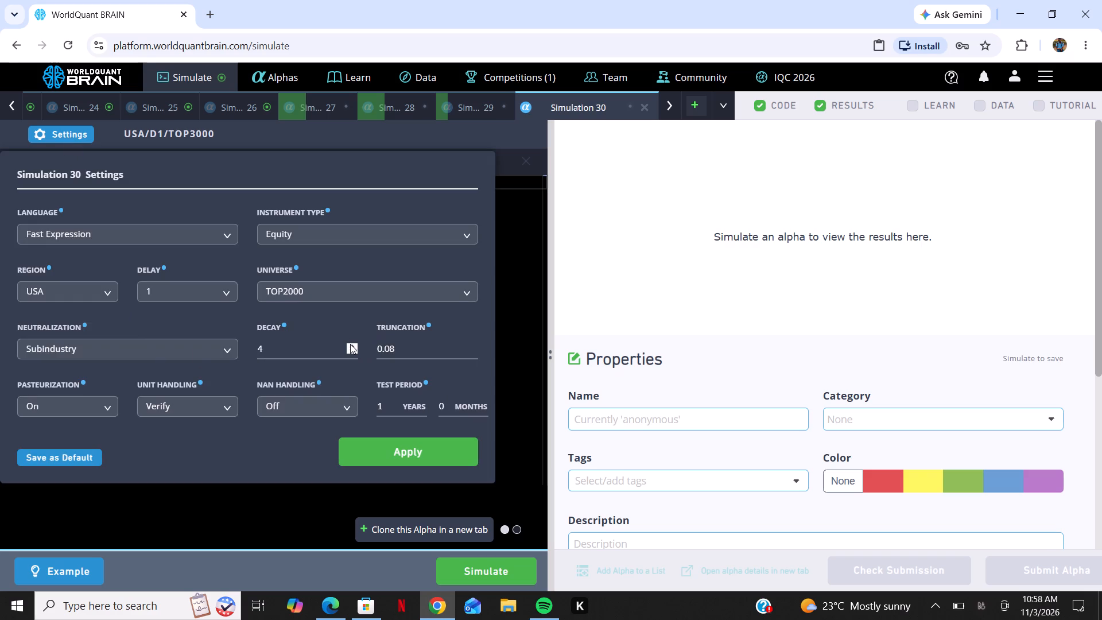
pyautogui.tripleClick(350, 344)
pyautogui.tripleClick(350, 344)
pyautogui.tripleClick(350, 344)
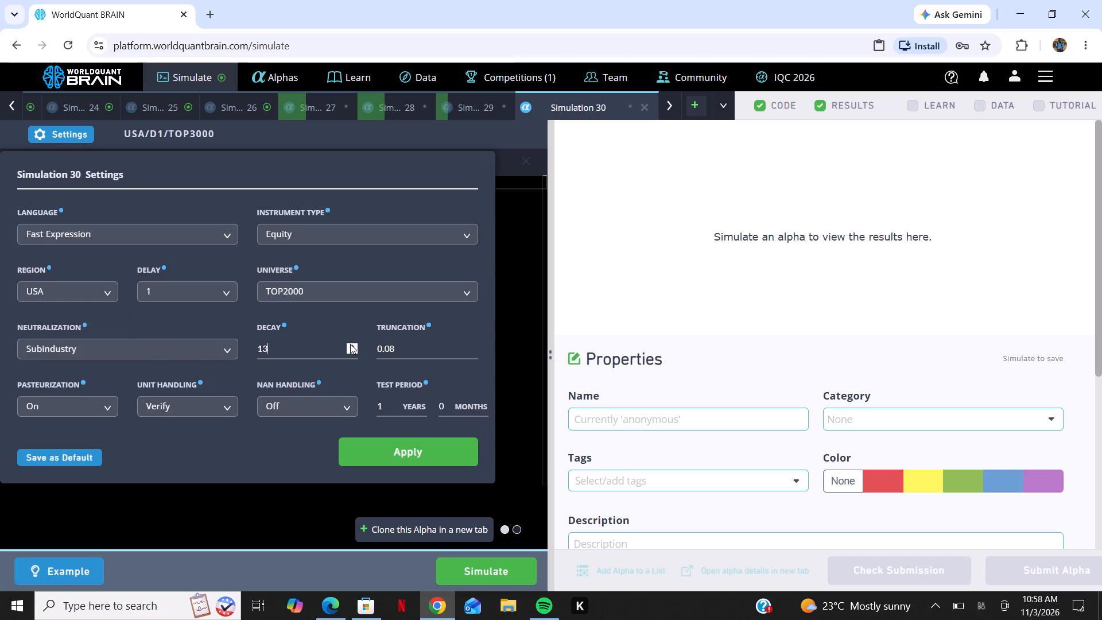
pyautogui.tripleClick(350, 344)
pyautogui.click(350, 344)
pyautogui.click(350, 344)
pyautogui.click(350, 344)
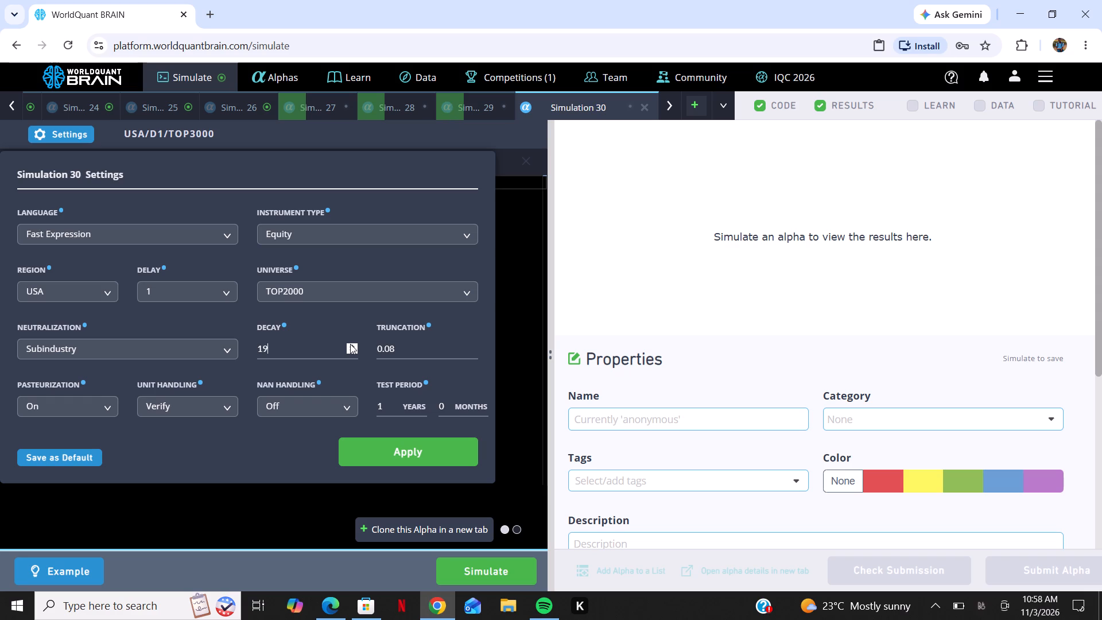
pyautogui.click(350, 344)
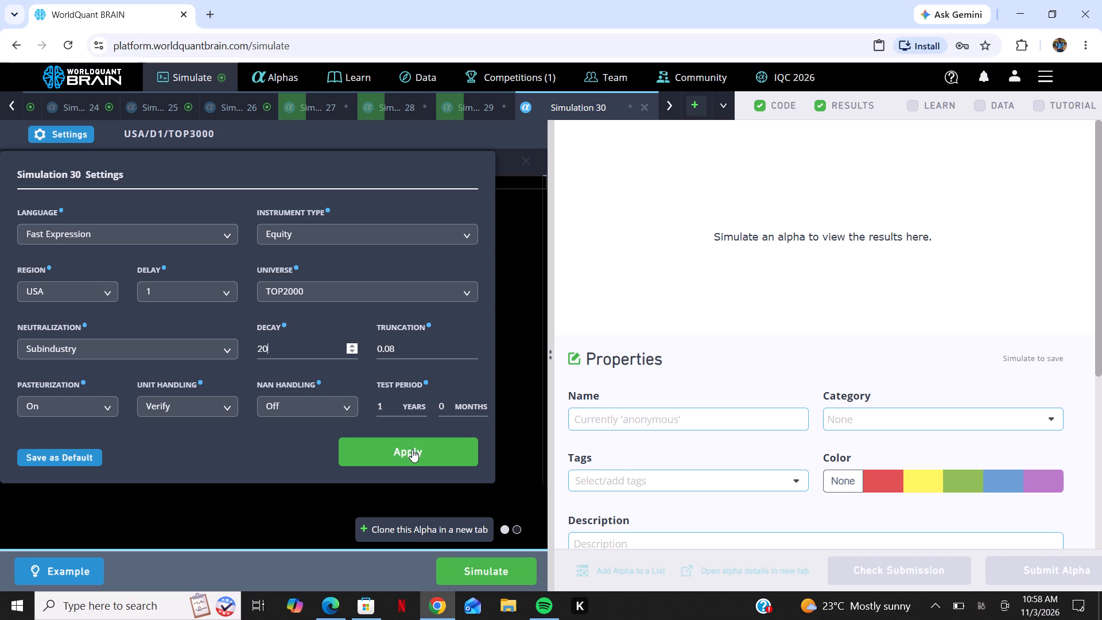
pyautogui.click(412, 449)
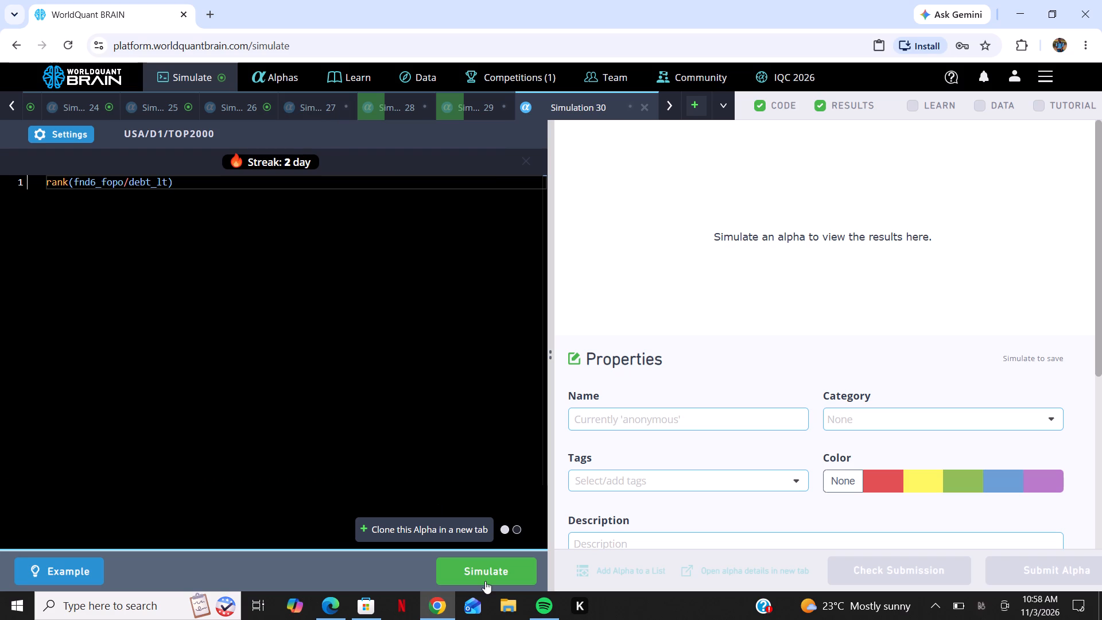
pyautogui.click(510, 576)
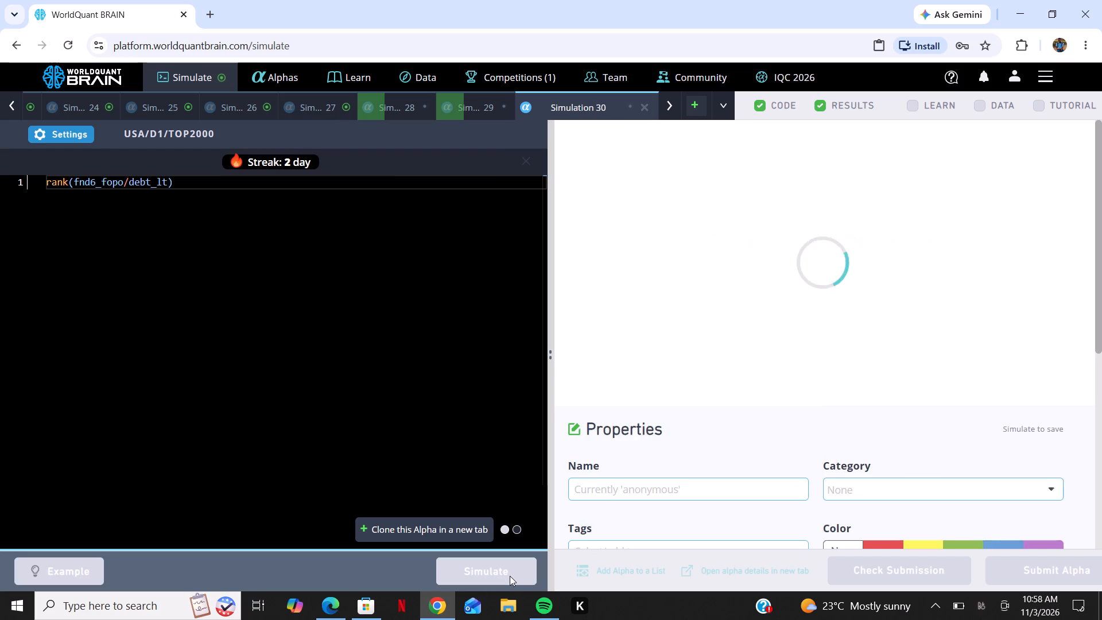
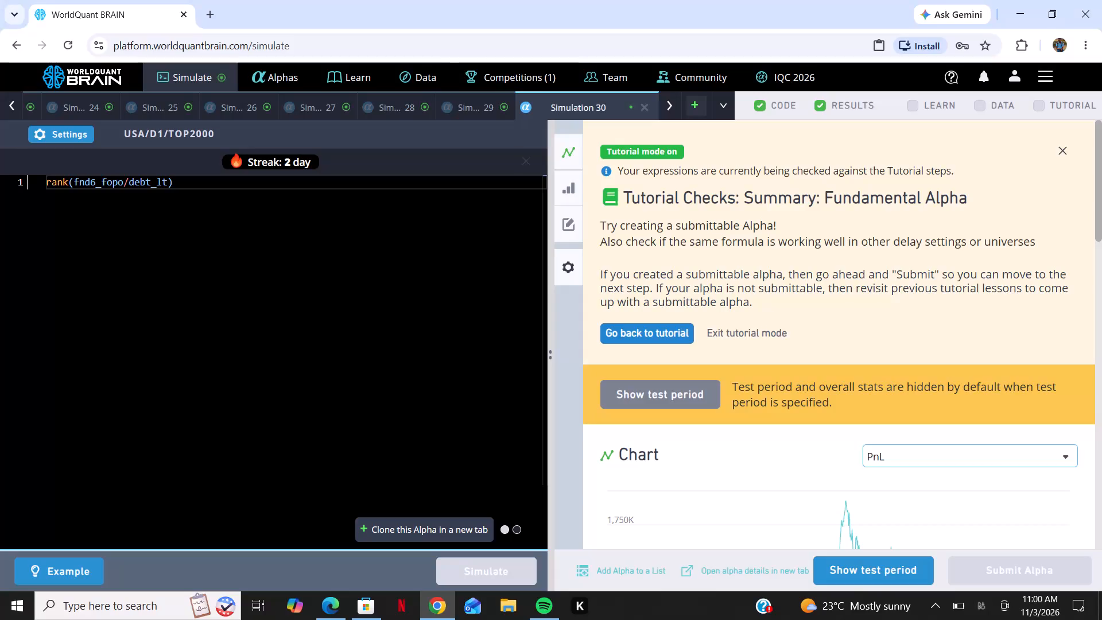
# Load an example alpha in a new simulation tab and copy its expression fn_oth_income_loss_fx_transaction_and_tax_translation_adj_a.
pyautogui.click(694, 108)
pyautogui.rightClick(268, 277)
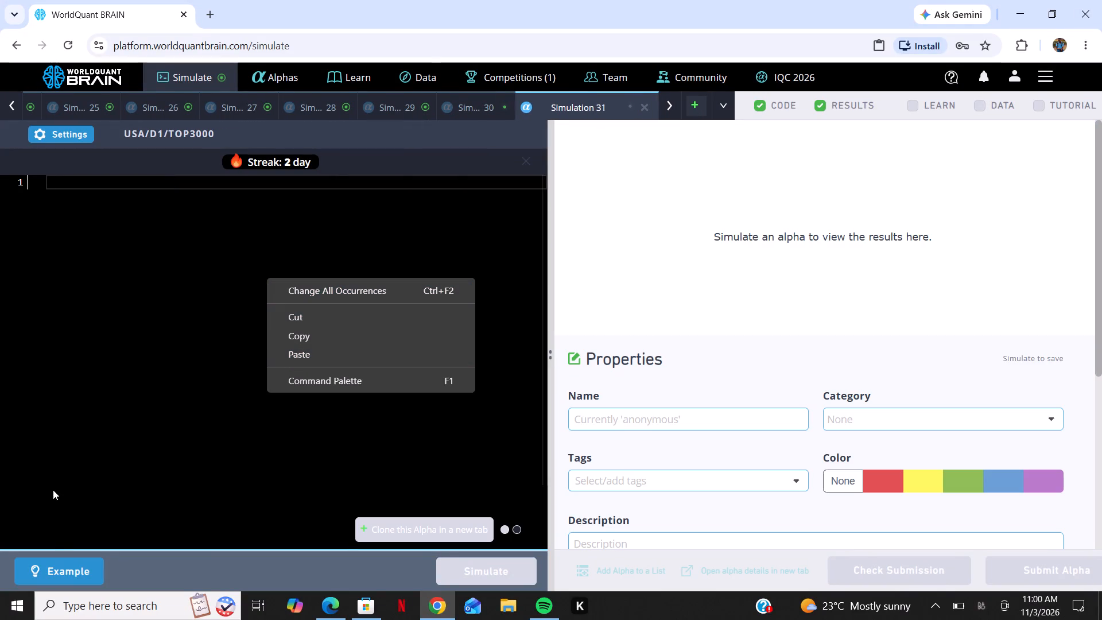
pyautogui.click(51, 574)
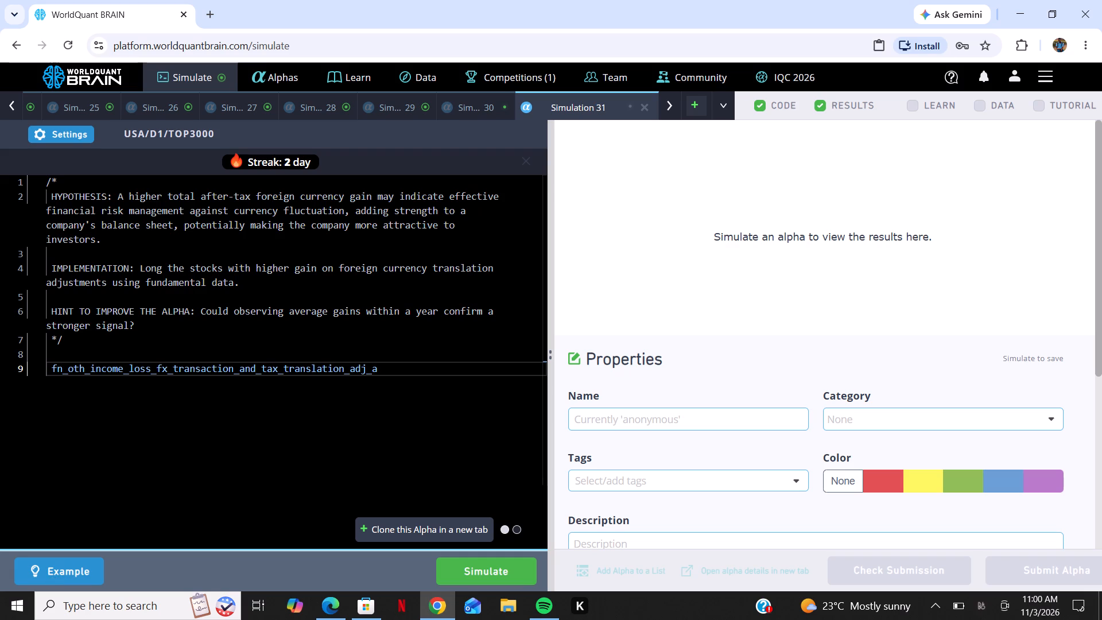
pyautogui.moveTo(51, 369); pyautogui.dragTo(395, 367)
pyautogui.rightClick(395, 367)
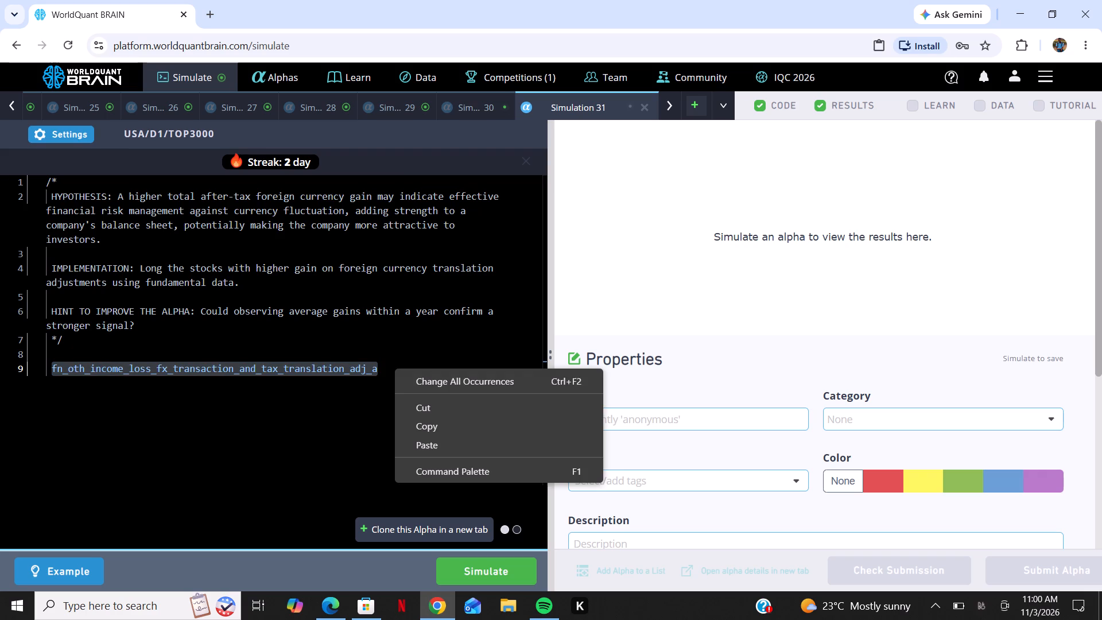
pyautogui.click(418, 427)
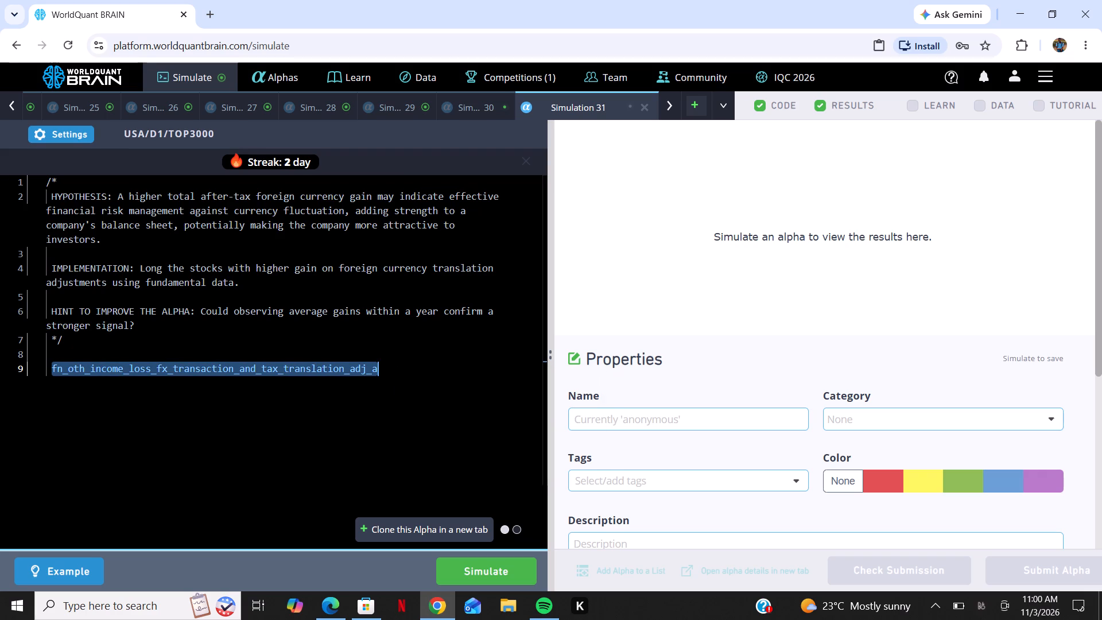
# Open another simulation tab and paste the copied example expression into its editor.
pyautogui.click(700, 110)
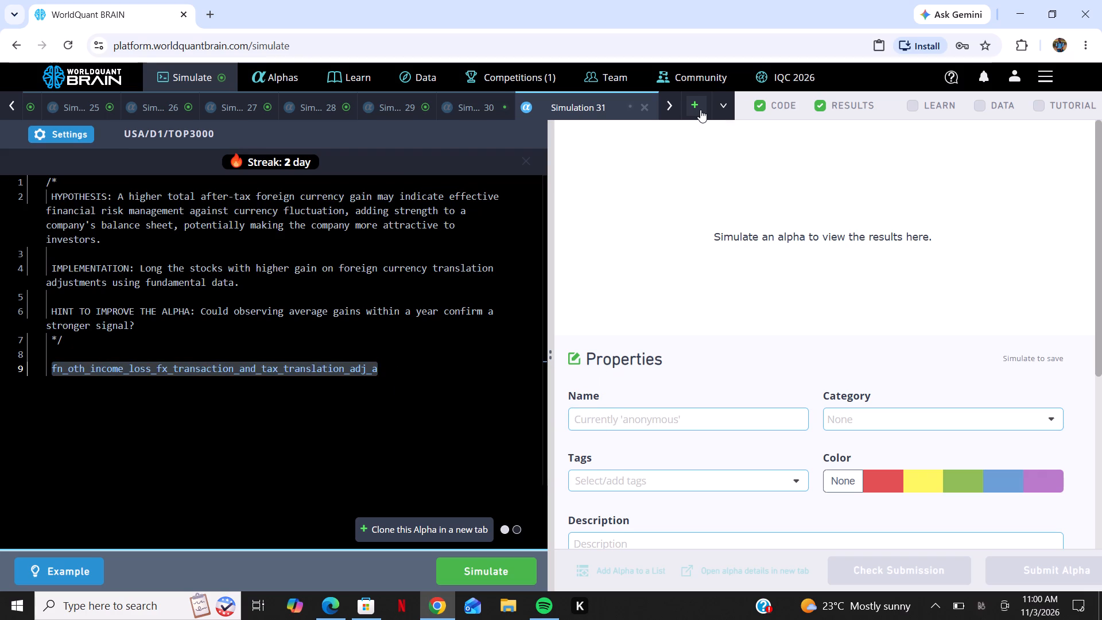
pyautogui.rightClick(331, 381)
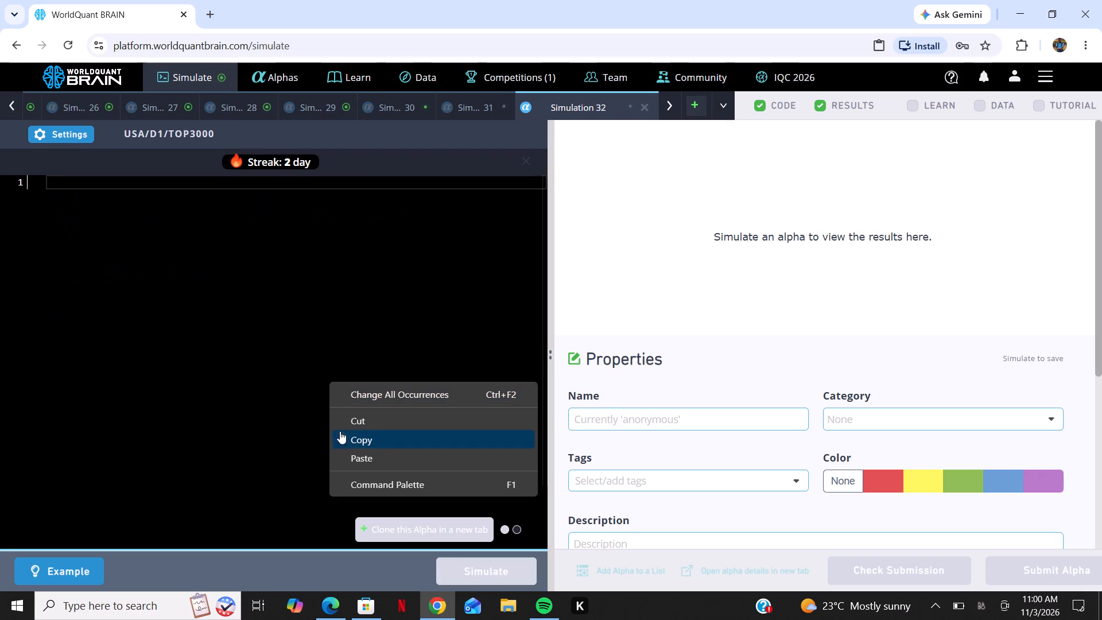
pyautogui.click(359, 453)
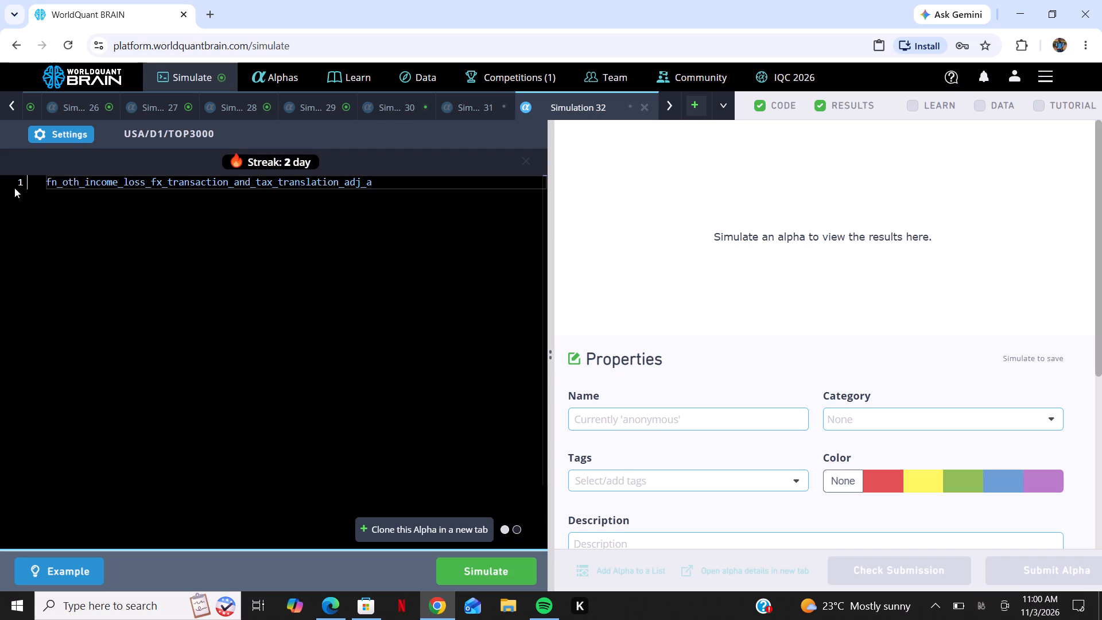
# Set Simulation 32 to Market neutralization and decay 5, and run the simulation.
pyautogui.click(67, 126)
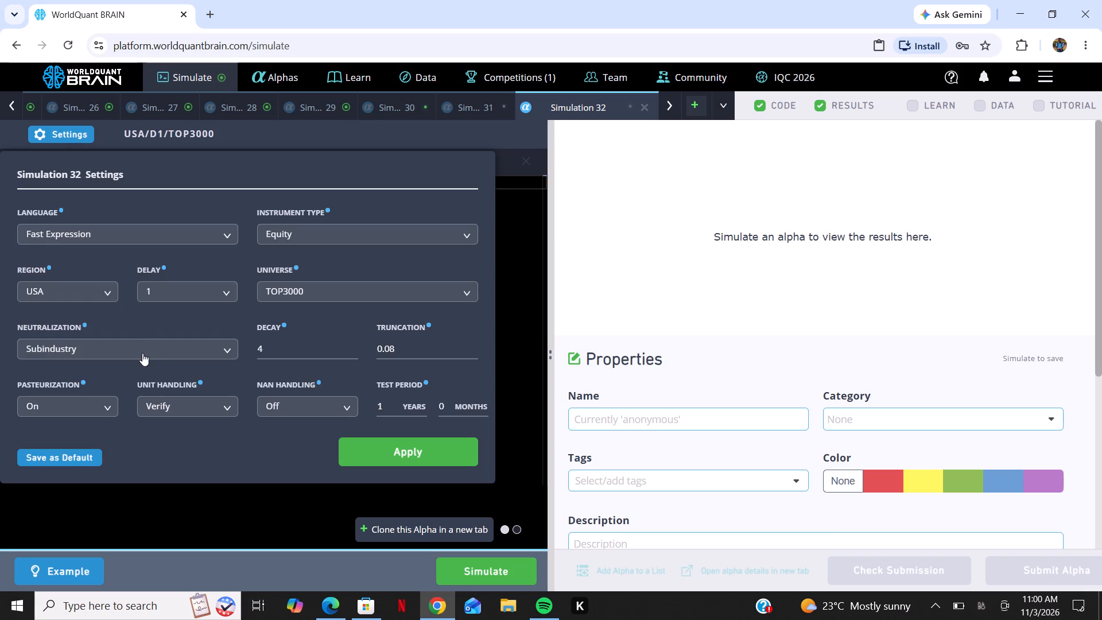
pyautogui.click(142, 354)
pyautogui.click(105, 385)
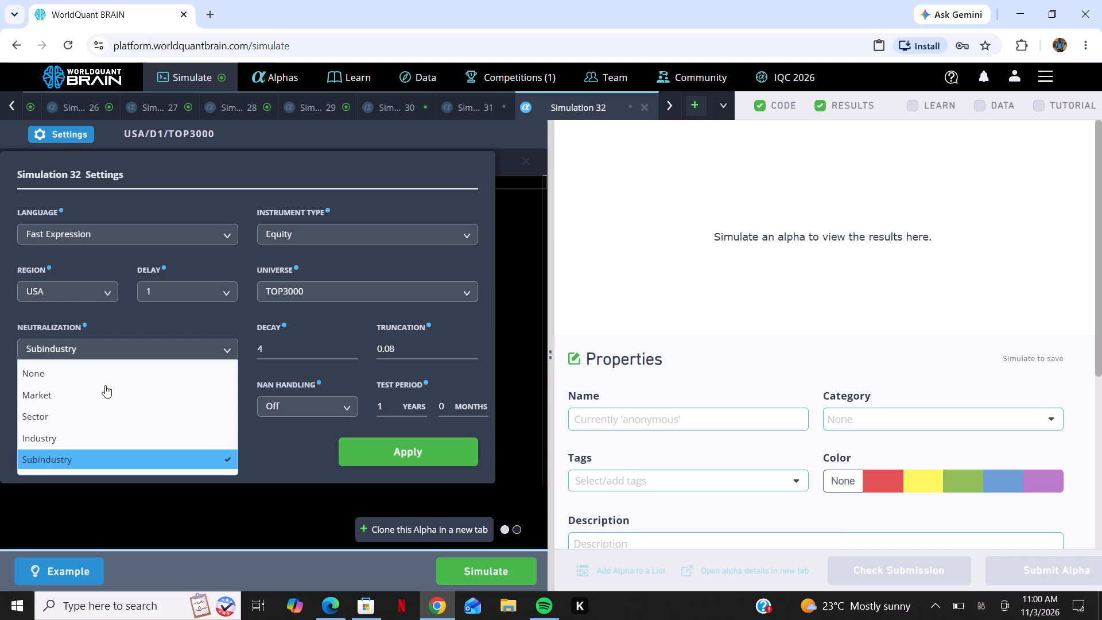
pyautogui.click(356, 347)
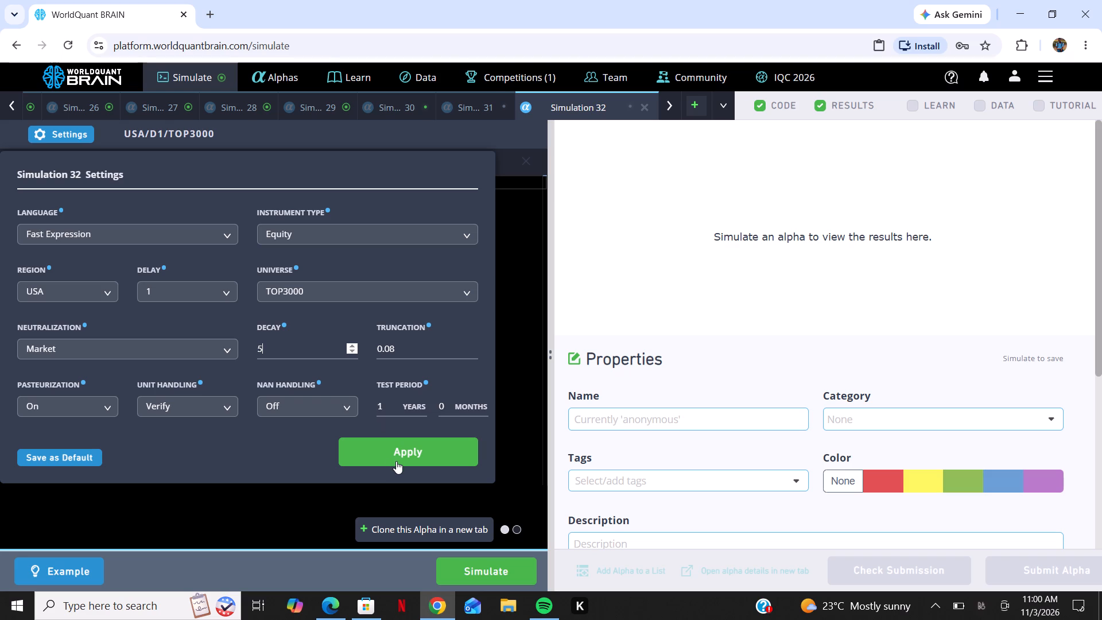
pyautogui.click(396, 461)
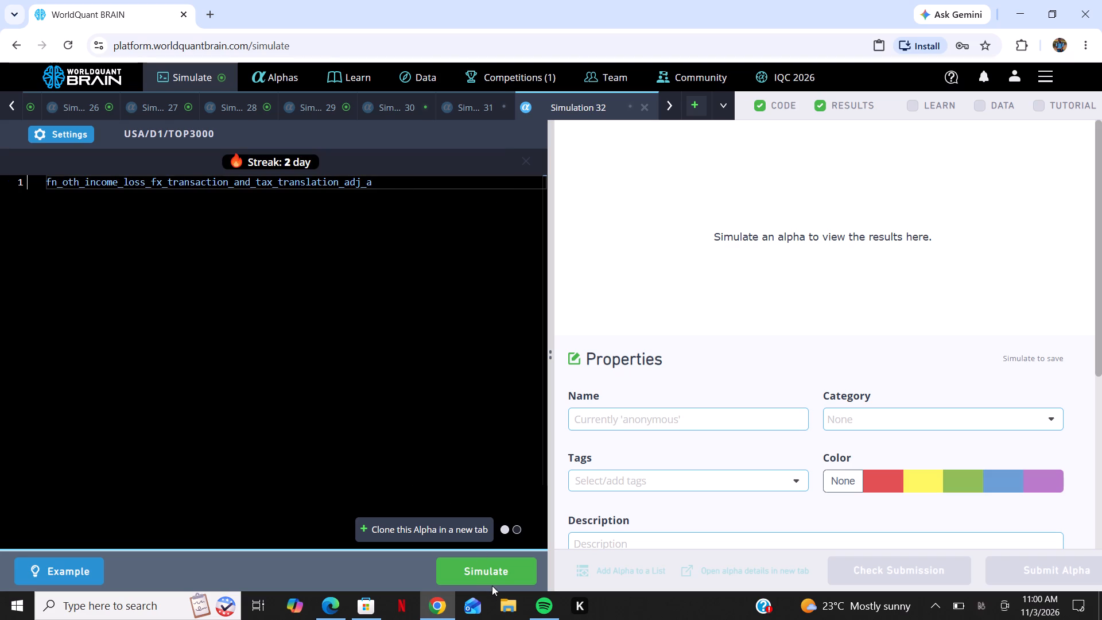
pyautogui.click(500, 574)
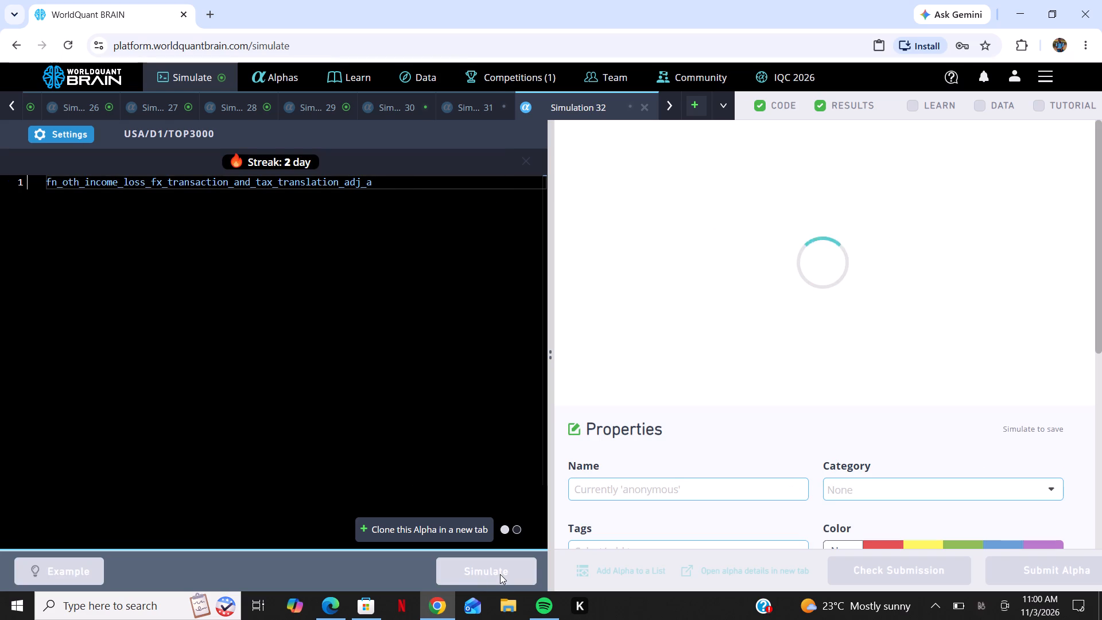
# Create a further simulation tab containing the copied expression fn_oth_income_loss_fx_transaction_and_tax_translation_adj_a.
pyautogui.click(694, 107)
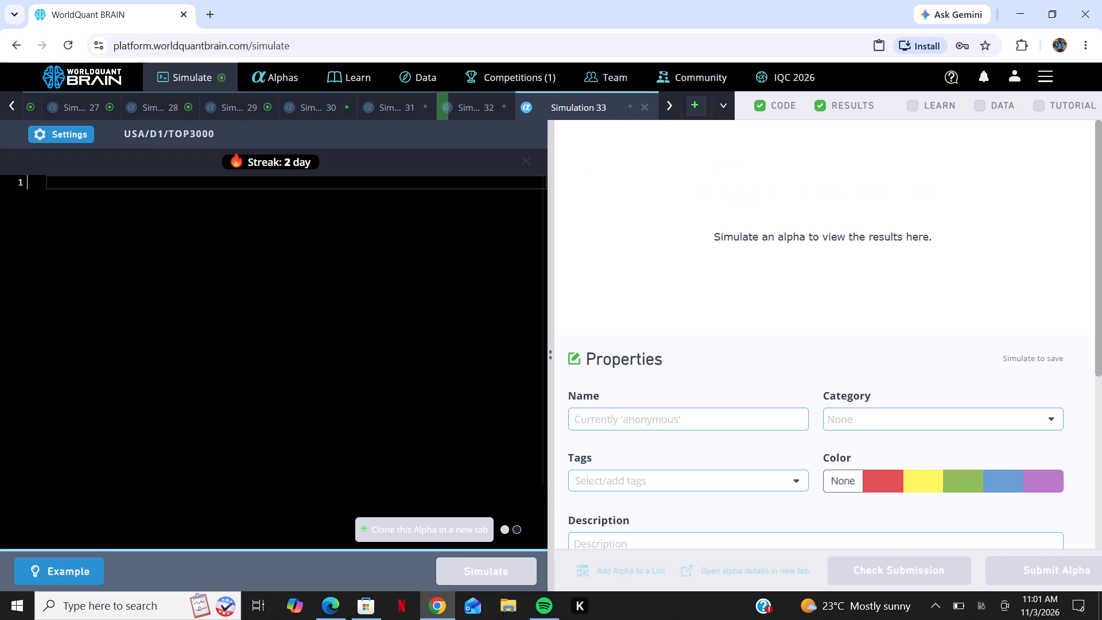
pyautogui.rightClick(288, 337)
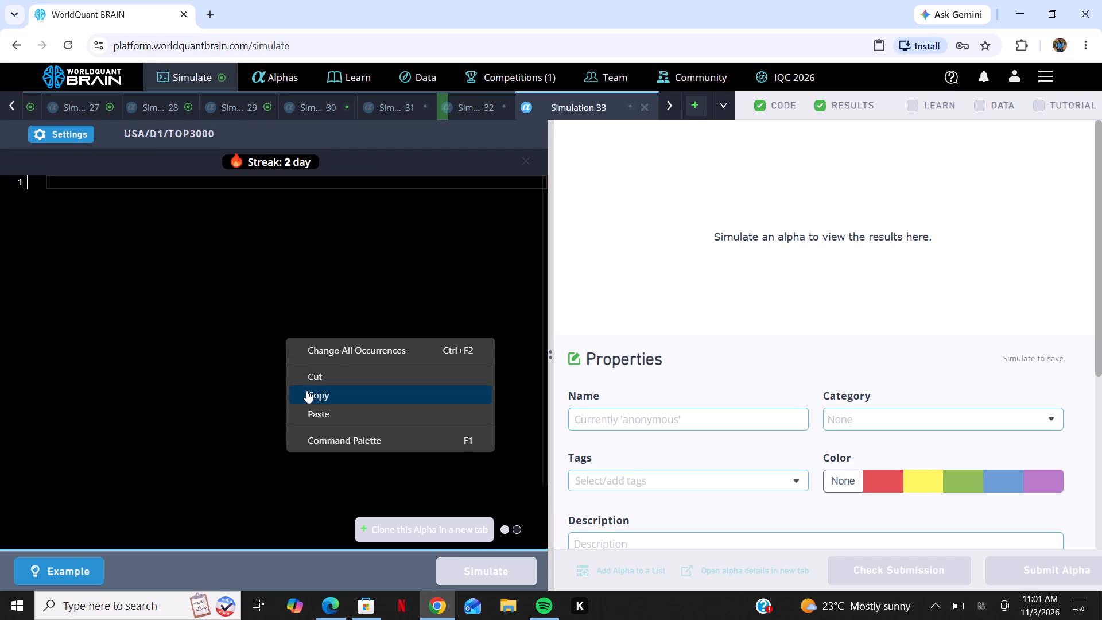
pyautogui.click(318, 417)
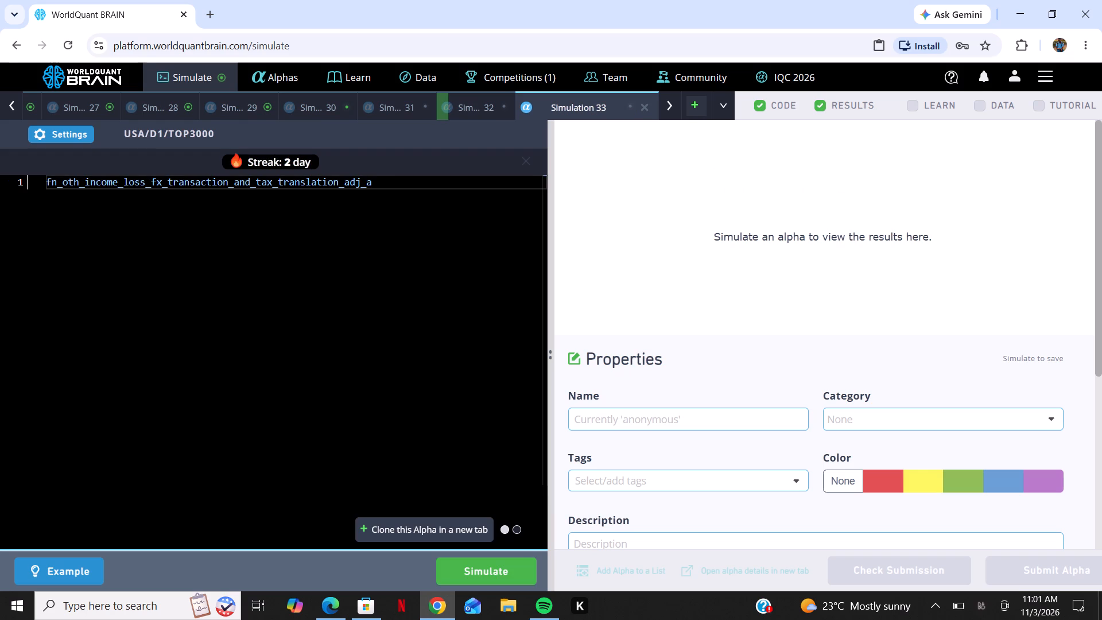
# Set Simulation 33 to Market neutralization, universe TOP2000 and decay 8, and run the simulation.
pyautogui.click(71, 131)
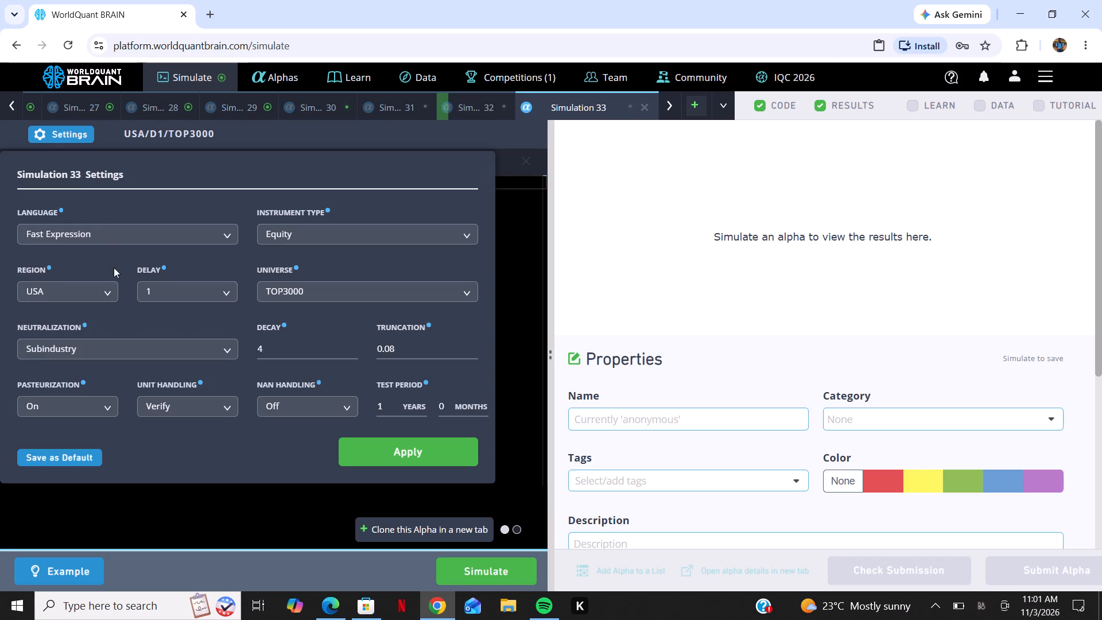
pyautogui.click(114, 348)
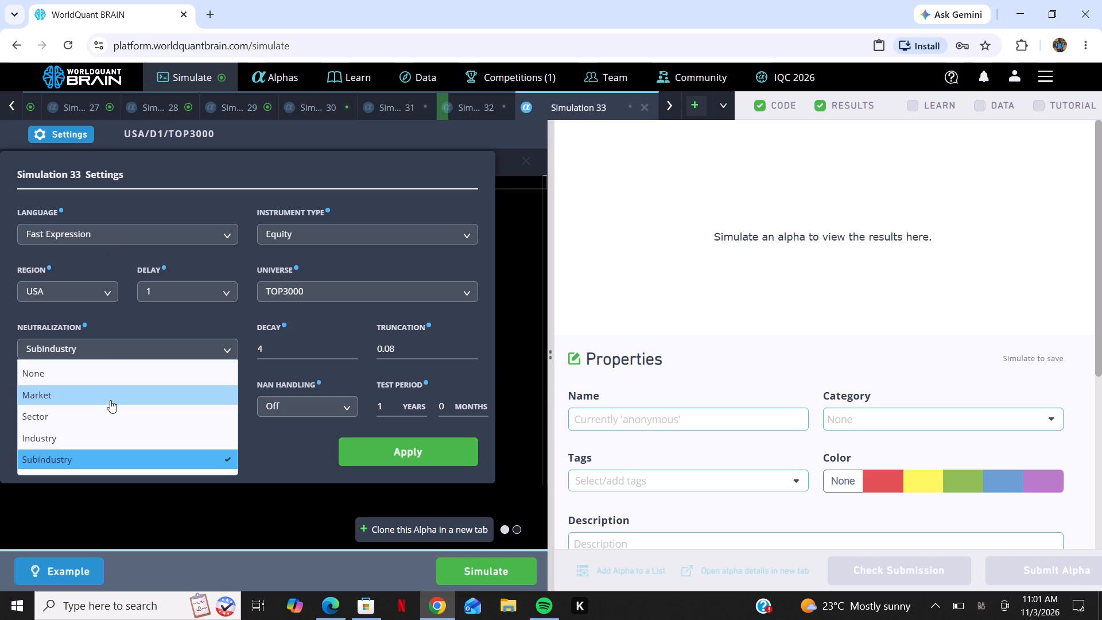
pyautogui.click(110, 400)
pyautogui.click(350, 298)
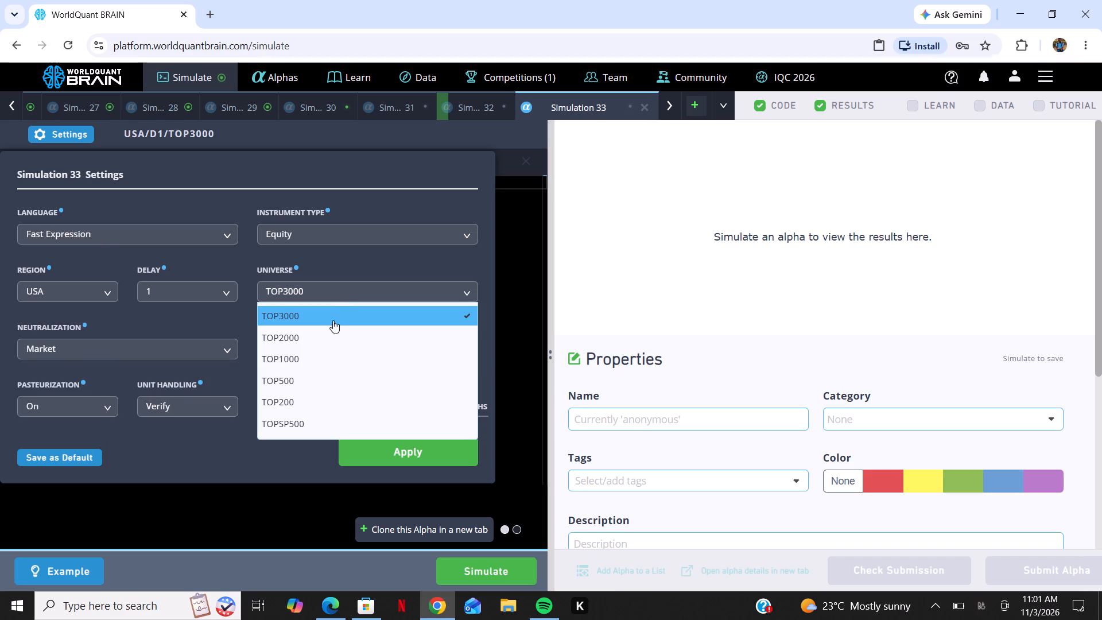
pyautogui.click(322, 341)
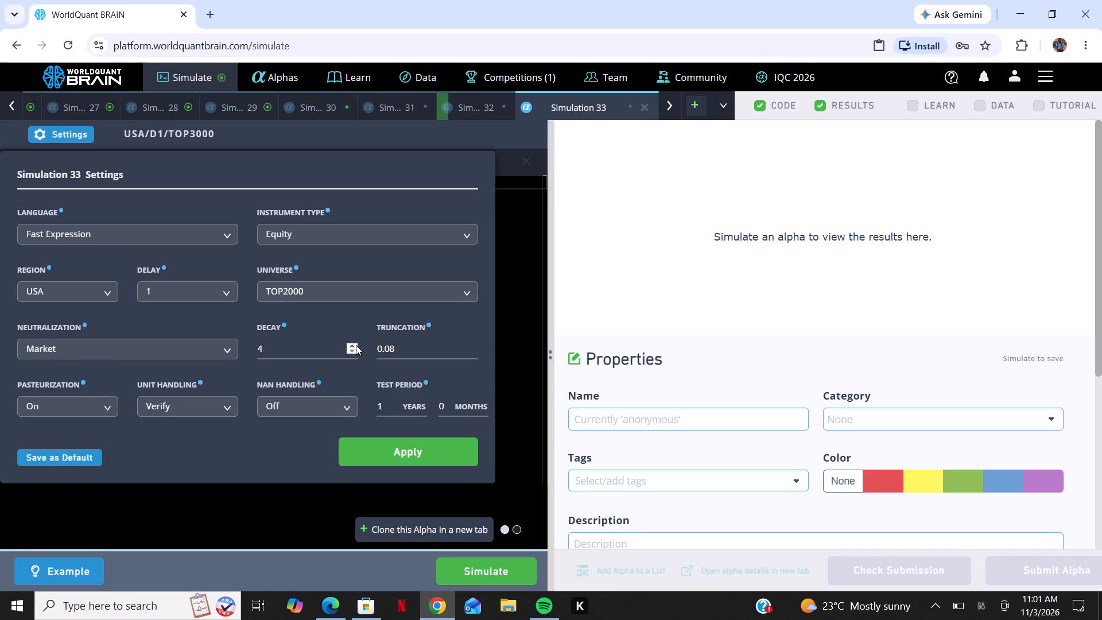
pyautogui.tripleClick(355, 345)
pyautogui.click(355, 345)
pyautogui.click(401, 443)
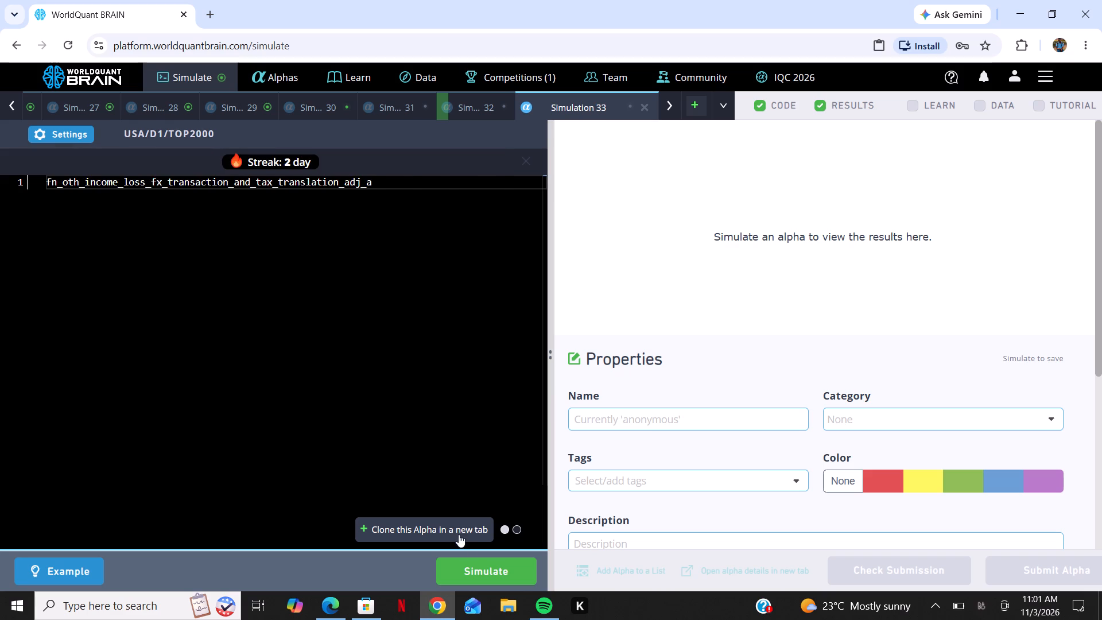
pyautogui.click(506, 573)
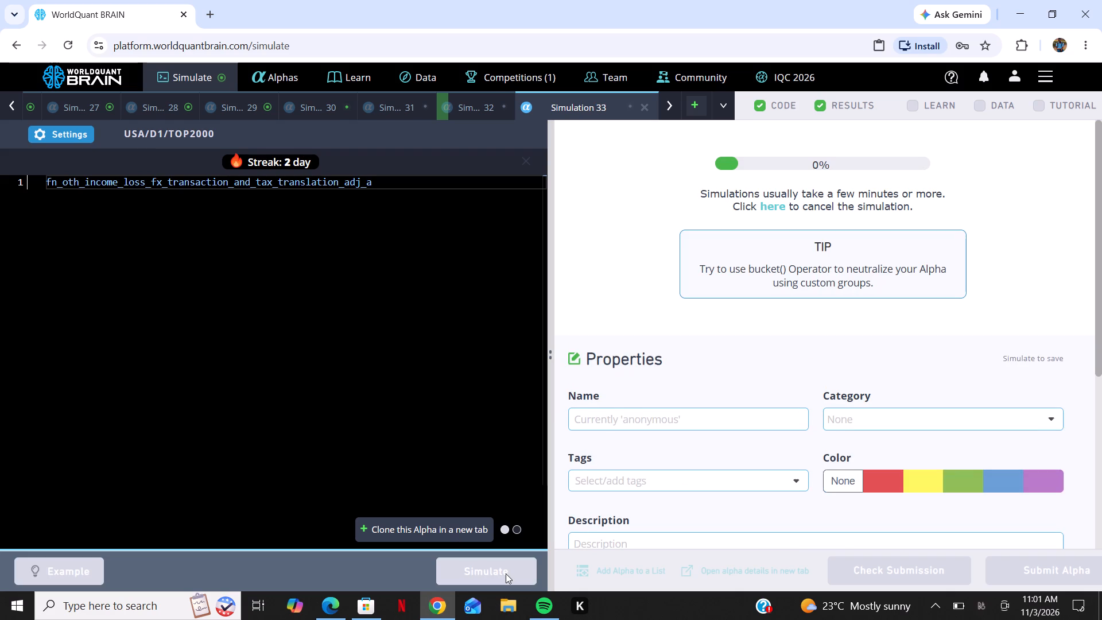
# Add one more simulation tab and paste the copied foreign currency translation expression into it.
pyautogui.click(695, 102)
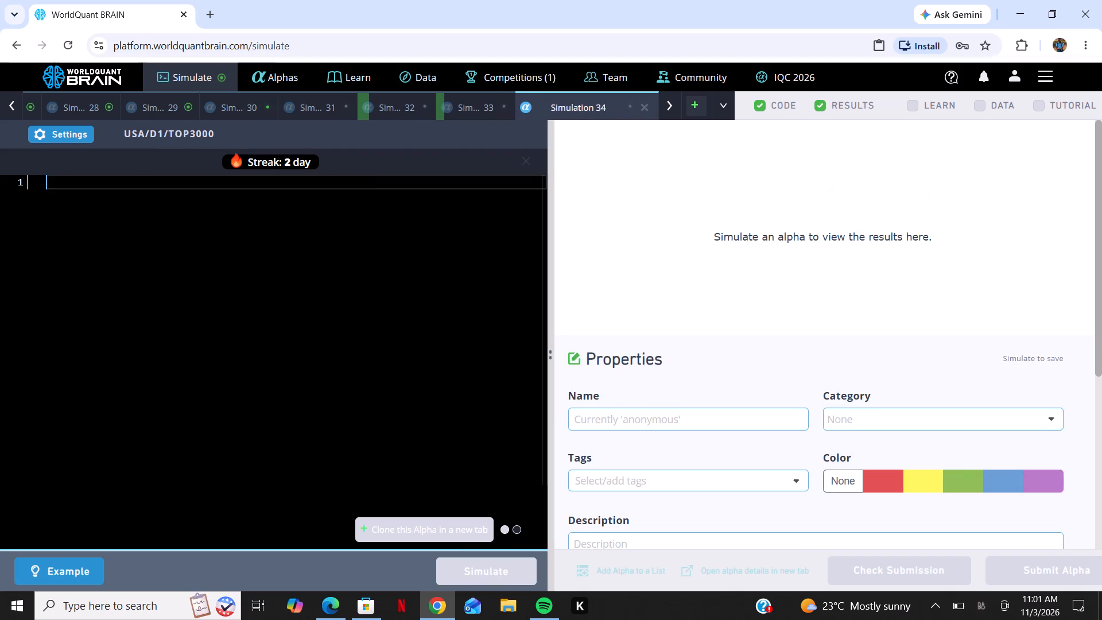
pyautogui.rightClick(285, 230)
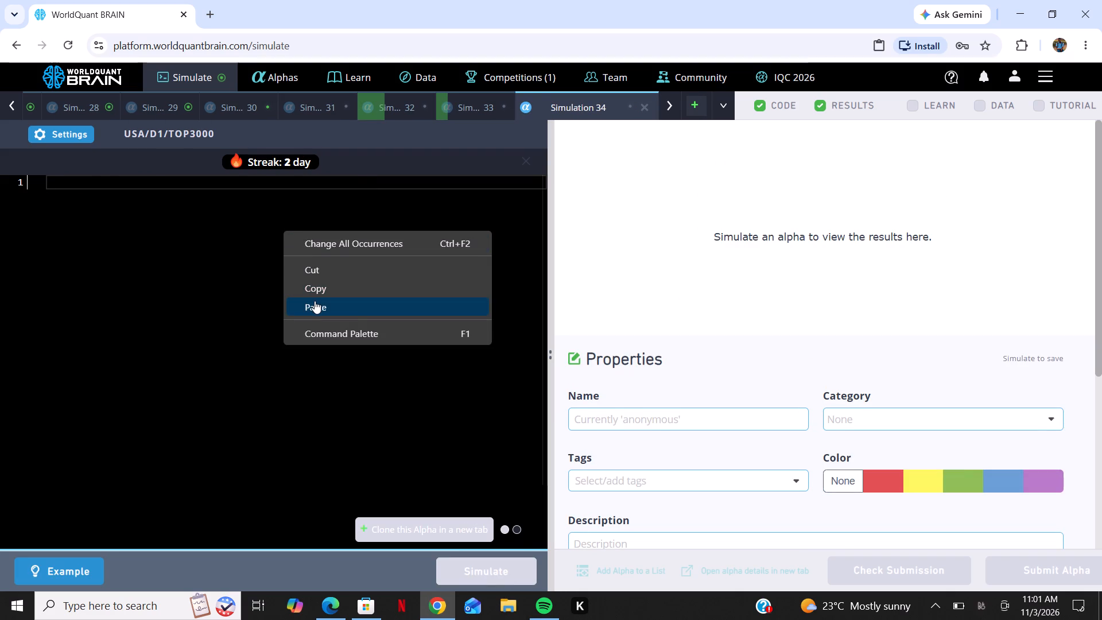
pyautogui.click(315, 301)
# Set Simulation 34 to Market neutralization, universe TOP1000 and decay 10, and run the simulation.
pyautogui.click(56, 130)
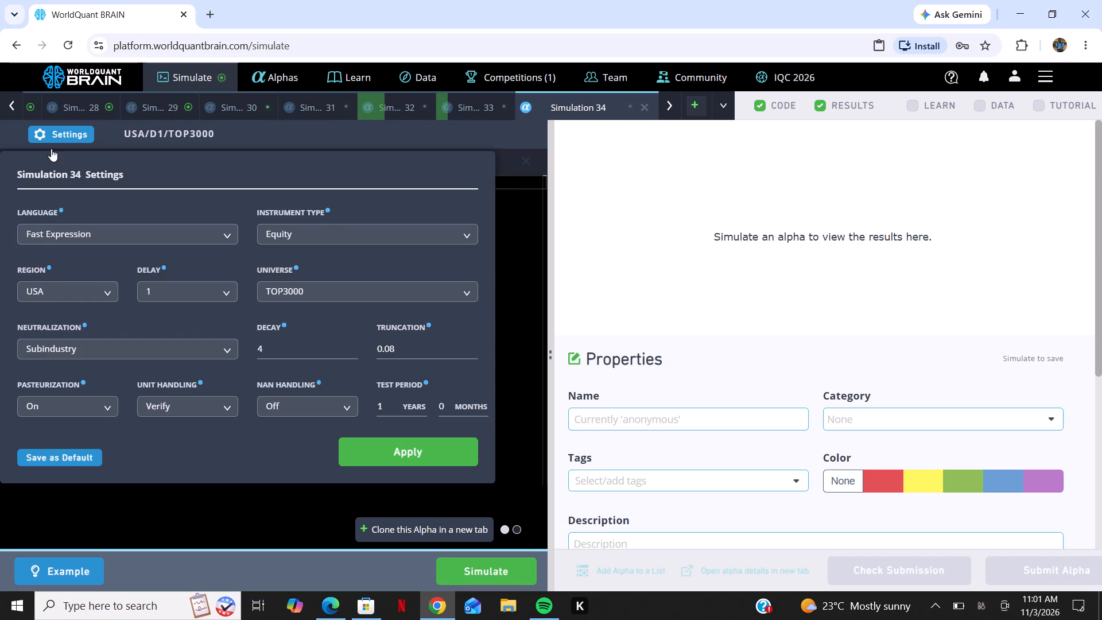
pyautogui.click(45, 344)
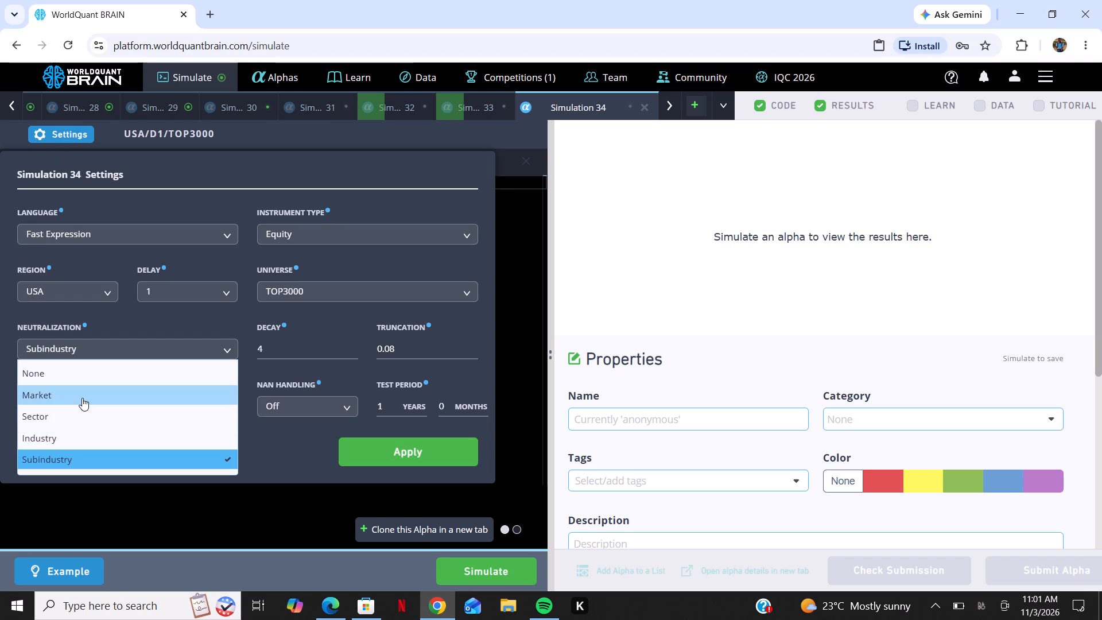
pyautogui.click(82, 398)
pyautogui.click(302, 294)
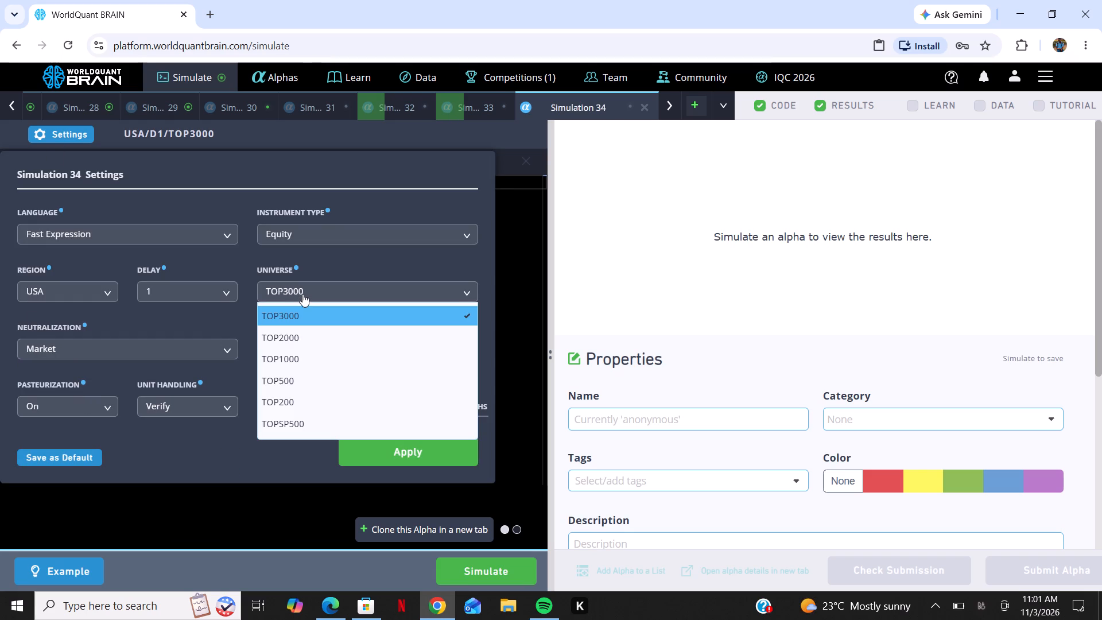
pyautogui.click(294, 360)
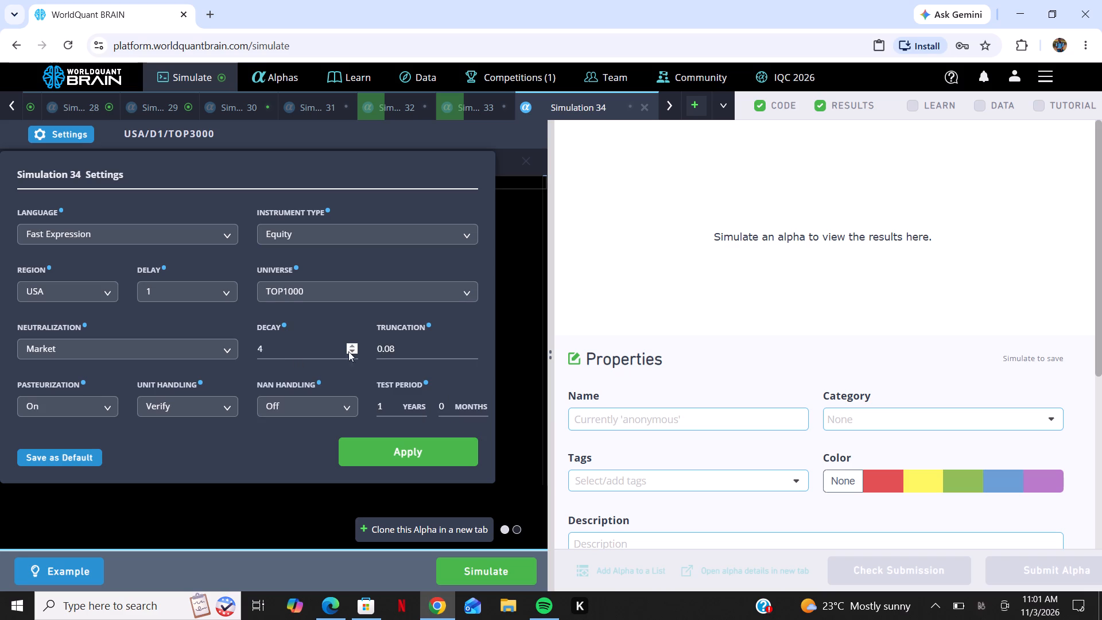
pyautogui.tripleClick(355, 346)
pyautogui.tripleClick(355, 346)
pyautogui.click(389, 444)
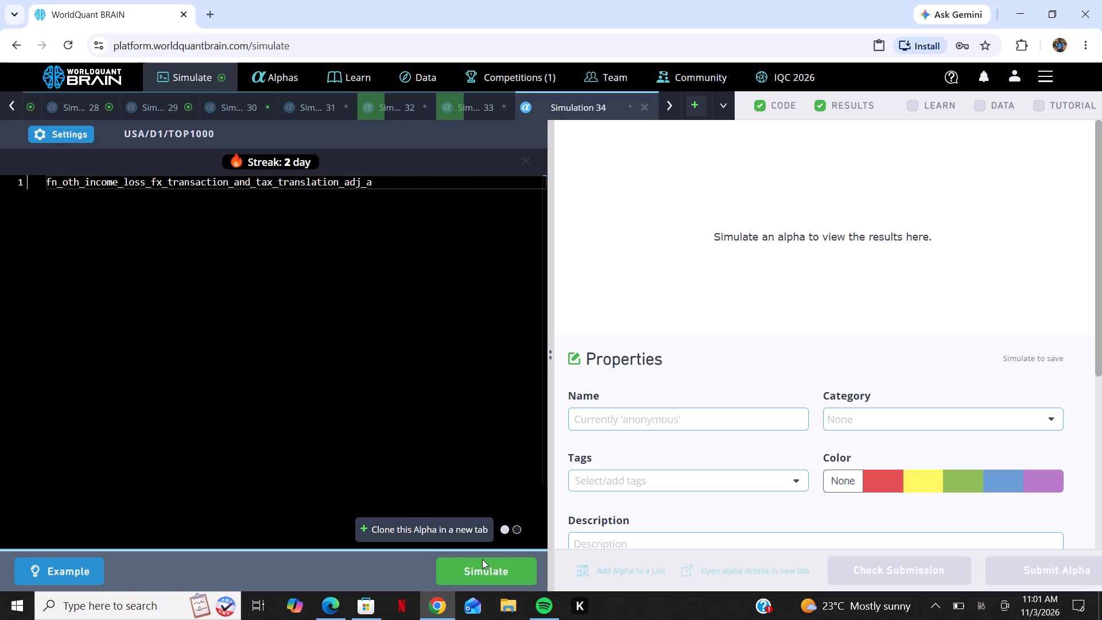
pyautogui.click(486, 570)
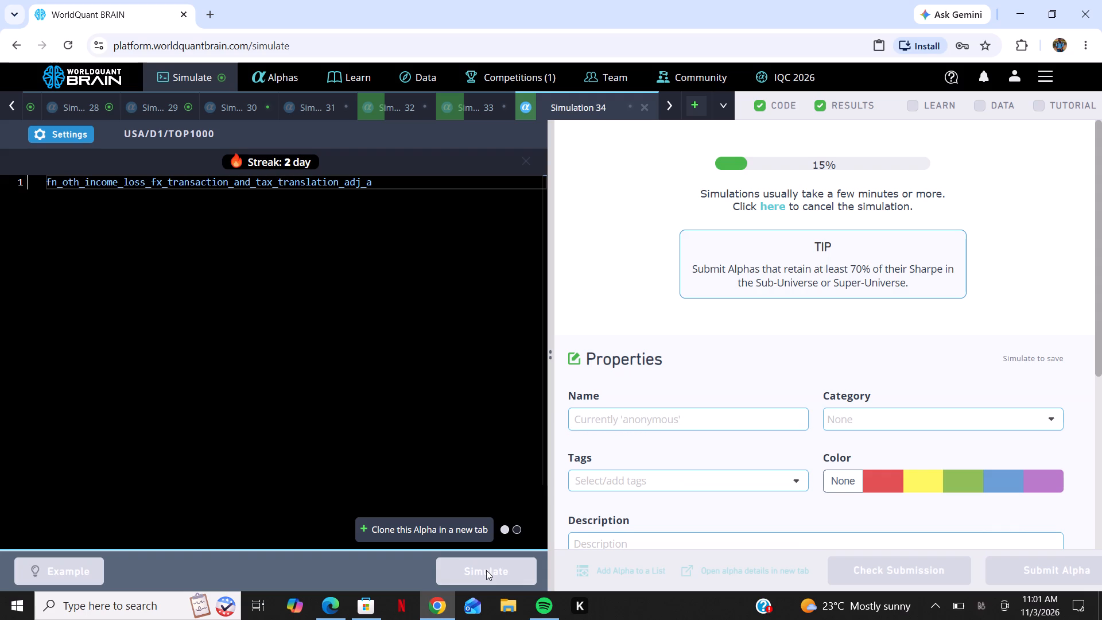
# Open a new simulation tab and paste the copied expression fn_oth_income_loss_fx_transaction_and_tax_translation_adj_a into its editor.
pyautogui.click(697, 101)
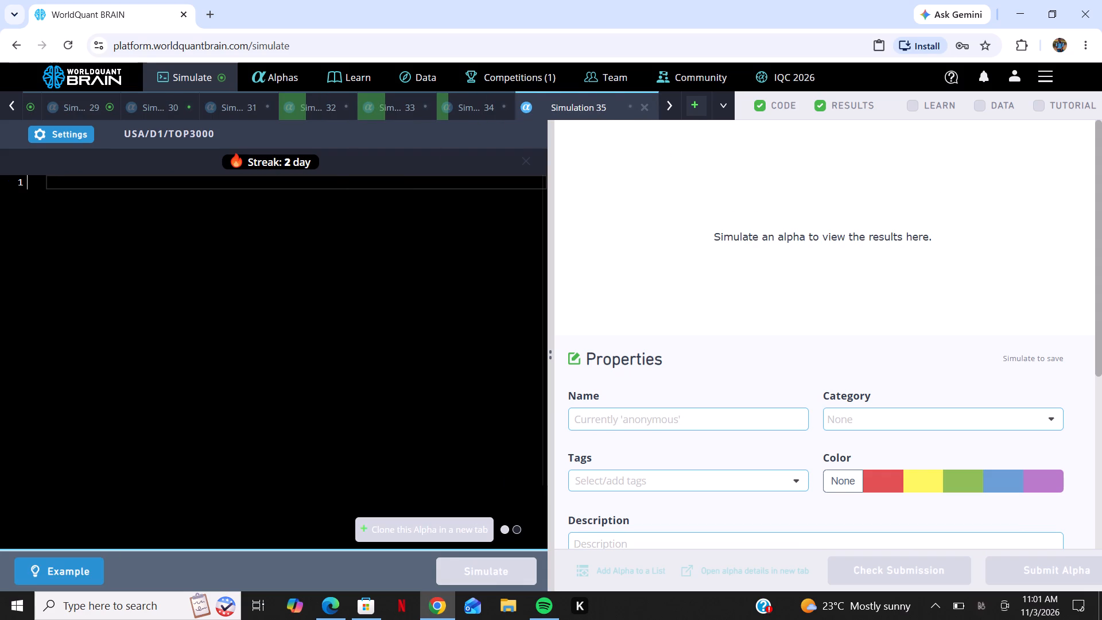
pyautogui.rightClick(96, 217)
pyautogui.click(164, 292)
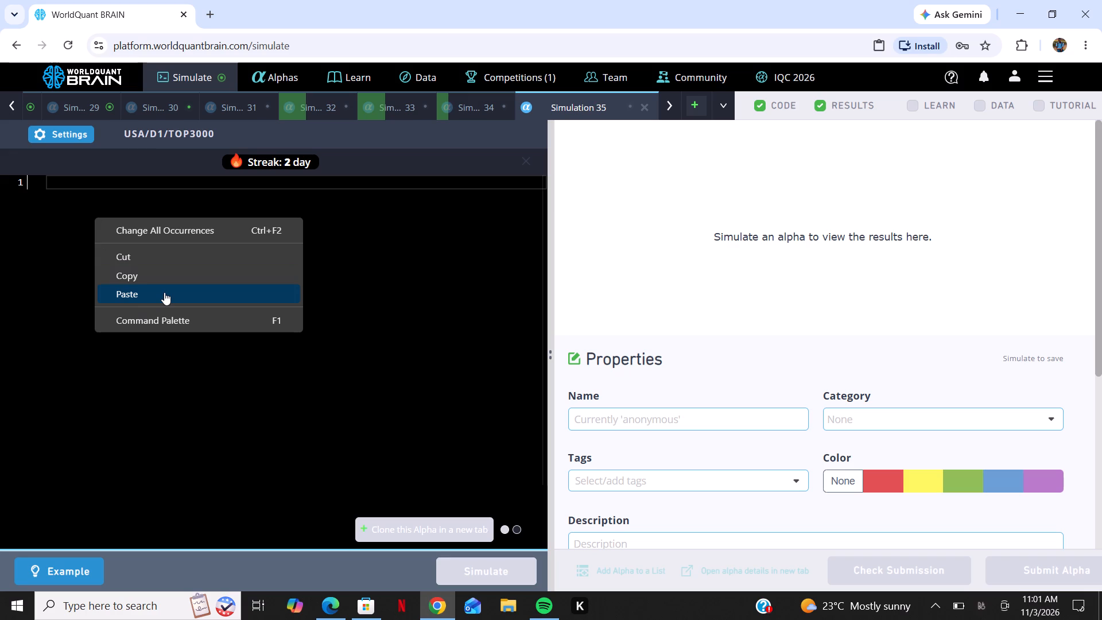
# Set Simulation 35 to Market neutralization, universe TOP1000 and decay 13, and run the simulation.
pyautogui.click(71, 136)
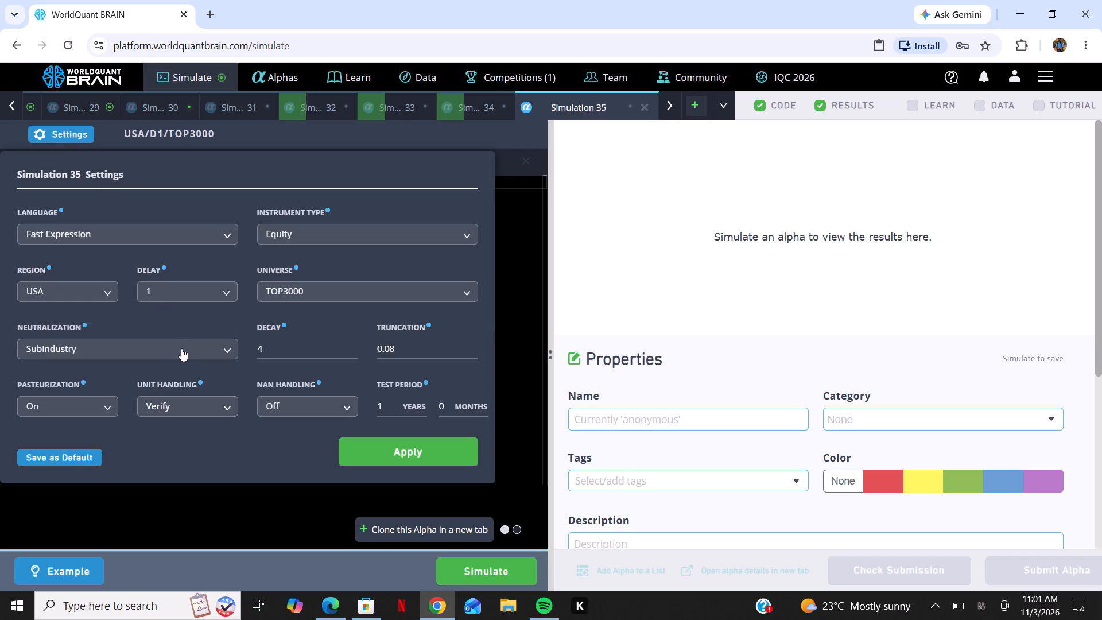
pyautogui.click(181, 348)
pyautogui.click(157, 397)
pyautogui.click(399, 290)
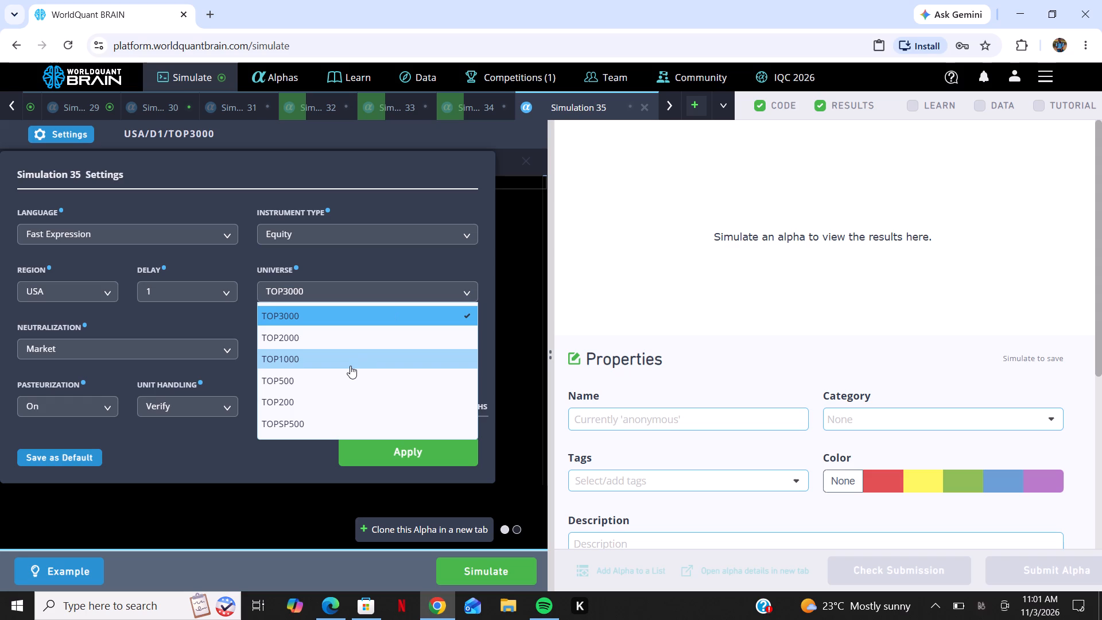
pyautogui.click(350, 366)
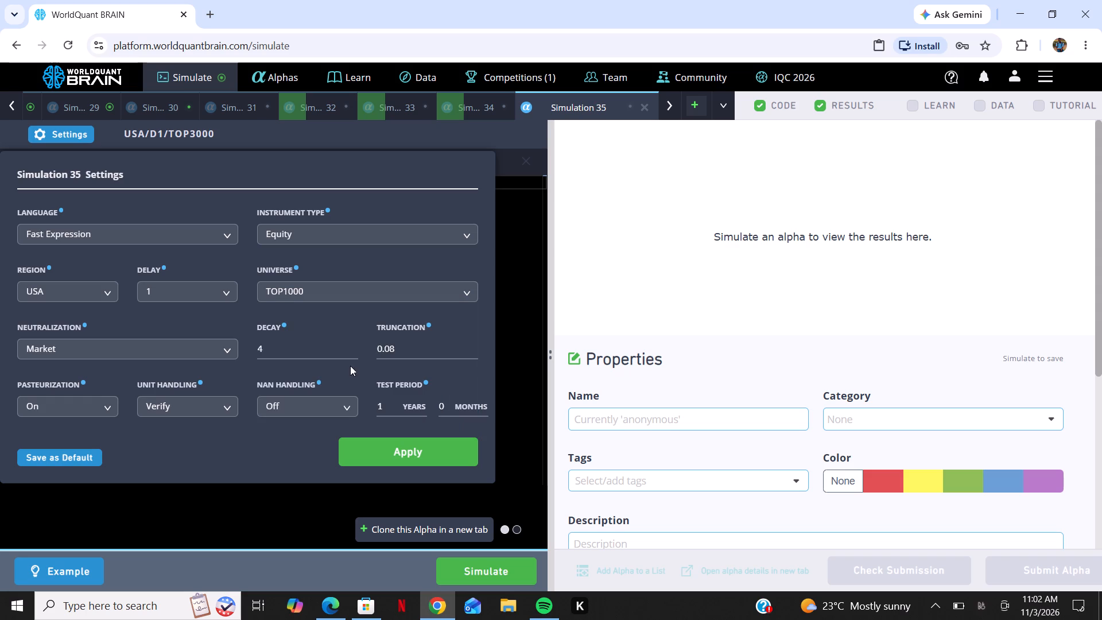
pyautogui.tripleClick(357, 344)
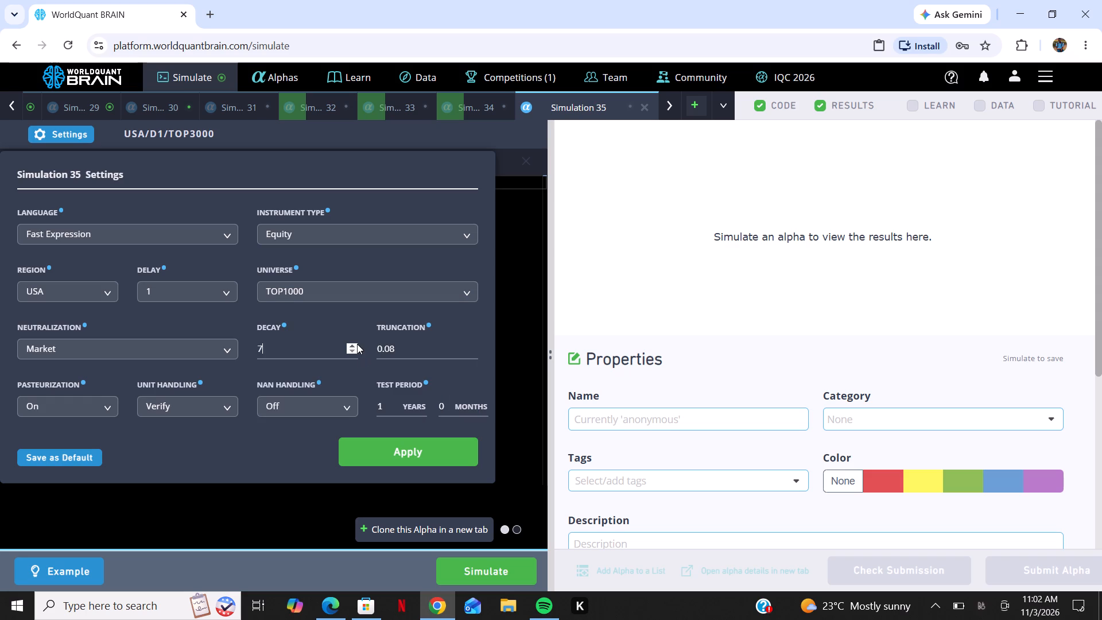
pyautogui.doubleClick(357, 344)
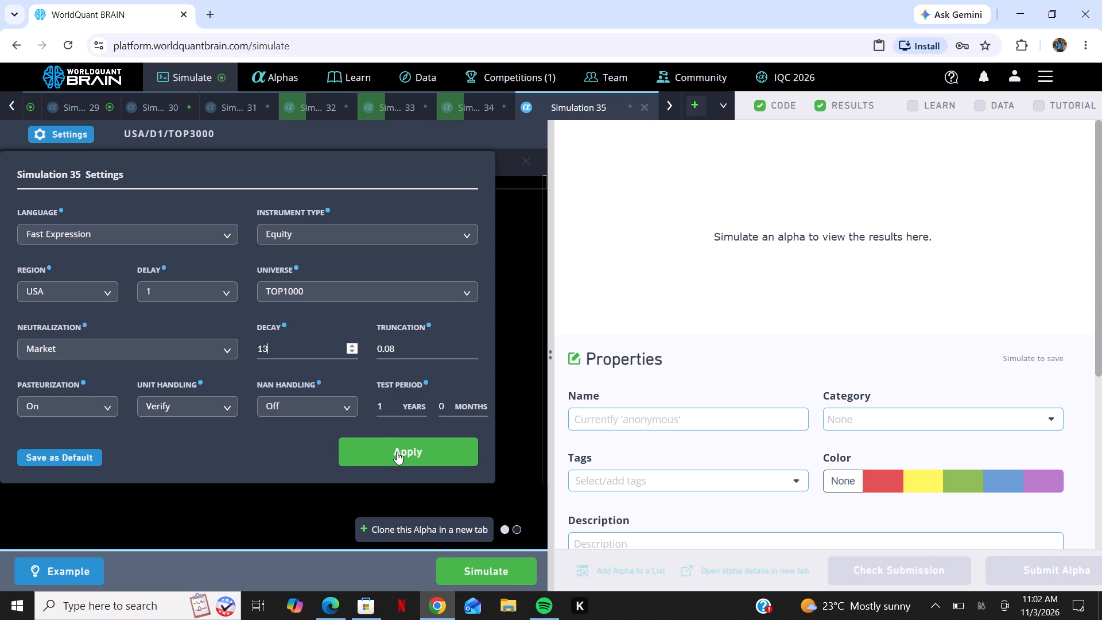
pyautogui.click(397, 452)
pyautogui.click(475, 567)
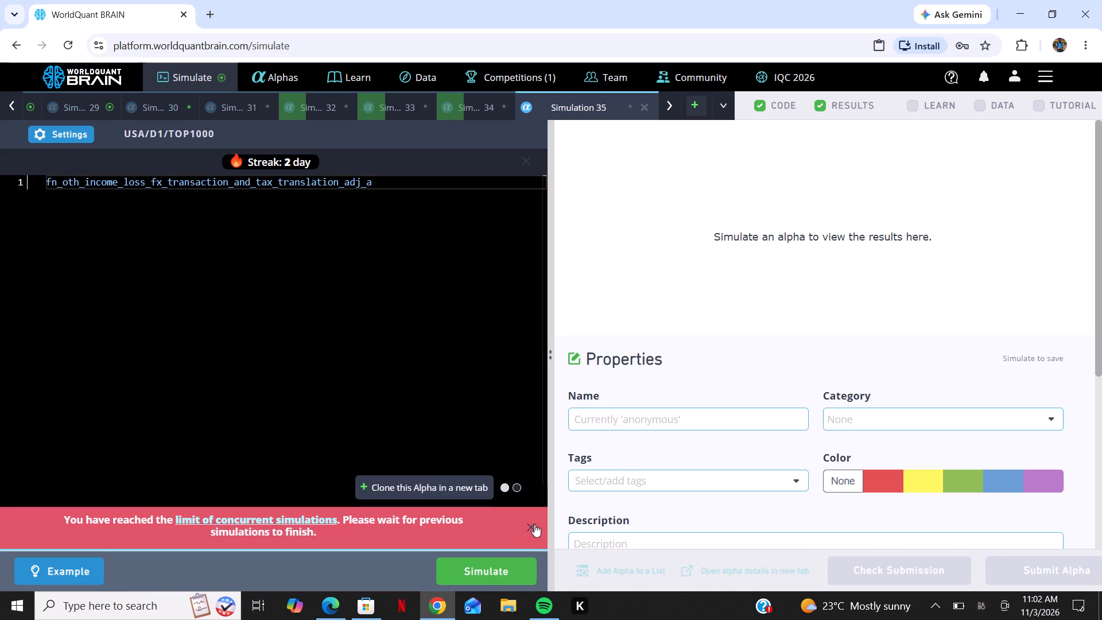
pyautogui.click(535, 525)
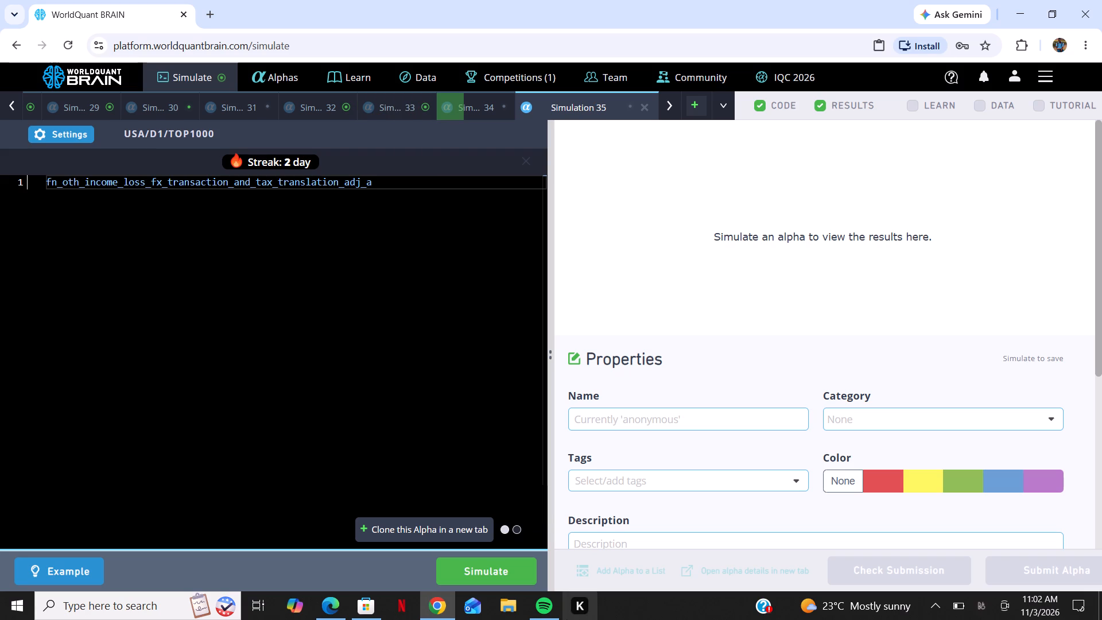
pyautogui.click(511, 572)
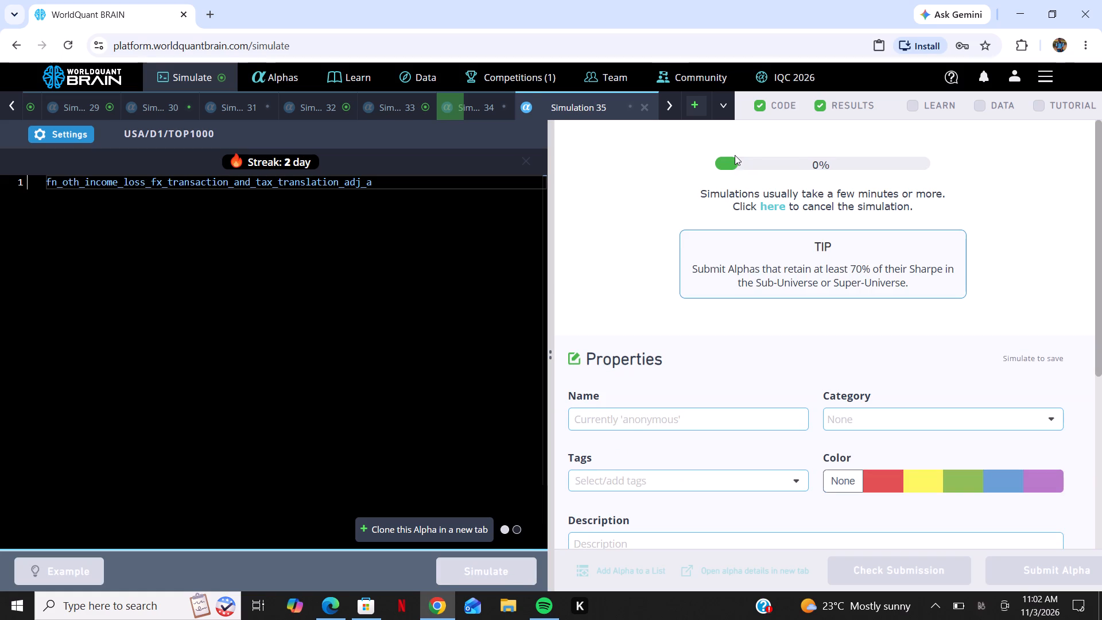
# Open a new simulation tab and paste the copied expression fn_oth_income_loss_fx_transaction_and_tax_translation_adj_a into its editor.
pyautogui.click(688, 106)
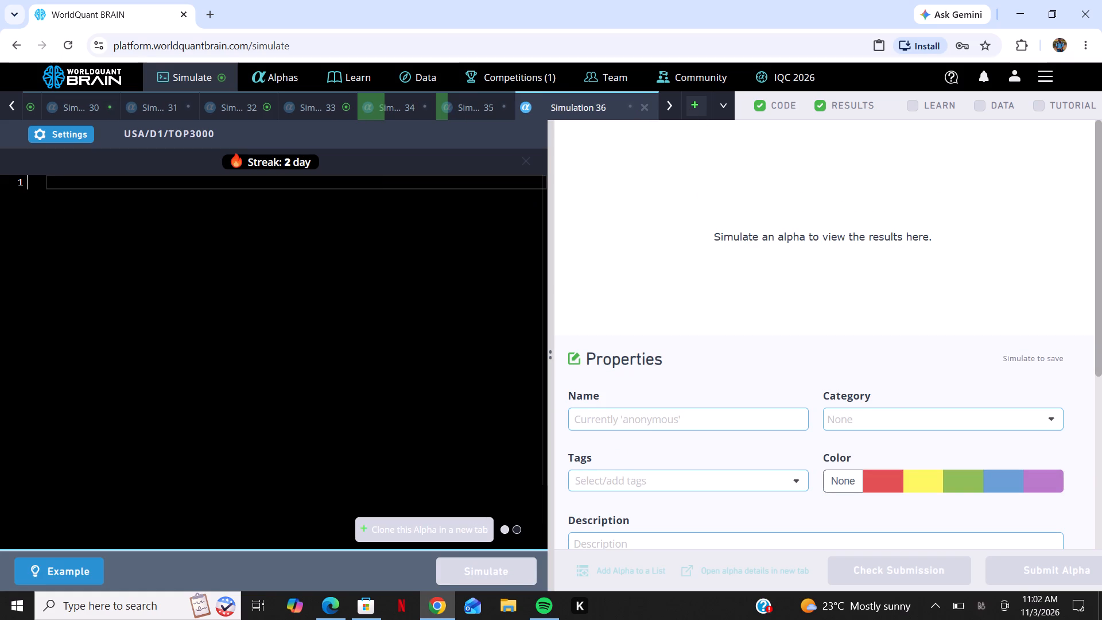
pyautogui.rightClick(297, 335)
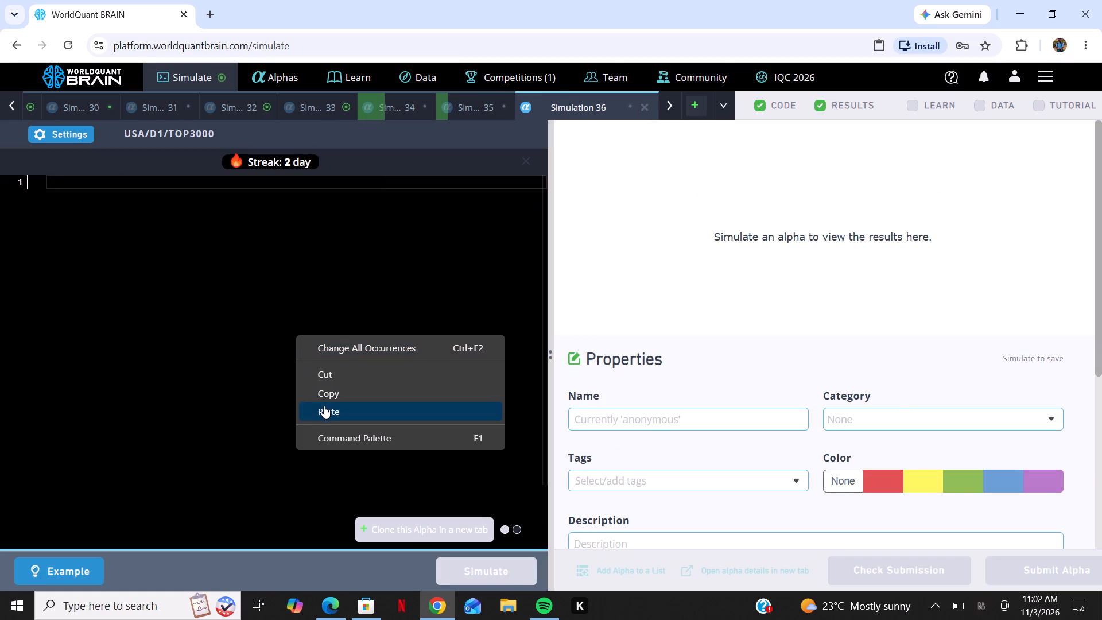
pyautogui.click(324, 406)
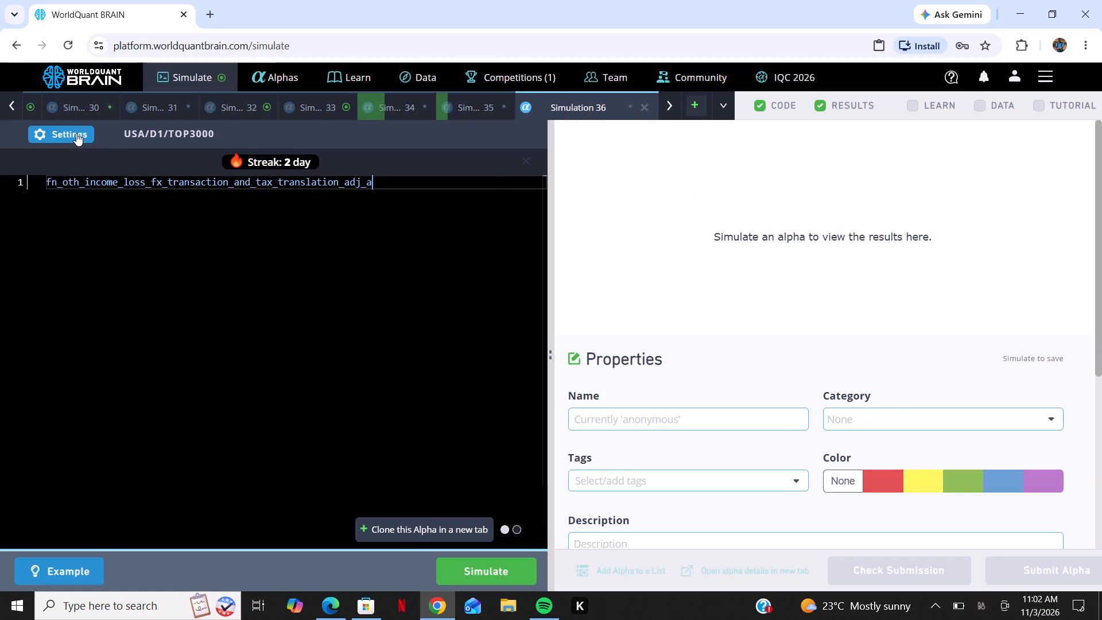
# Set Simulation 36 to Market neutralization, universe TOP500 and decay 15, and run the simulation.
pyautogui.click(76, 133)
pyautogui.click(147, 343)
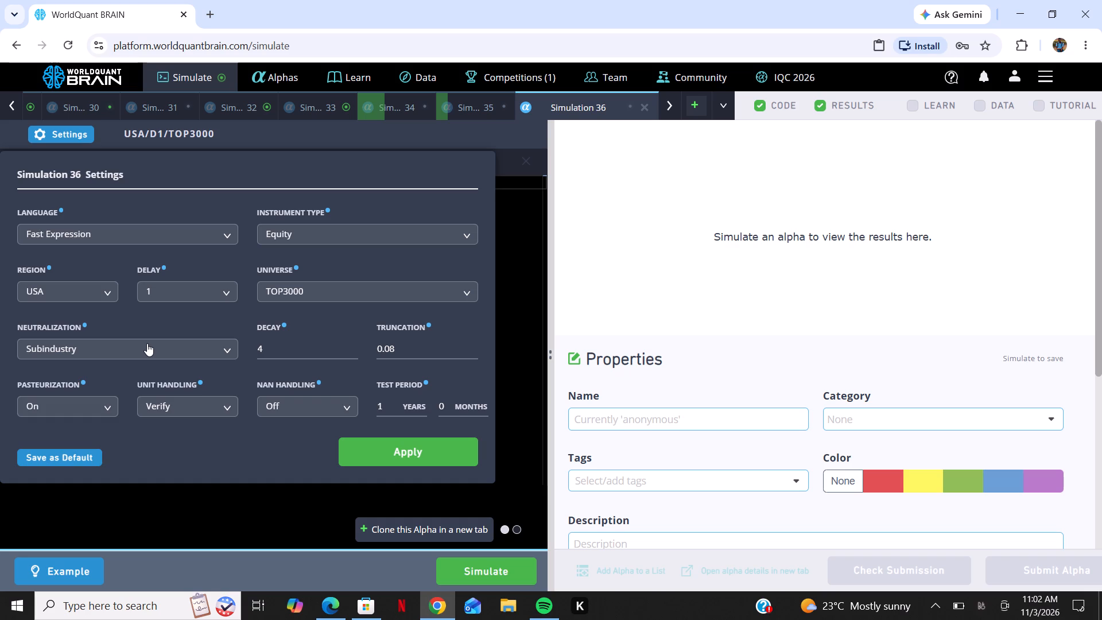
pyautogui.click(123, 397)
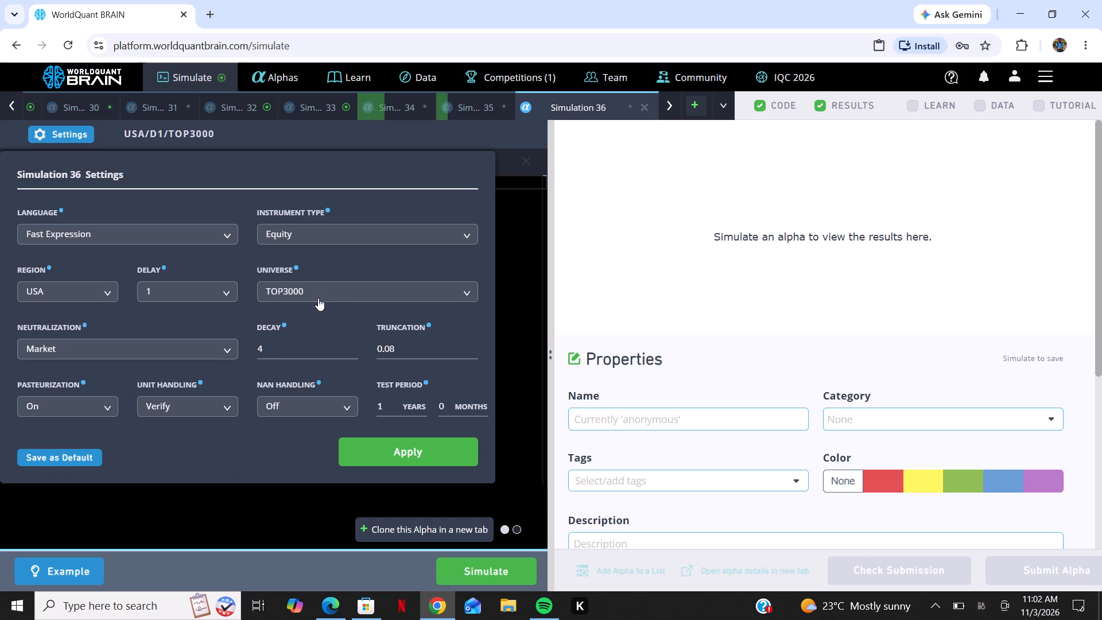
pyautogui.click(328, 290)
pyautogui.click(309, 381)
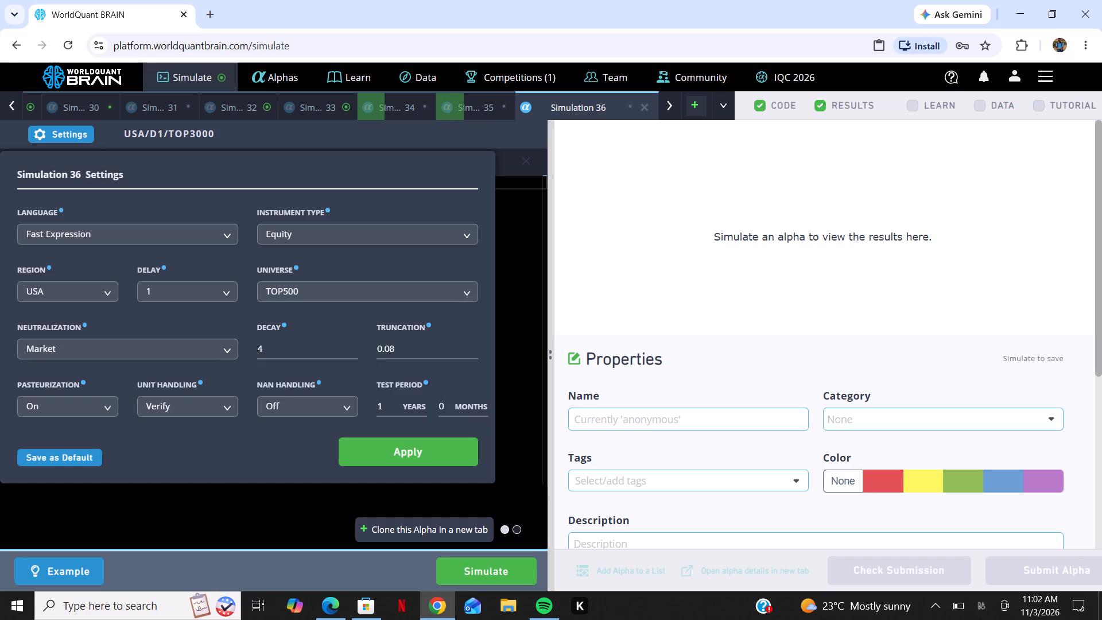
pyautogui.tripleClick(352, 347)
pyautogui.tripleClick(352, 347)
pyautogui.doubleClick(352, 347)
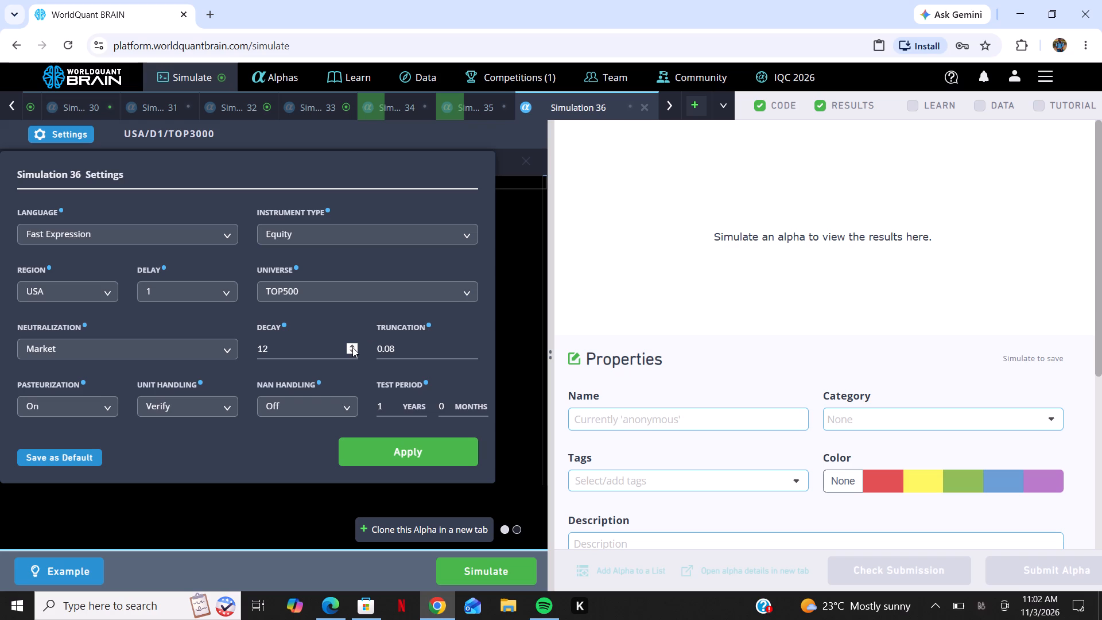
pyautogui.click(352, 347)
pyautogui.click(352, 347)
pyautogui.click(352, 347)
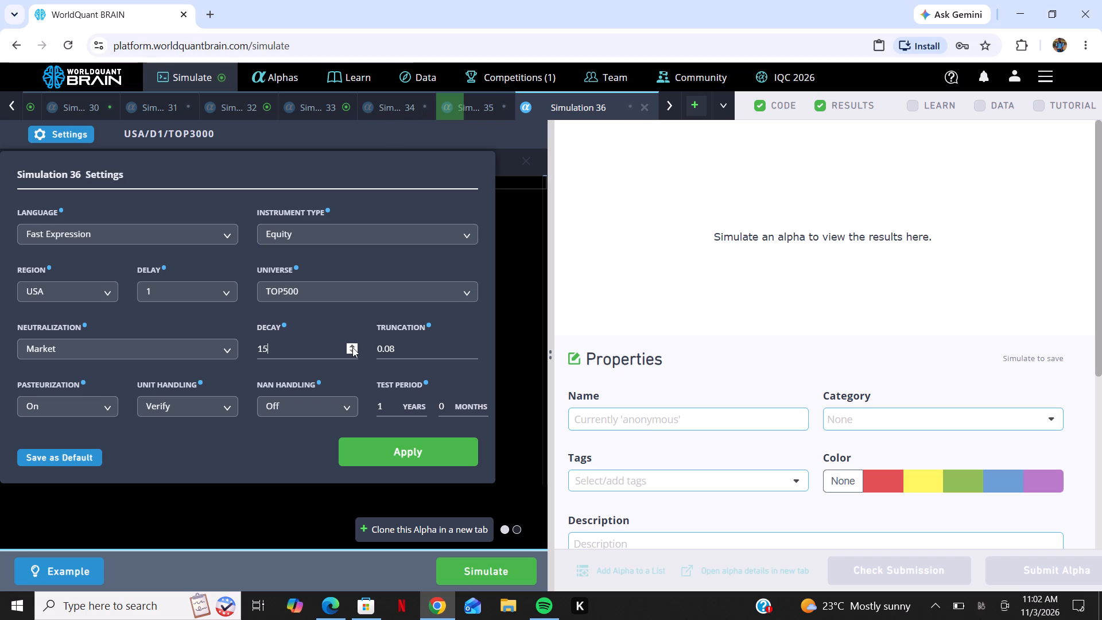
pyautogui.click(381, 449)
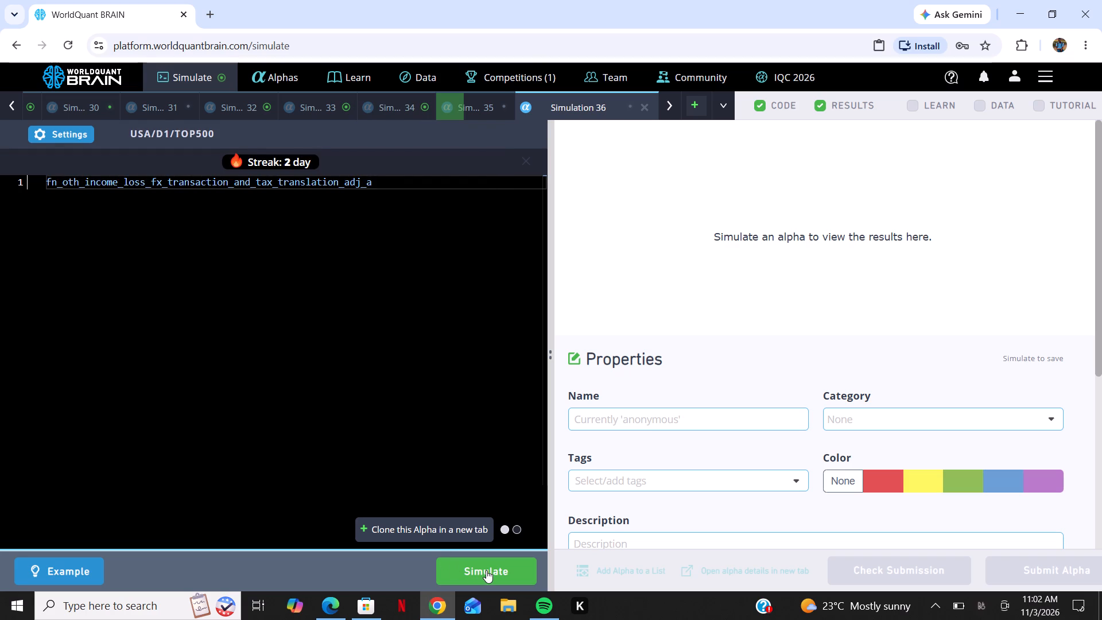
pyautogui.click(486, 571)
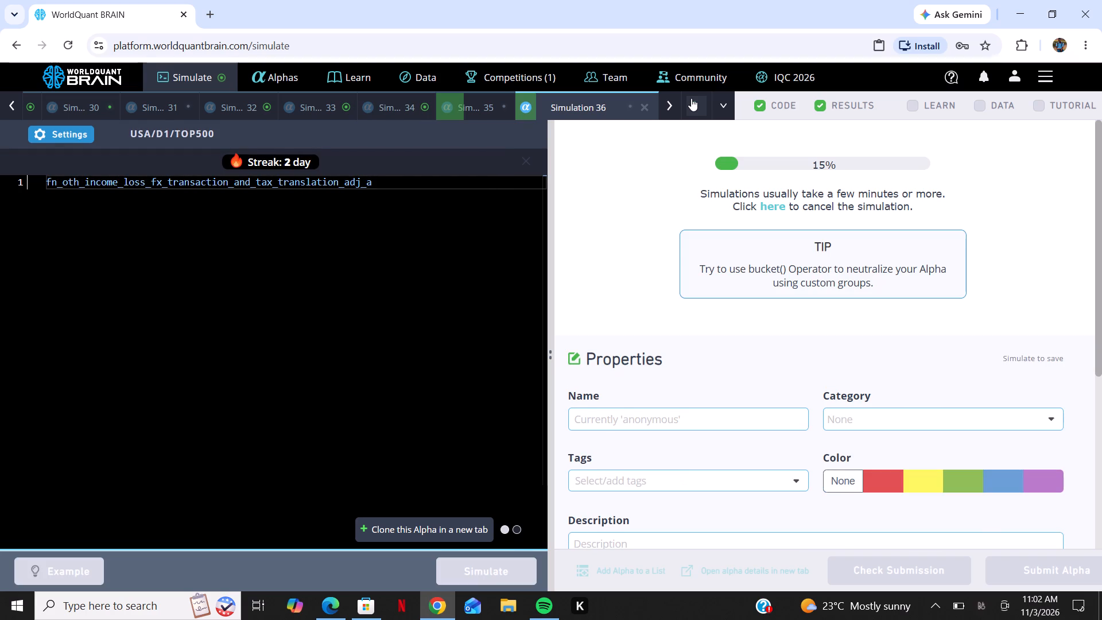
# Add another simulation tab and paste the copied foreign currency translation expression into it.
pyautogui.click(691, 98)
pyautogui.rightClick(282, 294)
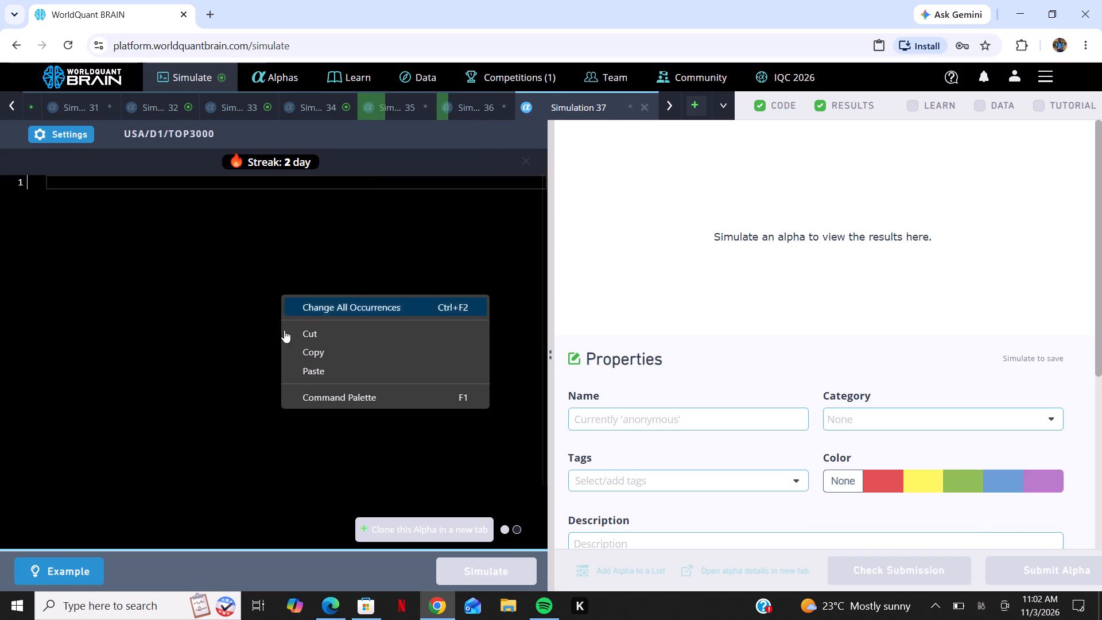
pyautogui.click(303, 372)
# Set Simulation 37 to Market neutralization, universe TOP200 and decay 18, and run the simulation.
pyautogui.click(75, 137)
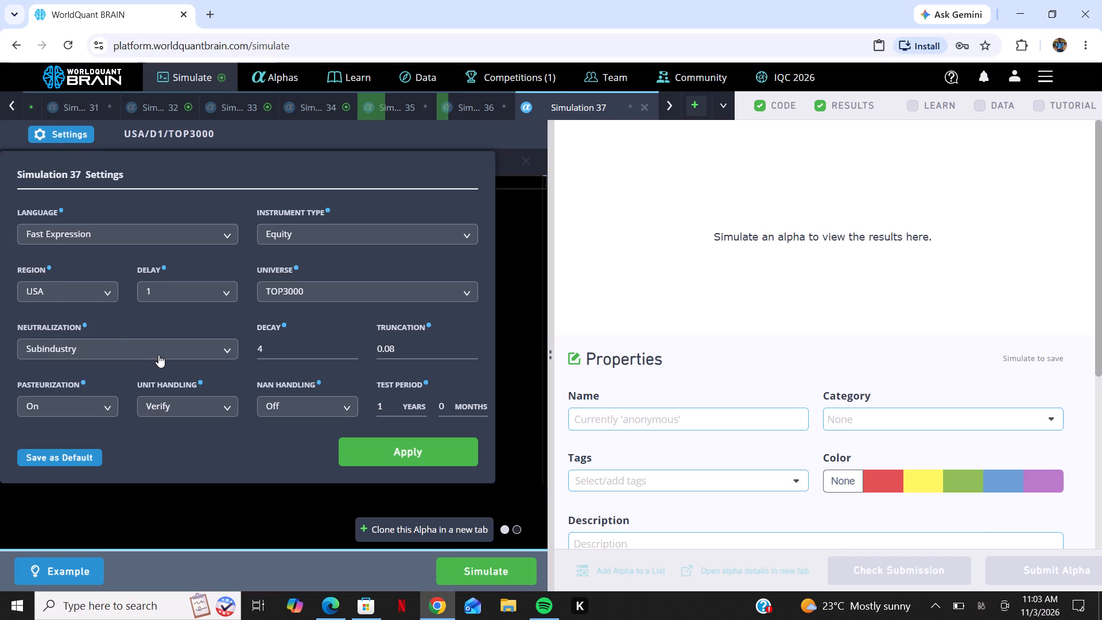
pyautogui.click(158, 355)
pyautogui.click(125, 393)
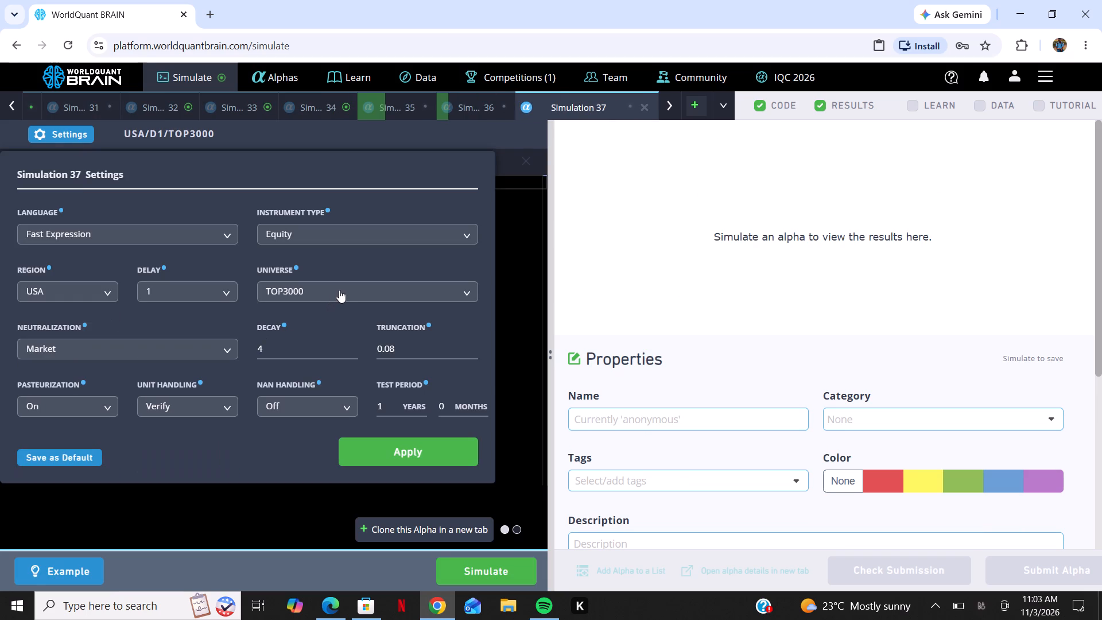
pyautogui.click(340, 289)
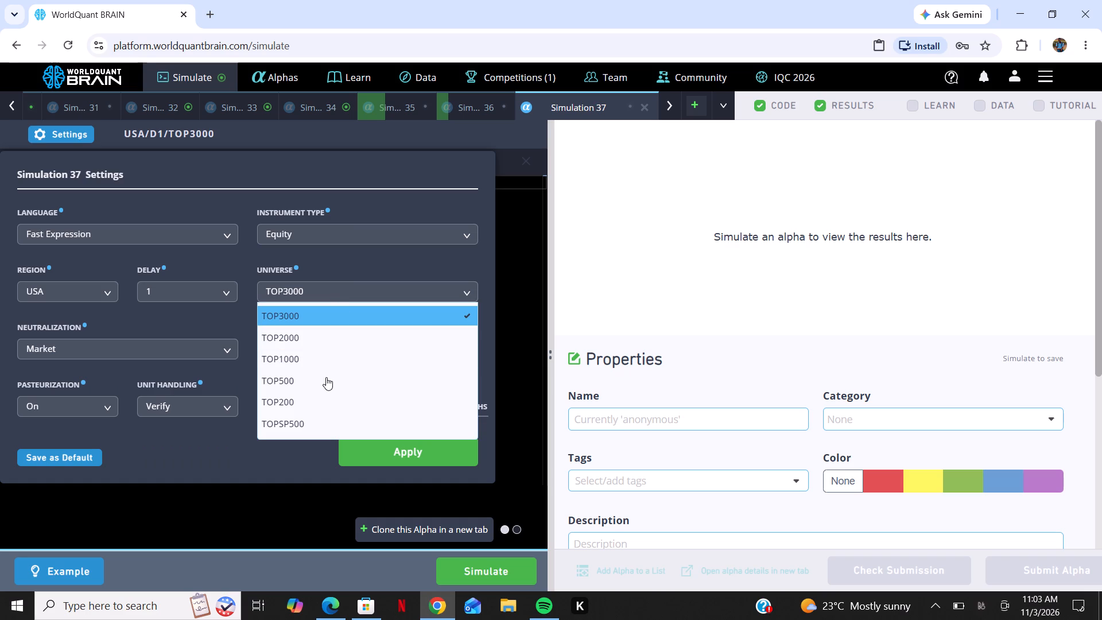
pyautogui.click(316, 398)
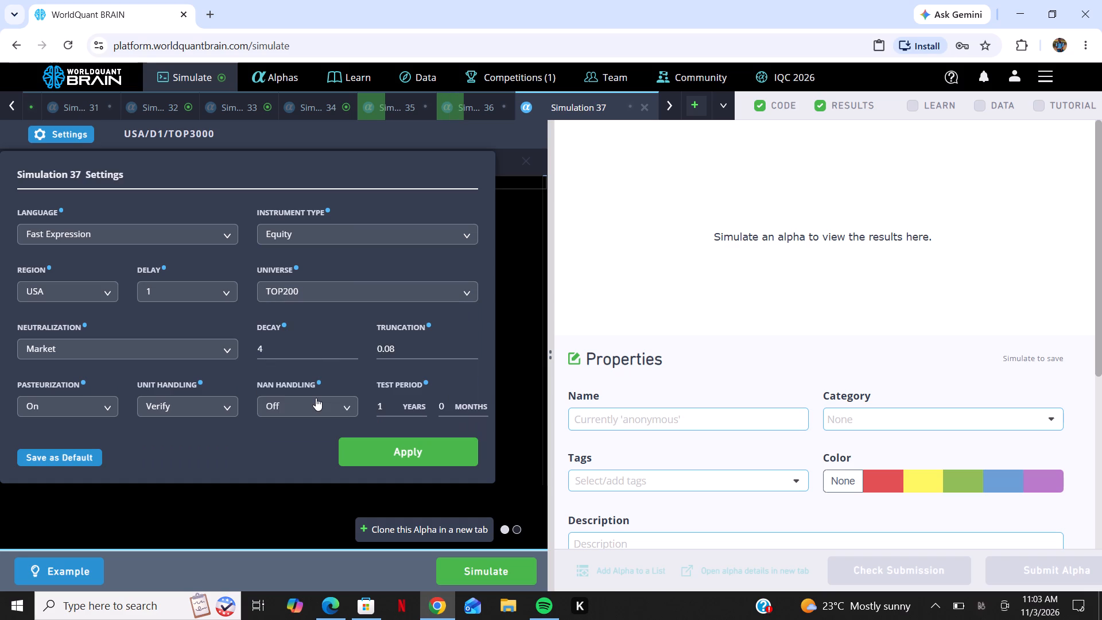
pyautogui.tripleClick(354, 343)
pyautogui.doubleClick(354, 343)
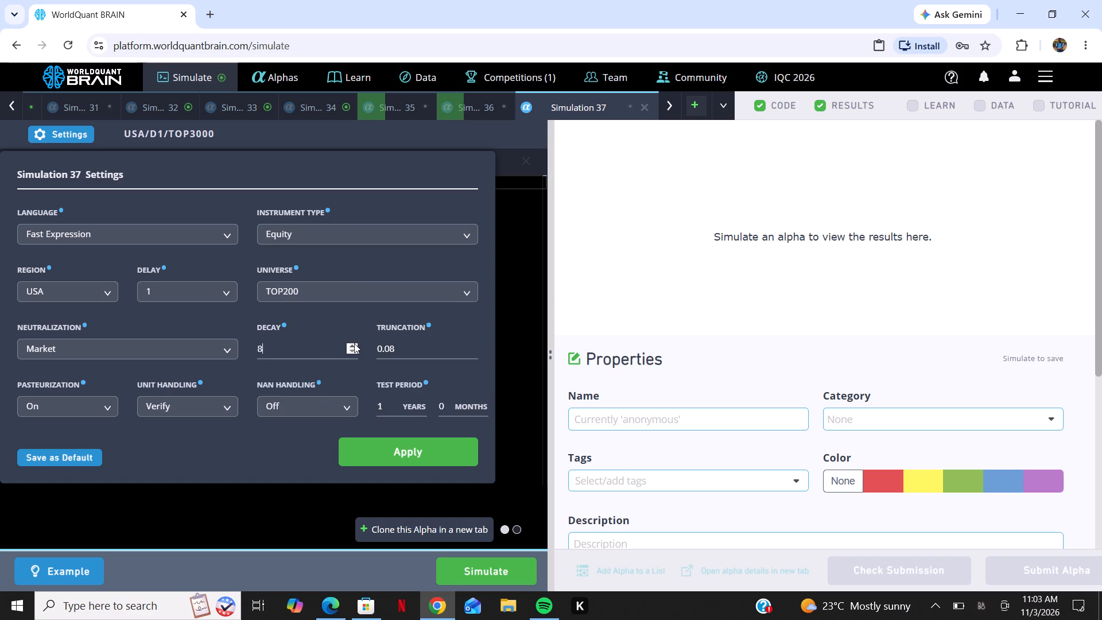
pyautogui.tripleClick(354, 343)
pyautogui.tripleClick(354, 343)
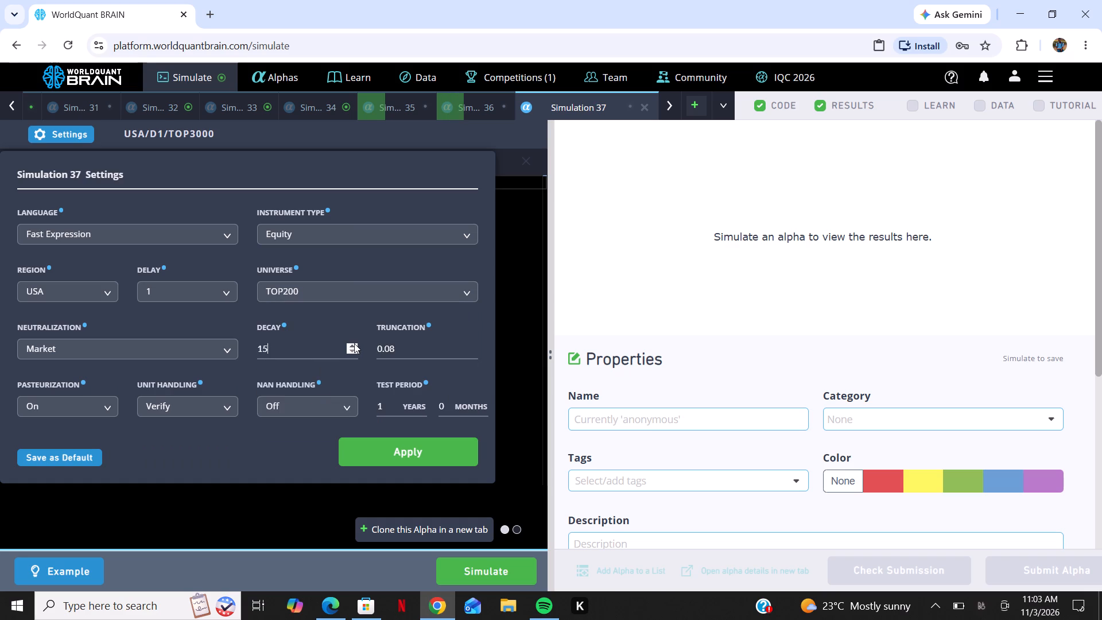
pyautogui.doubleClick(354, 343)
pyautogui.click(354, 343)
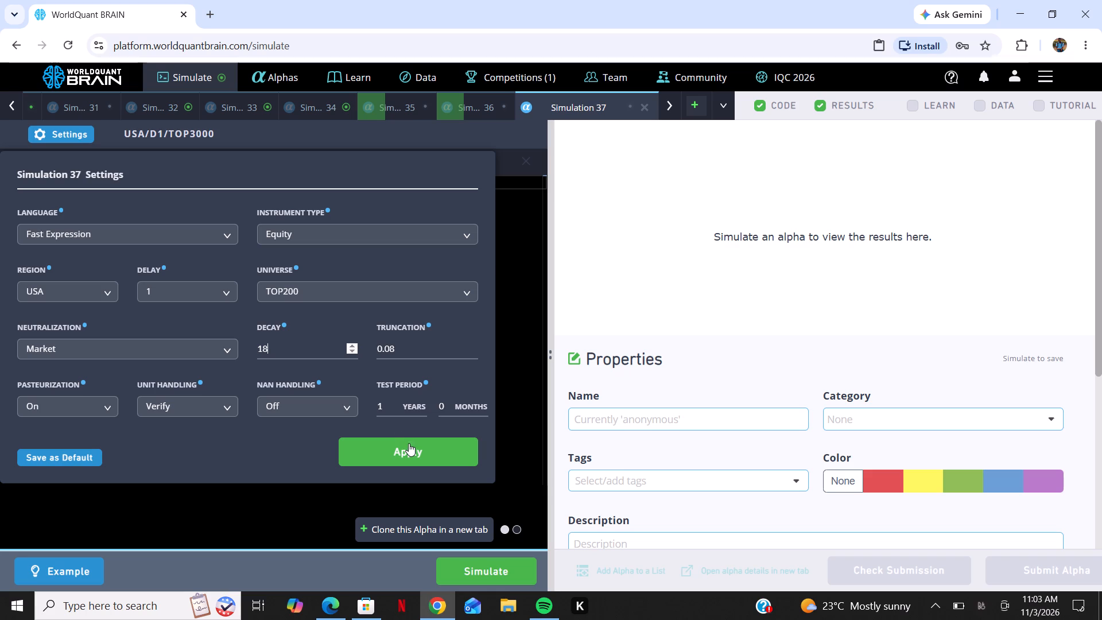
pyautogui.click(409, 443)
pyautogui.click(486, 567)
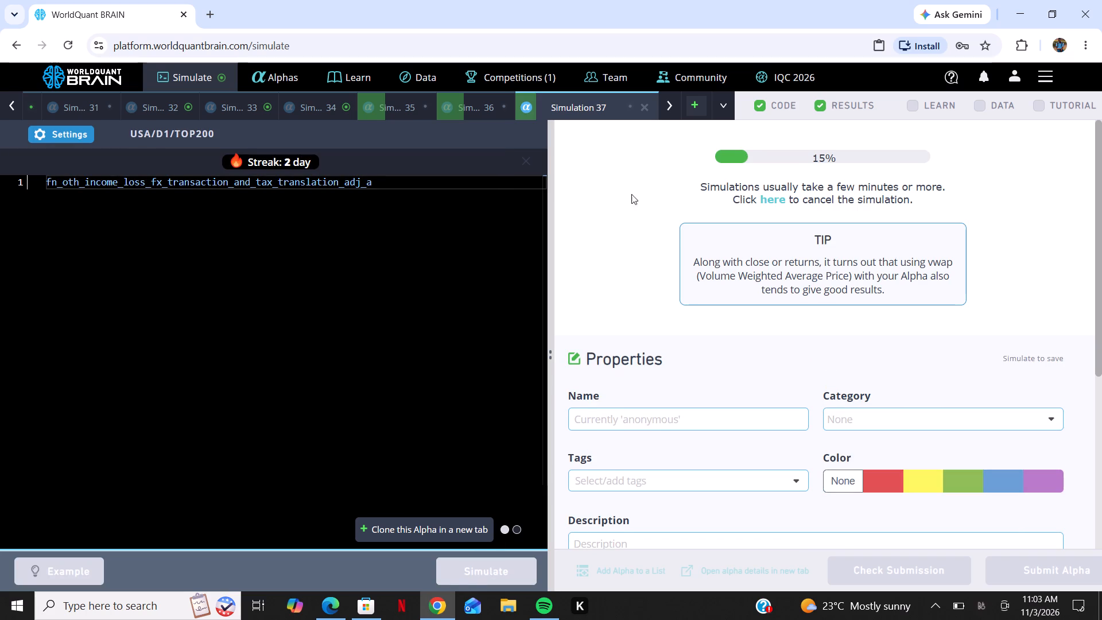
# Open one more simulation tab and paste the copied expression fn_oth_income_loss_fx_transaction_and_tax_translation_adj_a into its editor.
pyautogui.click(693, 108)
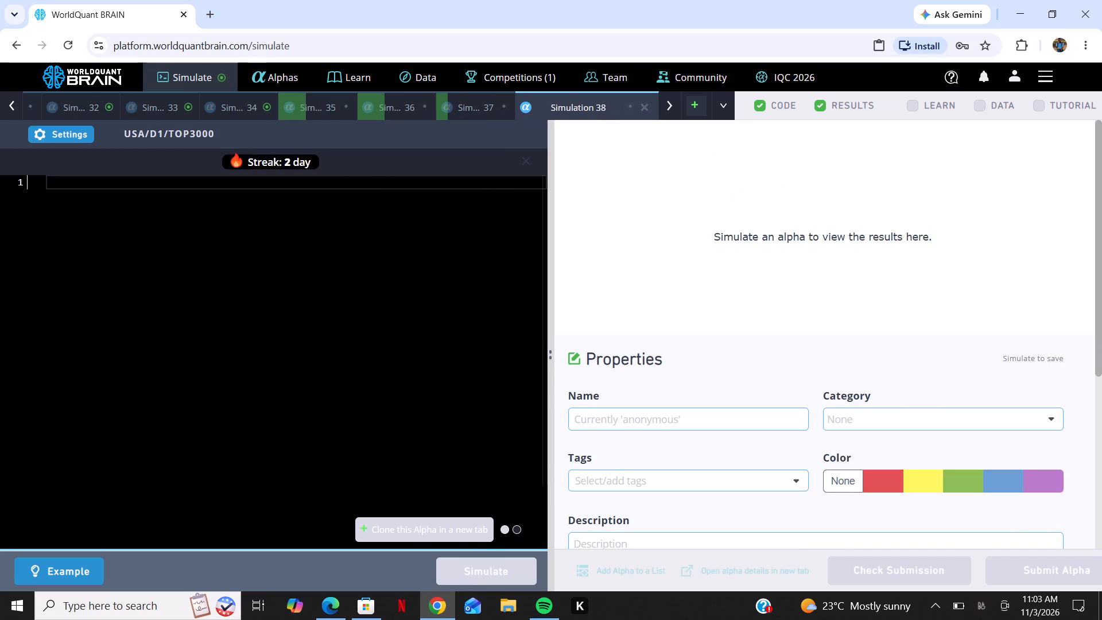
pyautogui.rightClick(254, 374)
pyautogui.click(297, 453)
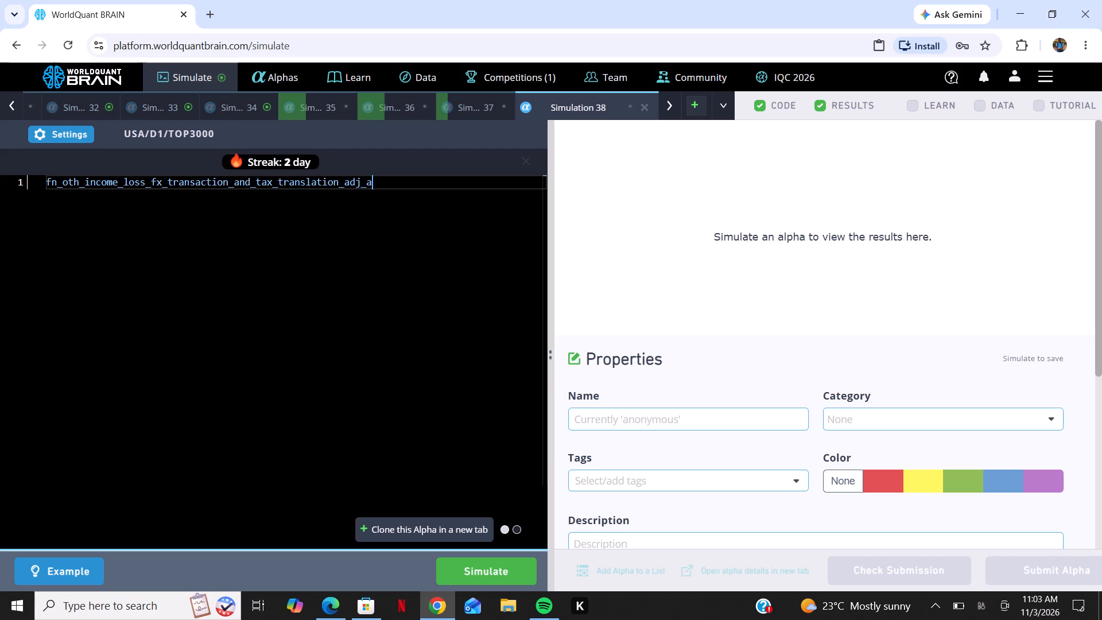
# Set Simulation 38 to universe TOP200, Market neutralization and decay 22, and run the simulation.
pyautogui.click(82, 133)
pyautogui.click(394, 296)
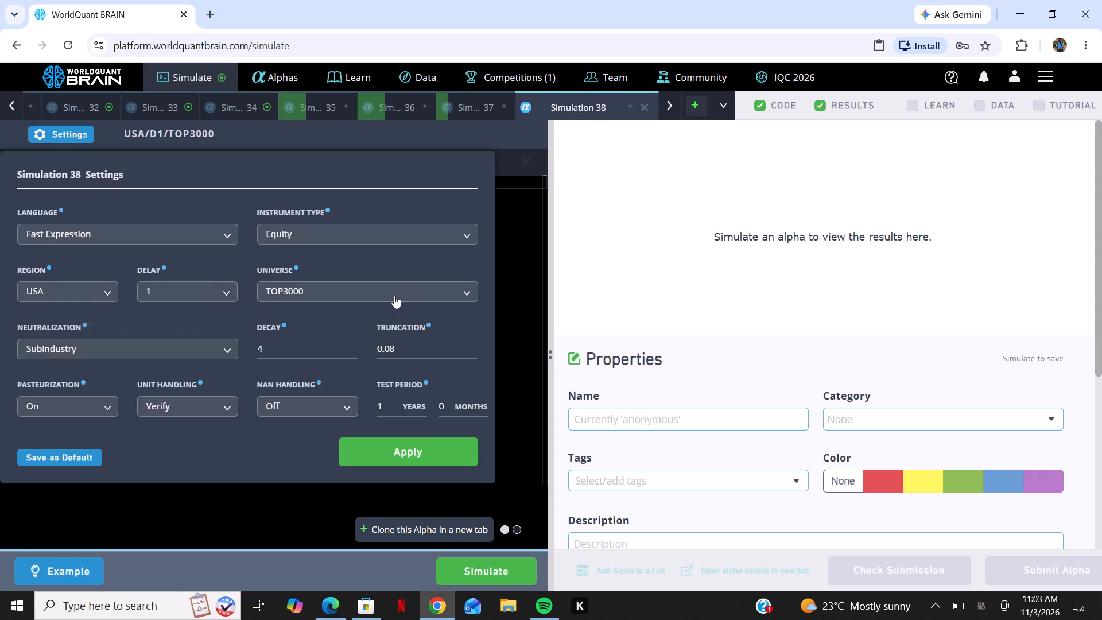
pyautogui.click(332, 396)
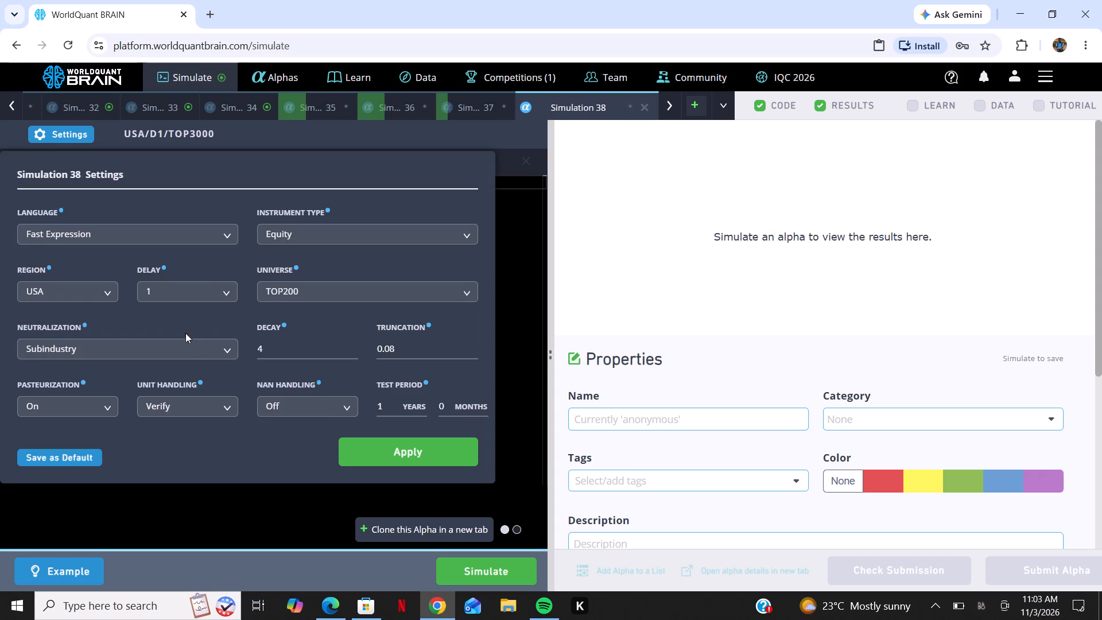
pyautogui.click(187, 346)
pyautogui.click(153, 389)
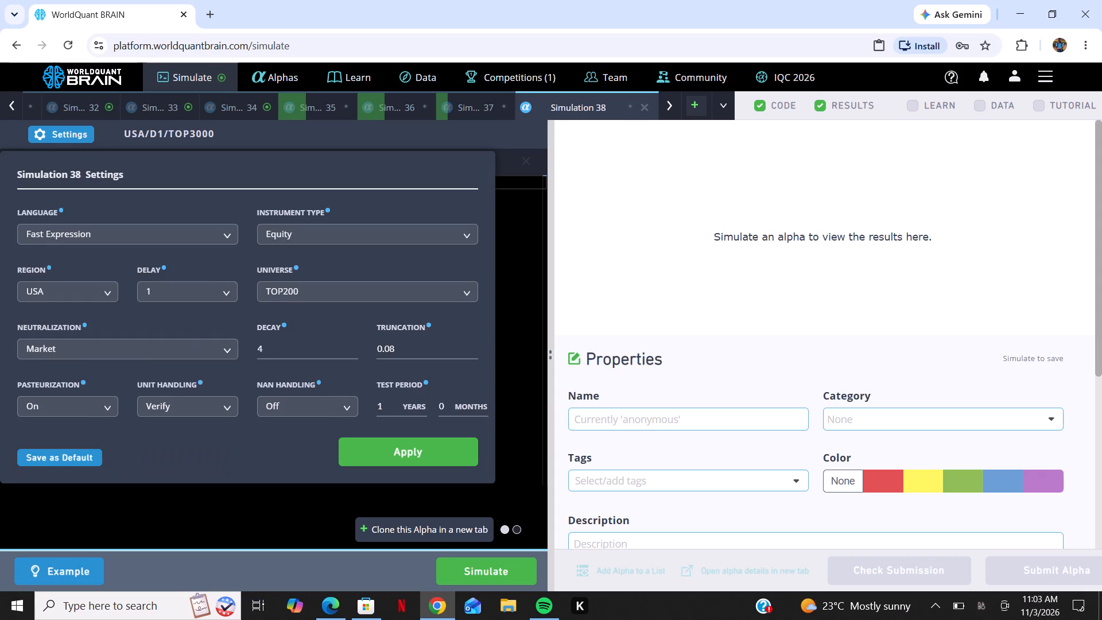
pyautogui.tripleClick(356, 346)
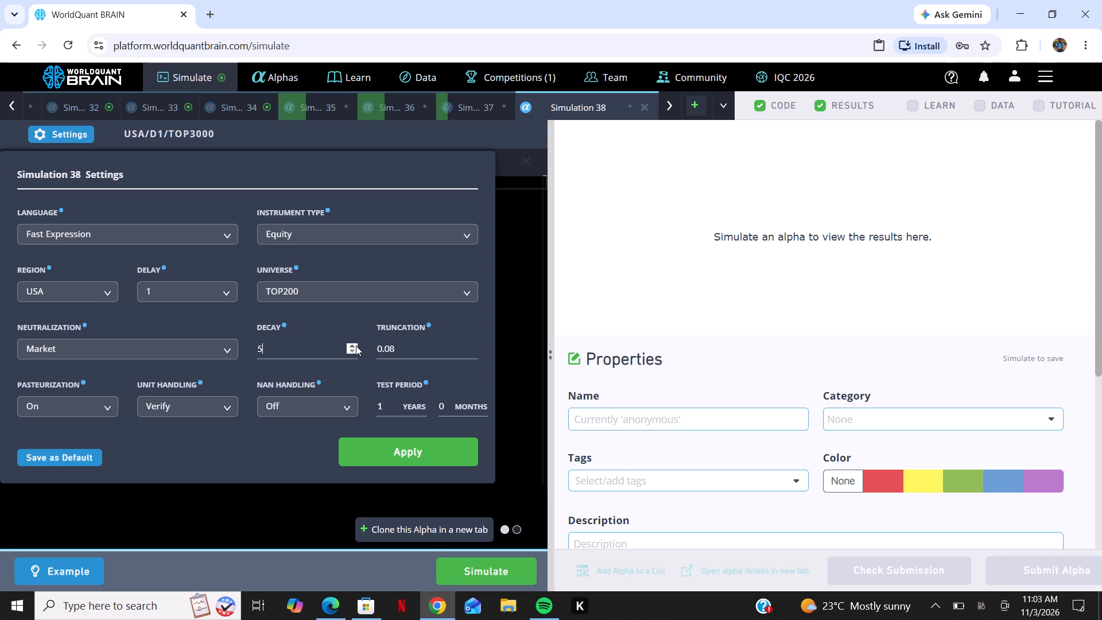
pyautogui.doubleClick(356, 346)
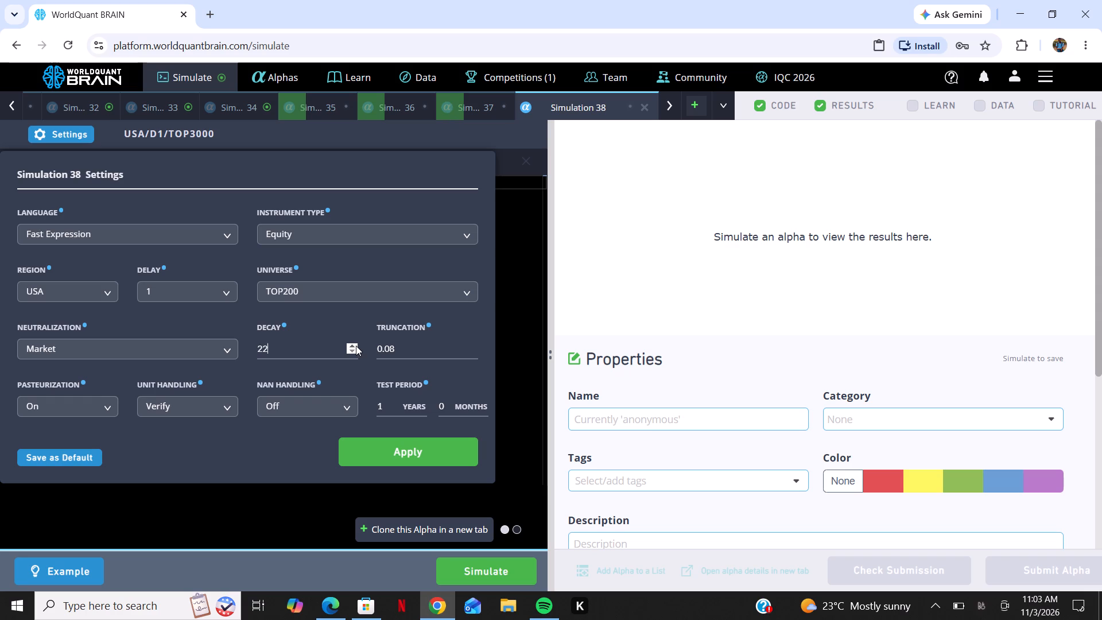
pyautogui.click(398, 447)
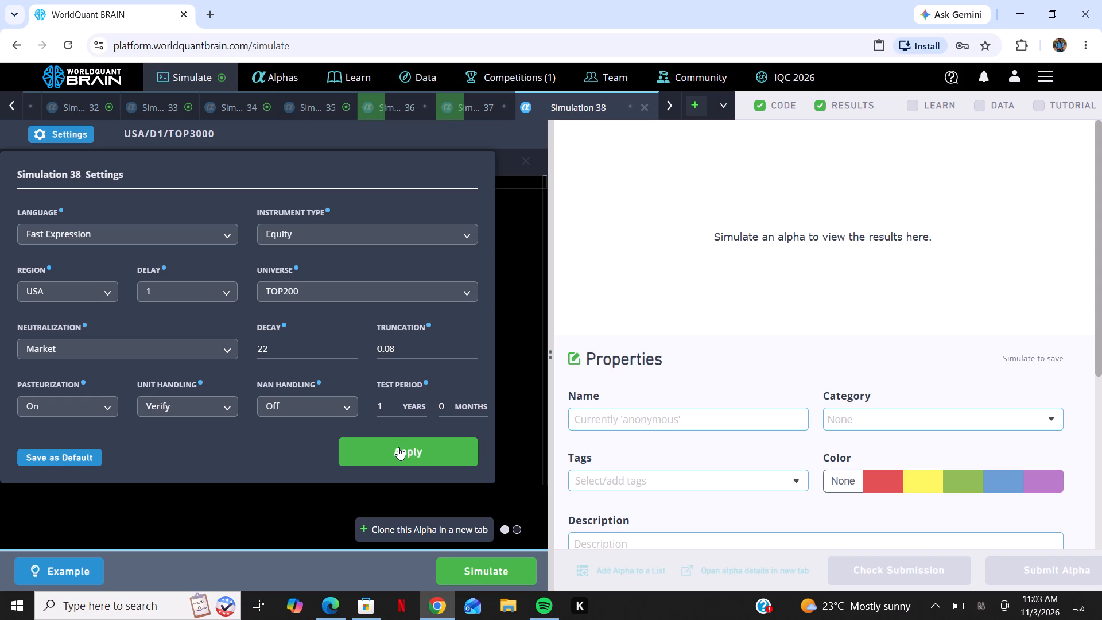
pyautogui.click(500, 579)
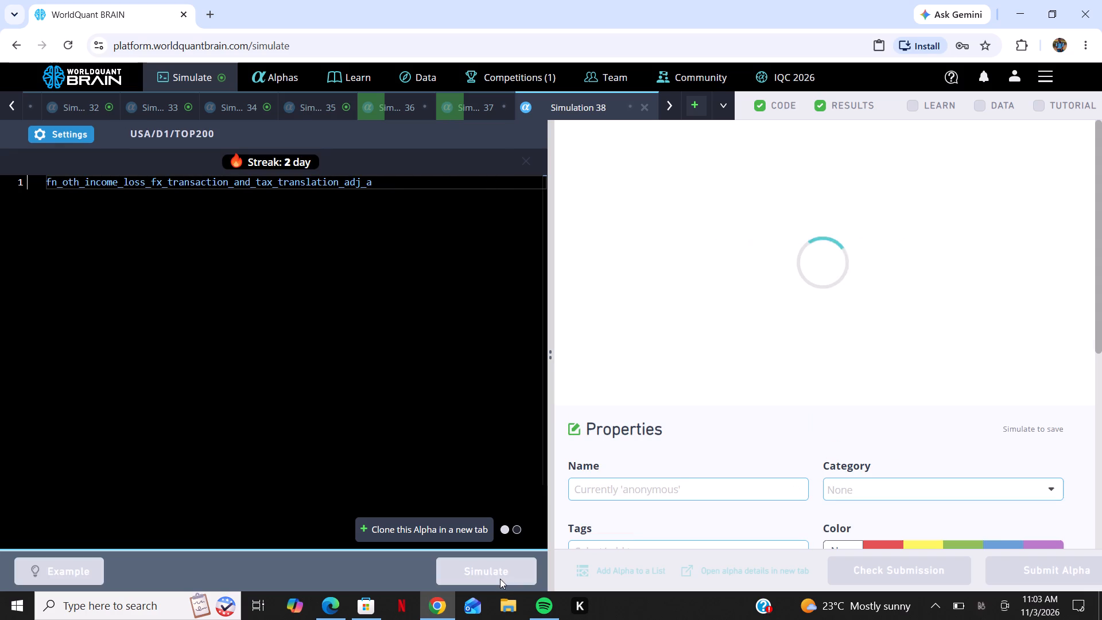
# Add a new simulation tab and paste the copied expression fn_oth_income_loss_fx_transaction_and_tax_translation_adj_a into its editor.
pyautogui.click(695, 106)
pyautogui.rightClick(430, 266)
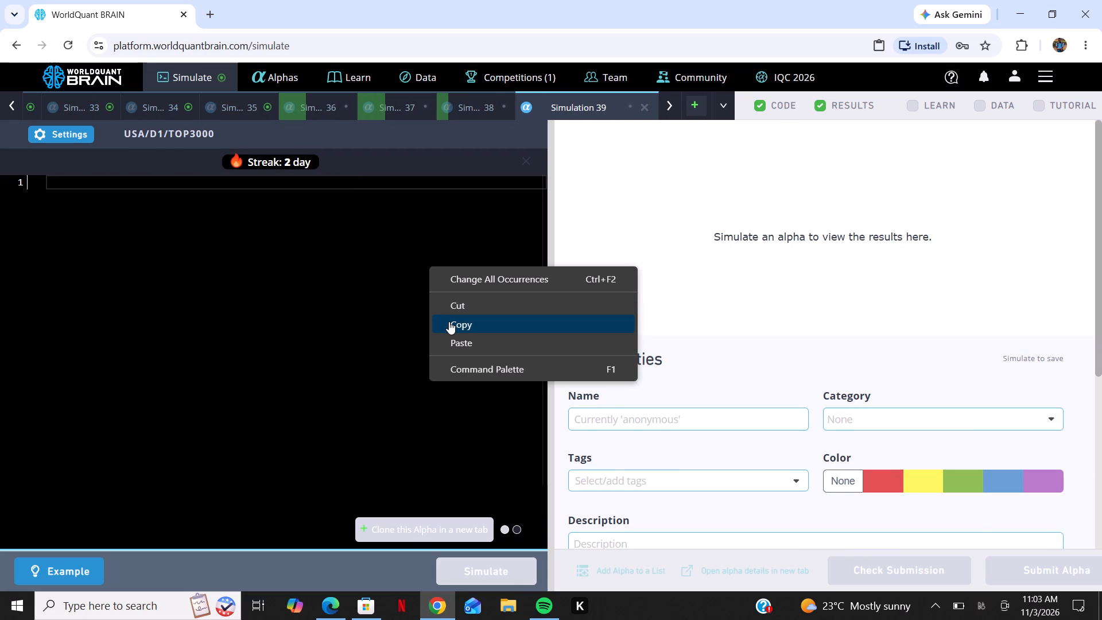
pyautogui.click(464, 341)
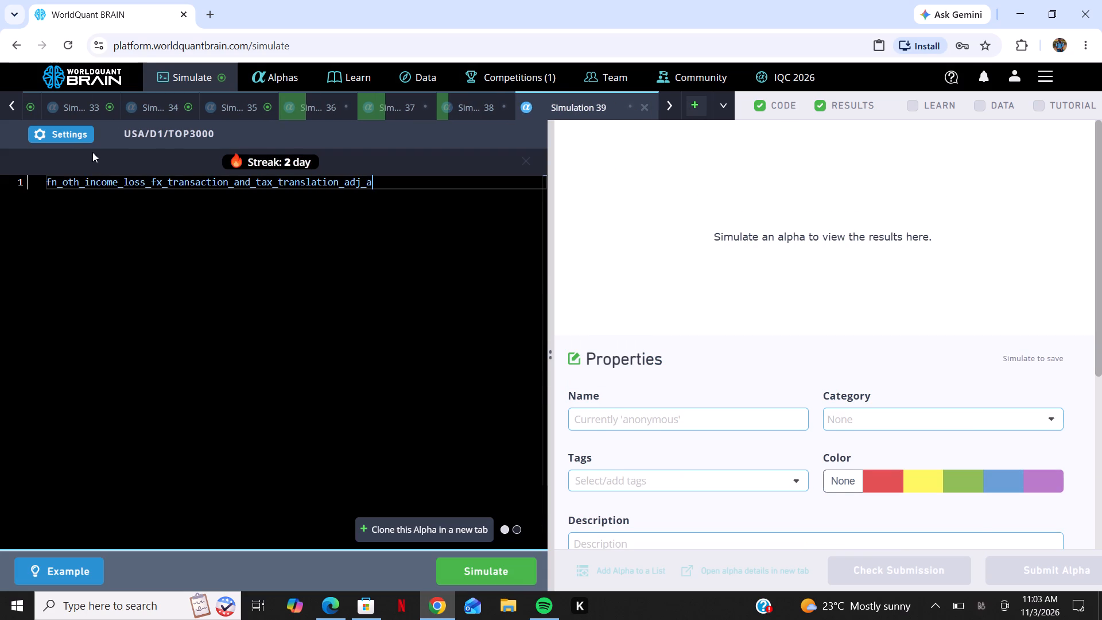
# Set Simulation 39 to Market neutralization, universe TOPSP500 and decay 24, and run the simulation.
pyautogui.click(69, 135)
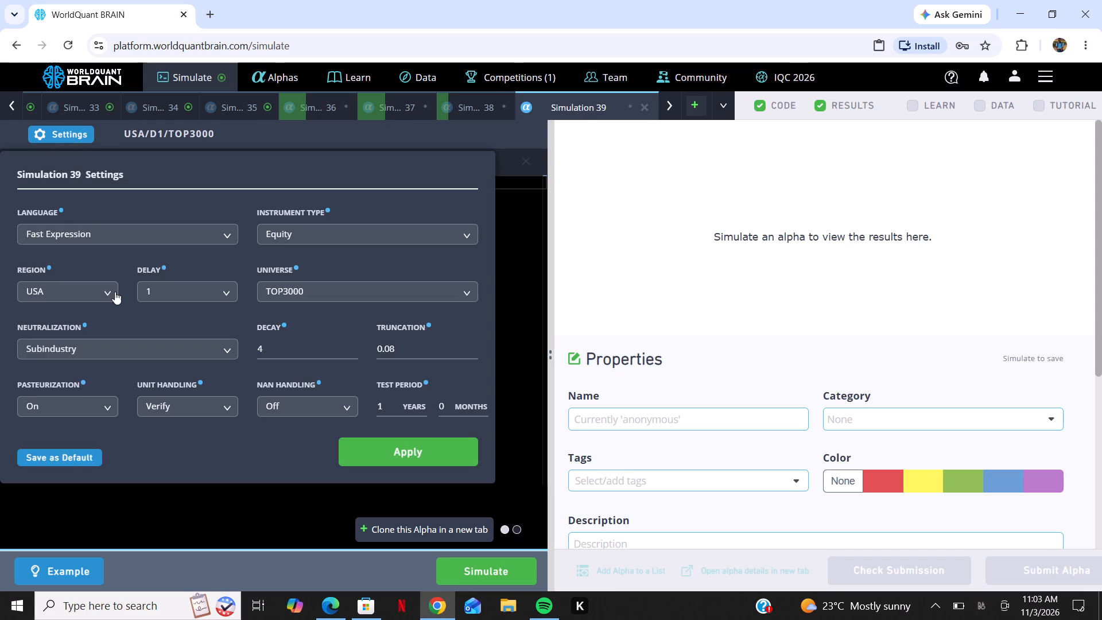
pyautogui.click(124, 340)
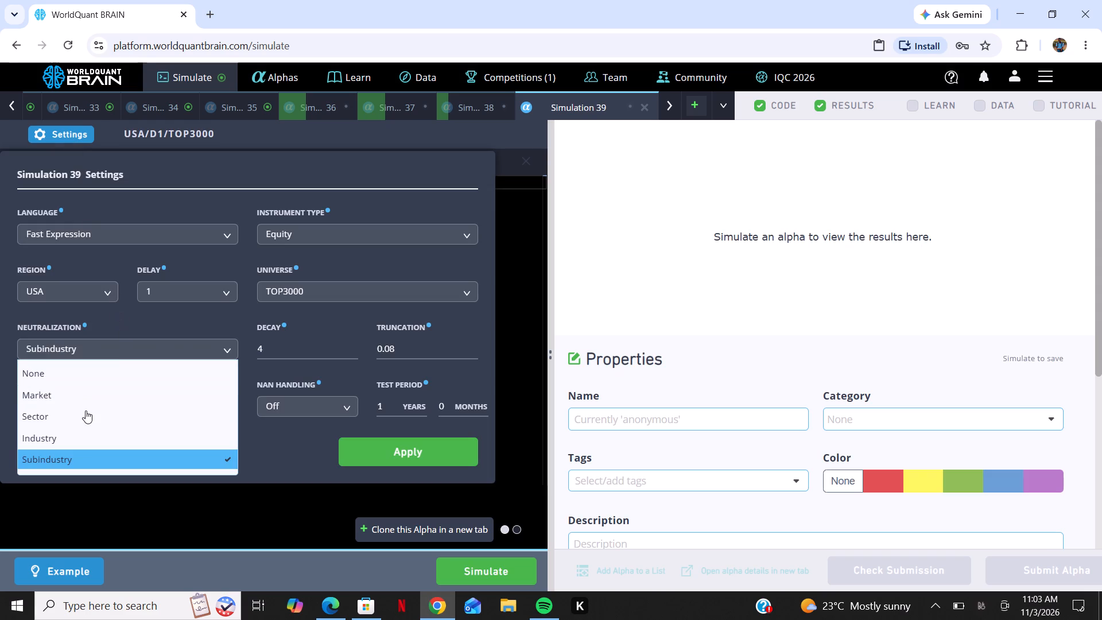
pyautogui.click(88, 404)
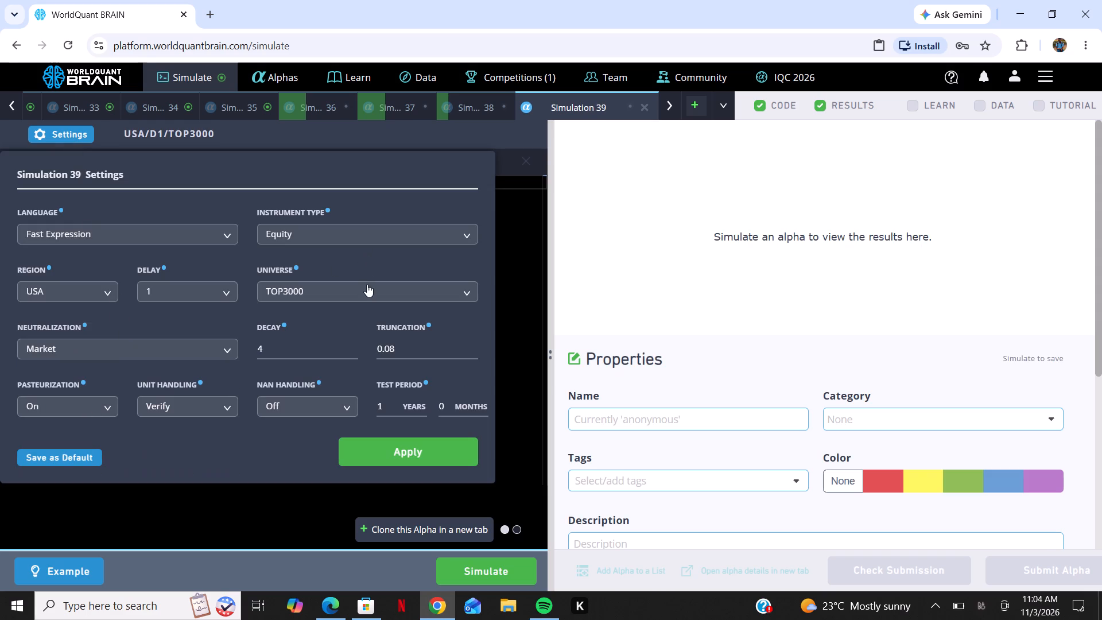
pyautogui.click(367, 285)
pyautogui.click(316, 414)
pyautogui.doubleClick(353, 346)
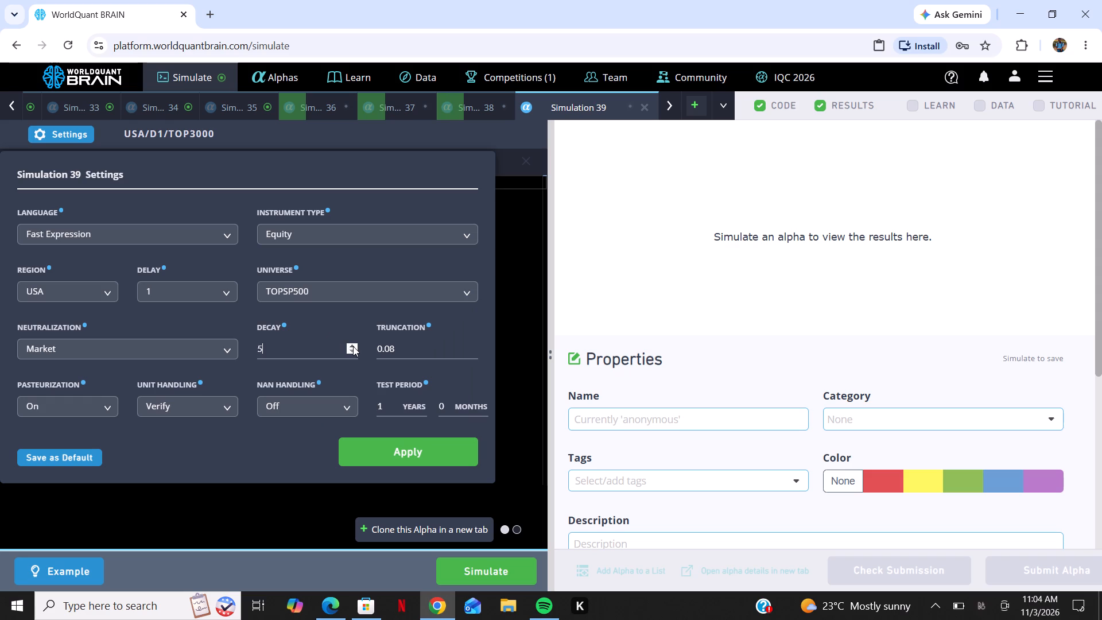
pyautogui.tripleClick(353, 346)
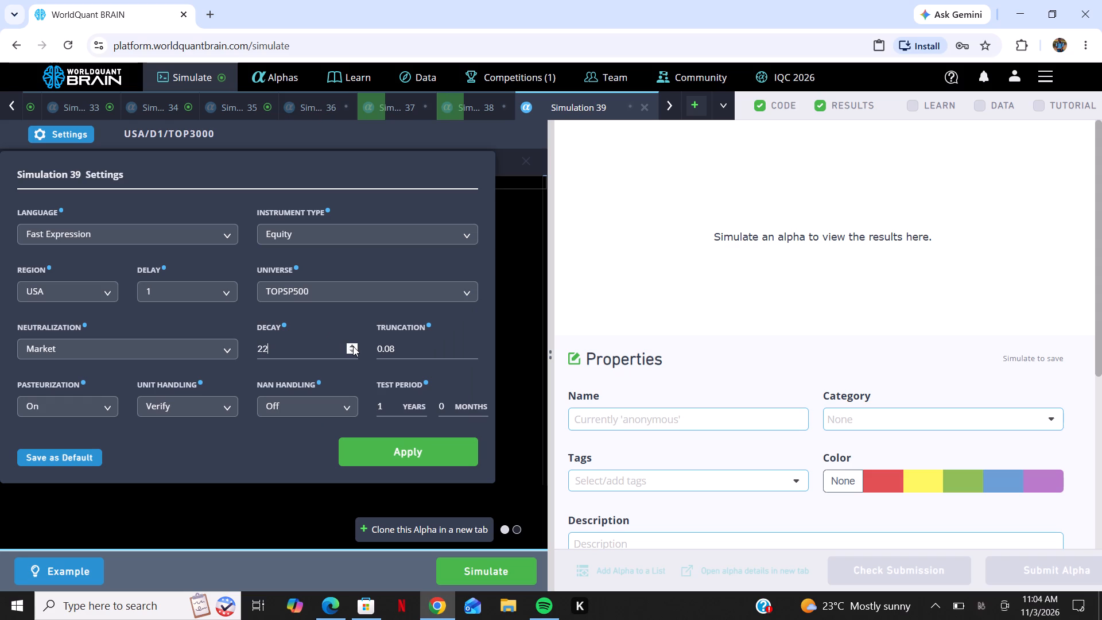
pyautogui.doubleClick(353, 346)
pyautogui.click(408, 453)
pyautogui.click(478, 564)
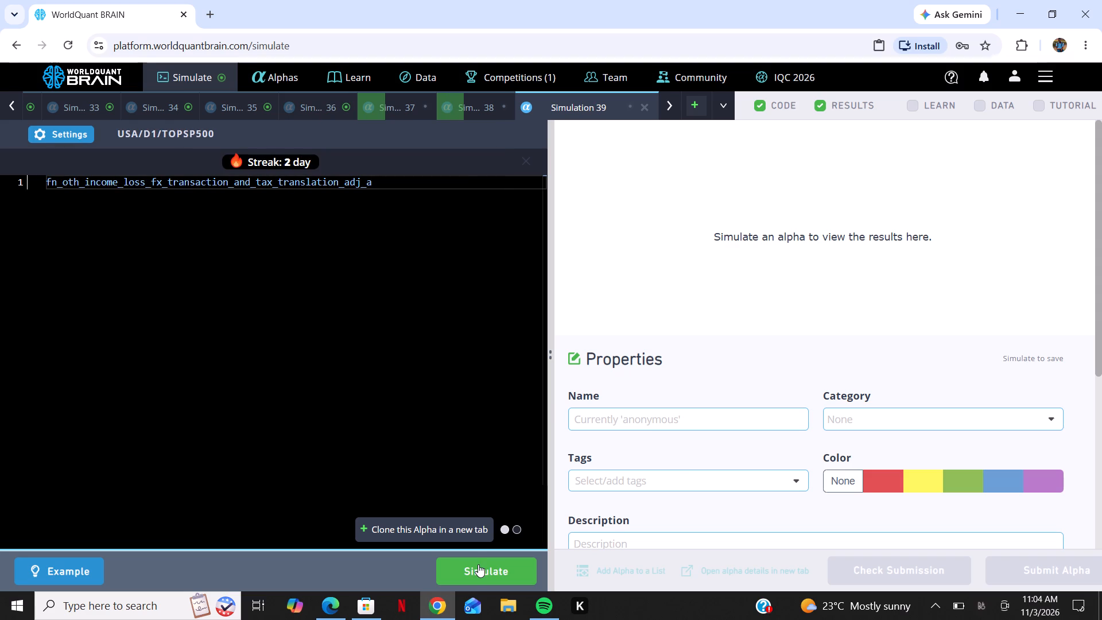
# Open another simulation tab and paste the copied foreign currency translation expression into its editor.
pyautogui.click(699, 108)
pyautogui.rightClick(223, 375)
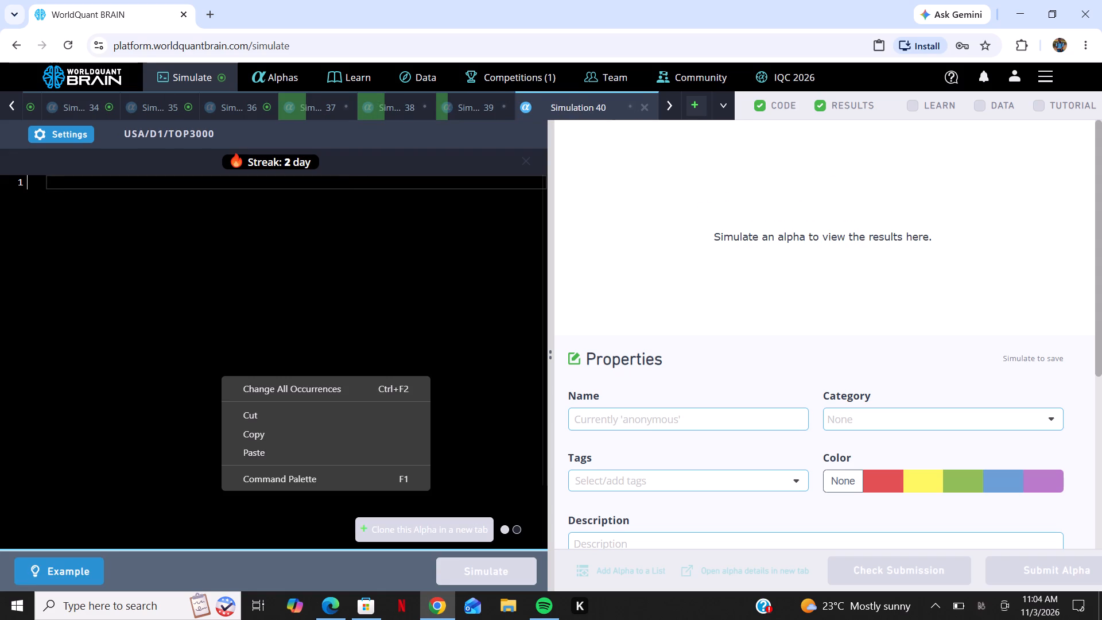
pyautogui.click(271, 449)
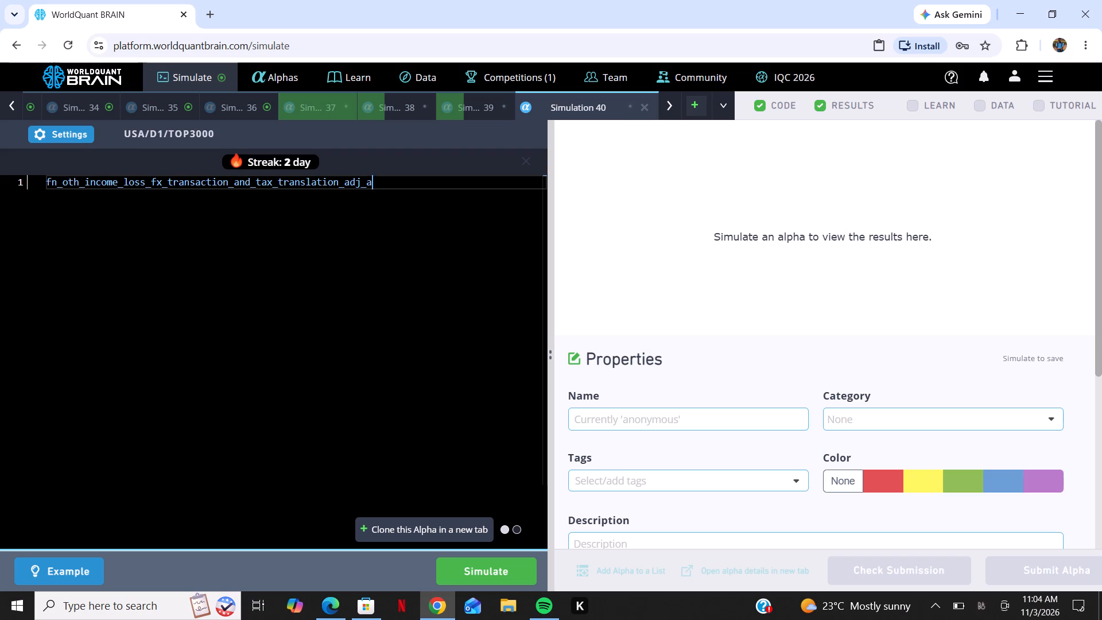
# Set Simulation 40 to Sector neutralization and decay 9, keeping universe TOP3000, and run the simulation.
pyautogui.click(72, 131)
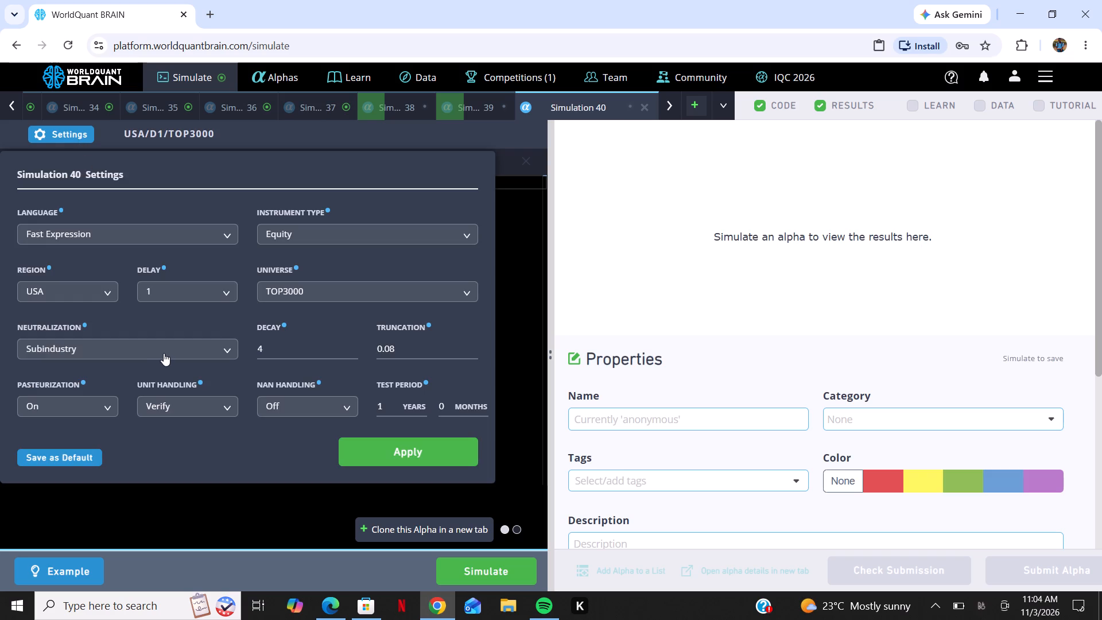
pyautogui.click(165, 351)
pyautogui.click(114, 425)
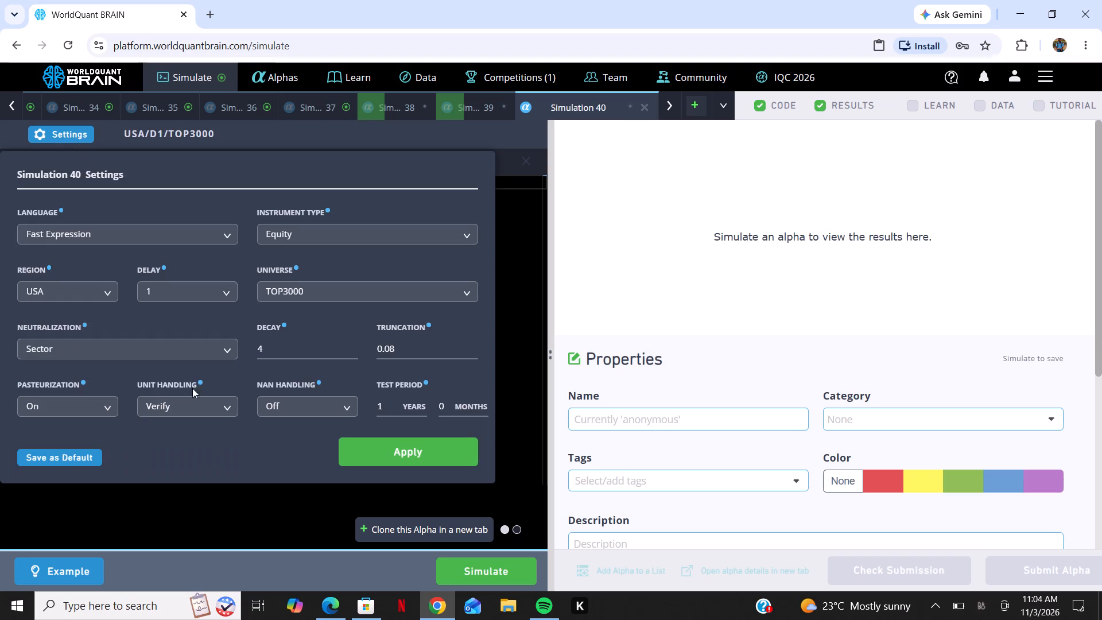
pyautogui.click(356, 344)
pyautogui.tripleClick(356, 344)
pyautogui.click(356, 344)
pyautogui.click(421, 454)
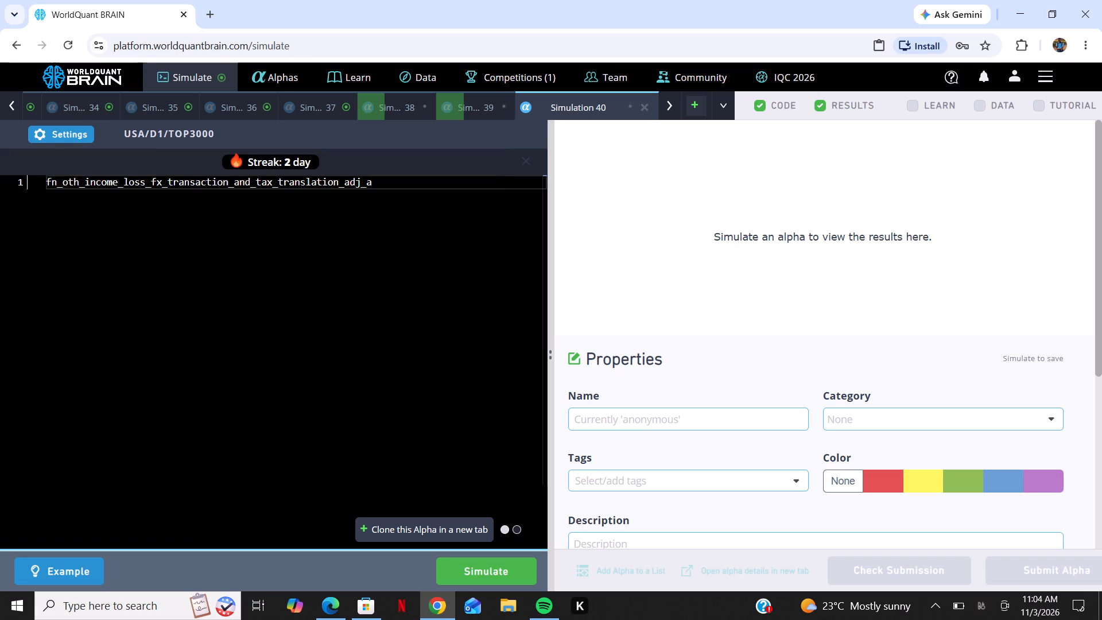
pyautogui.click(496, 578)
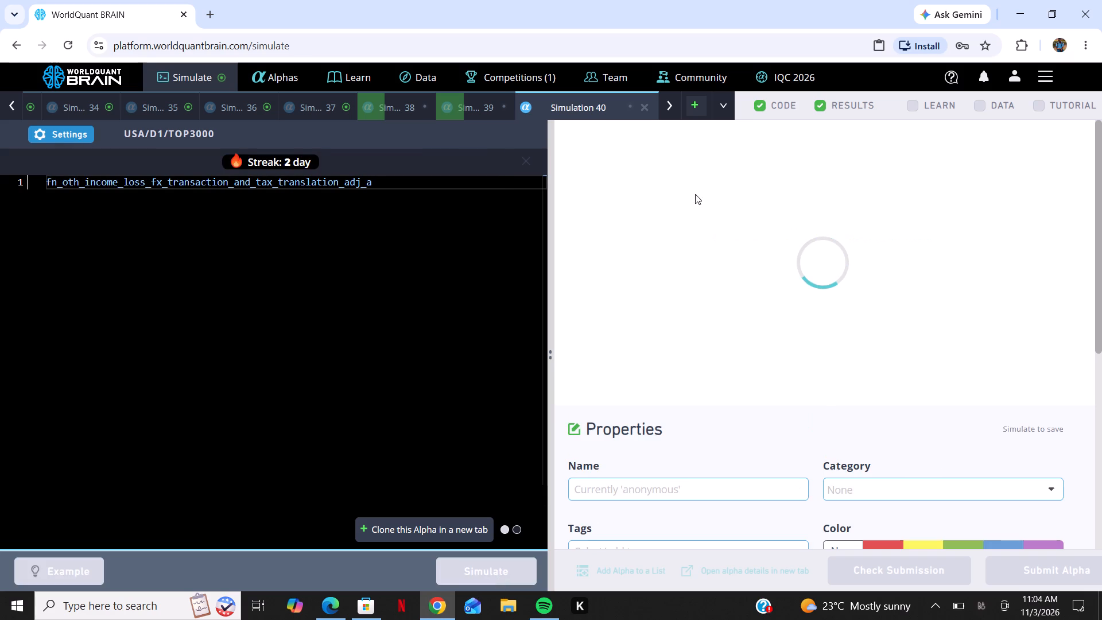
# Add one more simulation tab and paste the copied fn_oth_income_loss_fx_transaction_and_tax_translation_adj_a expression into it.
pyautogui.click(697, 110)
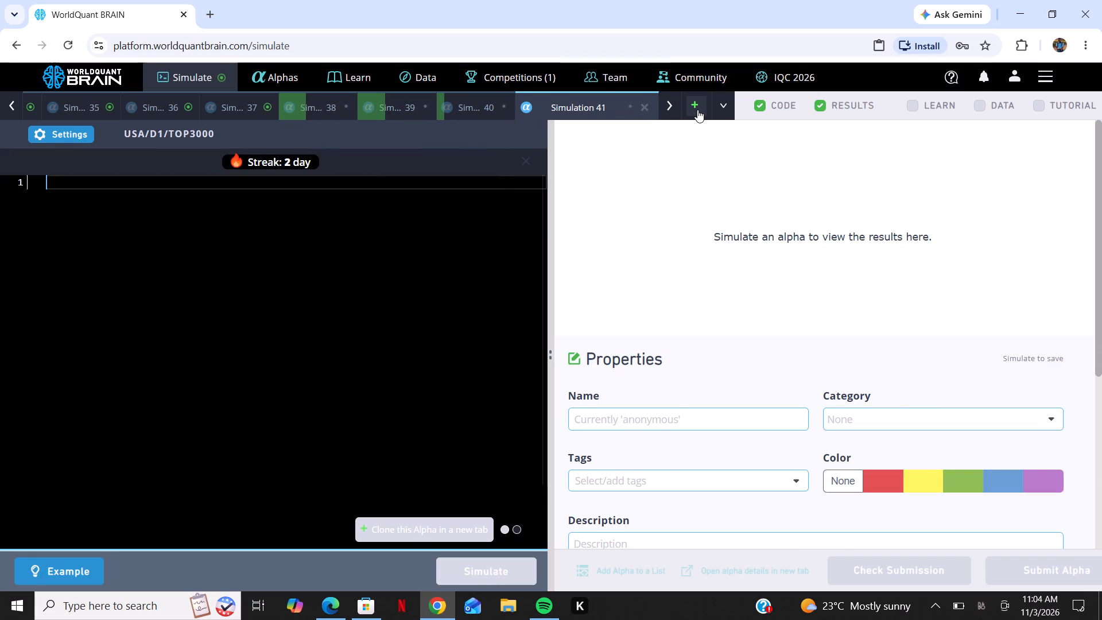
pyautogui.rightClick(296, 371)
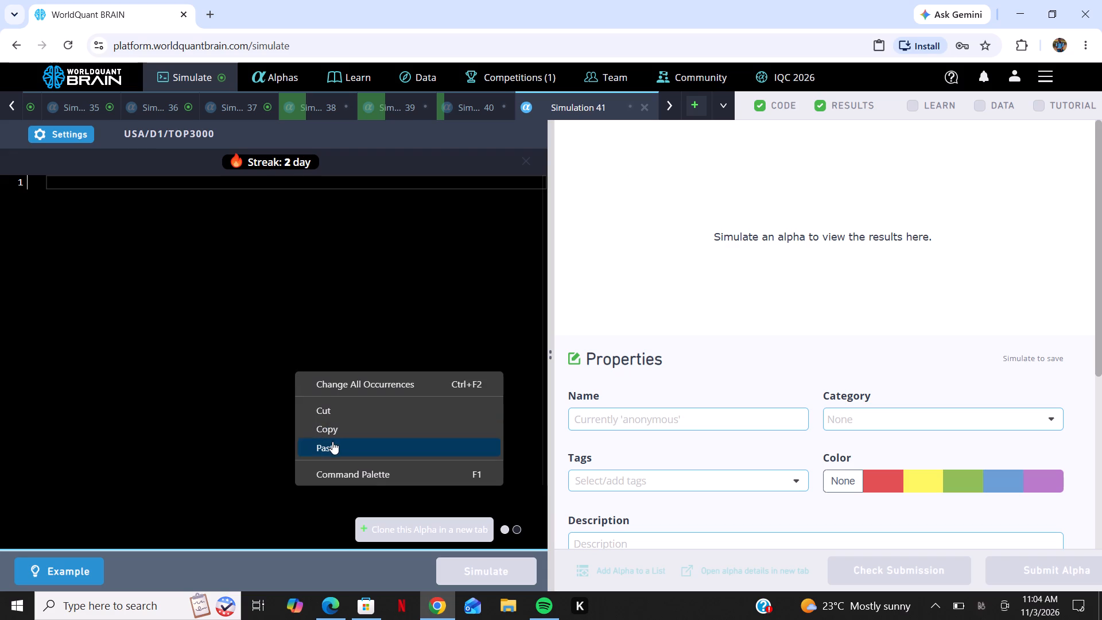
pyautogui.click(332, 441)
# Set Simulation 41 to Sector neutralization, universe TOP2000 and decay 11, and run the simulation.
pyautogui.click(71, 125)
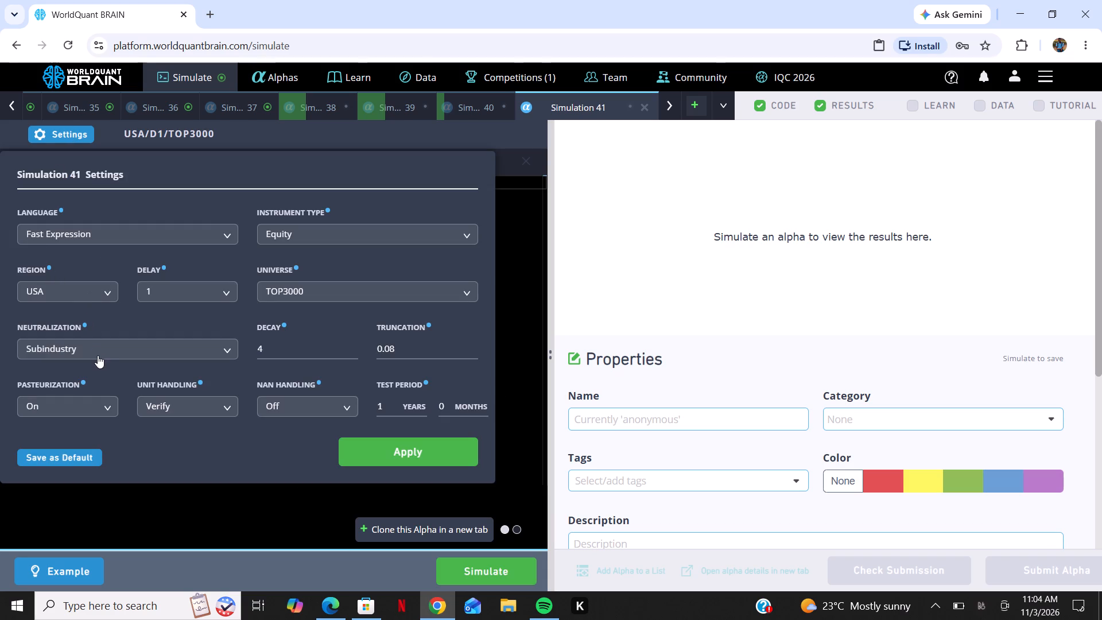
pyautogui.click(98, 355)
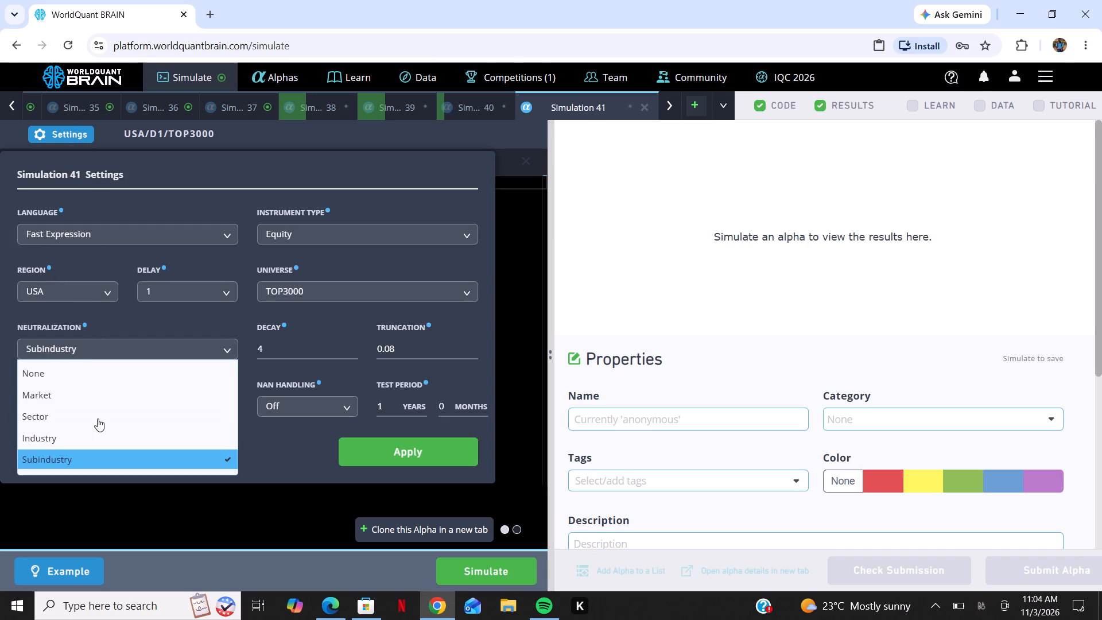
pyautogui.click(98, 418)
pyautogui.click(388, 293)
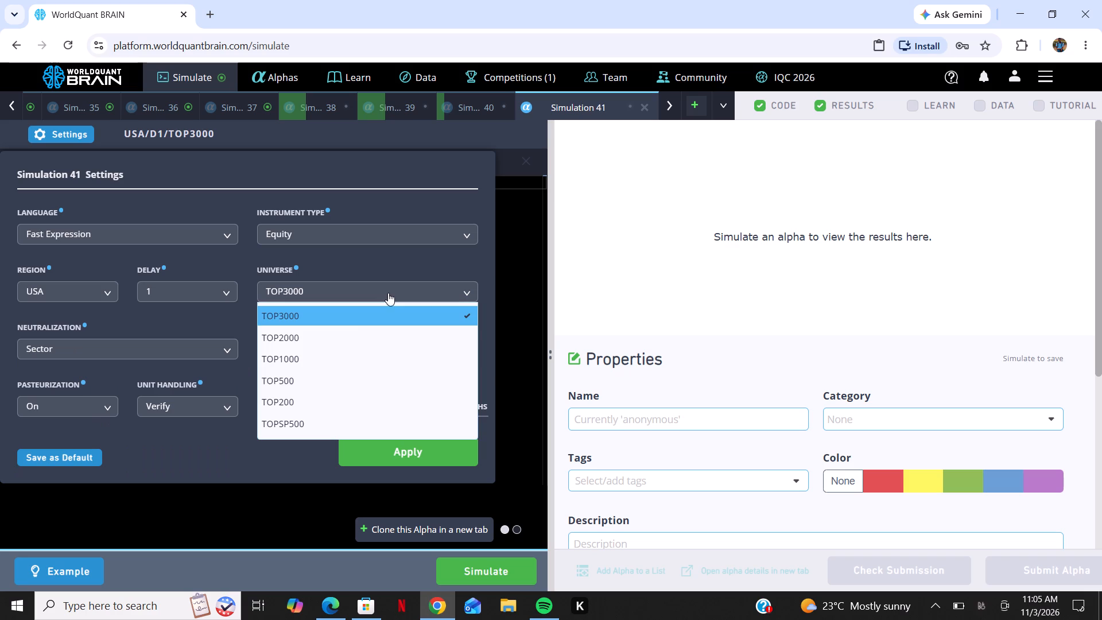
pyautogui.click(343, 338)
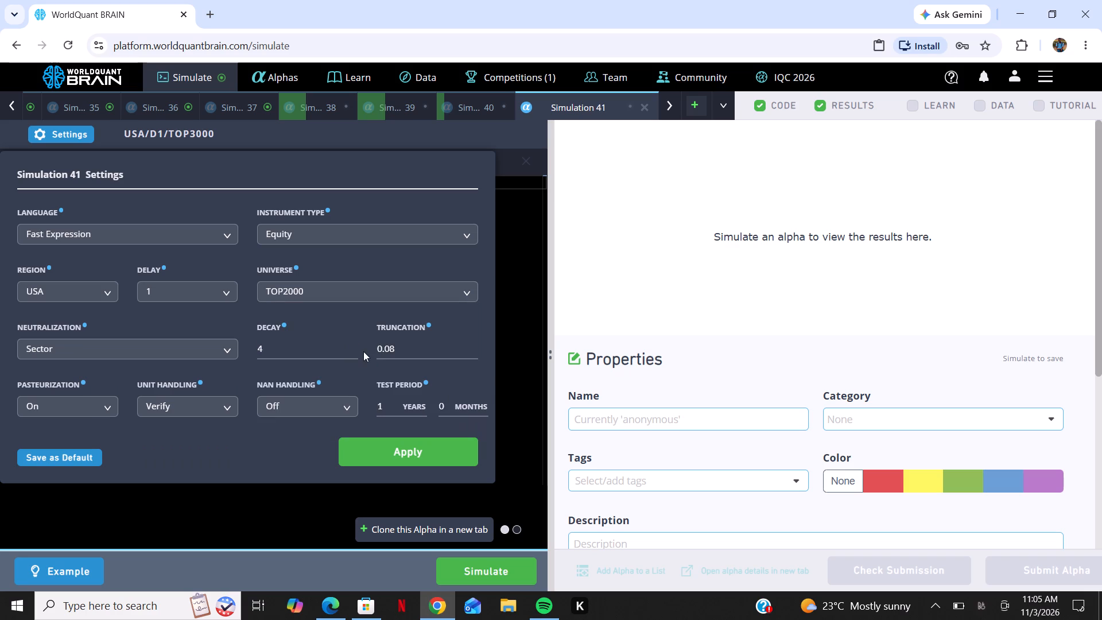
pyautogui.tripleClick(355, 344)
pyautogui.doubleClick(355, 344)
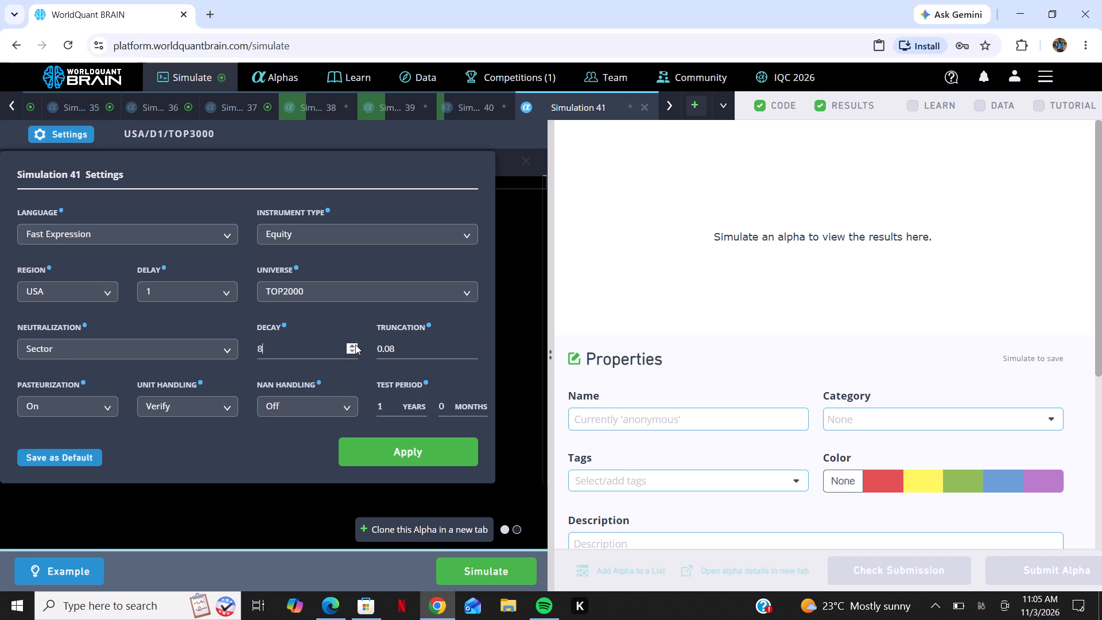
pyautogui.doubleClick(355, 344)
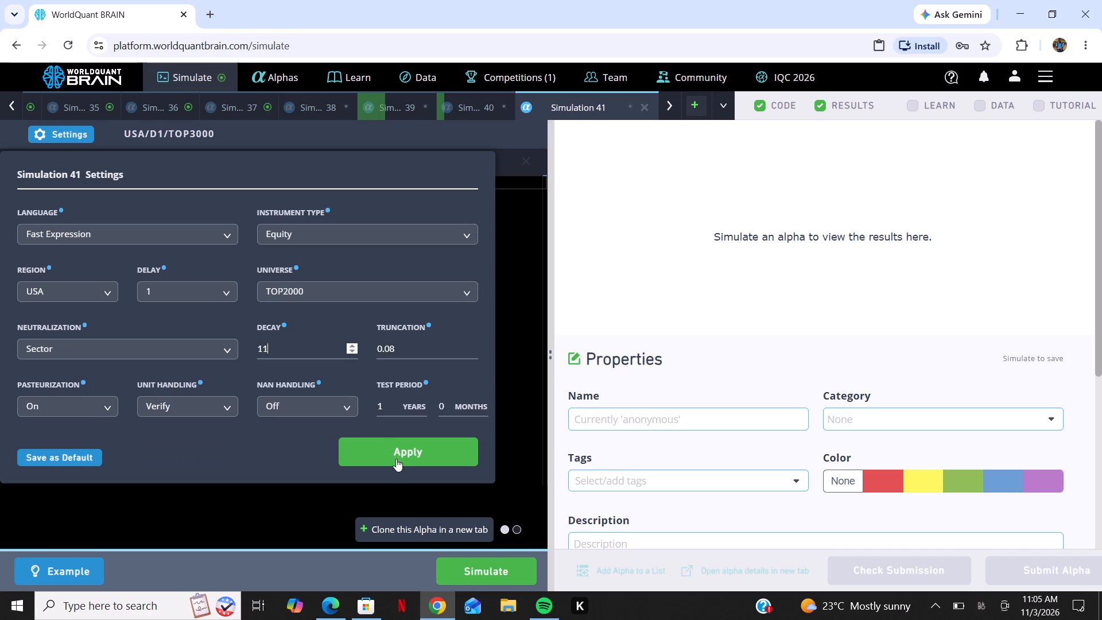
pyautogui.click(397, 459)
pyautogui.click(457, 568)
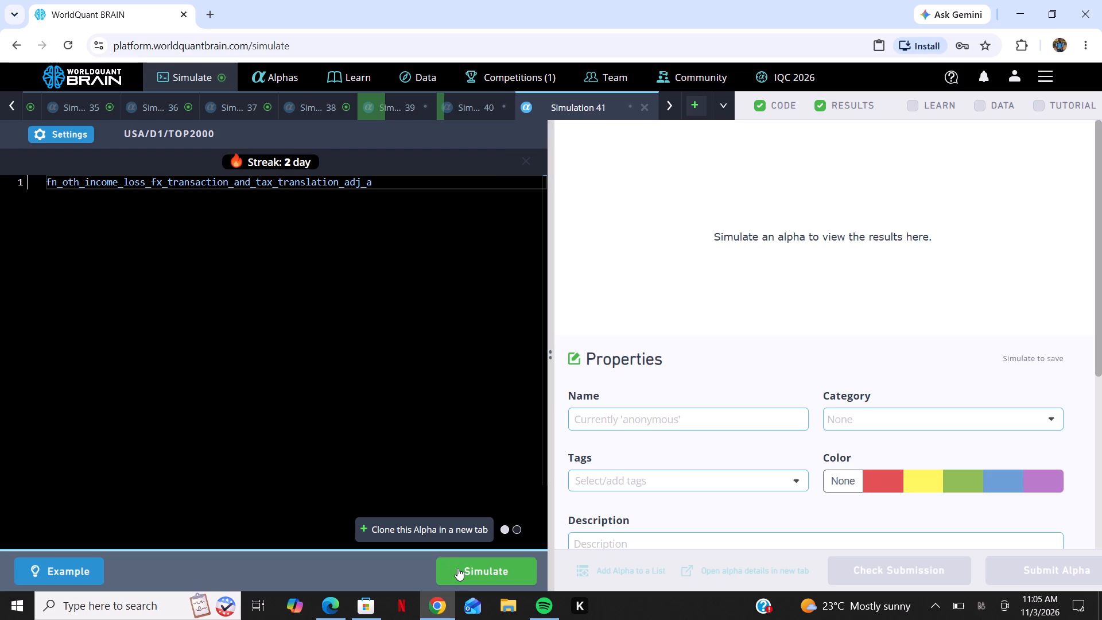
# Open a new simulation tab and paste the copied fn_oth_income_loss_fx_transaction_and_tax_translation_adj_a expression into its editor.
pyautogui.click(697, 107)
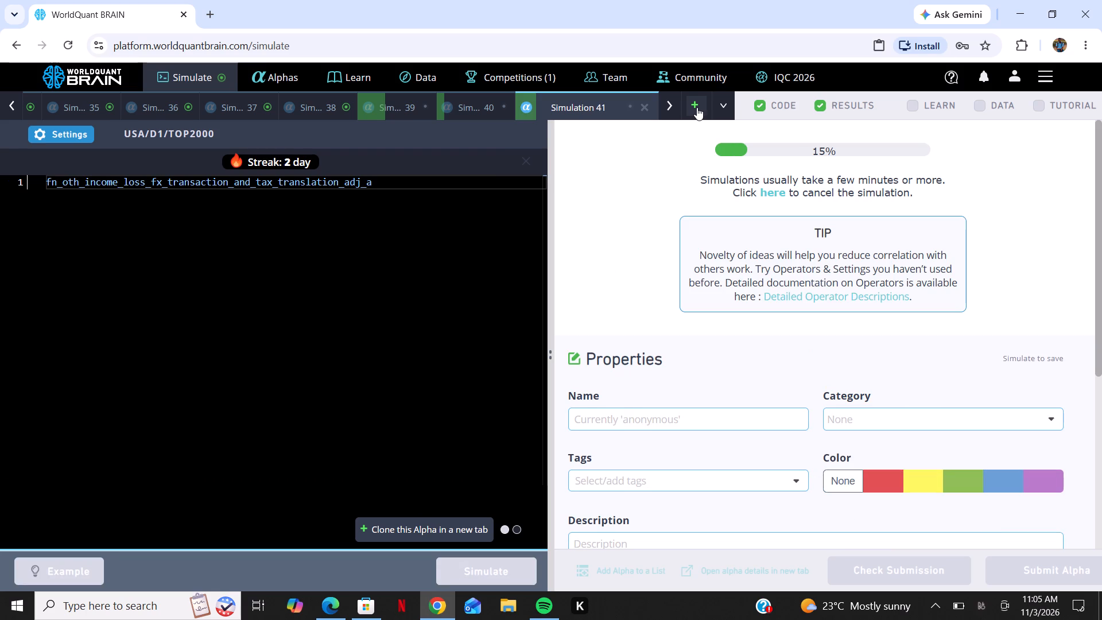
pyautogui.rightClick(276, 299)
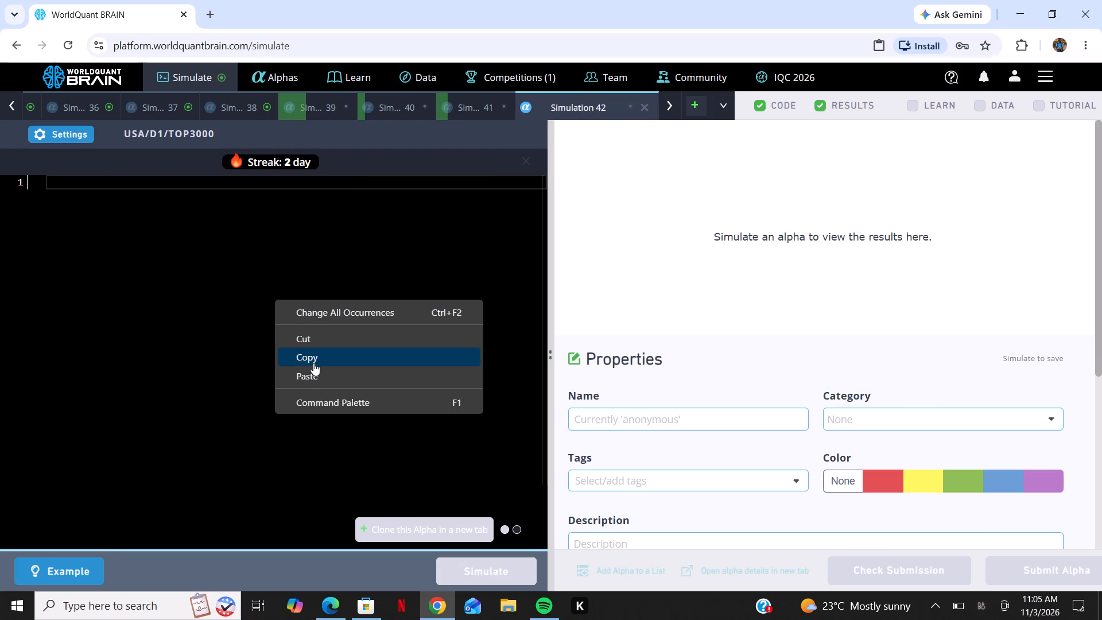
pyautogui.click(316, 377)
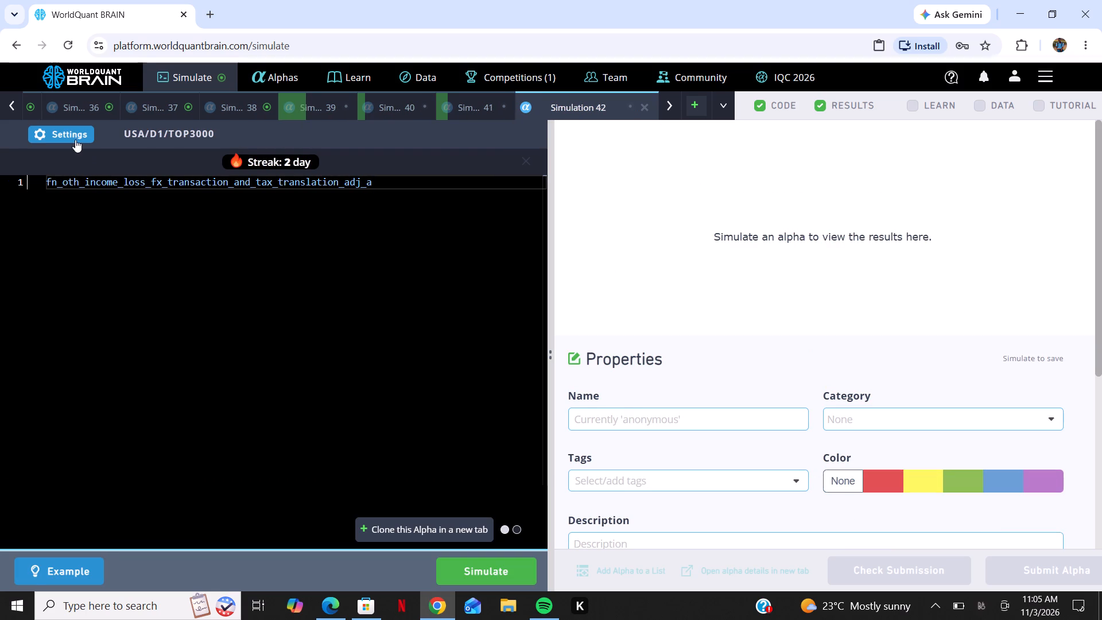
# Set Simulation 42 to Sector neutralization, universe TOP1000 and decay 14, and run the simulation.
pyautogui.click(79, 130)
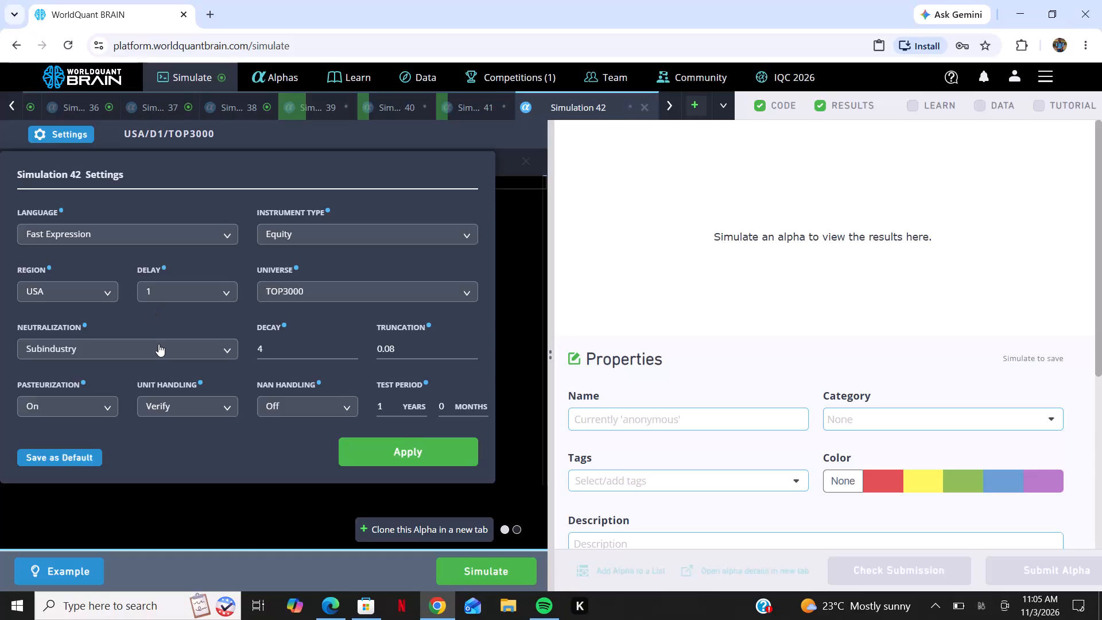
pyautogui.click(158, 344)
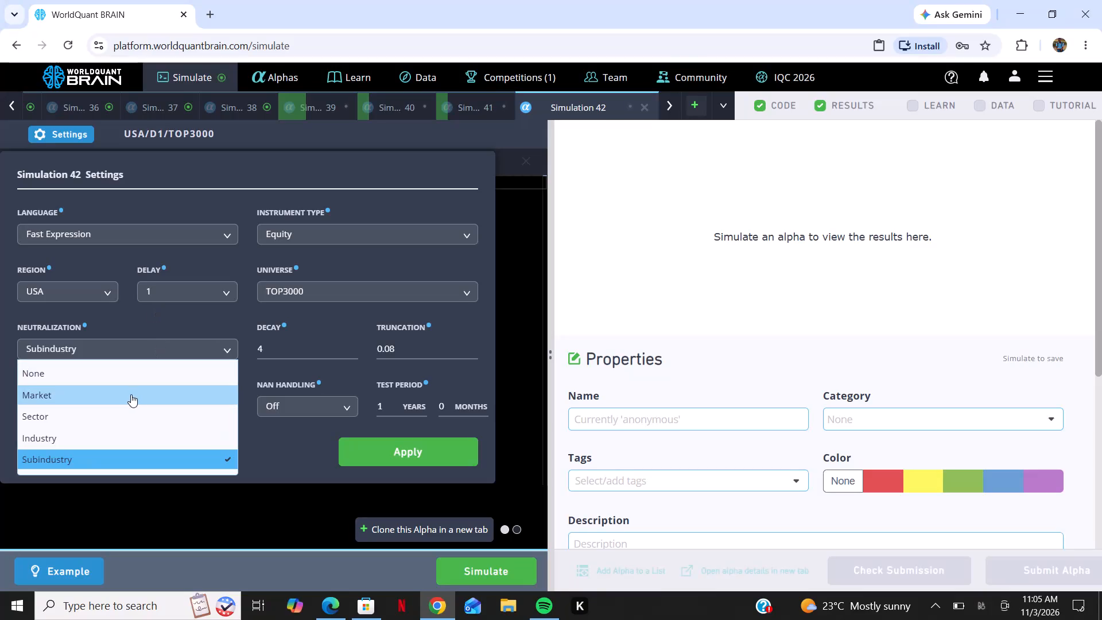
pyautogui.click(127, 411)
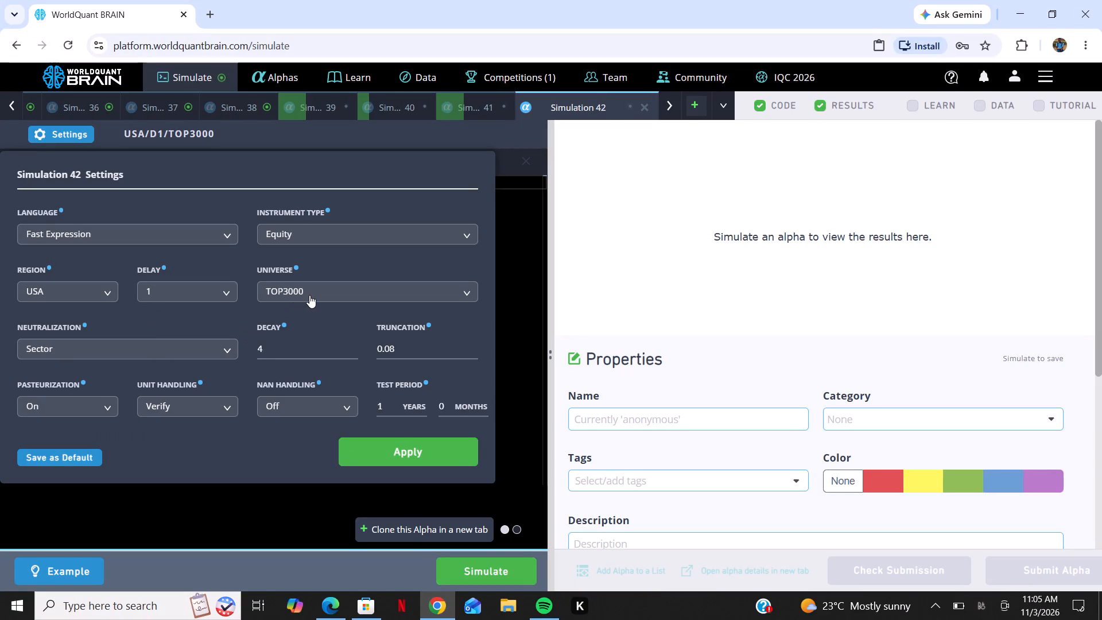
pyautogui.click(309, 295)
pyautogui.click(309, 352)
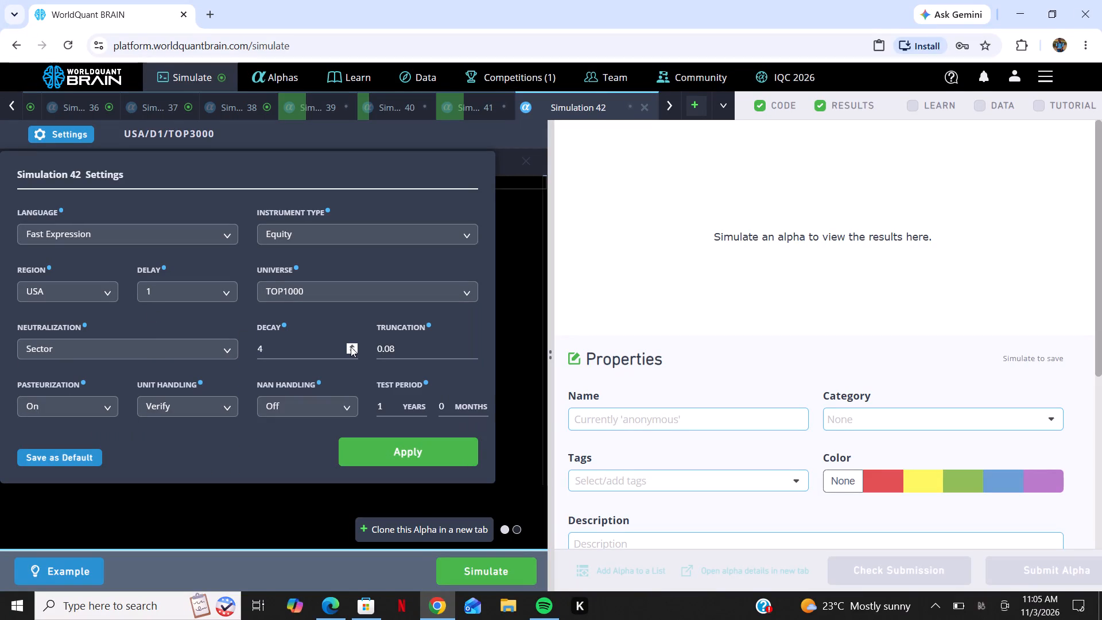
pyautogui.tripleClick(352, 347)
pyautogui.tripleClick(352, 347)
pyautogui.tripleClick(352, 347)
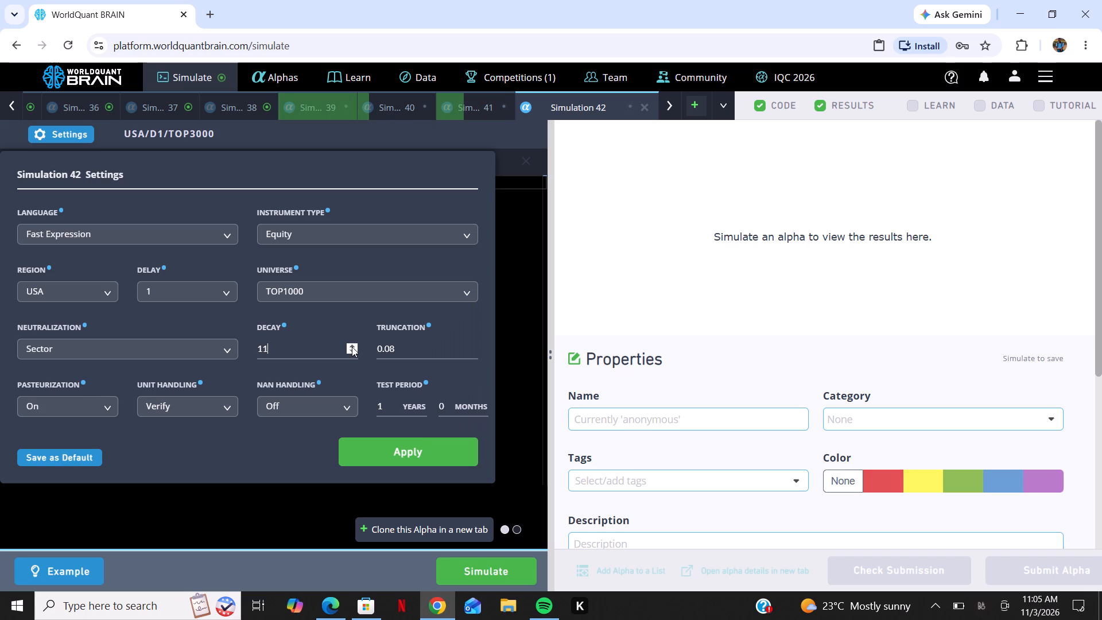
pyautogui.click(352, 347)
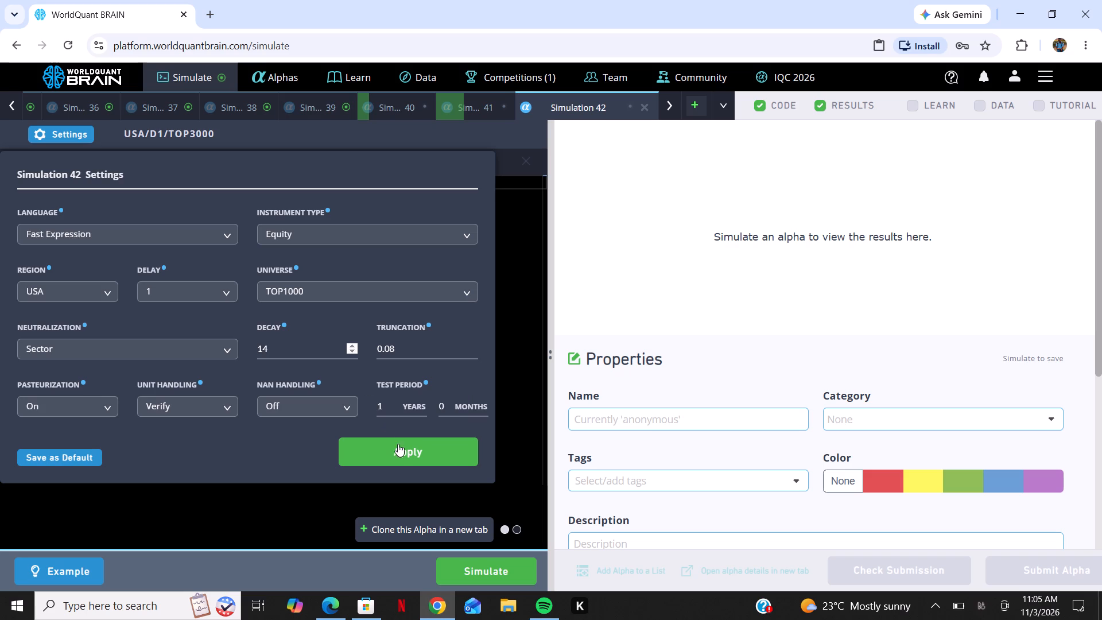
pyautogui.click(399, 449)
pyautogui.click(484, 578)
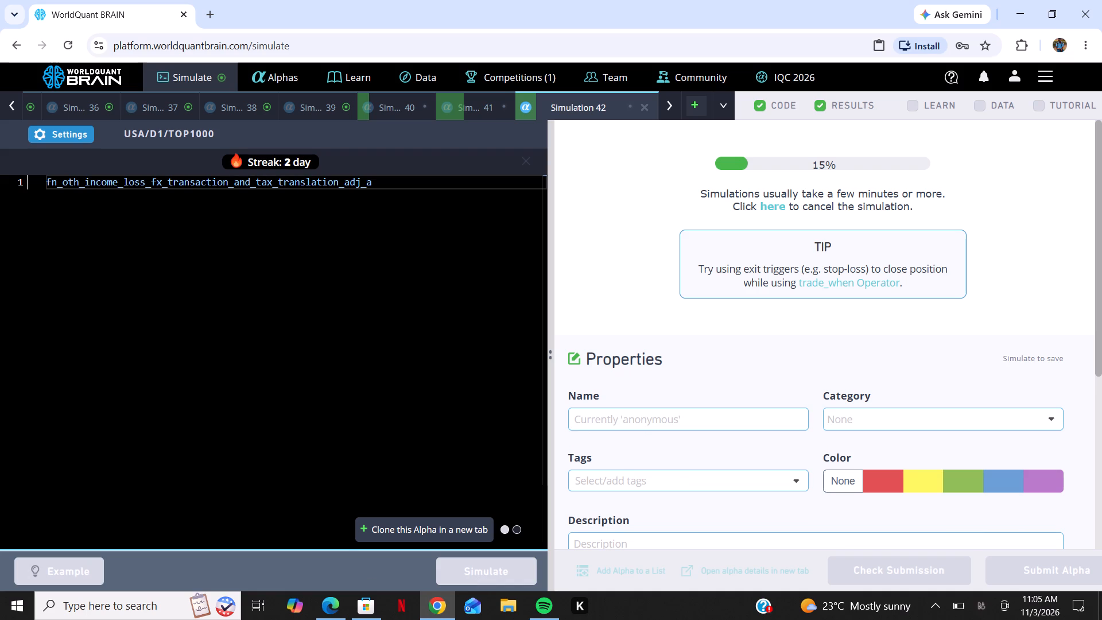
# Add another simulation tab and paste the copied foreign currency translation expression, fn_oth_income_loss_fx_transaction_and_tax_translation_adj_a, into it.
pyautogui.click(702, 104)
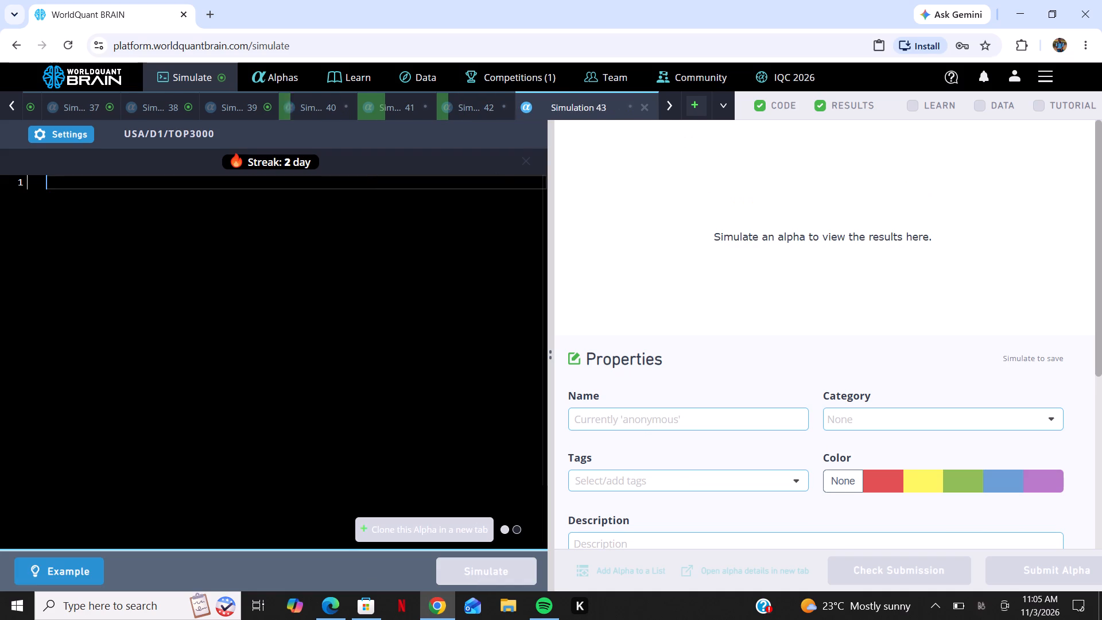
pyautogui.rightClick(250, 272)
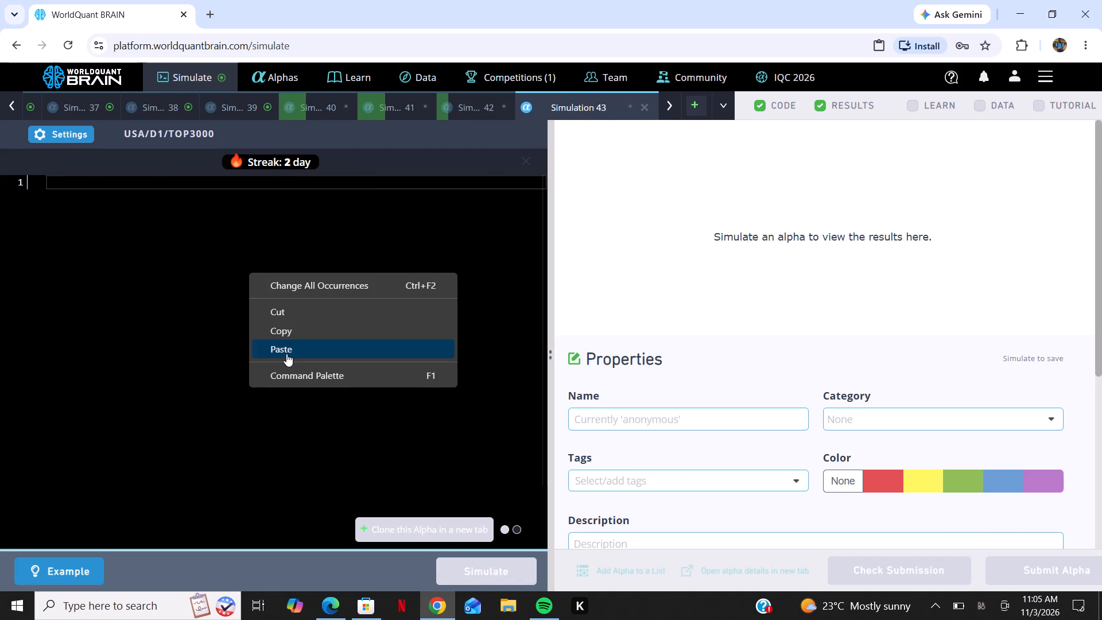
pyautogui.click(286, 354)
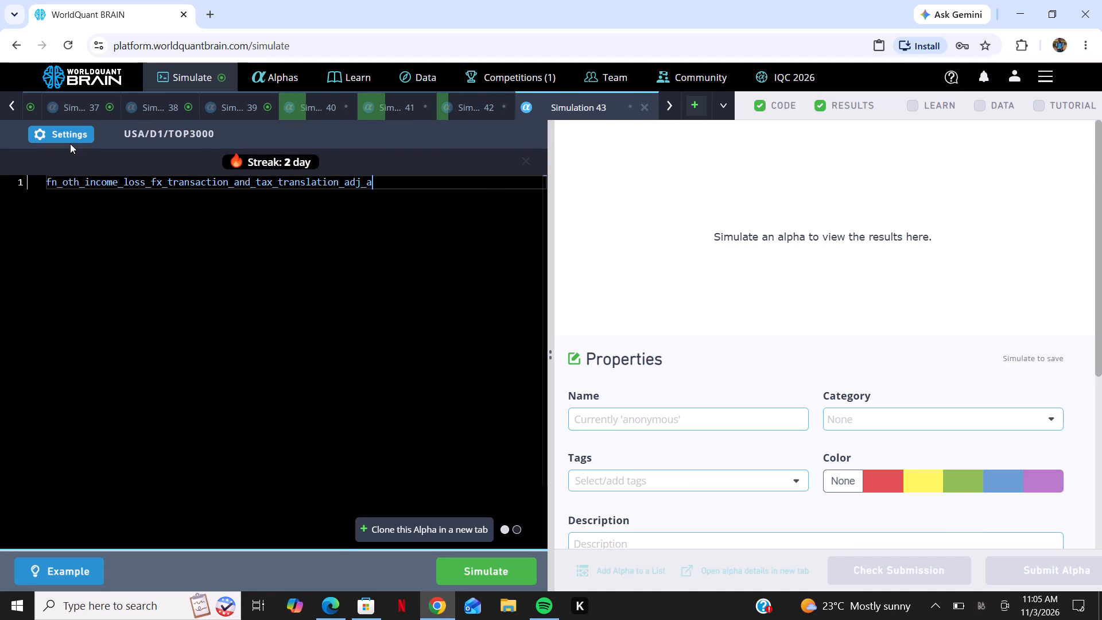
# Set Simulation 43 to Sector neutralization, universe TOP1000 and decay 17, and run the simulation.
pyautogui.click(70, 137)
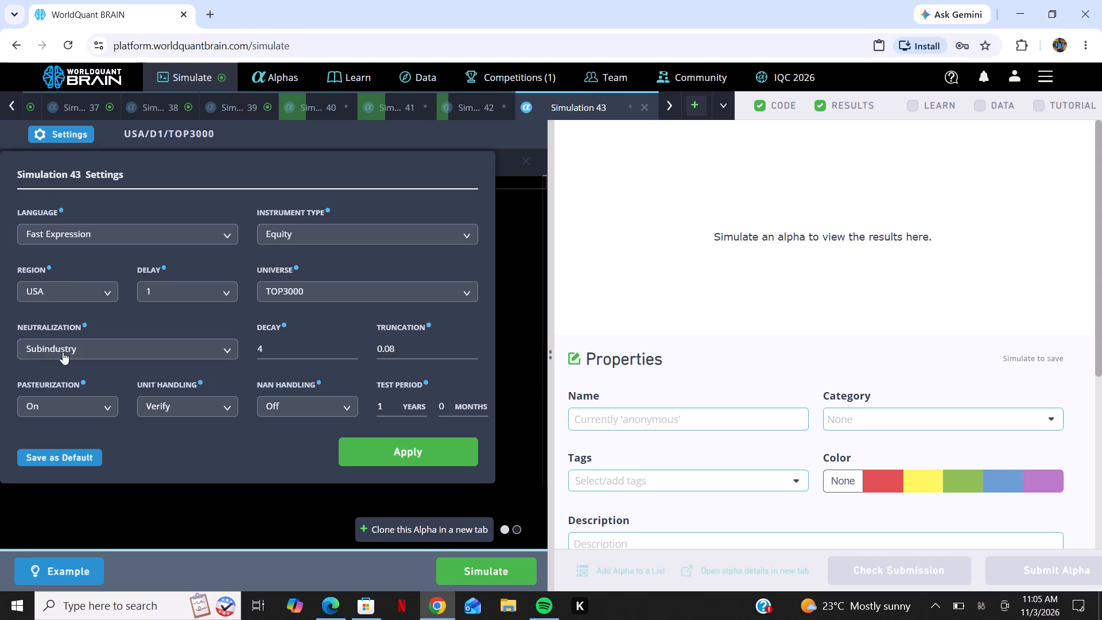
pyautogui.click(63, 353)
pyautogui.click(56, 418)
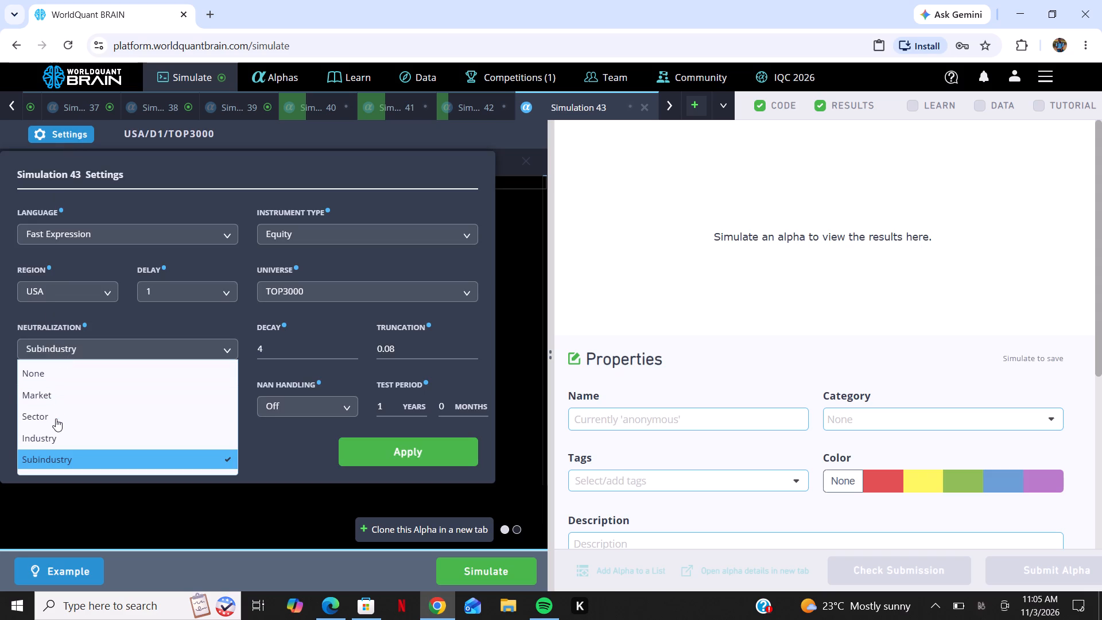
pyautogui.click(354, 292)
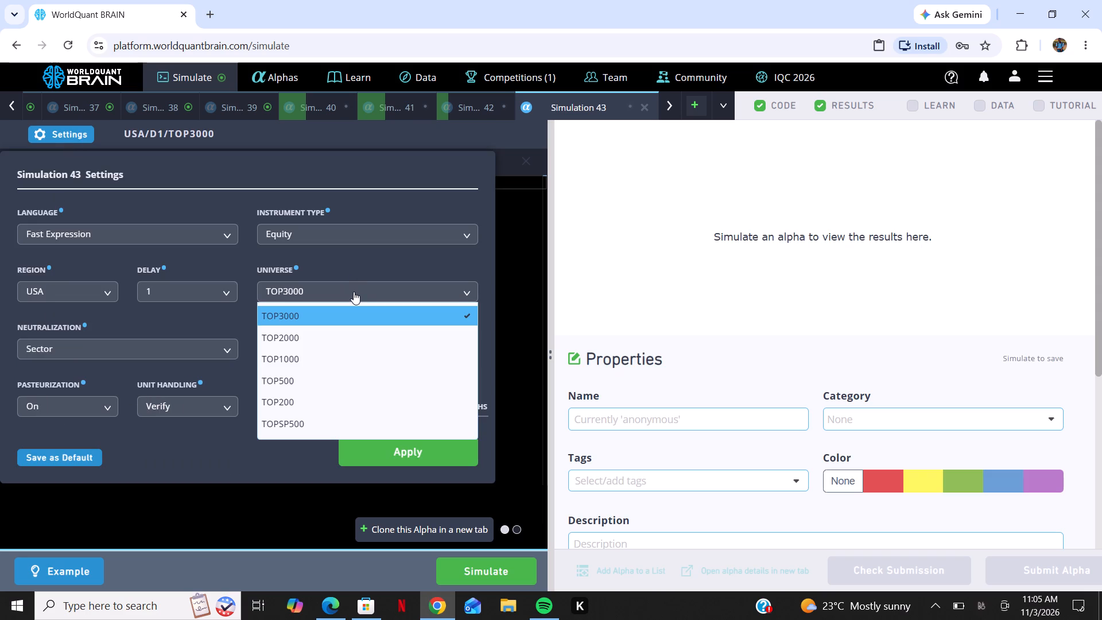
pyautogui.click(333, 365)
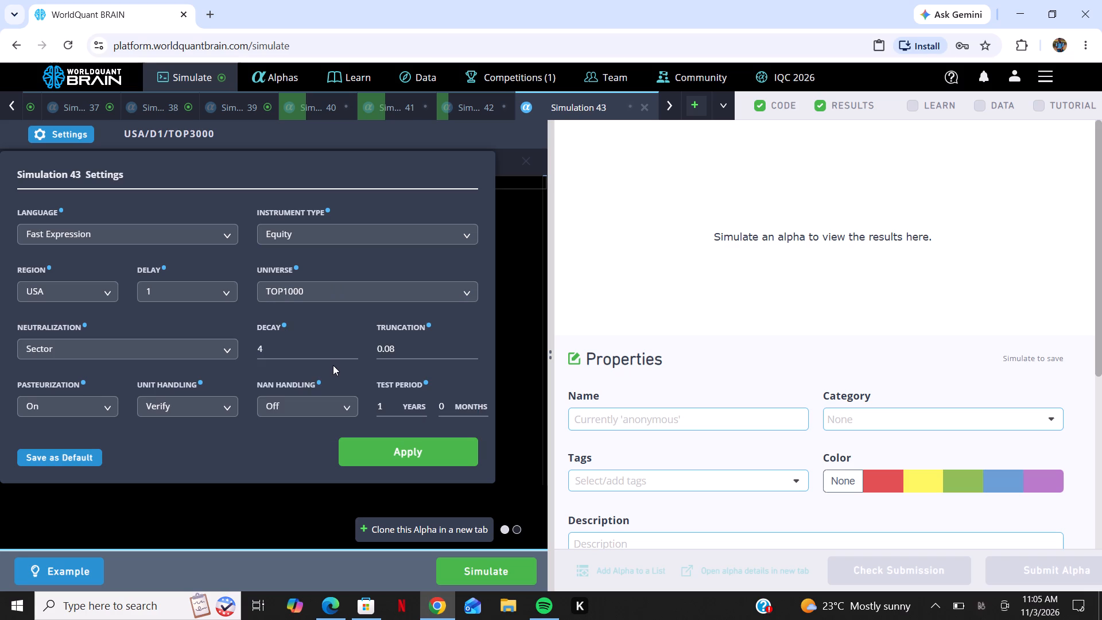
pyautogui.tripleClick(354, 346)
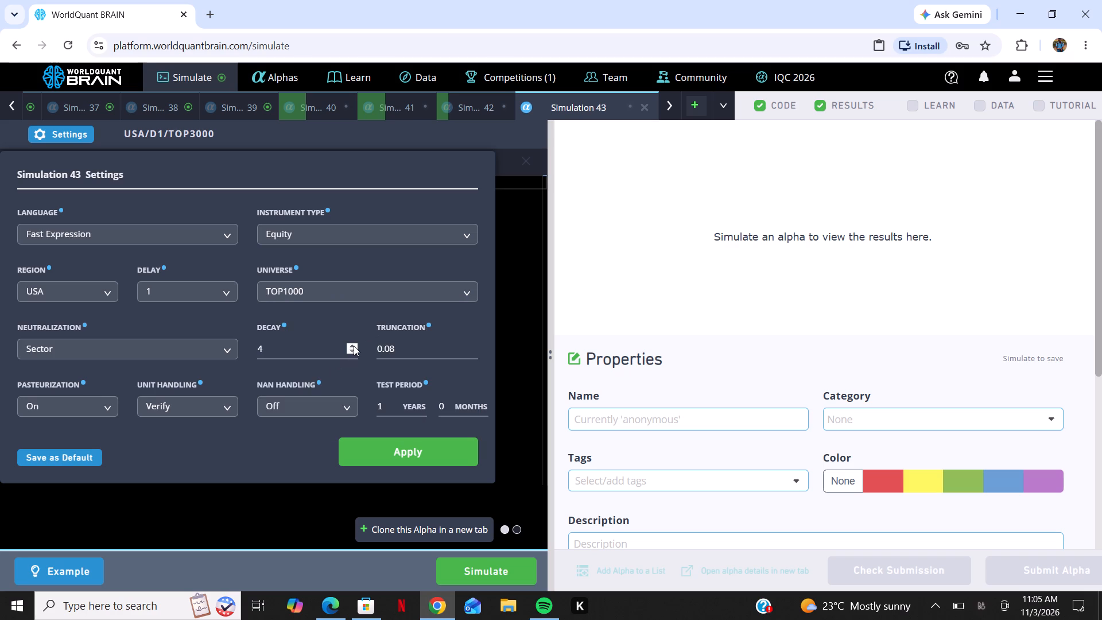
pyautogui.tripleClick(354, 346)
pyautogui.tripleClick(354, 346)
pyautogui.tripleClick(354, 346)
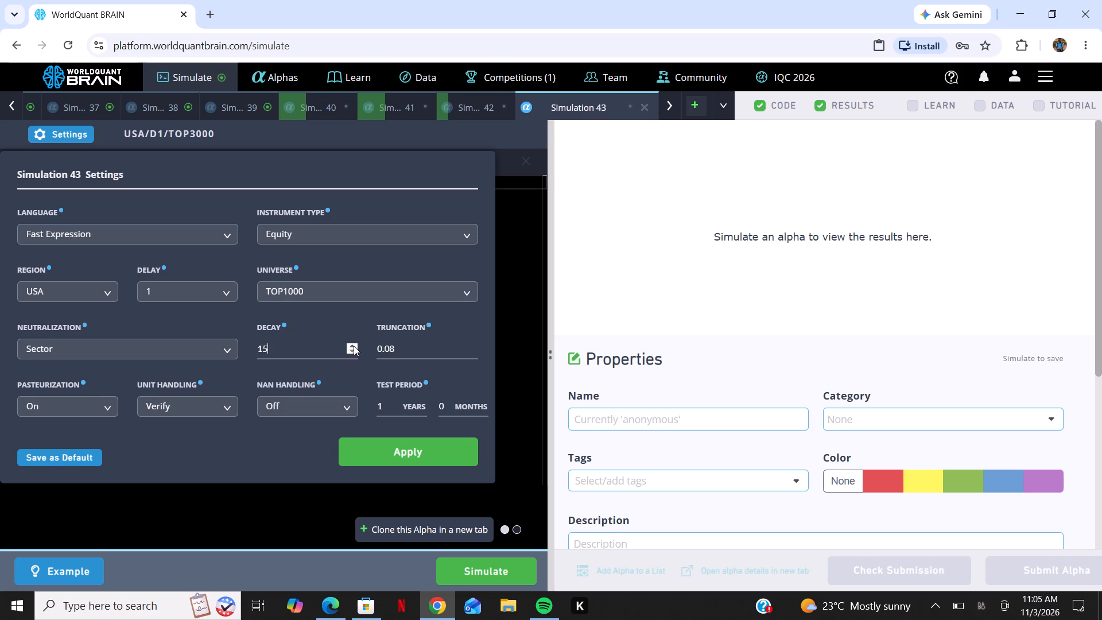
pyautogui.click(354, 346)
pyautogui.click(414, 444)
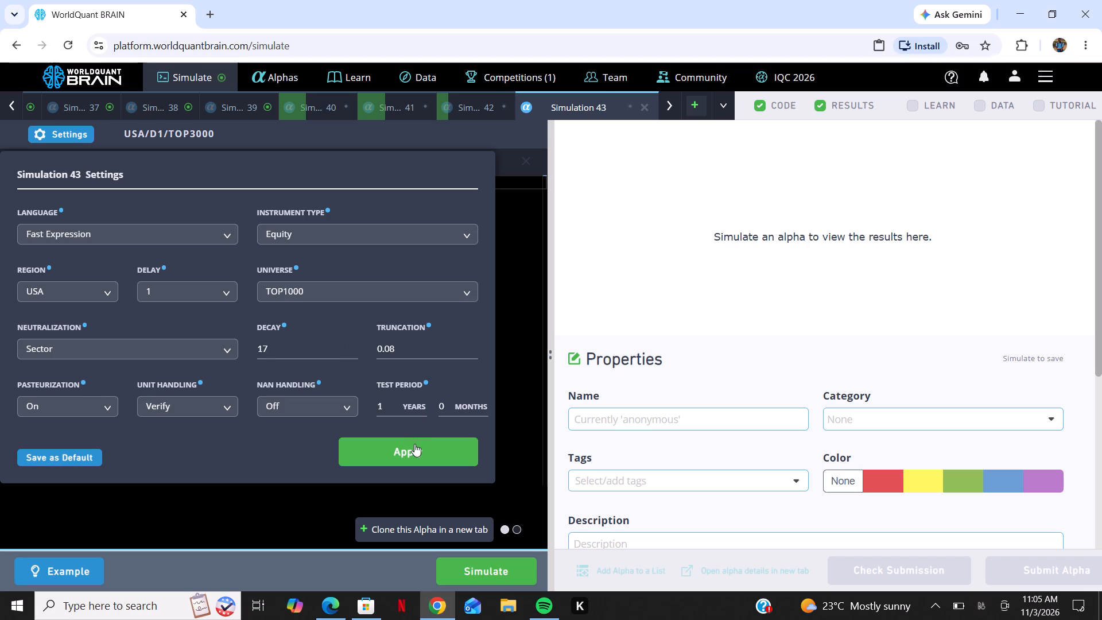
pyautogui.click(491, 563)
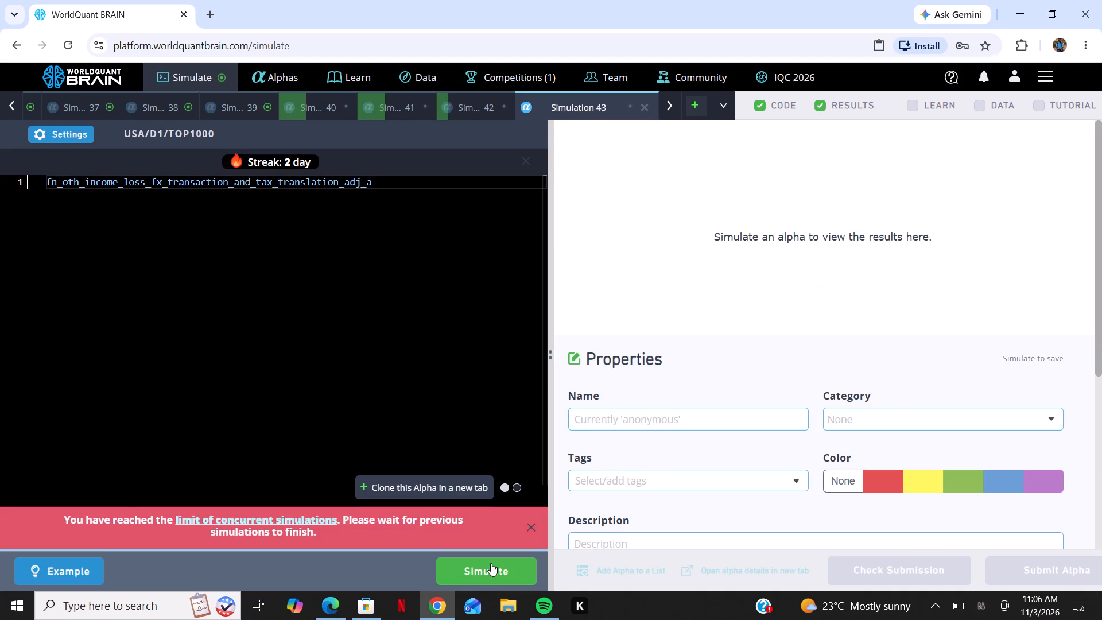
pyautogui.click(536, 527)
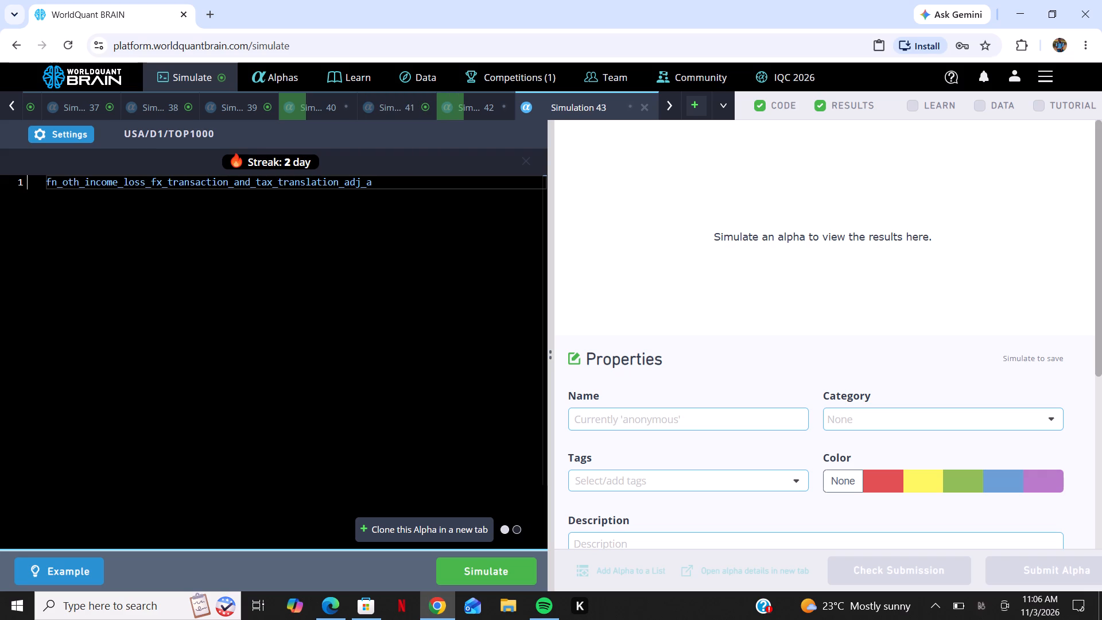
pyautogui.click(510, 563)
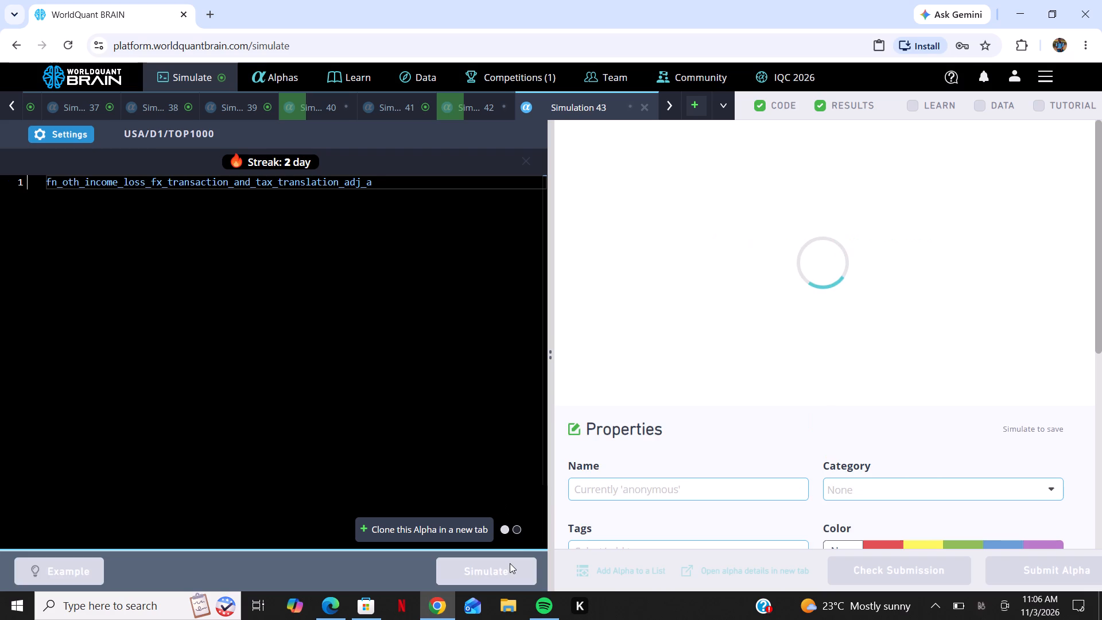
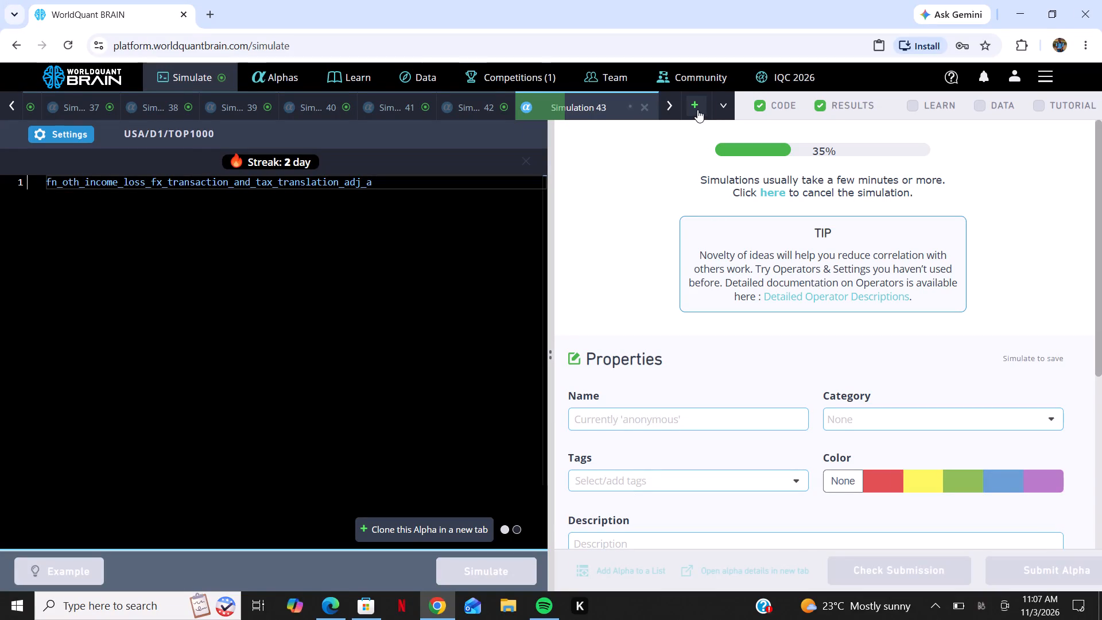
# Review Simulation 43's settings, and paste the copied fn_oth_income_loss_fx_transaction_and_tax_translation_adj_a expression into a new simulation tab.
pyautogui.click(64, 141)
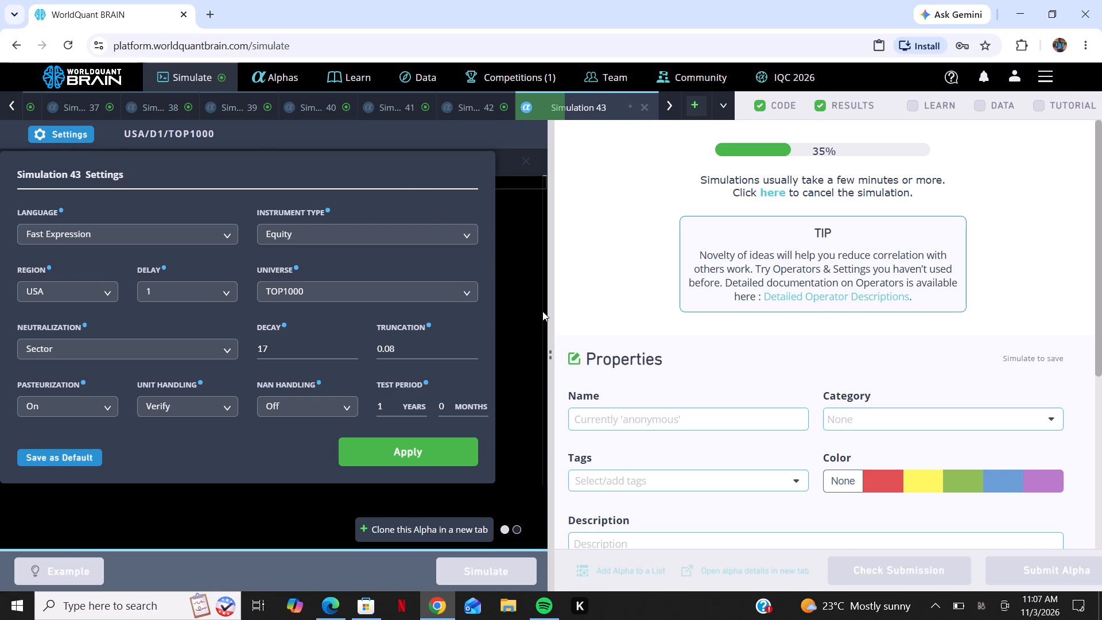
pyautogui.click(530, 325)
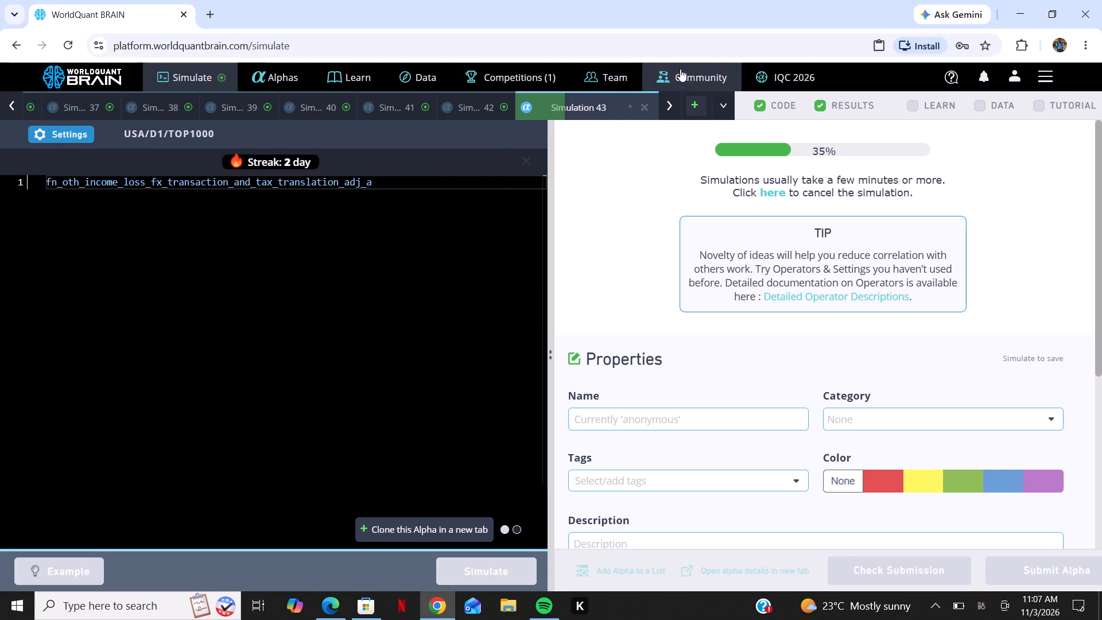
pyautogui.click(693, 101)
pyautogui.rightClick(252, 270)
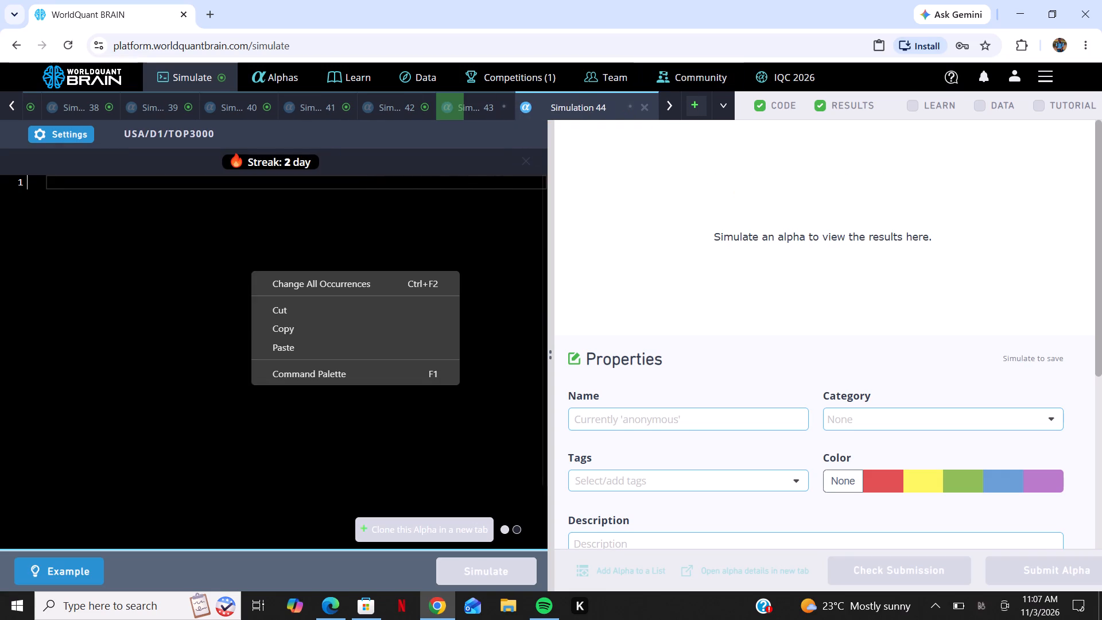
pyautogui.click(288, 348)
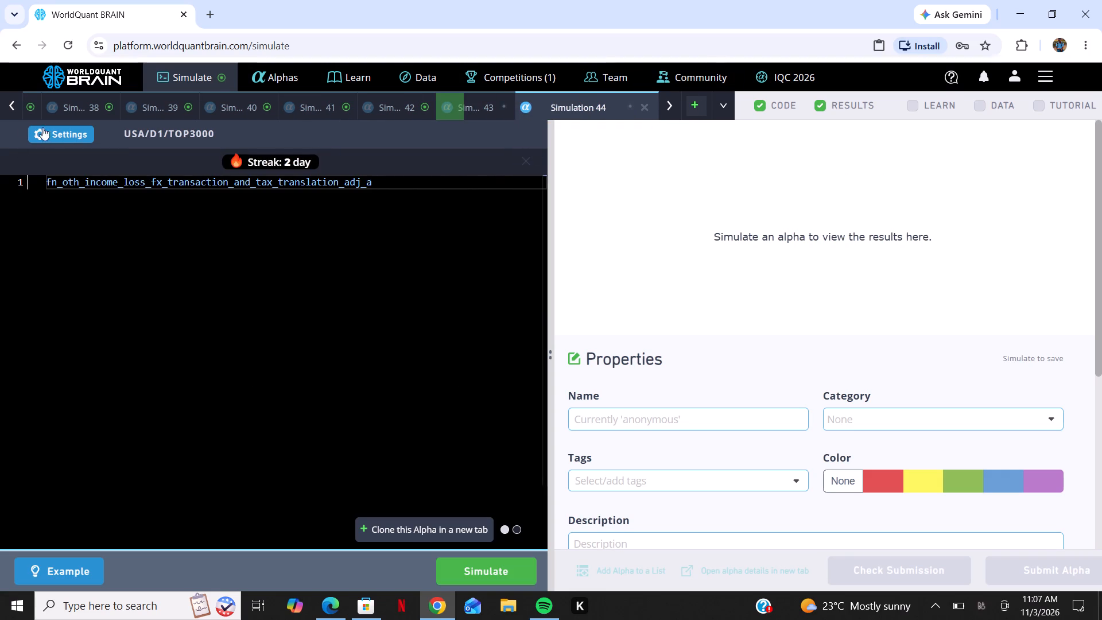
# Set Simulation 44 to universe TOP500, Sector neutralization and decay 19, and run the simulation.
pyautogui.click(66, 130)
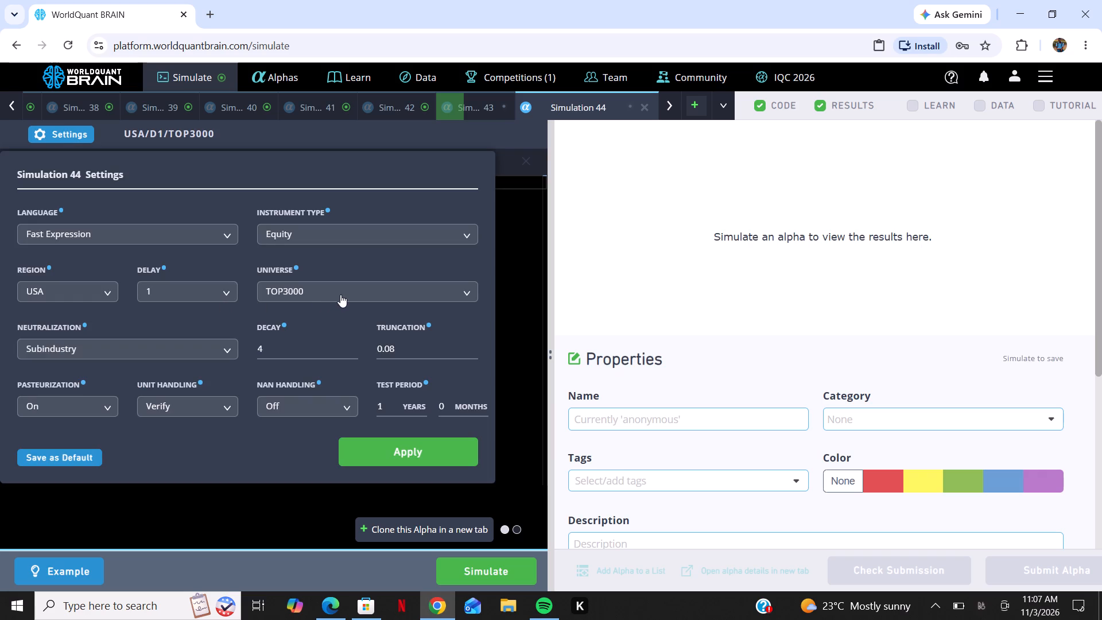
pyautogui.click(340, 294)
pyautogui.click(327, 390)
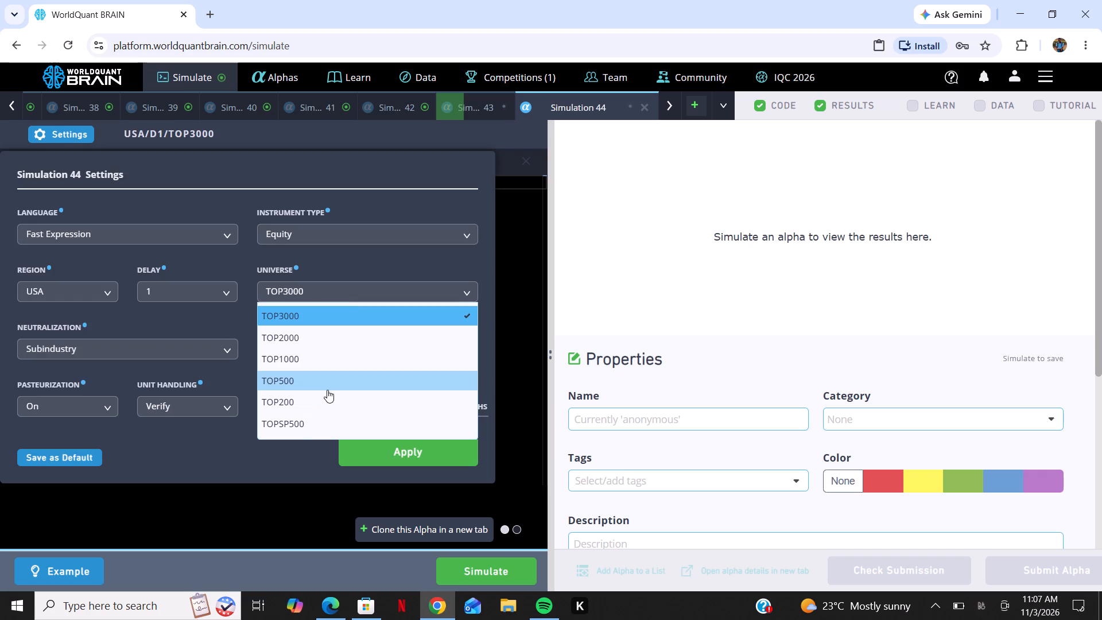
pyautogui.click(118, 342)
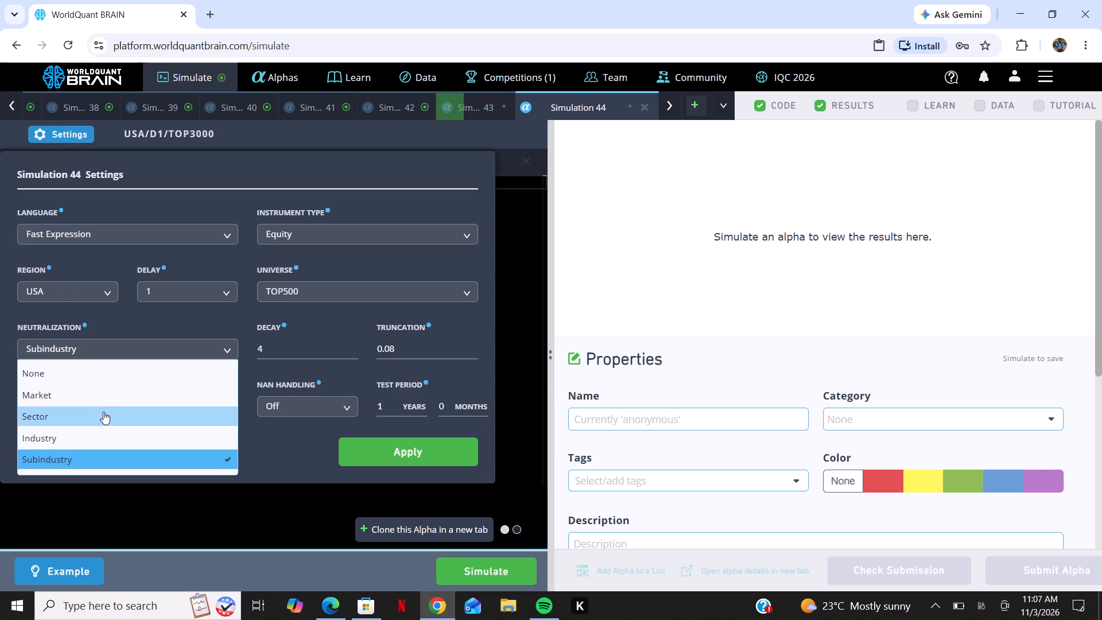
pyautogui.click(103, 412)
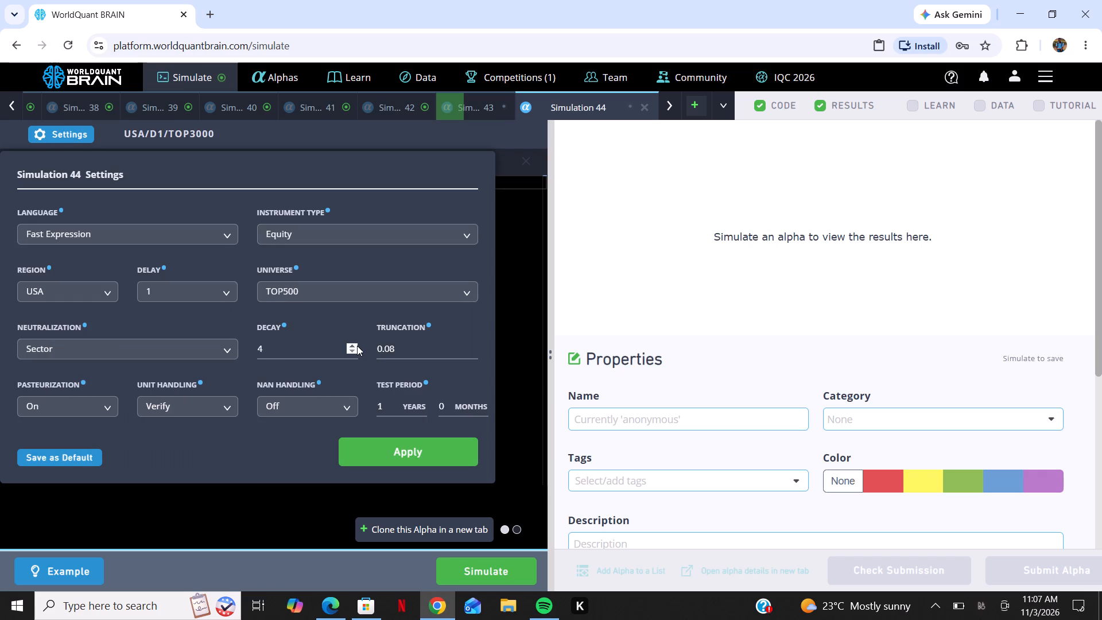
pyautogui.tripleClick(357, 346)
pyautogui.tripleClick(357, 346)
pyautogui.tripleClick(357, 346)
pyautogui.tripleClick(357, 346)
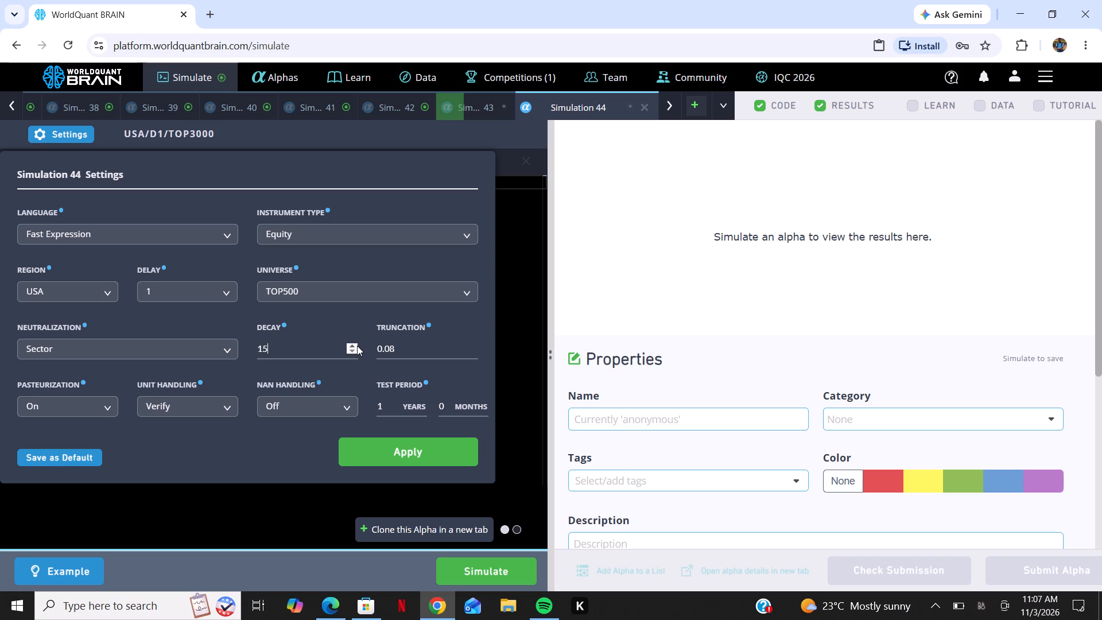
pyautogui.click(357, 346)
pyautogui.doubleClick(357, 346)
pyautogui.click(390, 444)
pyautogui.click(474, 568)
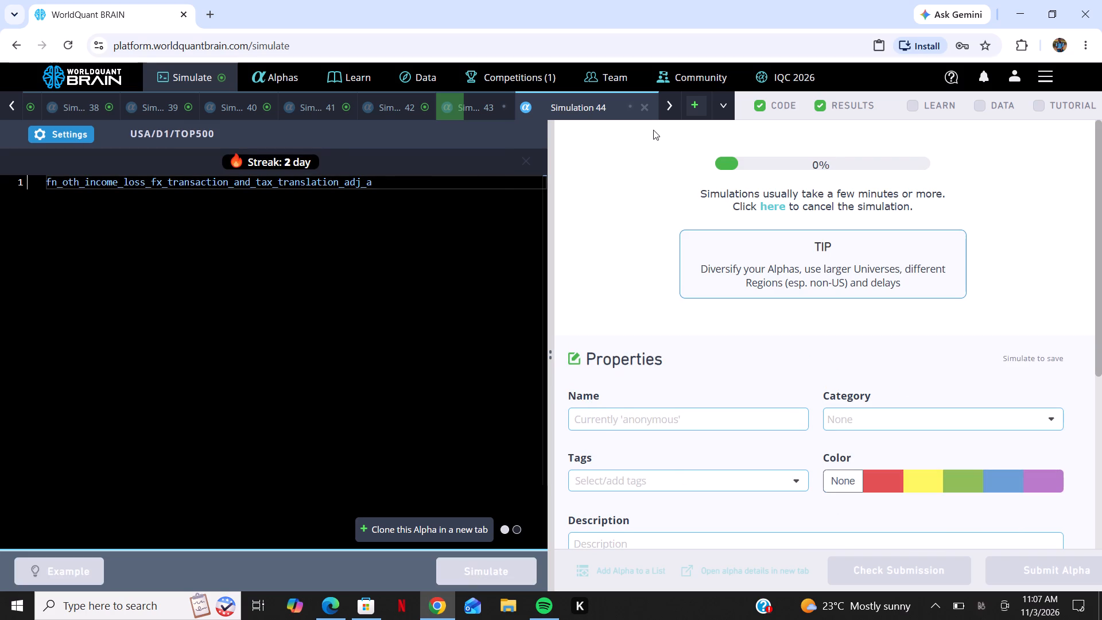
# Add another simulation tab and paste the copied fn_oth_income_loss_fx_transaction_and_tax_translation_adj_a expression into its editor.
pyautogui.click(688, 109)
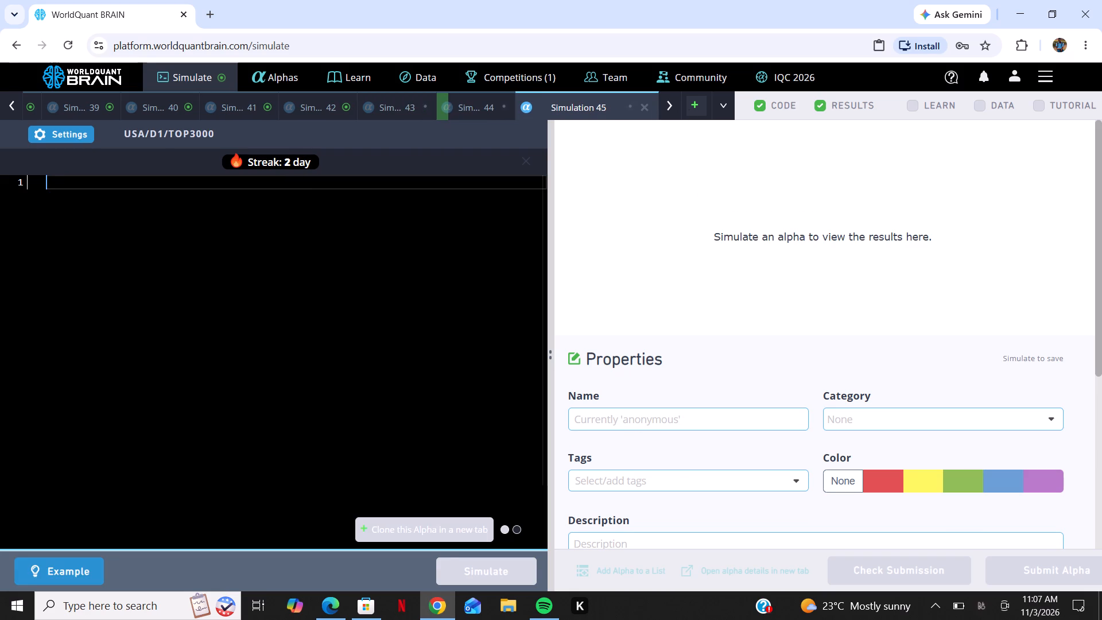
pyautogui.rightClick(299, 308)
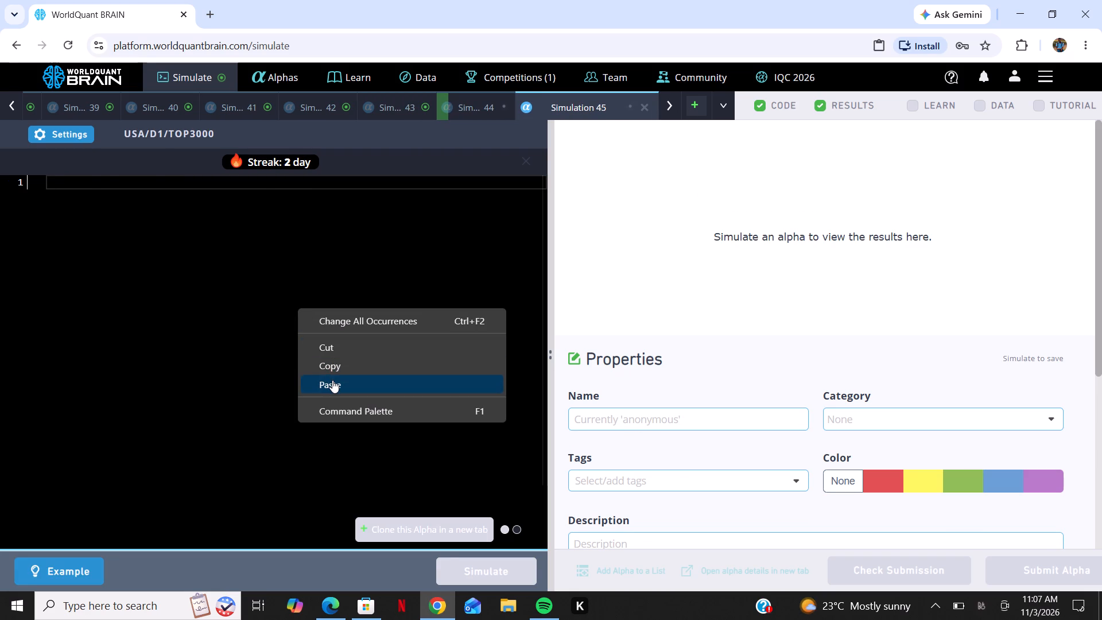
pyautogui.click(332, 380)
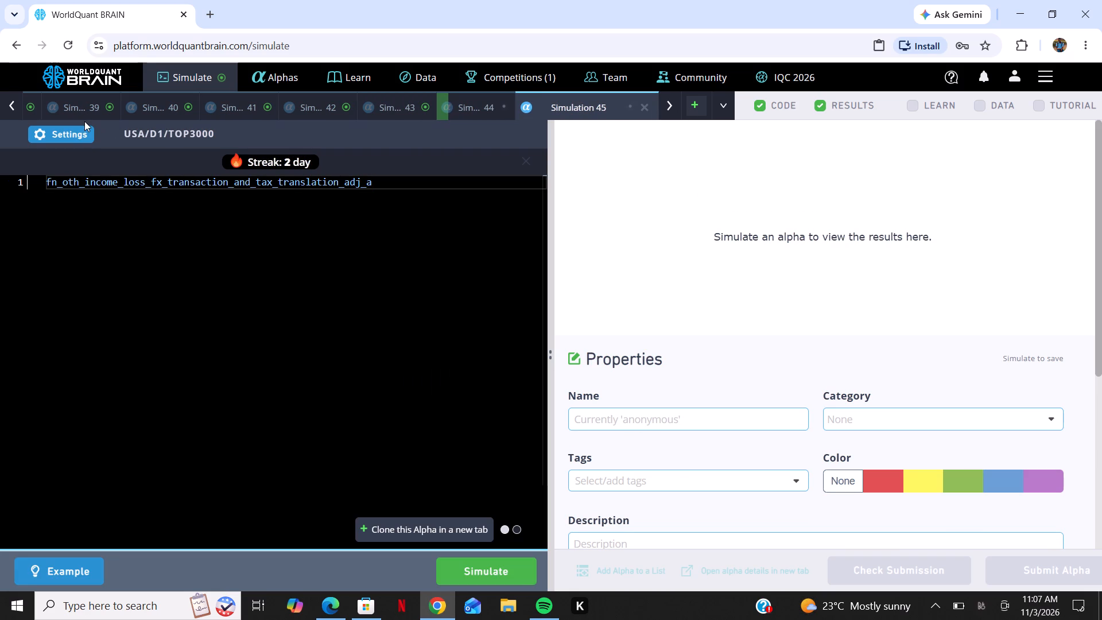
# Set Simulation 45 to Sector neutralization, universe TOP200 and decay 21, and run the simulation.
pyautogui.click(82, 127)
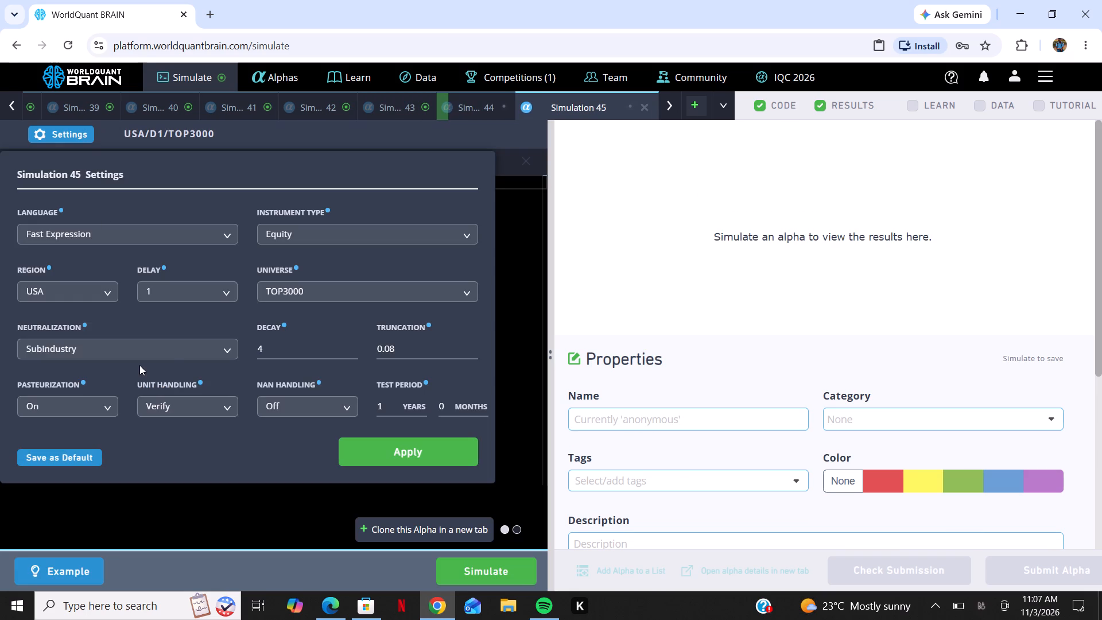
pyautogui.click(169, 351)
pyautogui.click(114, 424)
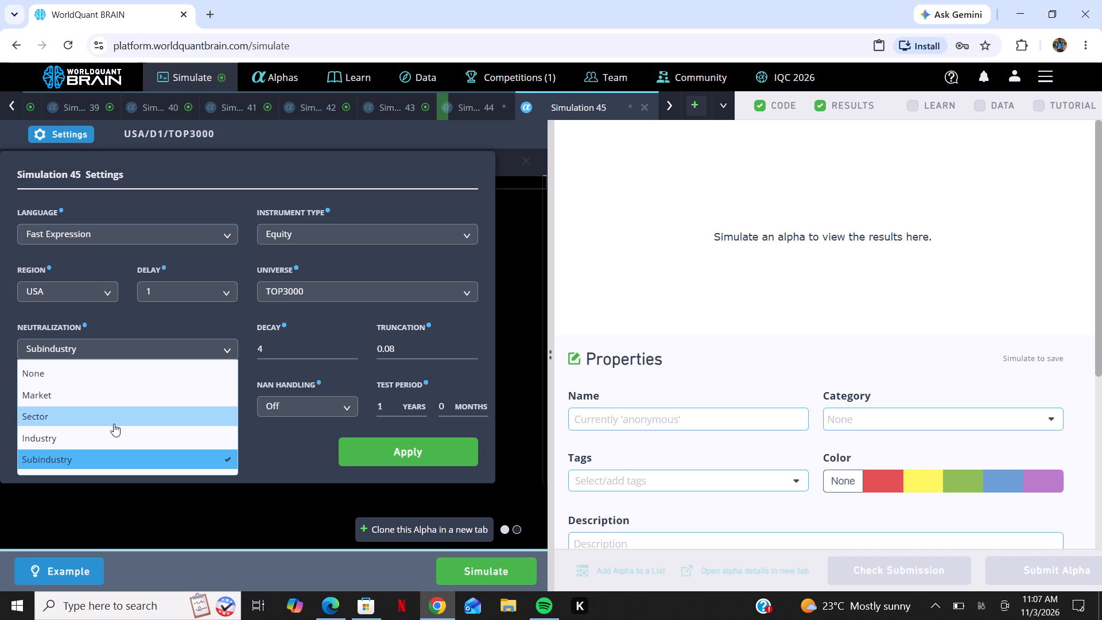
pyautogui.click(390, 284)
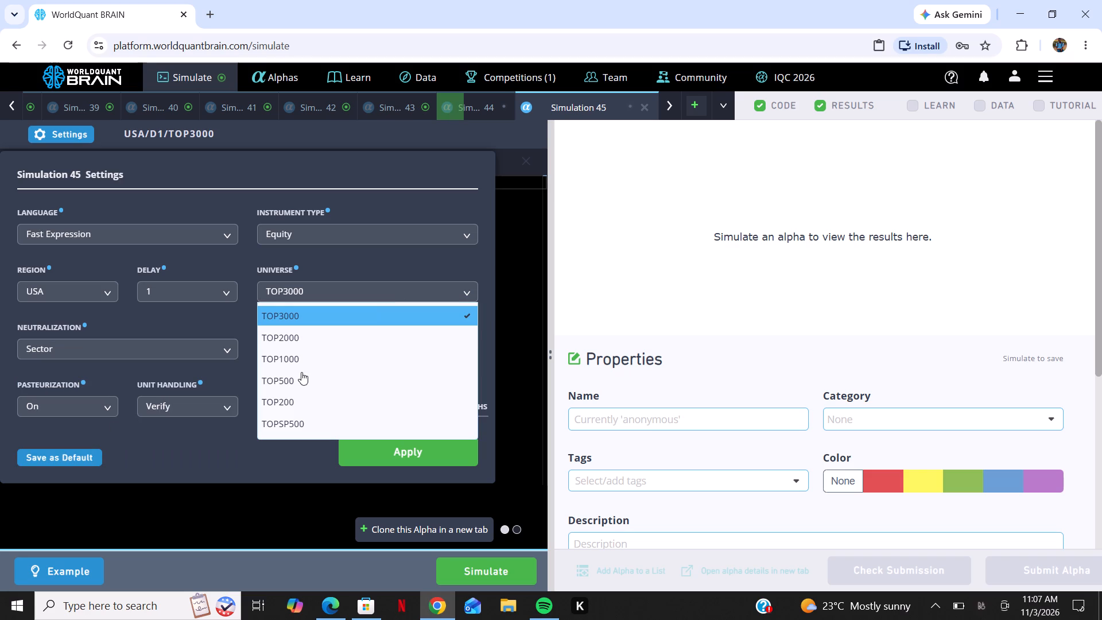
pyautogui.click(292, 401)
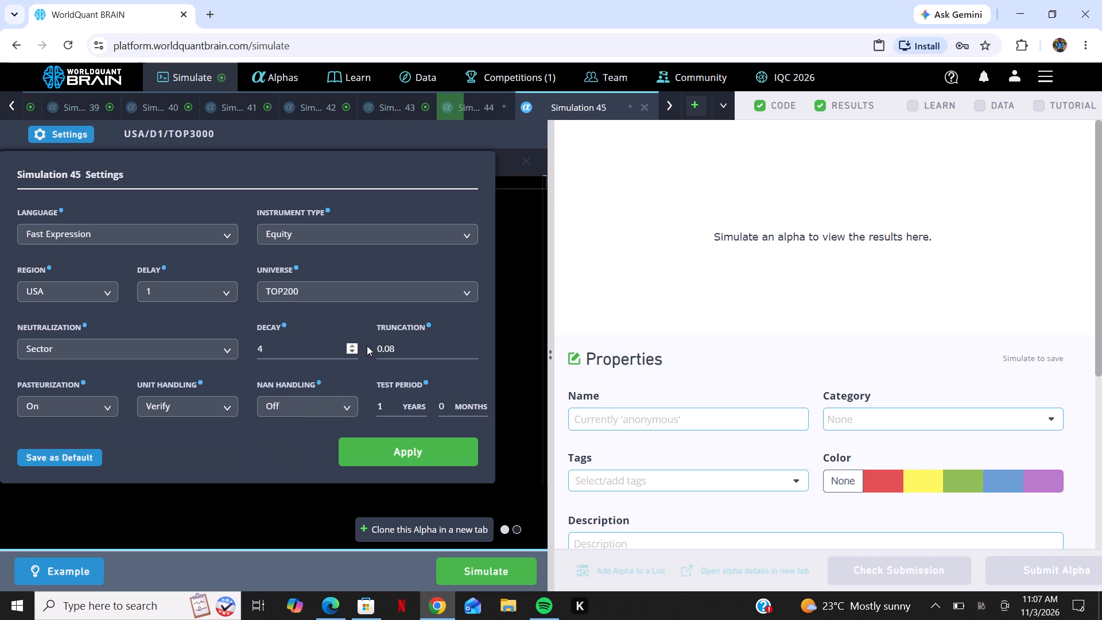
pyautogui.tripleClick(357, 343)
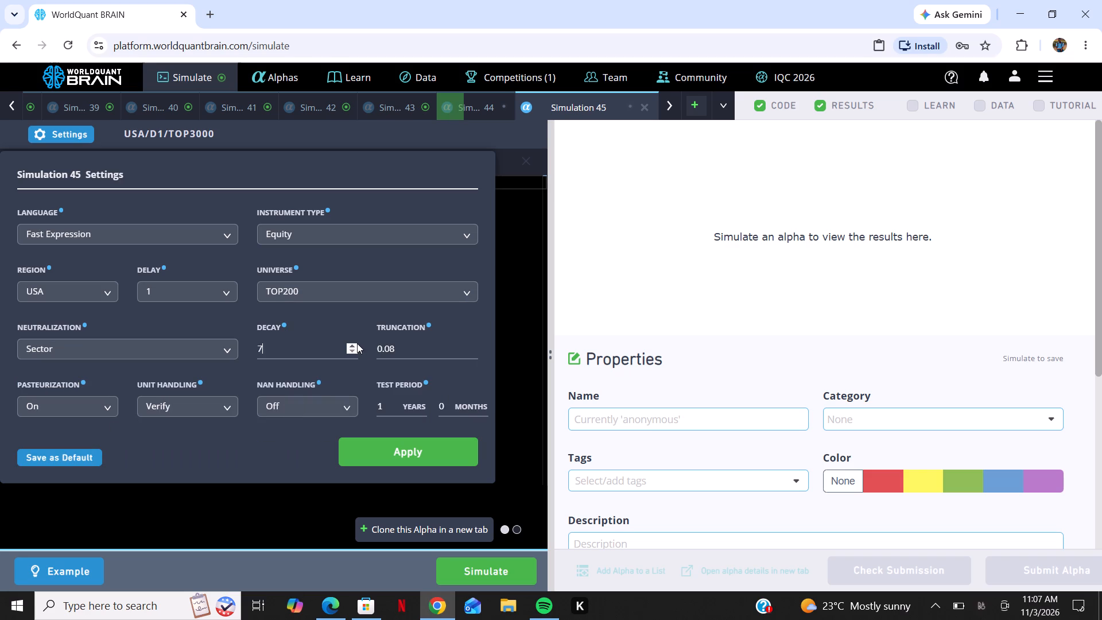
pyautogui.tripleClick(357, 343)
pyautogui.tripleClick(357, 343)
pyautogui.click(357, 343)
pyautogui.tripleClick(357, 343)
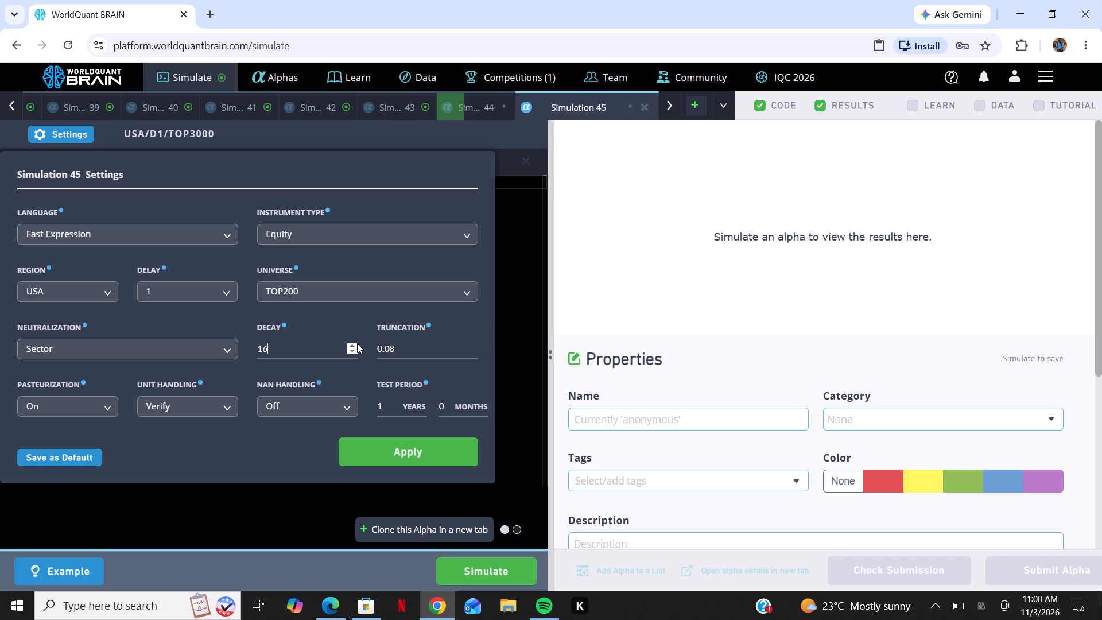
pyautogui.doubleClick(357, 343)
pyautogui.click(357, 343)
pyautogui.click(357, 343)
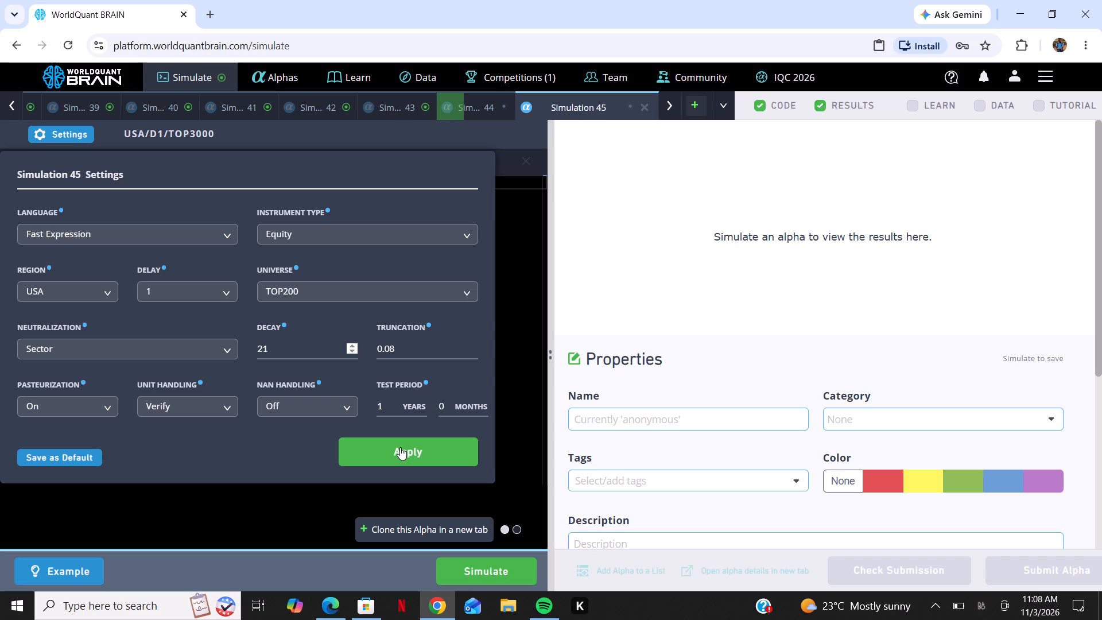
pyautogui.click(400, 448)
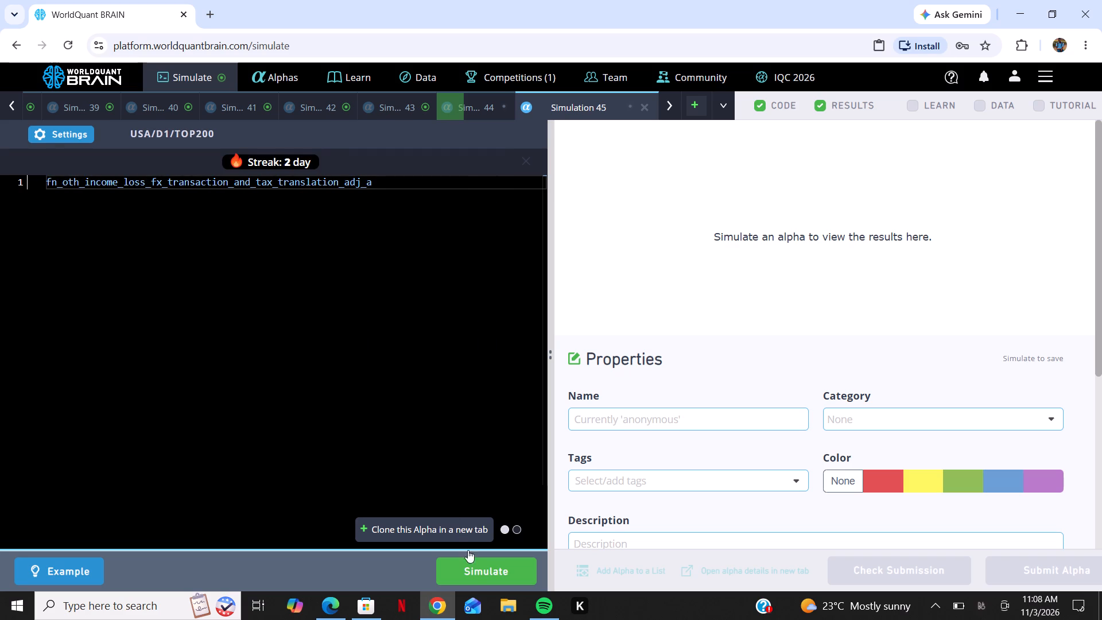
pyautogui.click(476, 567)
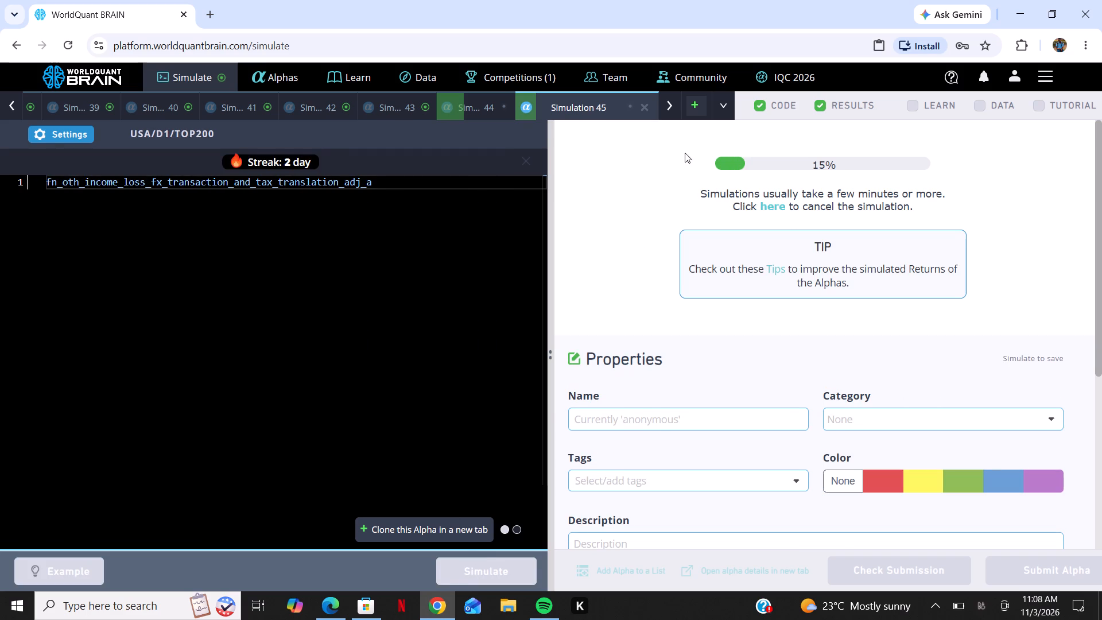
# Open a further simulation tab and paste the copied fn_oth_income_loss_fx_transaction_and_tax_translation_adj_a expression into it.
pyautogui.click(694, 107)
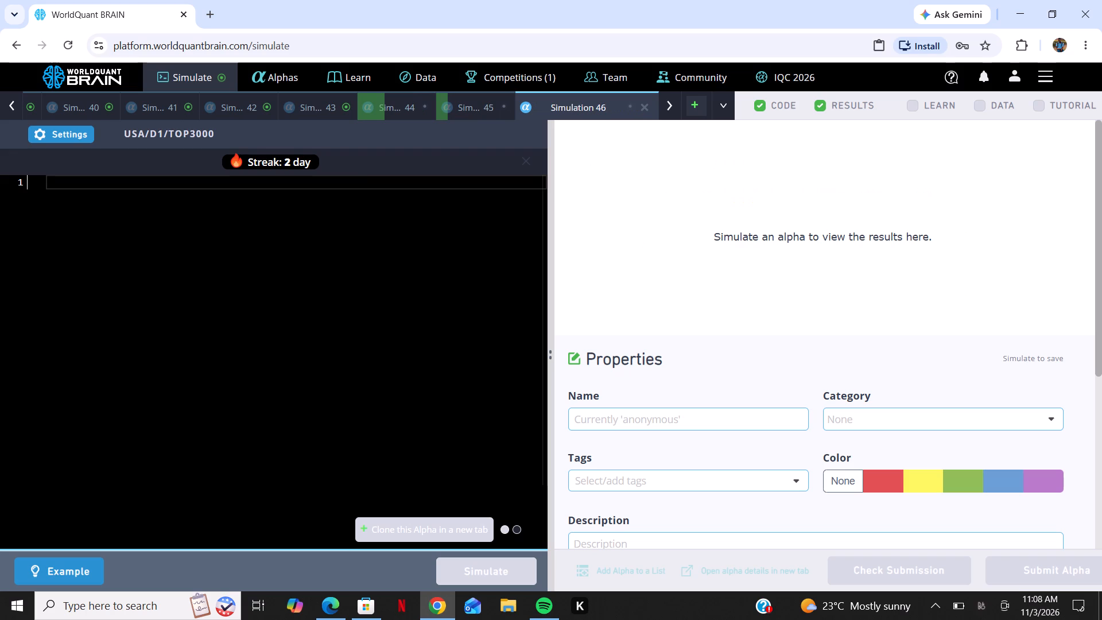
pyautogui.rightClick(192, 356)
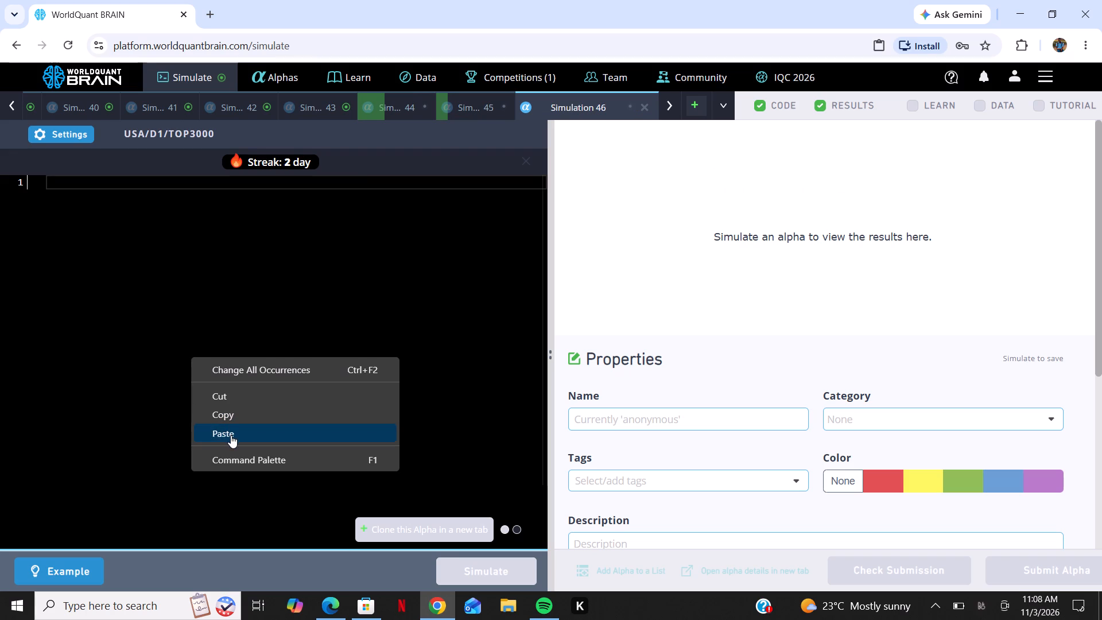
pyautogui.click(231, 435)
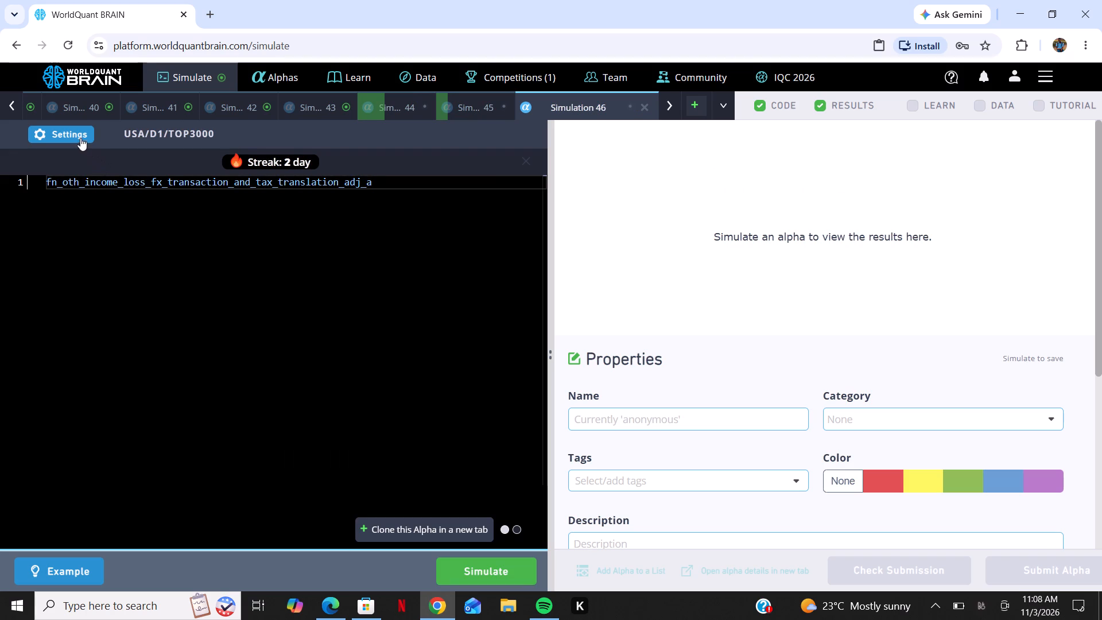
# Set Simulation 46 to Sector neutralization, universe TOP200 and decay 25, and run the simulation.
pyautogui.click(76, 123)
pyautogui.click(75, 132)
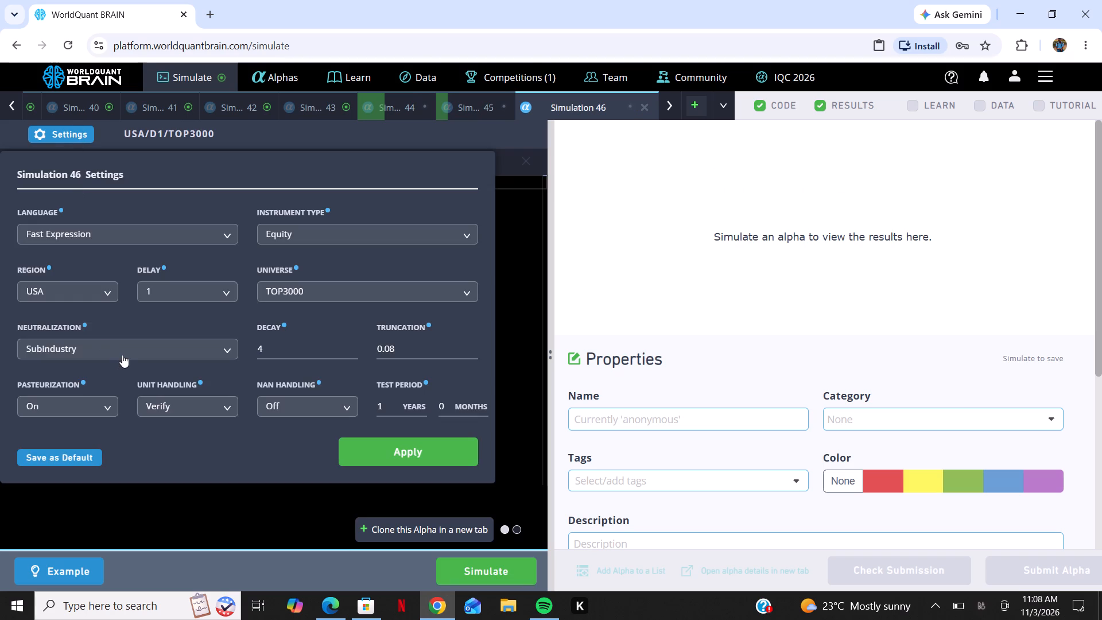
pyautogui.click(123, 355)
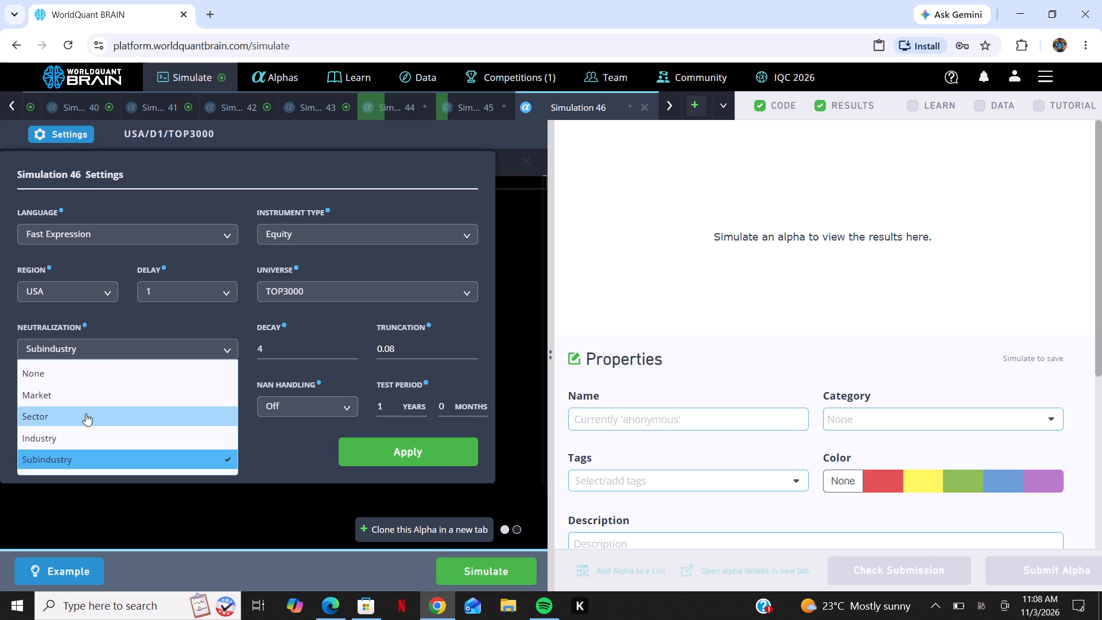
pyautogui.click(86, 413)
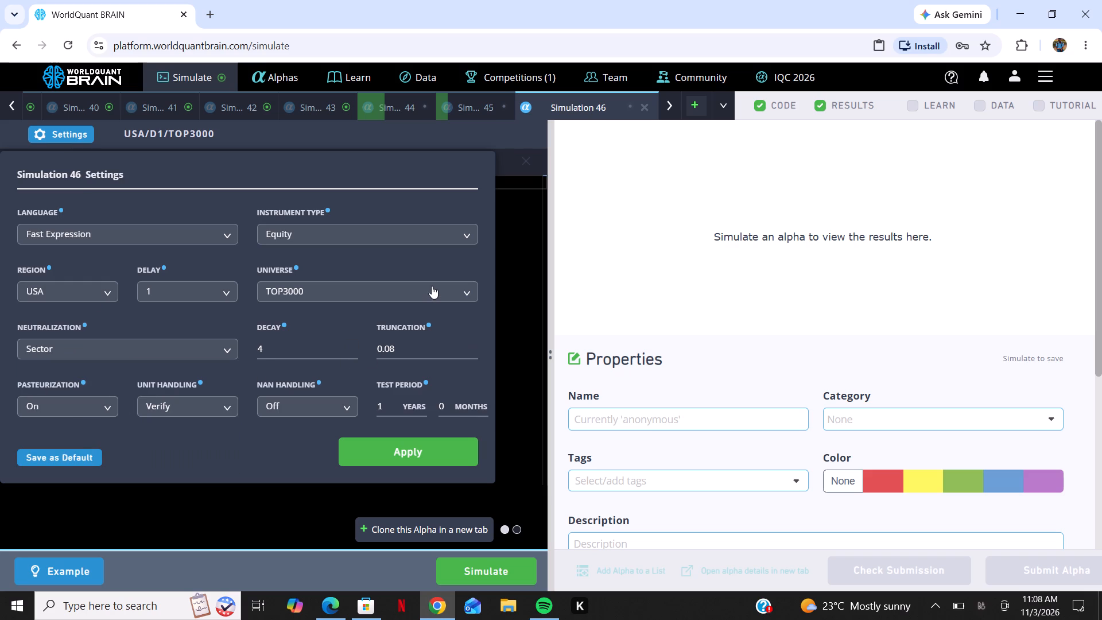
pyautogui.click(432, 286)
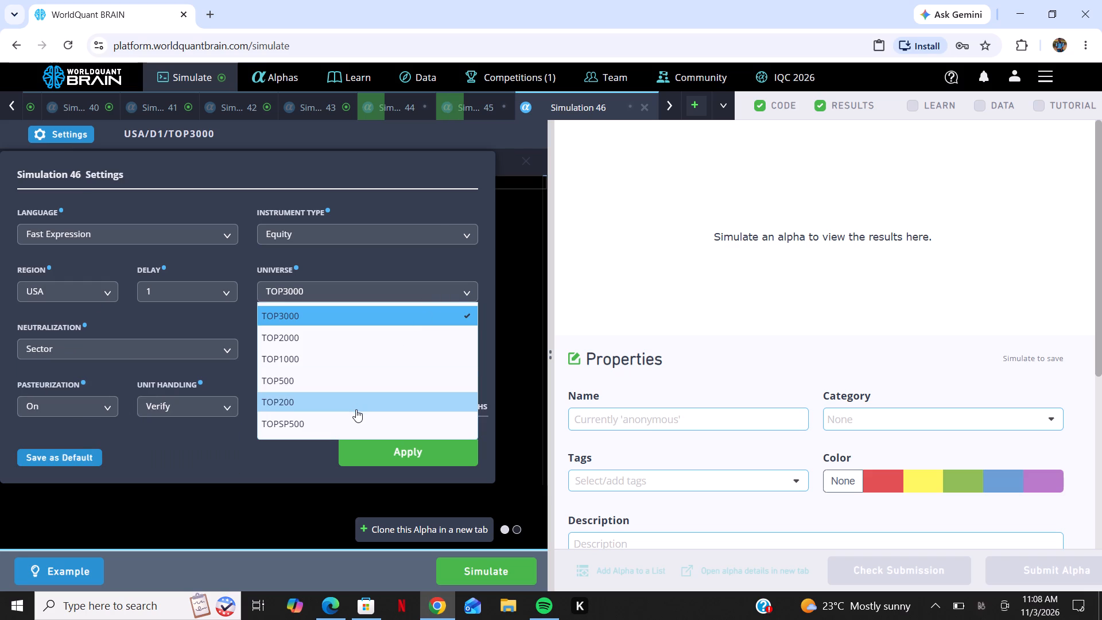
pyautogui.click(356, 409)
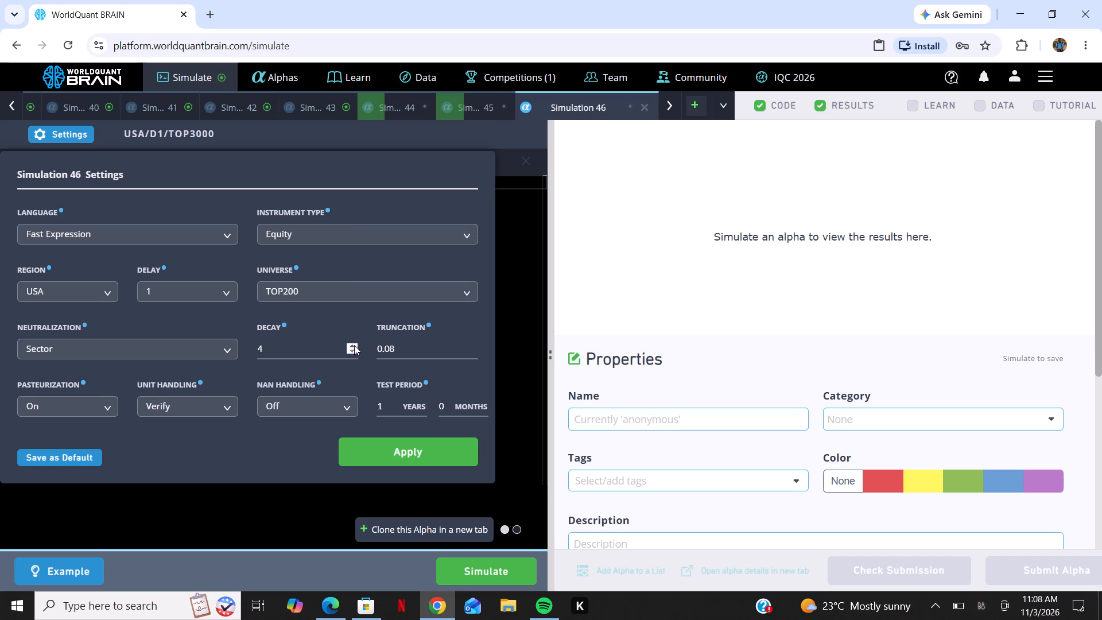
pyautogui.tripleClick(354, 345)
pyautogui.tripleClick(354, 345)
pyautogui.tripleClick(354, 345)
pyautogui.tripleClick(354, 345)
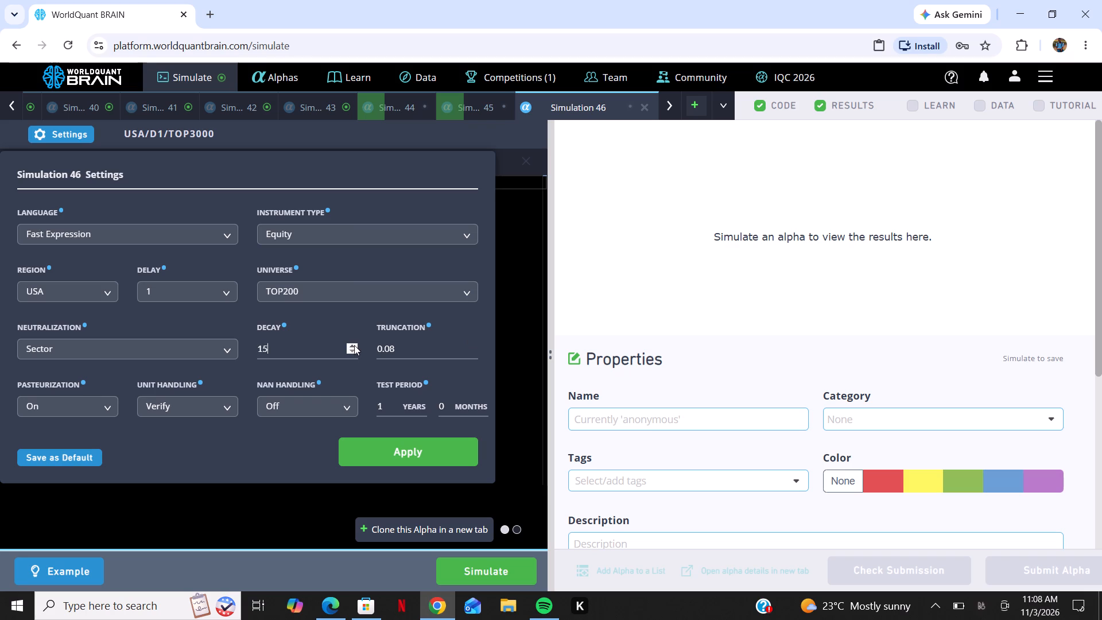
pyautogui.tripleClick(354, 345)
pyautogui.doubleClick(354, 345)
pyautogui.click(354, 345)
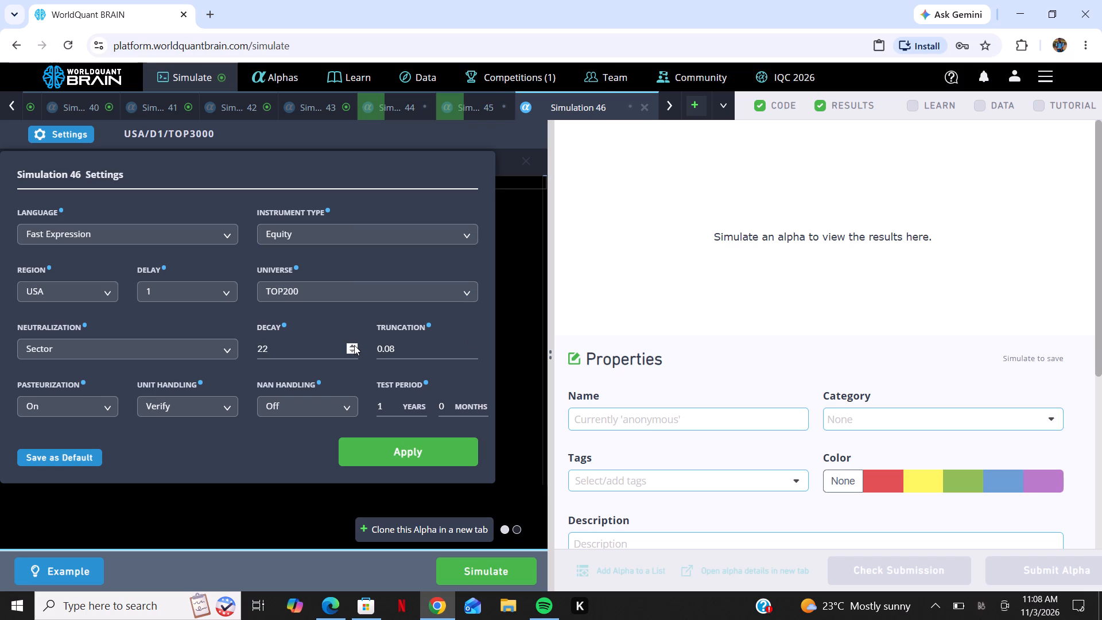
pyautogui.doubleClick(354, 345)
pyautogui.click(354, 345)
pyautogui.click(407, 451)
pyautogui.click(502, 568)
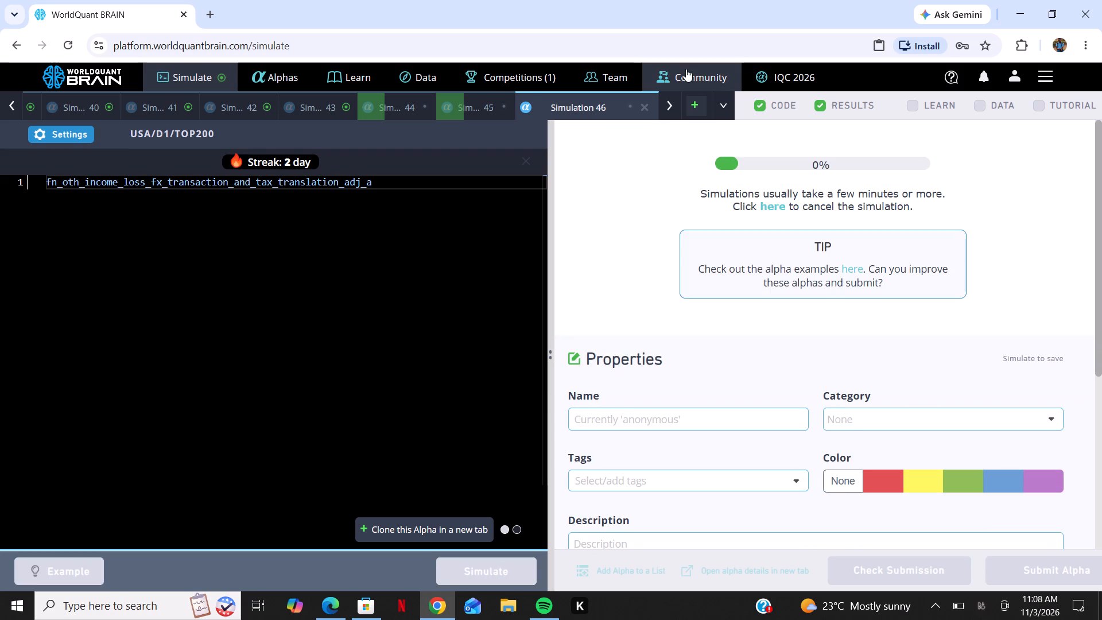
# Add another simulation tab and paste the copied fn_oth_income_loss_fx_transaction_and_tax_translation_adj_a expression into its editor.
pyautogui.click(687, 102)
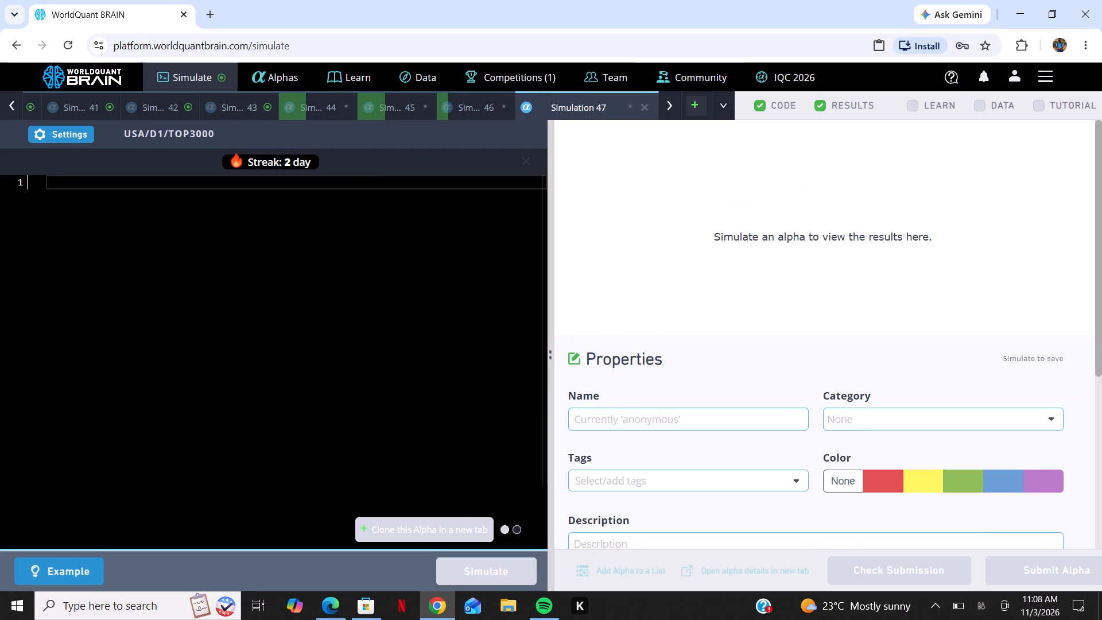
pyautogui.rightClick(300, 254)
pyautogui.click(352, 335)
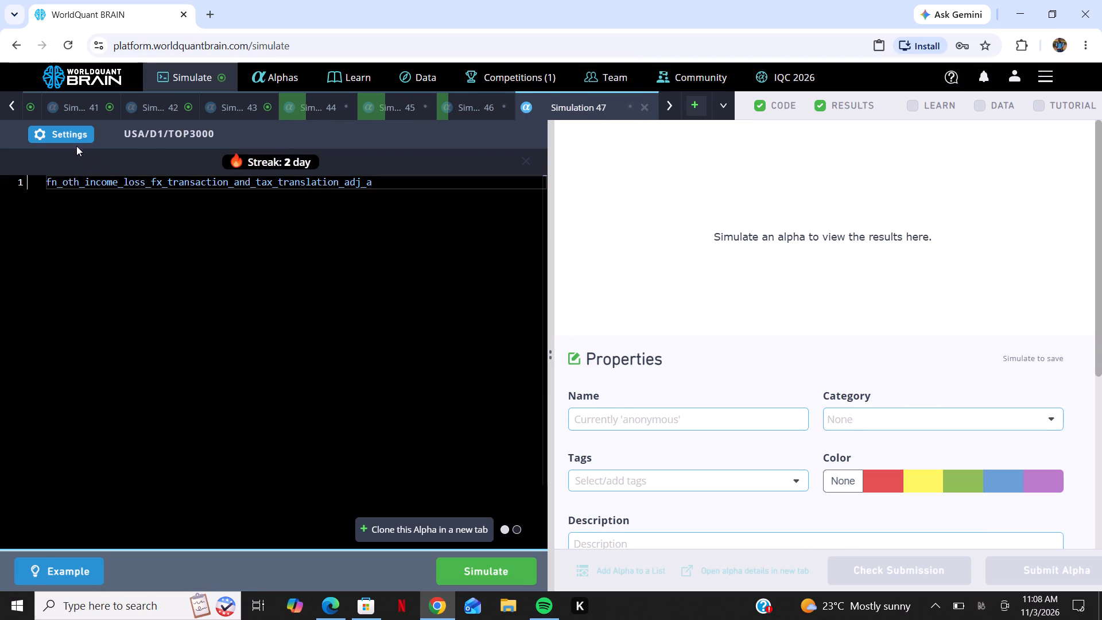
# Set Simulation 47 to Sector neutralization, universe TOP200 and decay 23, and run the simulation.
pyautogui.click(75, 131)
pyautogui.click(134, 346)
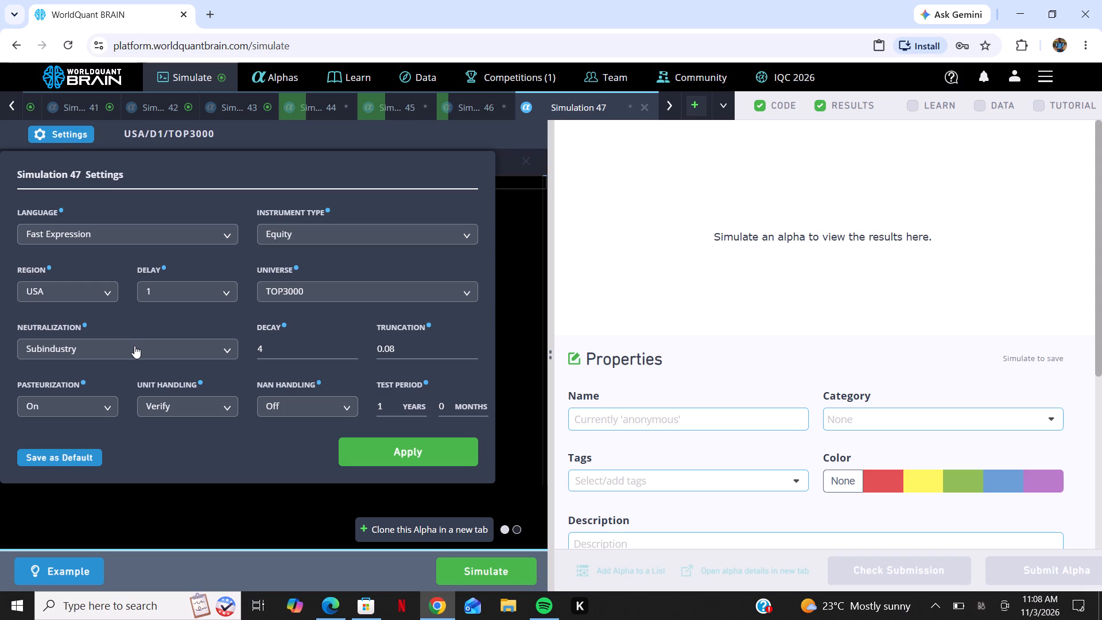
pyautogui.click(149, 417)
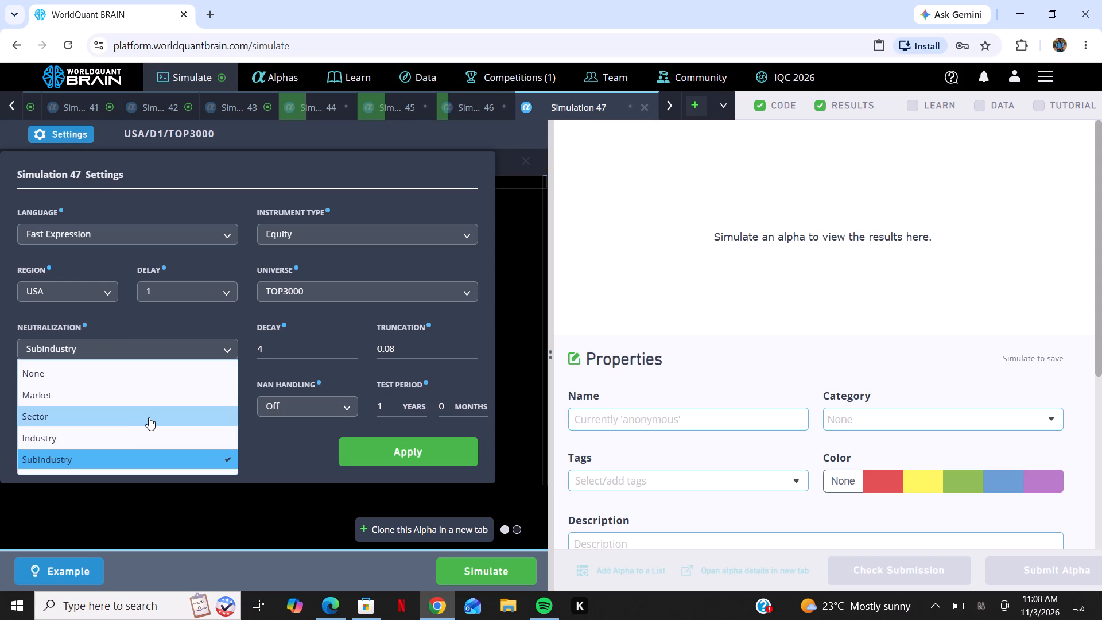
pyautogui.click(347, 295)
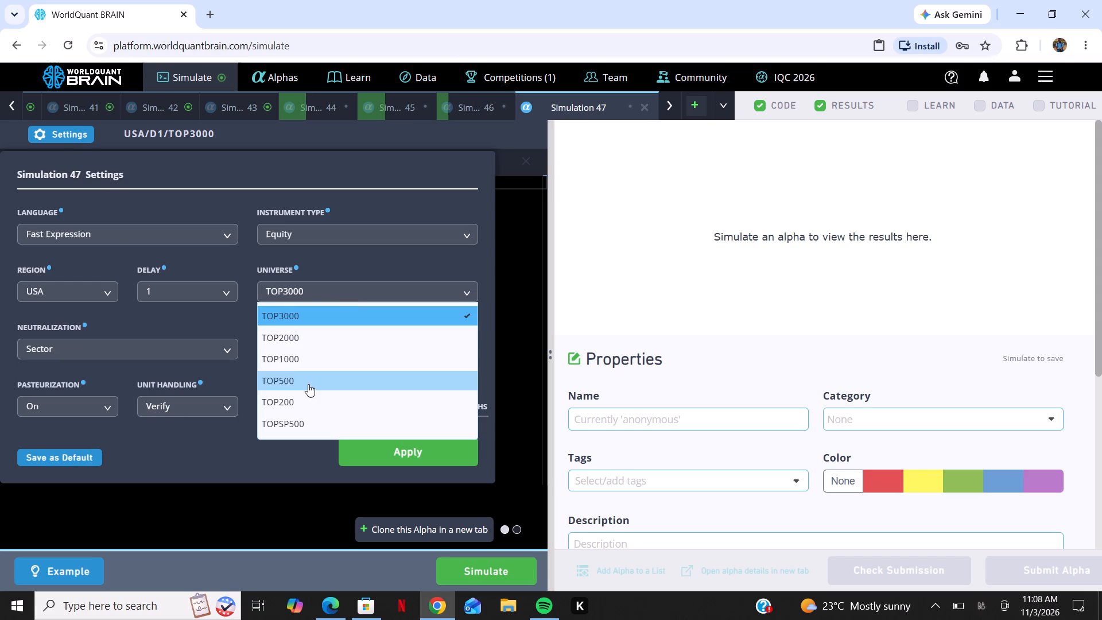
pyautogui.click(306, 402)
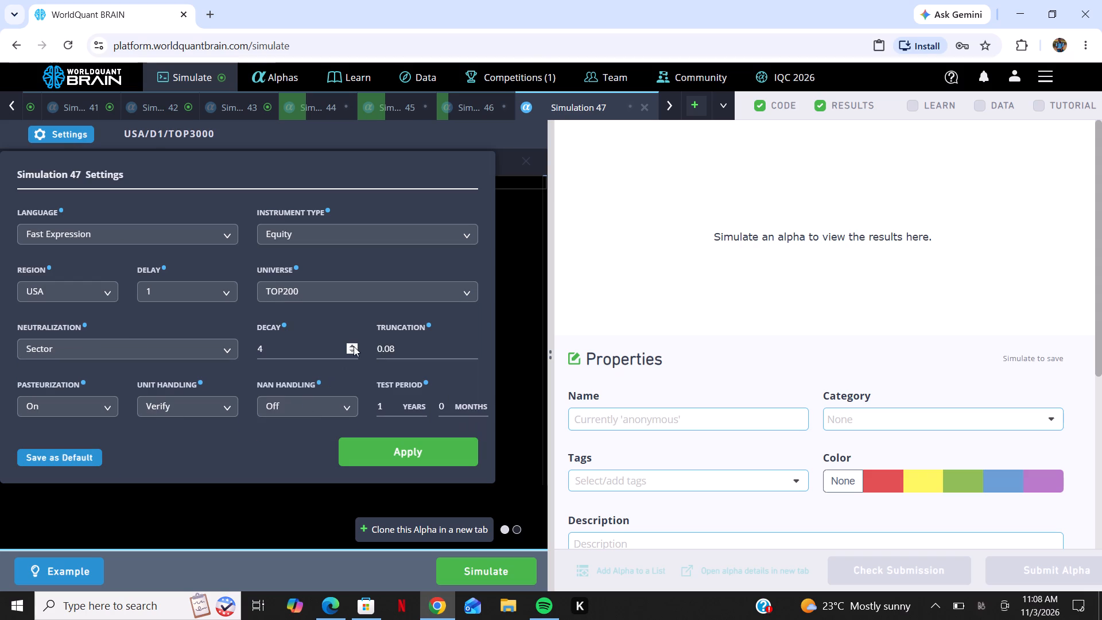
pyautogui.tripleClick(356, 343)
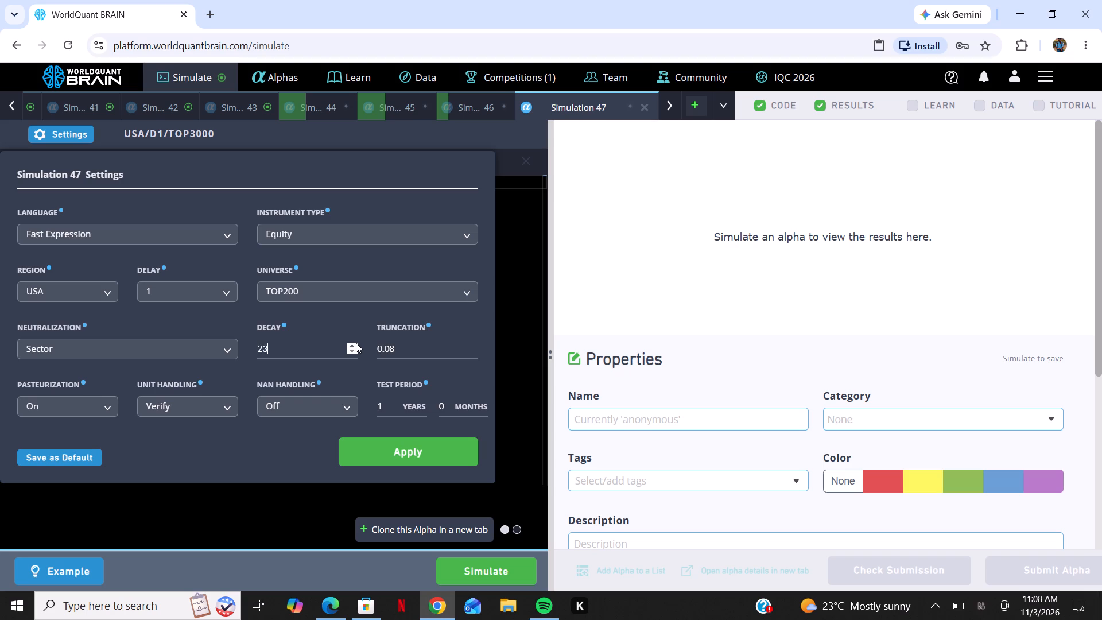
pyautogui.click(408, 457)
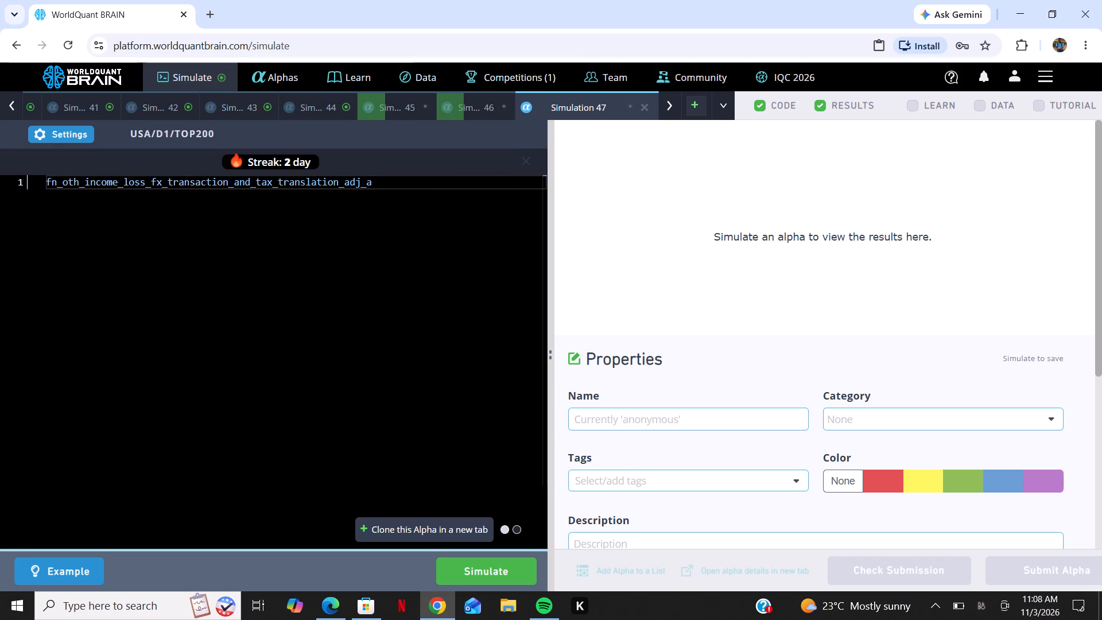
pyautogui.click(499, 572)
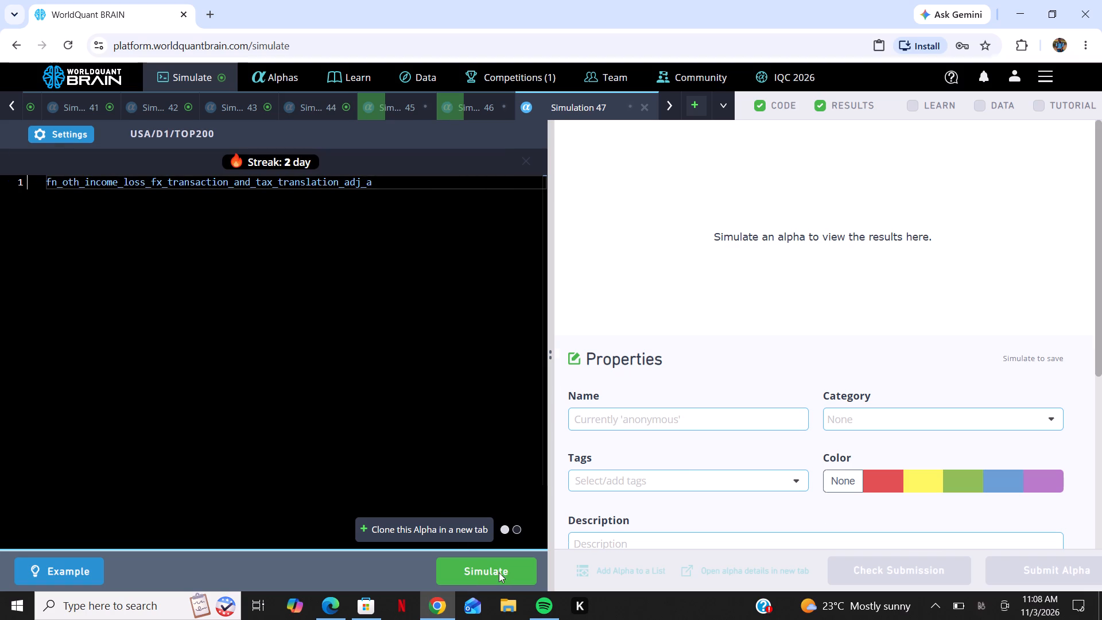
# Open a further simulation tab and paste the copied fn_oth_income_loss_fx_transaction_and_tax_translation_adj_a expression into it.
pyautogui.click(690, 101)
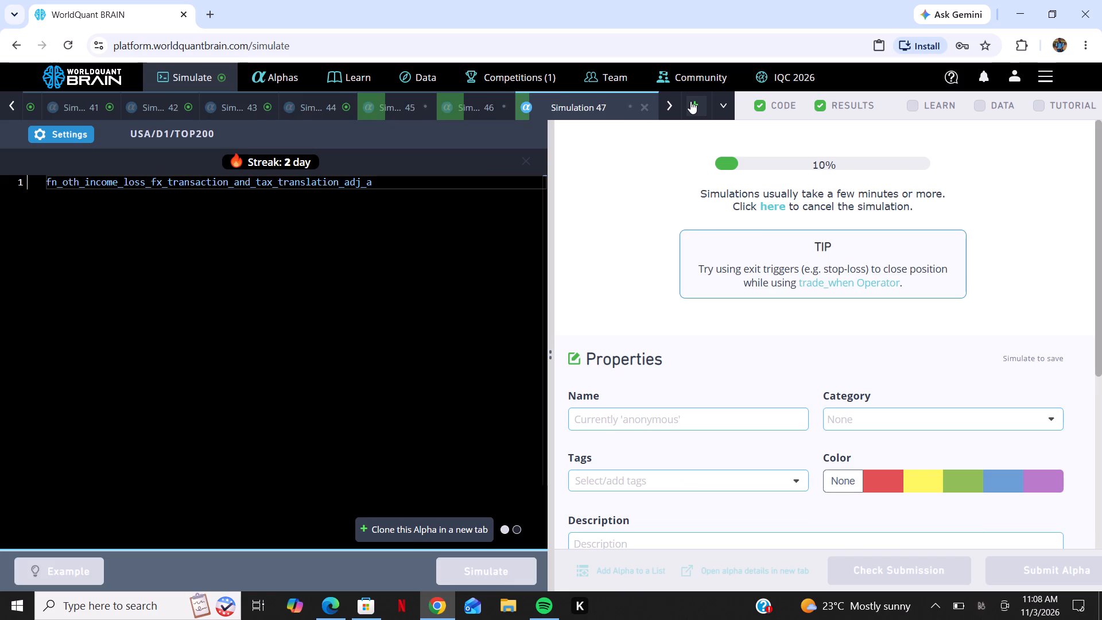
pyautogui.rightClick(300, 348)
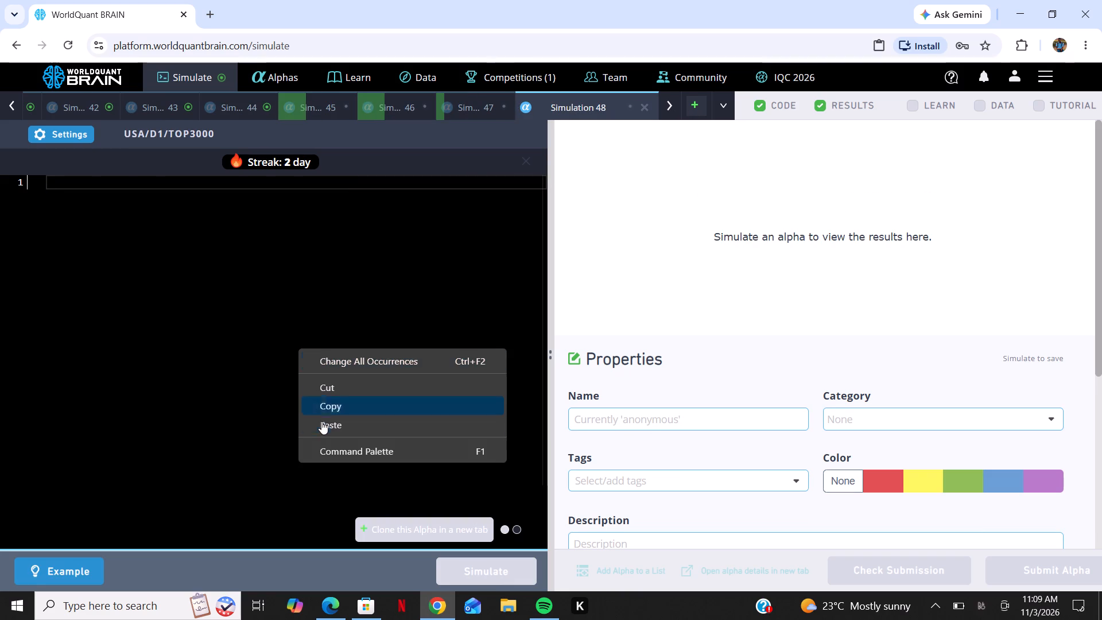
pyautogui.click(322, 424)
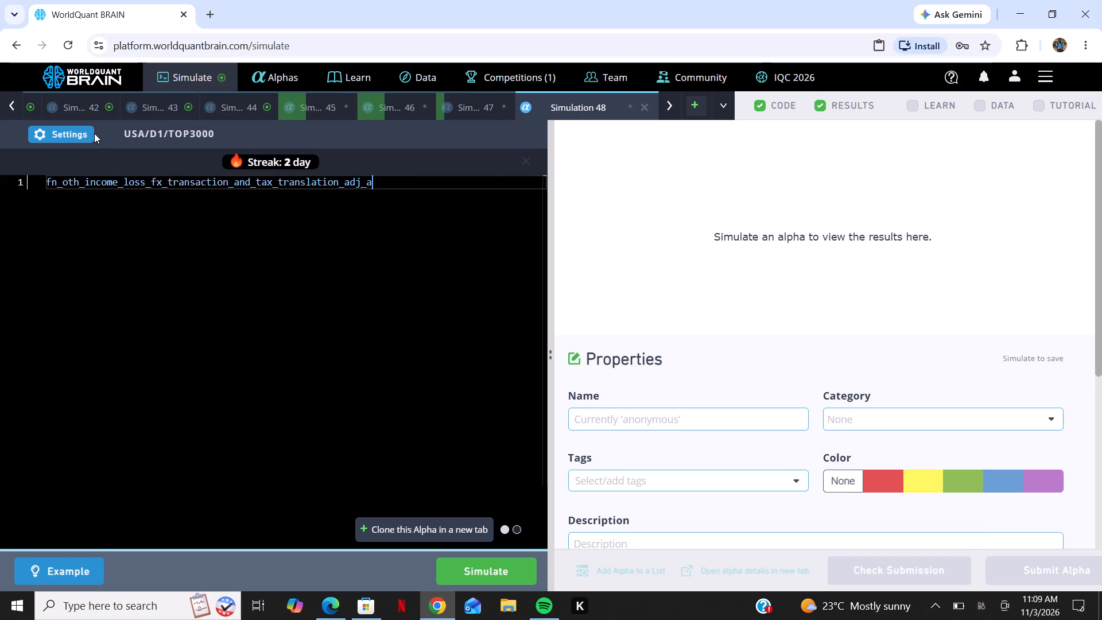
# Set Simulation 48 to Sector neutralization, universe TOPSP500 and decay 30, and run the simulation.
pyautogui.click(79, 134)
pyautogui.click(65, 343)
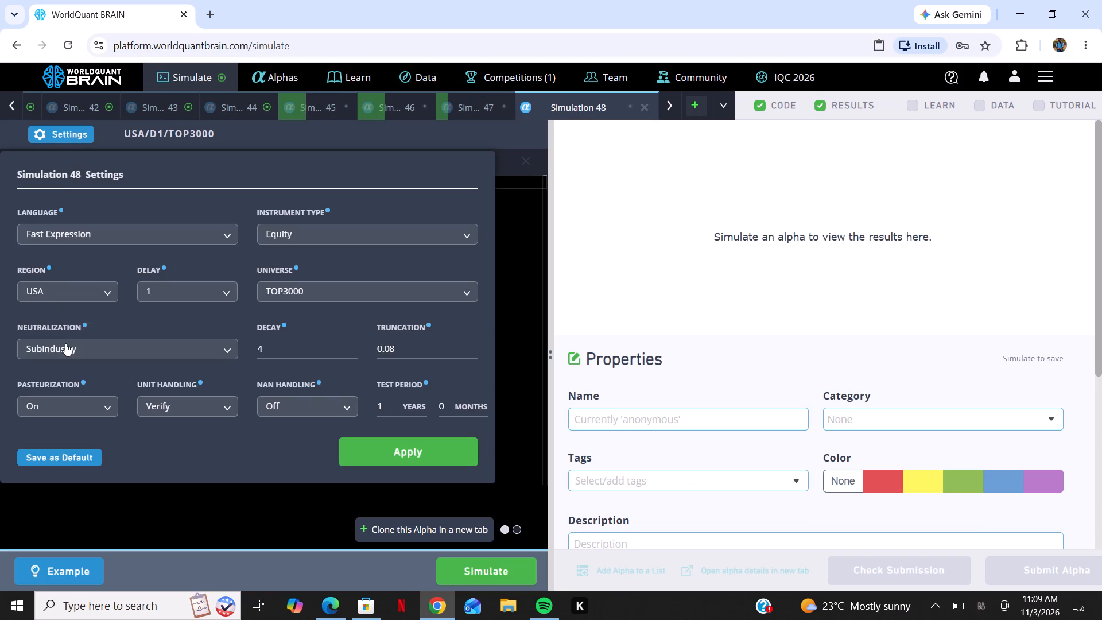
pyautogui.click(73, 425)
pyautogui.click(390, 293)
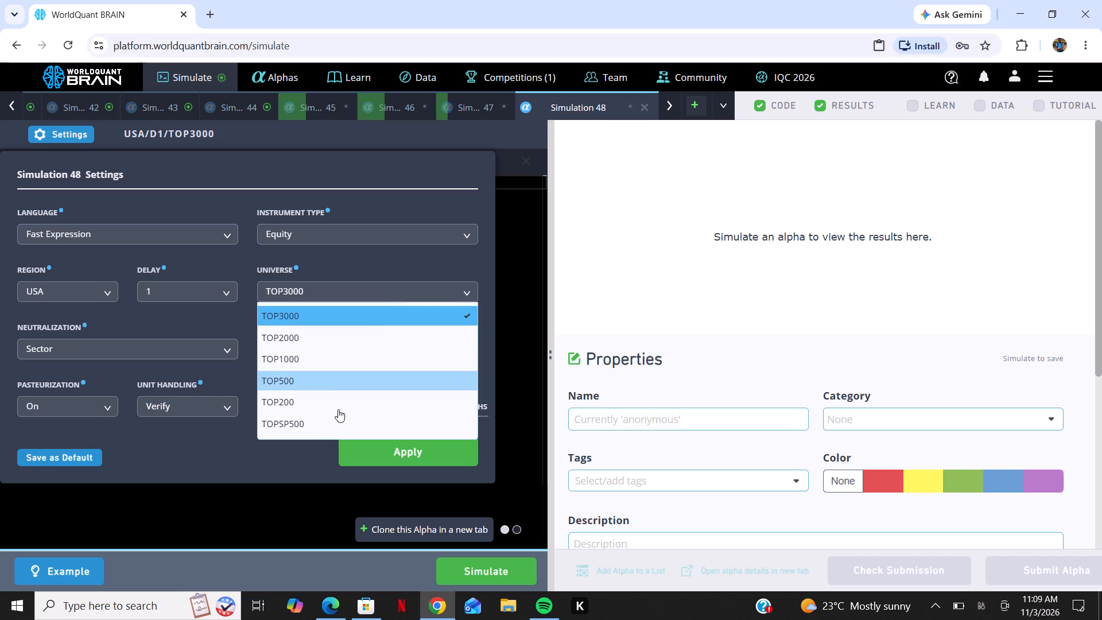
pyautogui.click(329, 428)
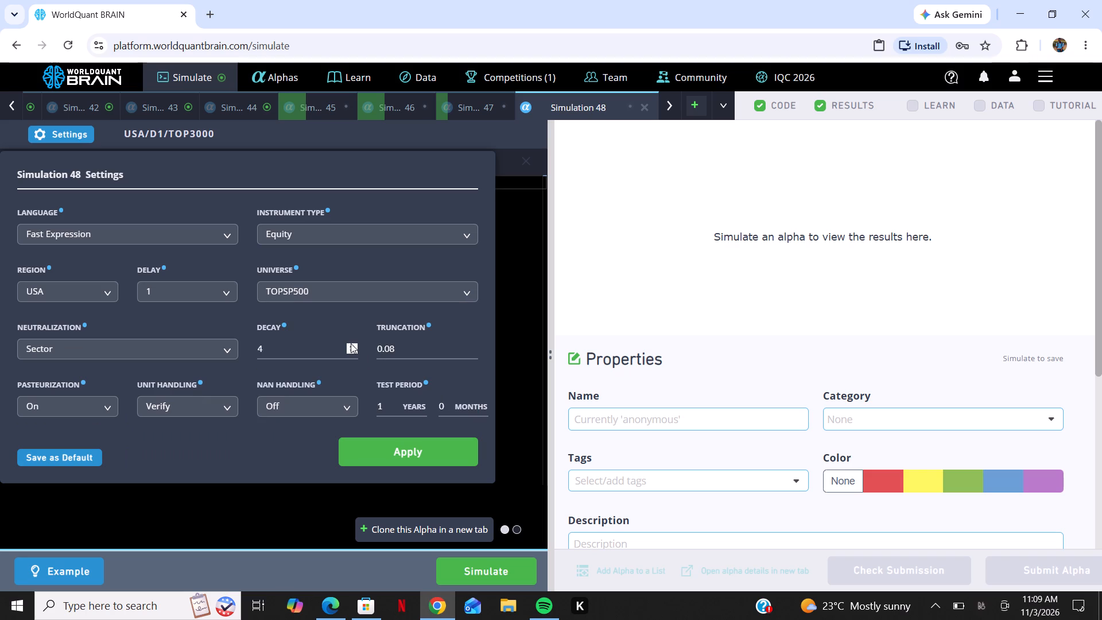
pyautogui.click(351, 343)
pyautogui.tripleClick(351, 343)
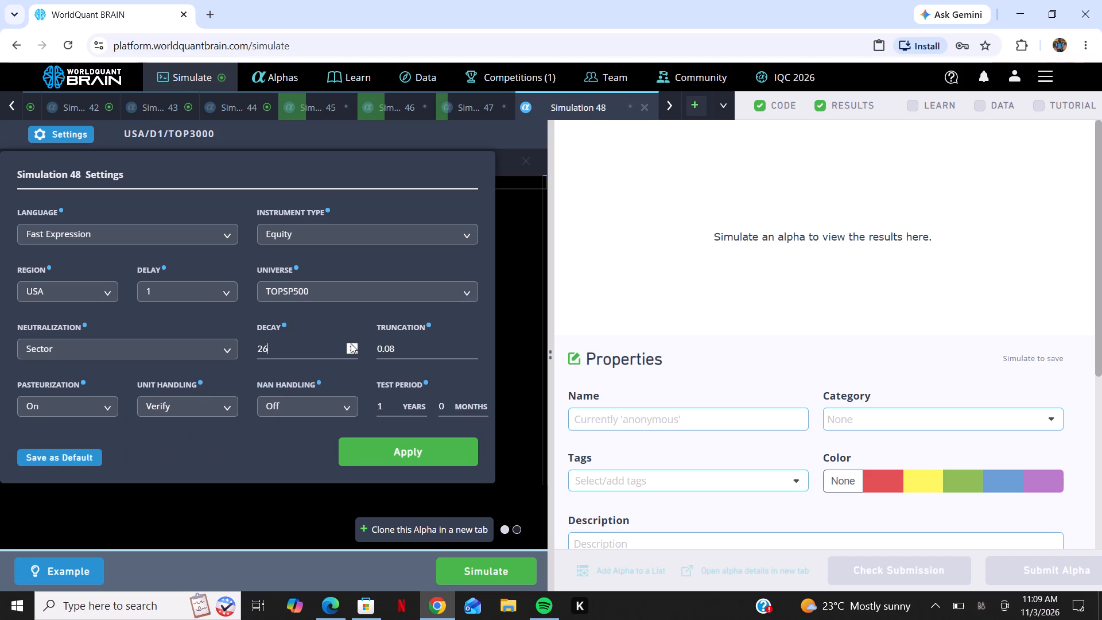
pyautogui.click(351, 343)
pyautogui.click(351, 343)
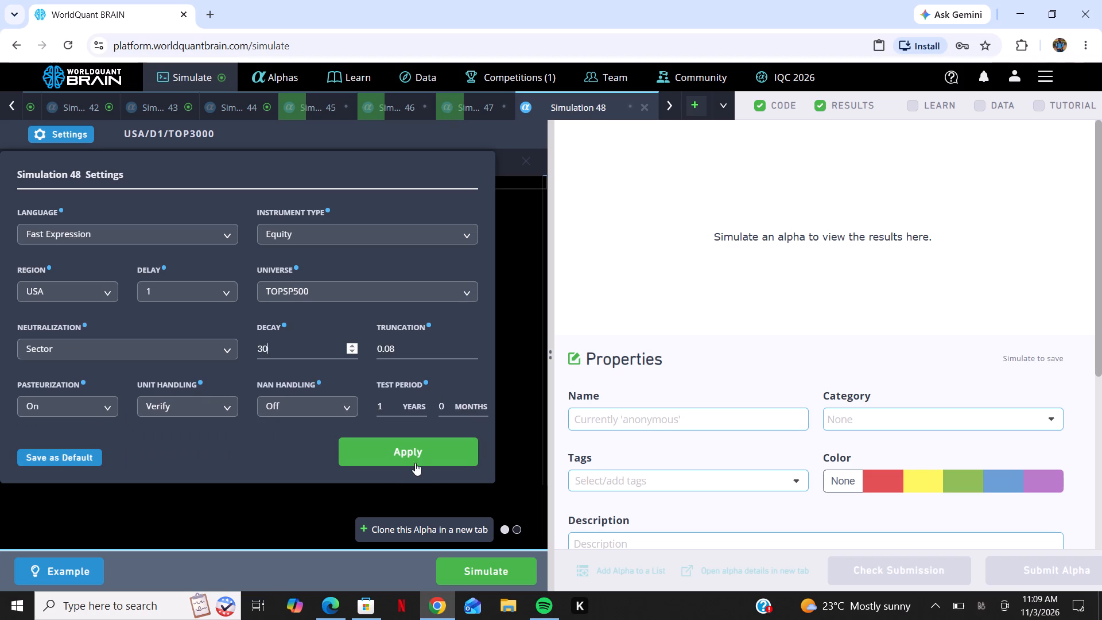
pyautogui.click(421, 456)
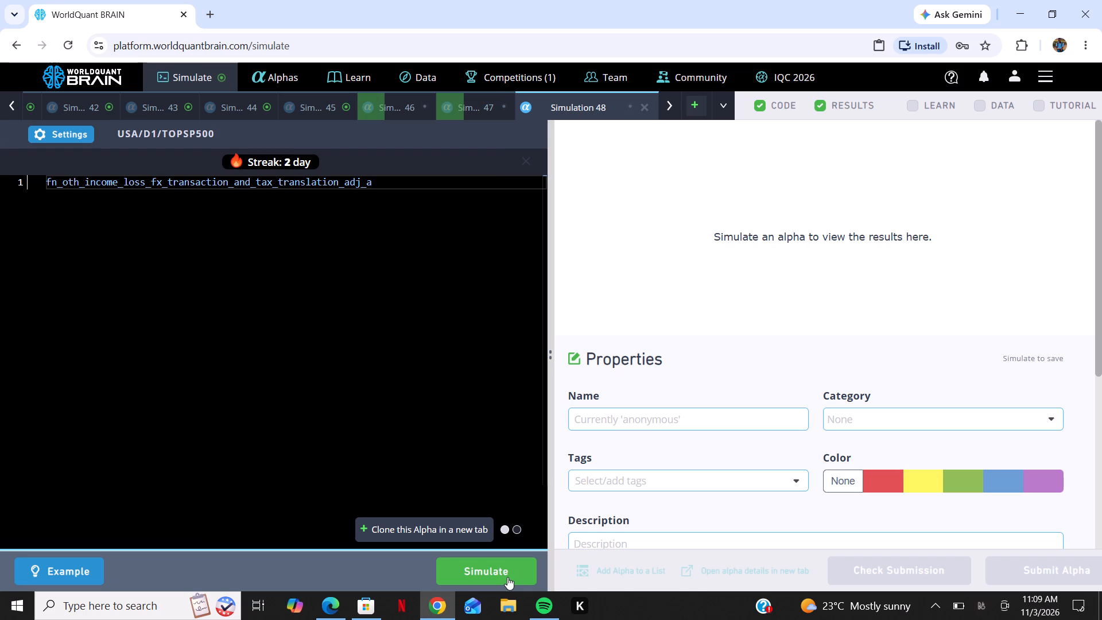
pyautogui.click(507, 577)
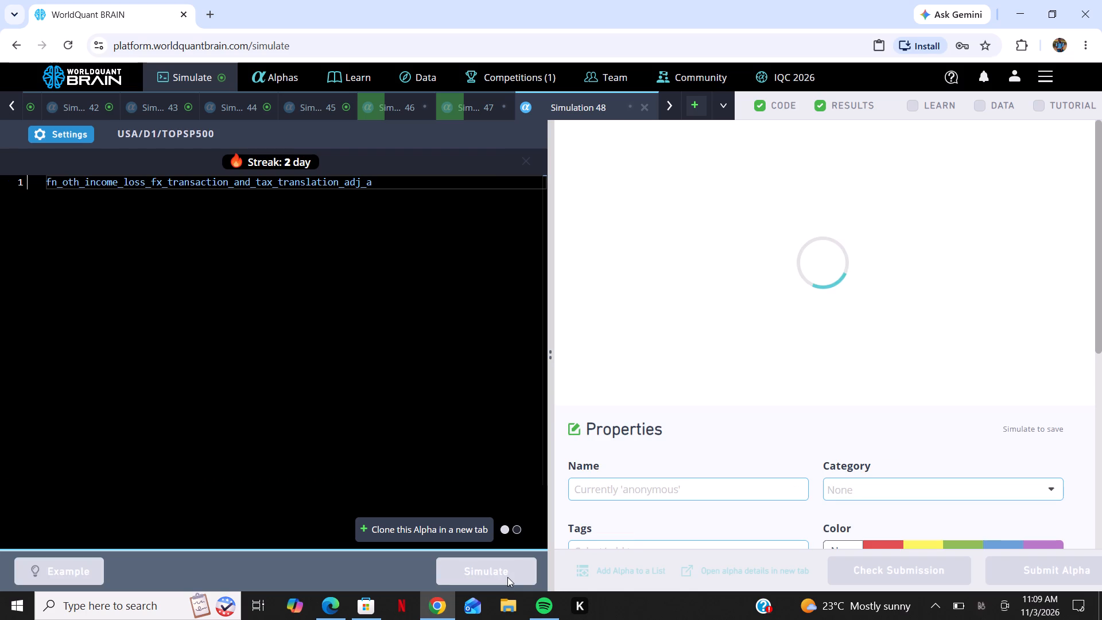
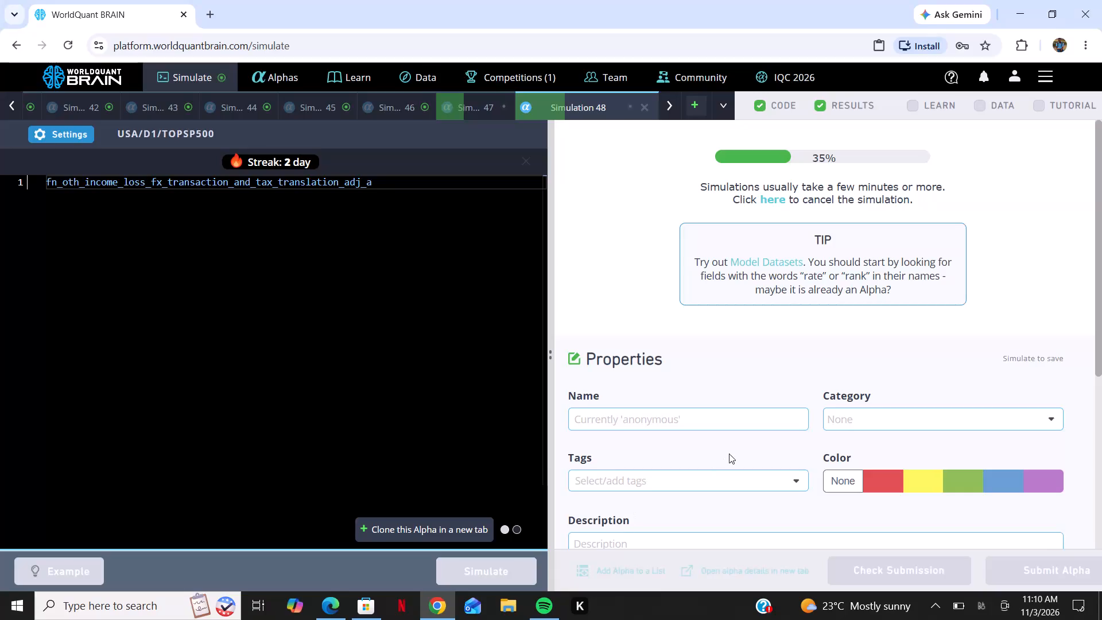
# Add another simulation tab and paste the copied fn_oth_income_loss_fx_transaction_and_tax_translation_adj_a expression into its editor.
pyautogui.click(694, 98)
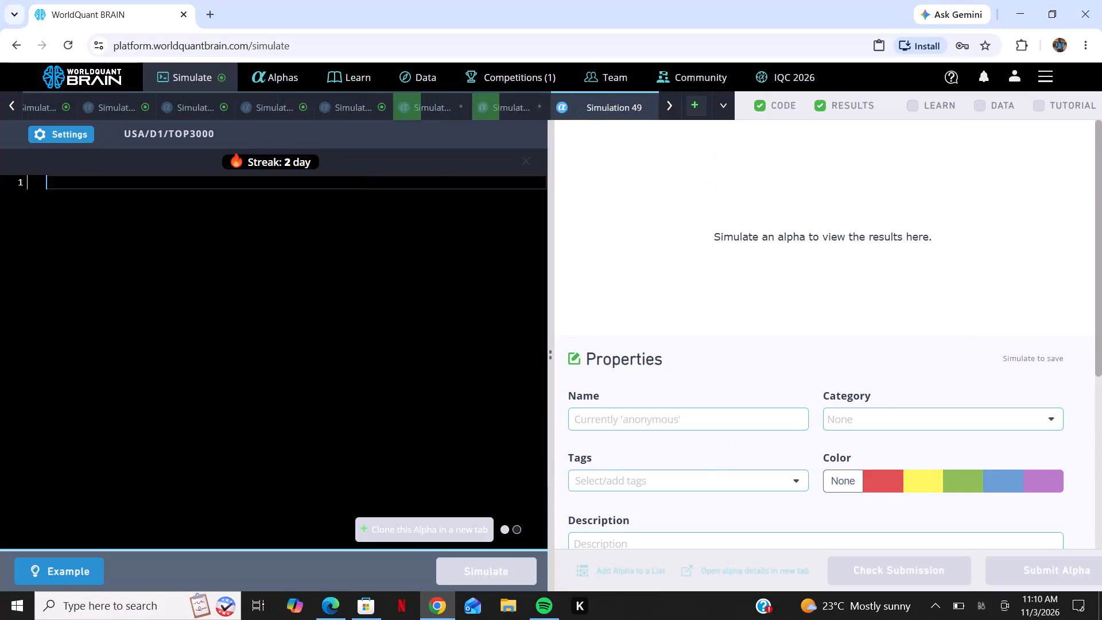
pyautogui.rightClick(133, 313)
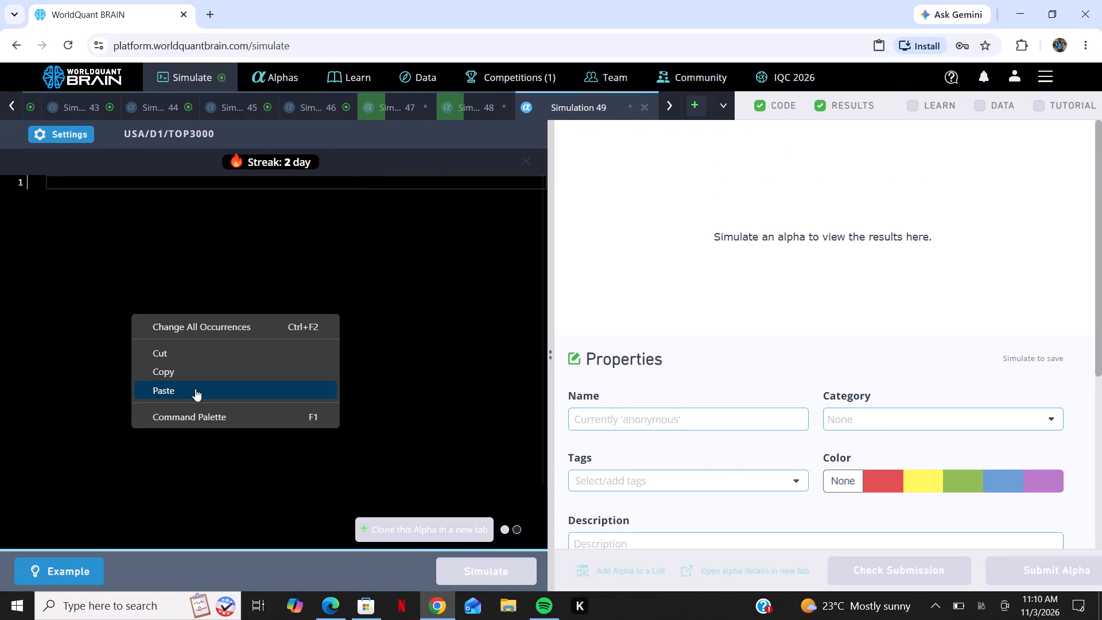
pyautogui.click(200, 386)
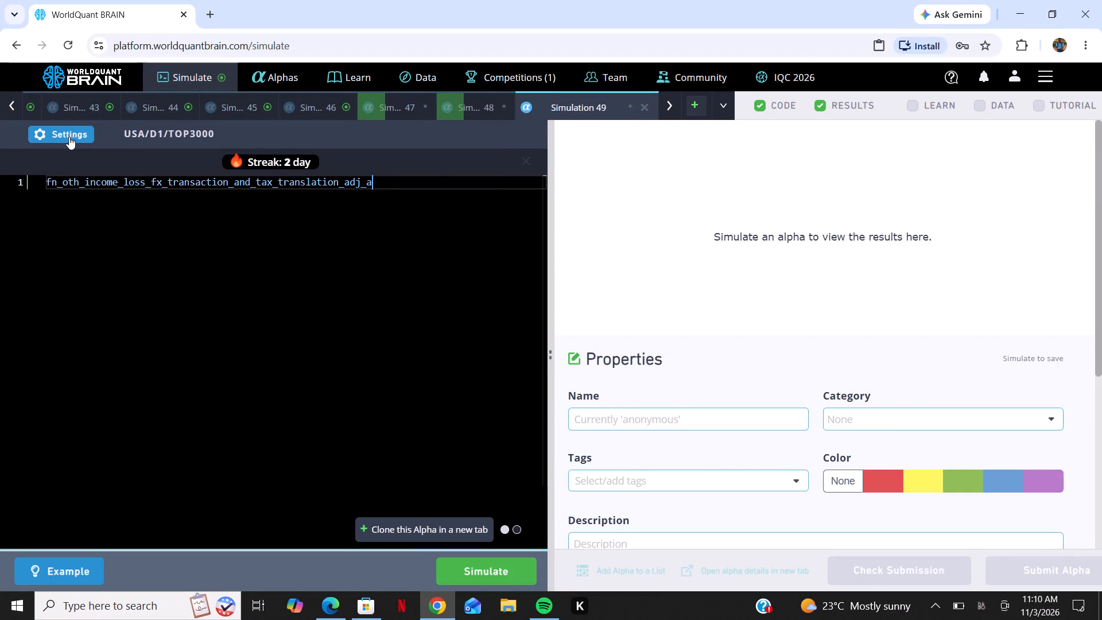
# Set Simulation 49 to Industry neutralization and decay 8, keeping universe TOP3000, and run the simulation.
pyautogui.click(69, 137)
pyautogui.click(121, 354)
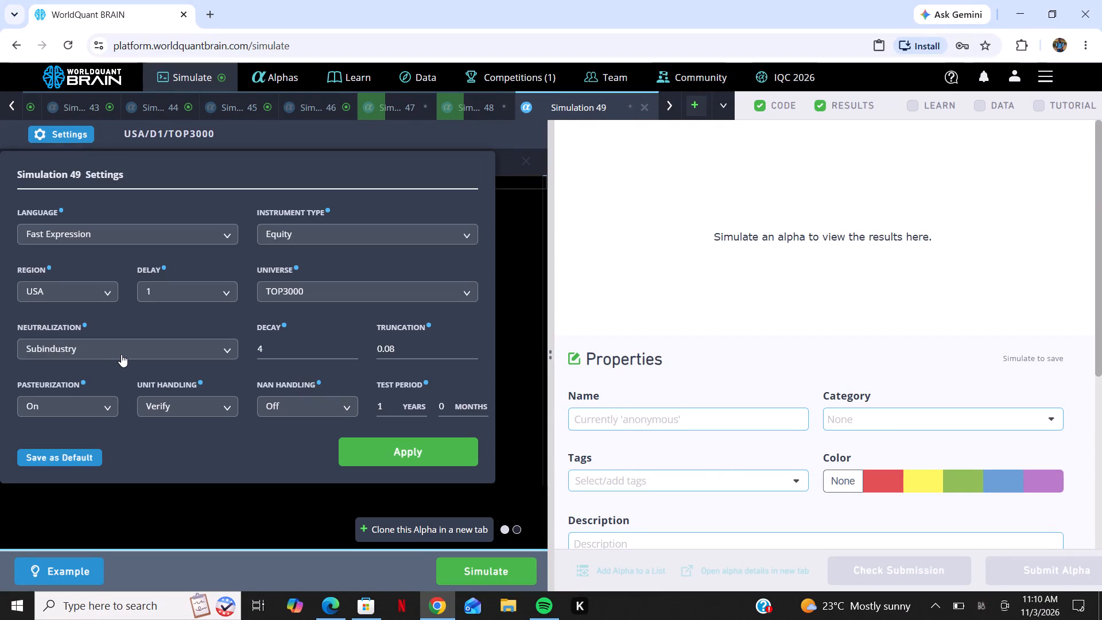
pyautogui.click(90, 434)
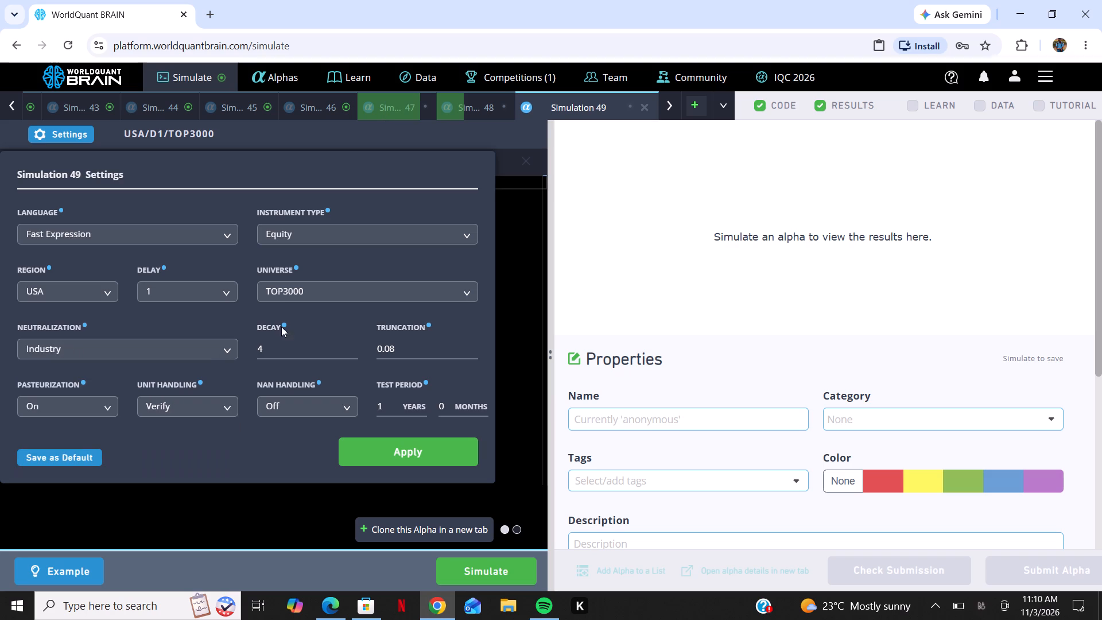
pyautogui.tripleClick(352, 346)
pyautogui.tripleClick(352, 346)
pyautogui.click(376, 460)
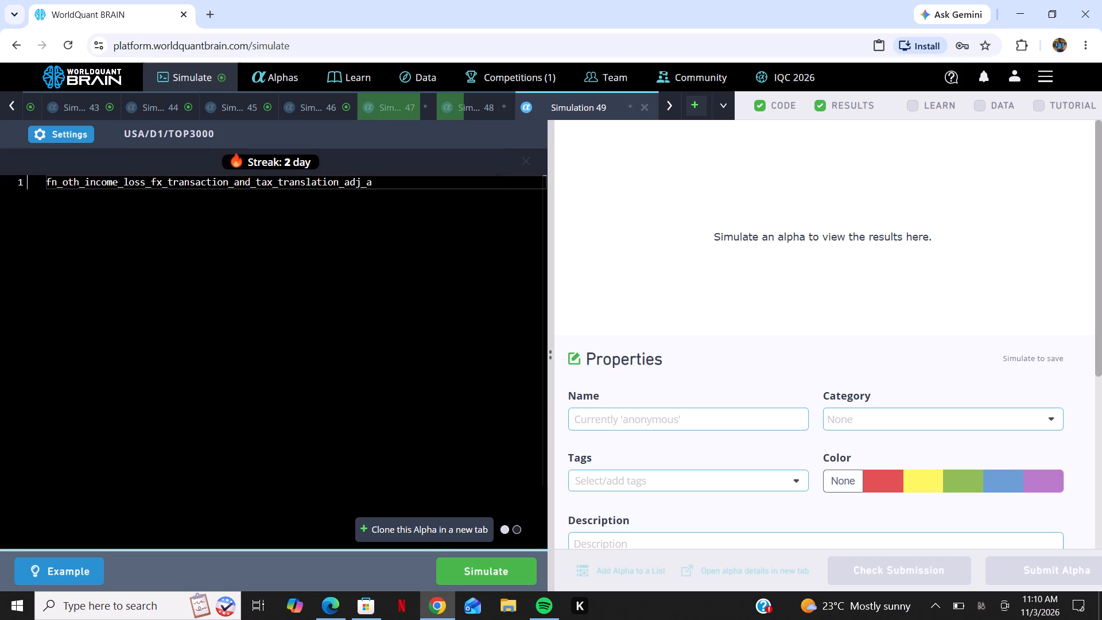
pyautogui.click(494, 573)
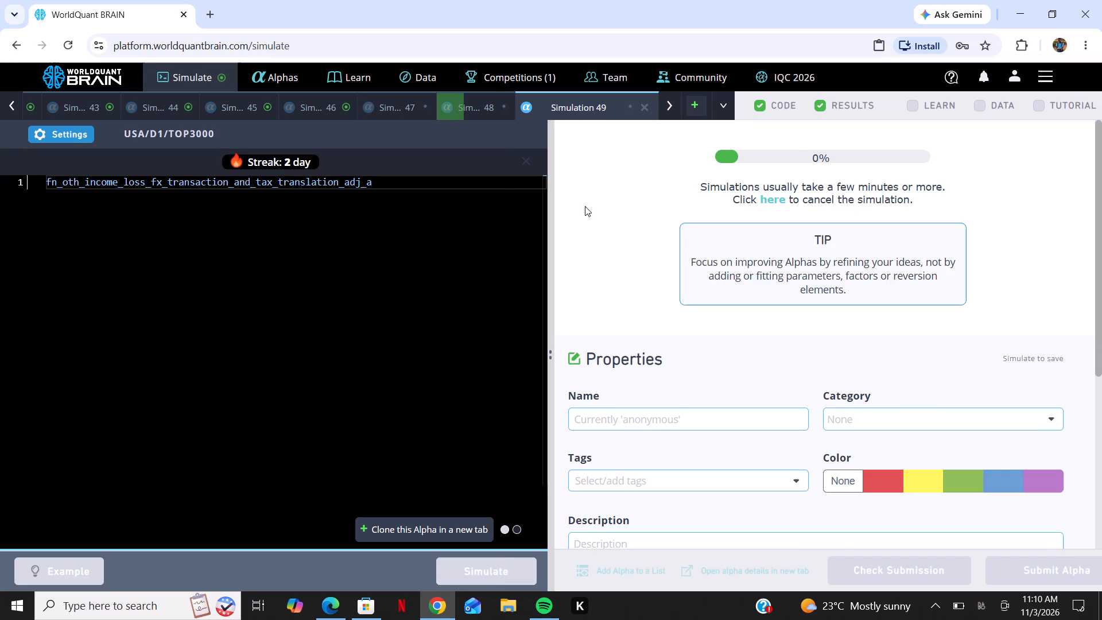
# Open a new simulation tab and paste the copied fn_oth_income_loss_fx_transaction_and_tax_translation_adj_a expression into it.
pyautogui.click(691, 105)
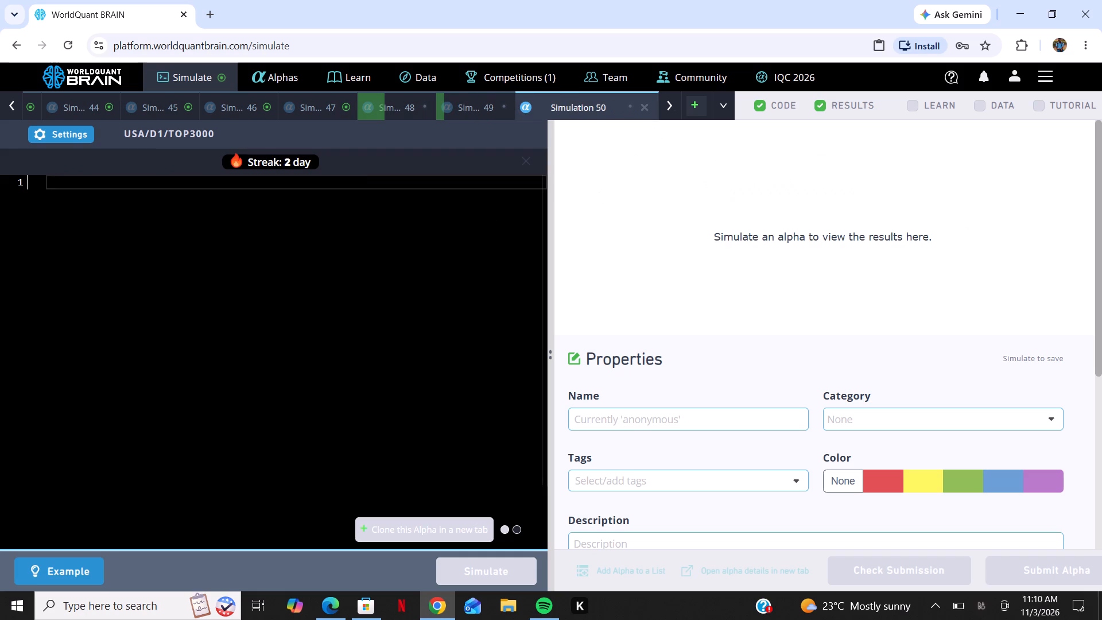
pyautogui.rightClick(331, 301)
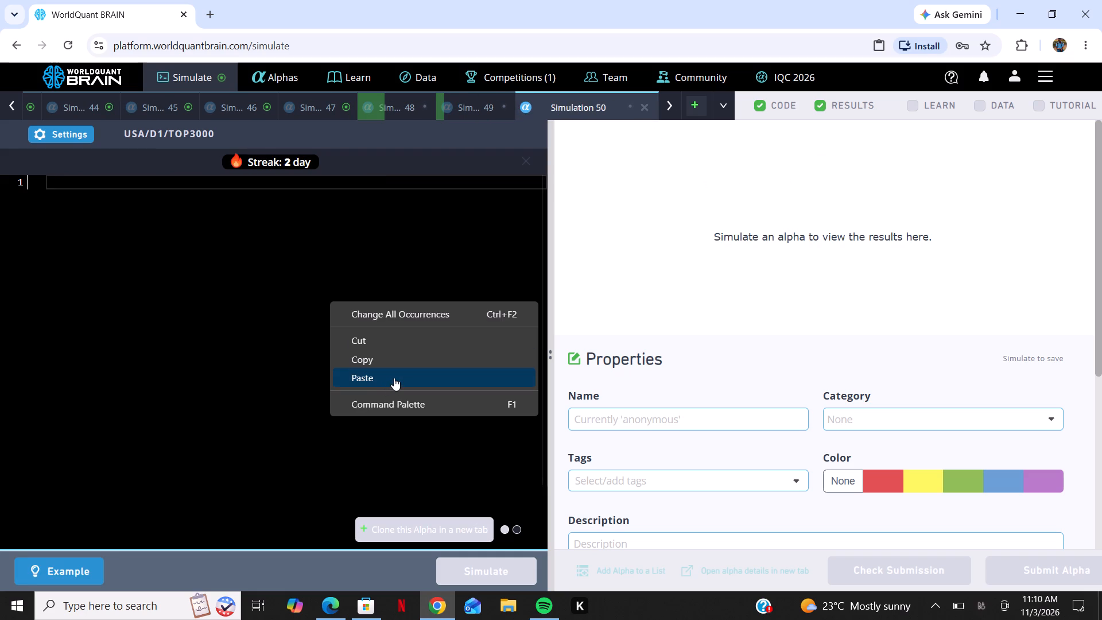
pyautogui.click(394, 378)
# Set Simulation 50 to Industry neutralization and universe TOP2000, raise its decay to about 15, and run the simulation.
pyautogui.click(59, 131)
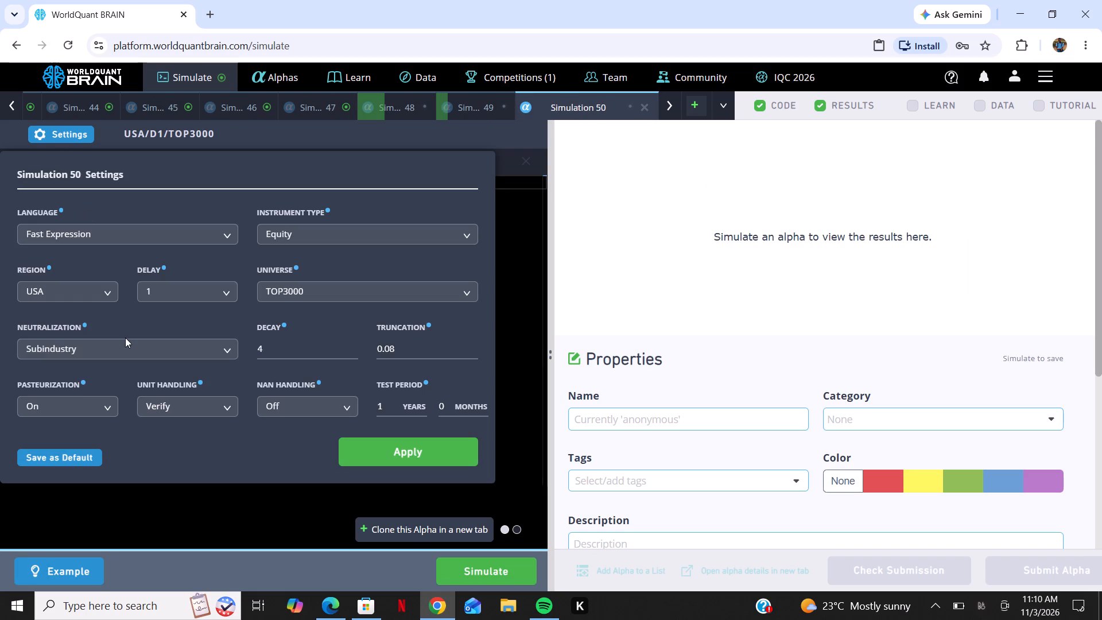
pyautogui.click(164, 352)
pyautogui.click(132, 439)
pyautogui.click(444, 288)
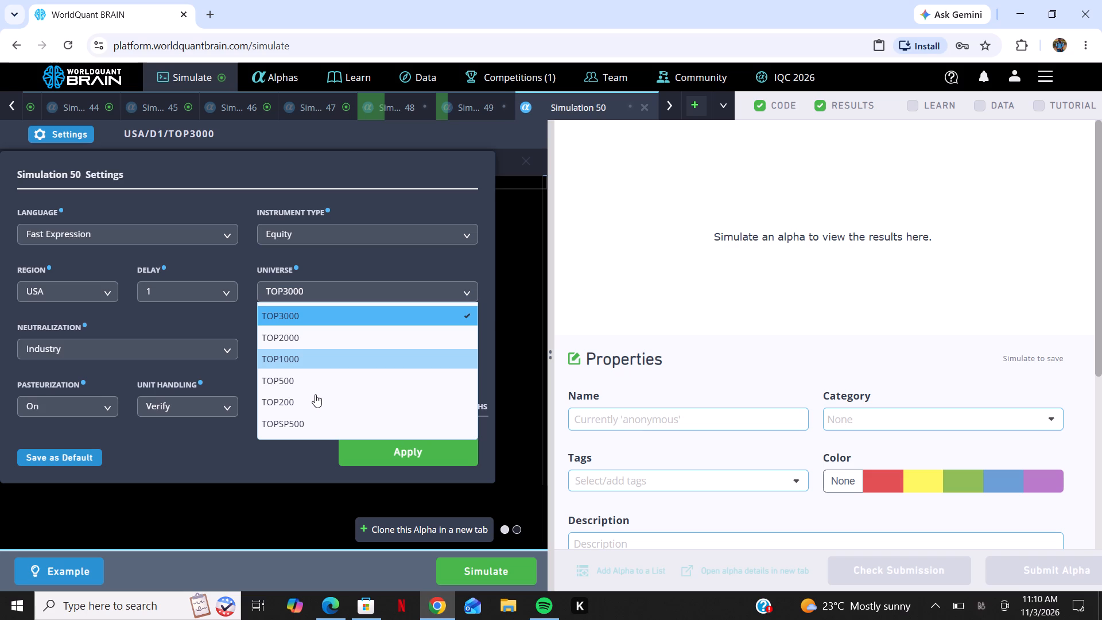
pyautogui.click(327, 340)
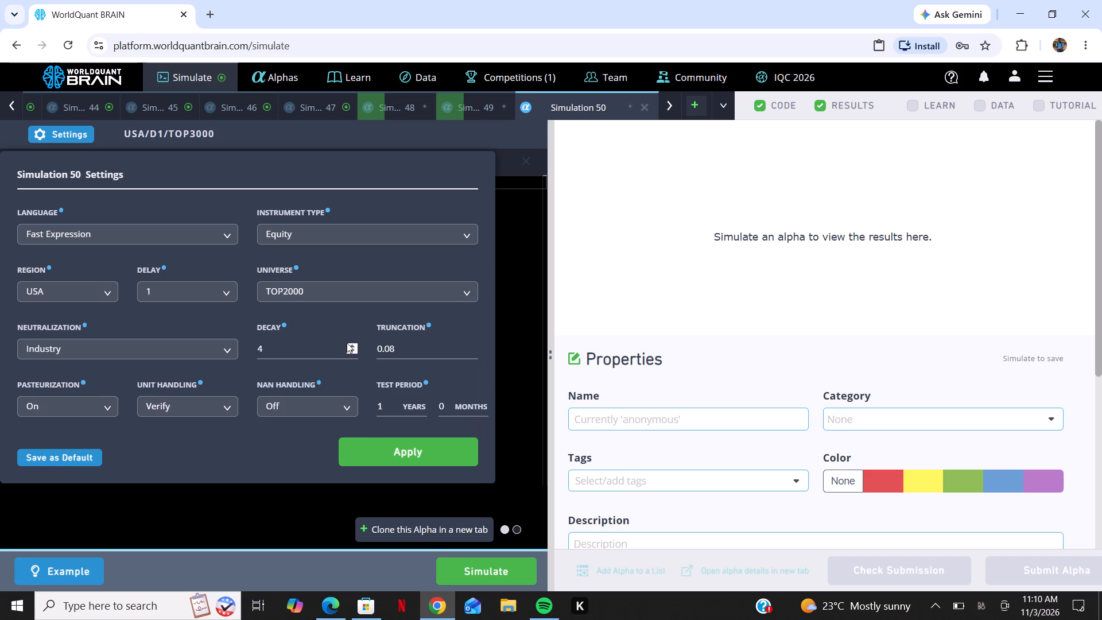
pyautogui.tripleClick(347, 343)
pyautogui.tripleClick(347, 343)
pyautogui.doubleClick(347, 343)
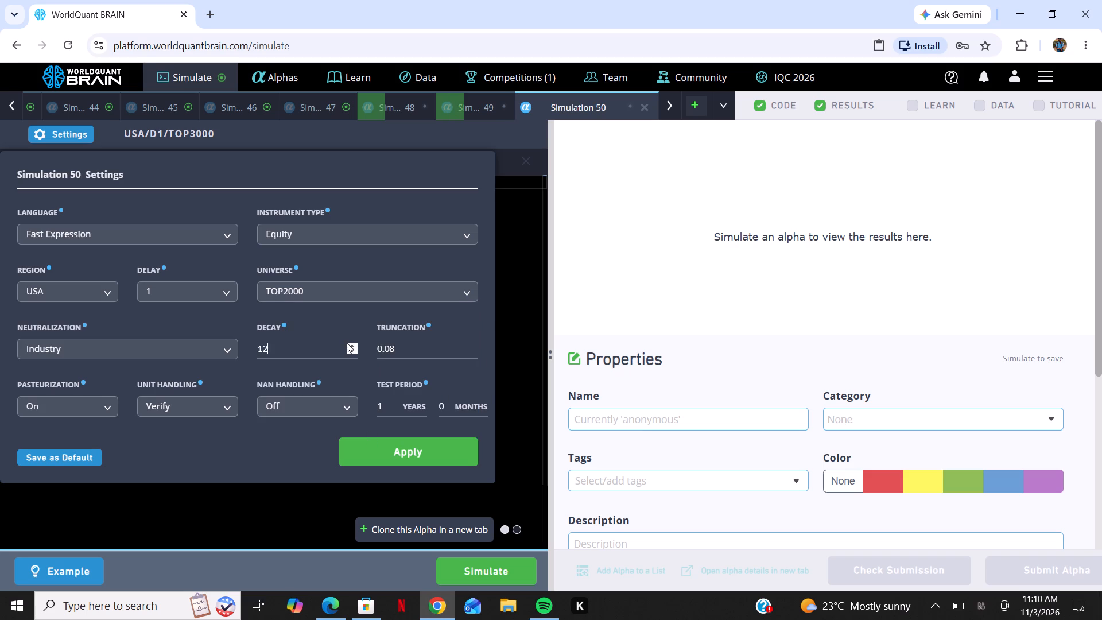
pyautogui.tripleClick(347, 343)
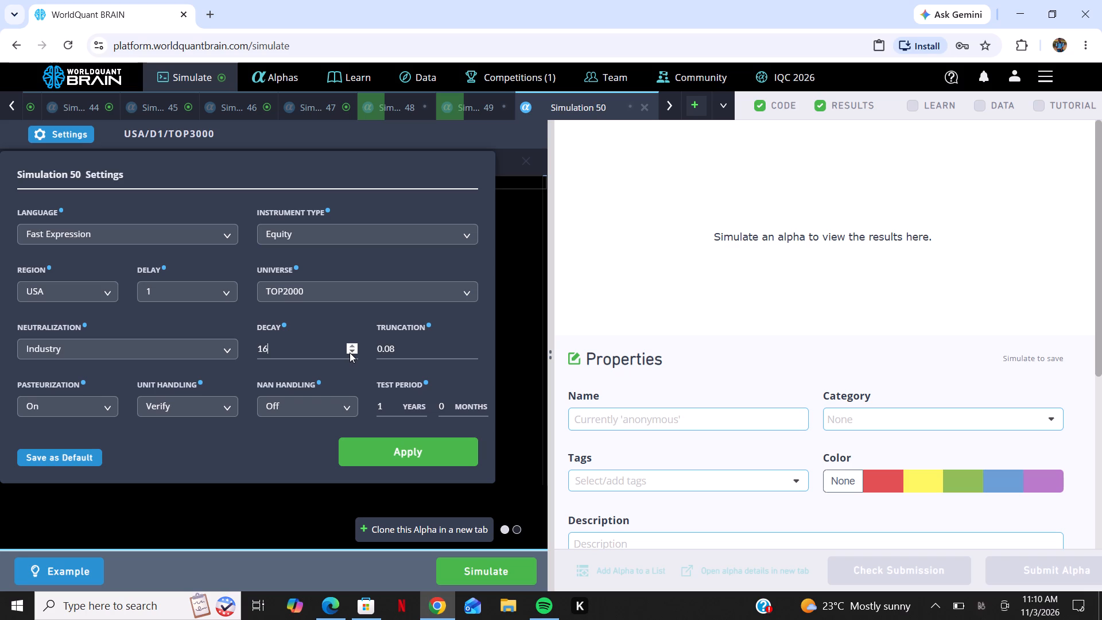
pyautogui.click(350, 352)
pyautogui.click(402, 454)
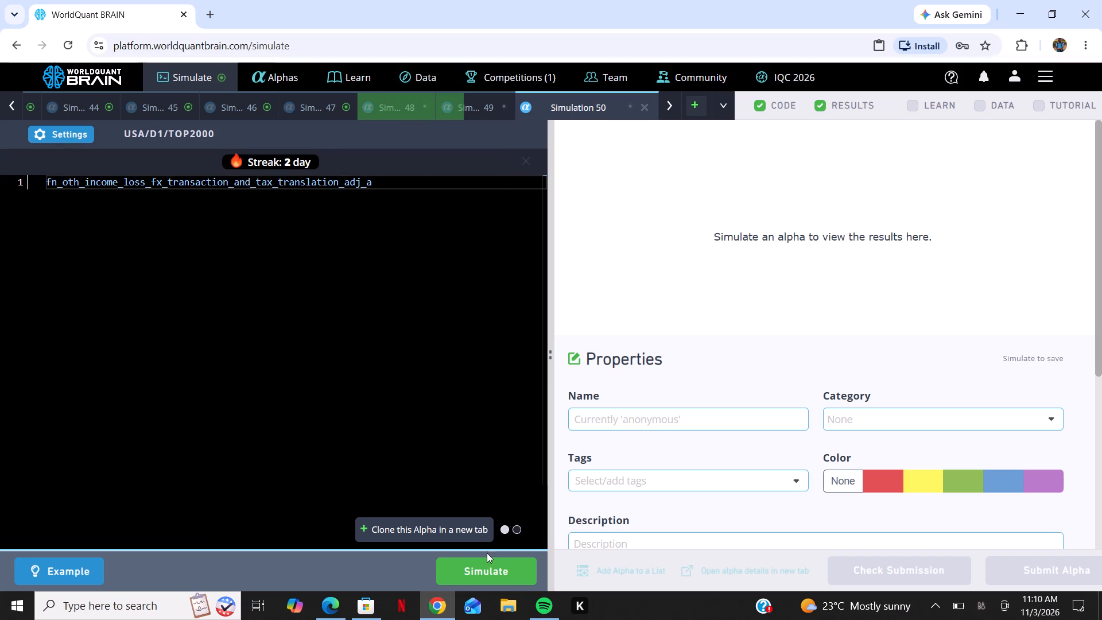
pyautogui.click(513, 579)
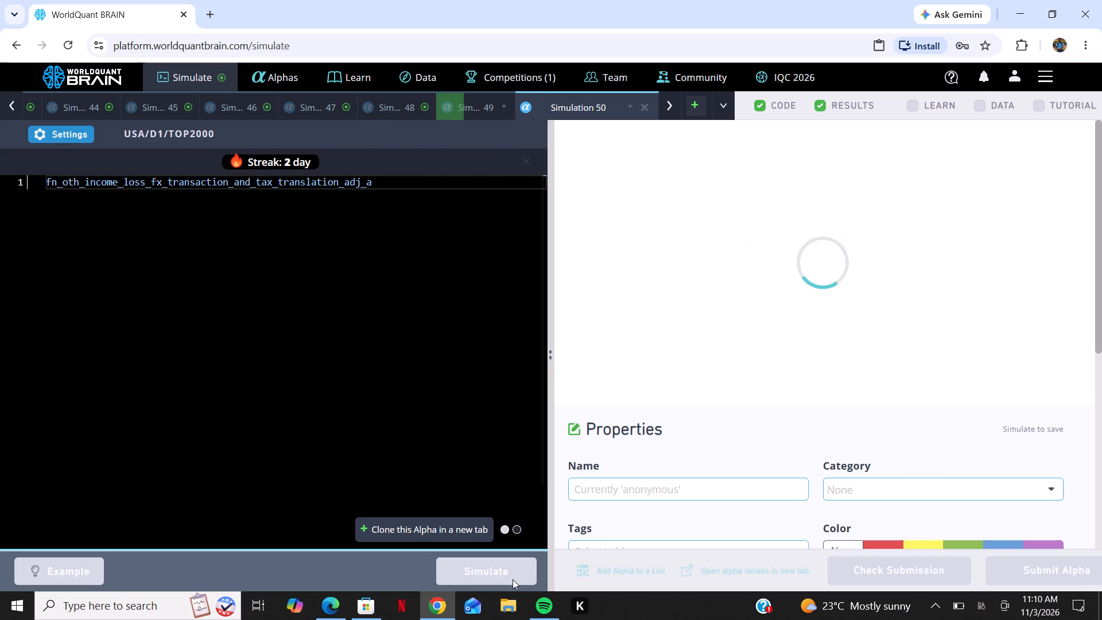
# Add a further simulation tab and paste the copied fn_oth_income_loss_fx_transaction_and_tax_translation_adj_a expression into its editor.
pyautogui.click(694, 105)
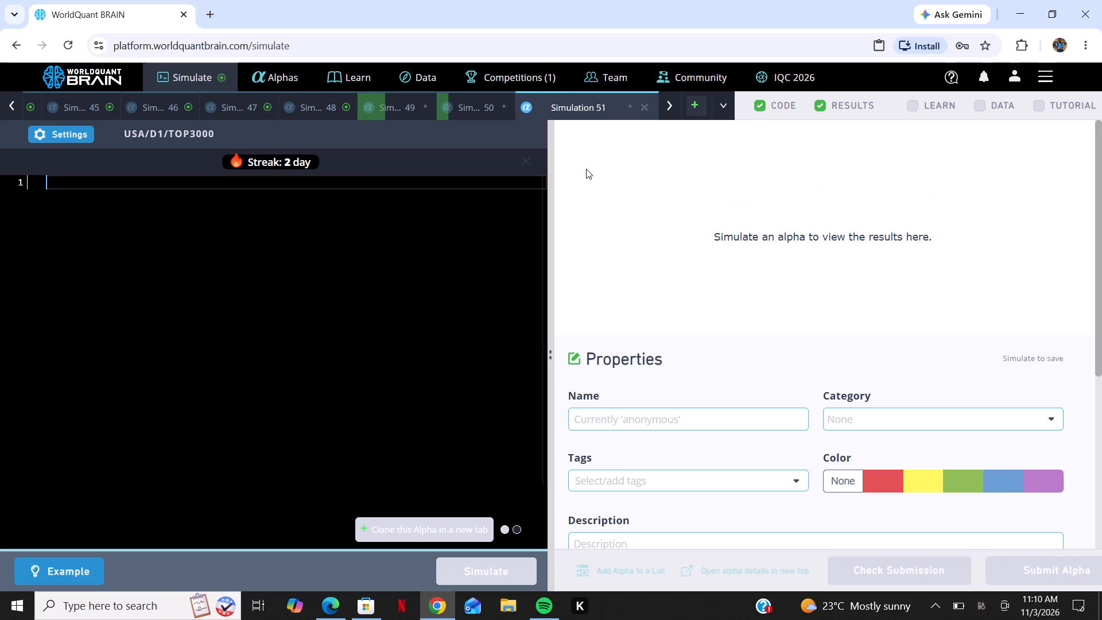
pyautogui.rightClick(270, 337)
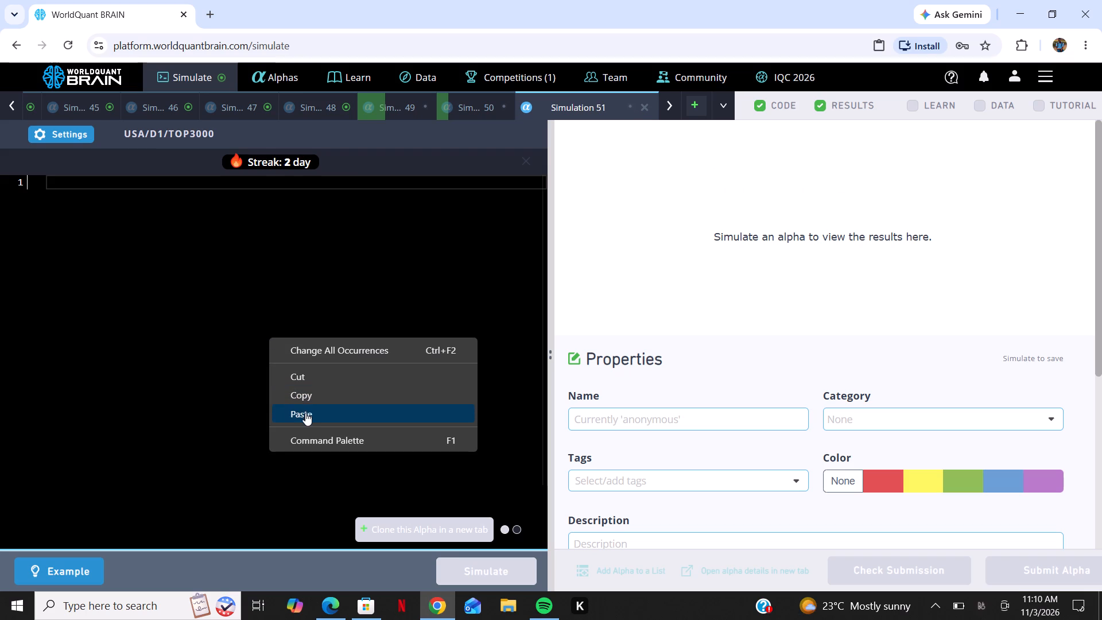
pyautogui.click(305, 413)
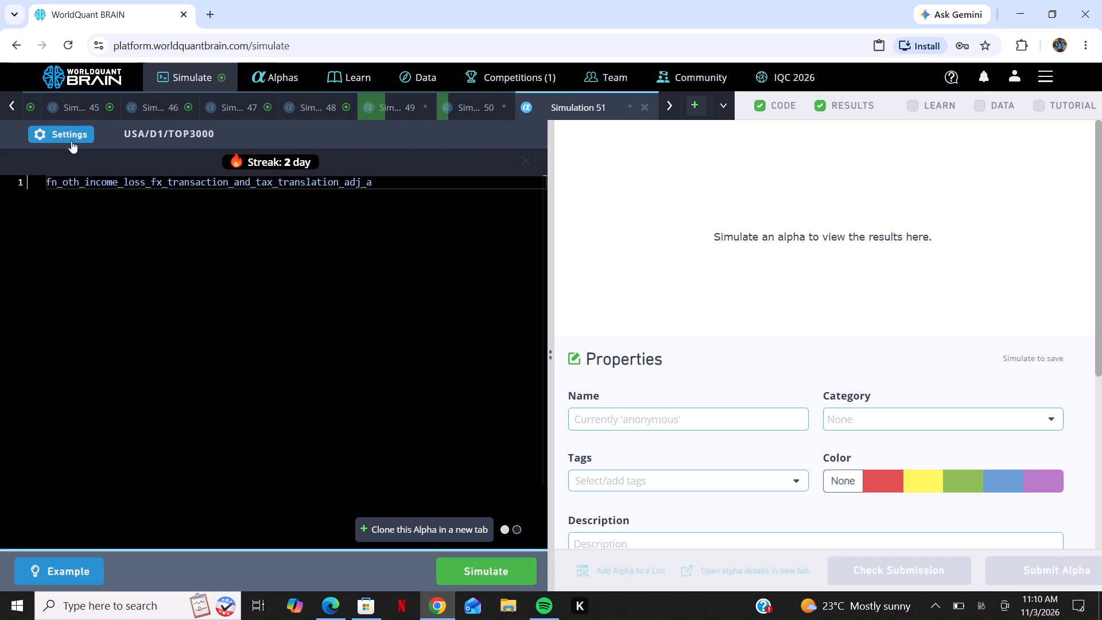
# Set Simulation 51 to Industry neutralization, universe TOP1000 and decay 20, and run the simulation.
pyautogui.click(71, 141)
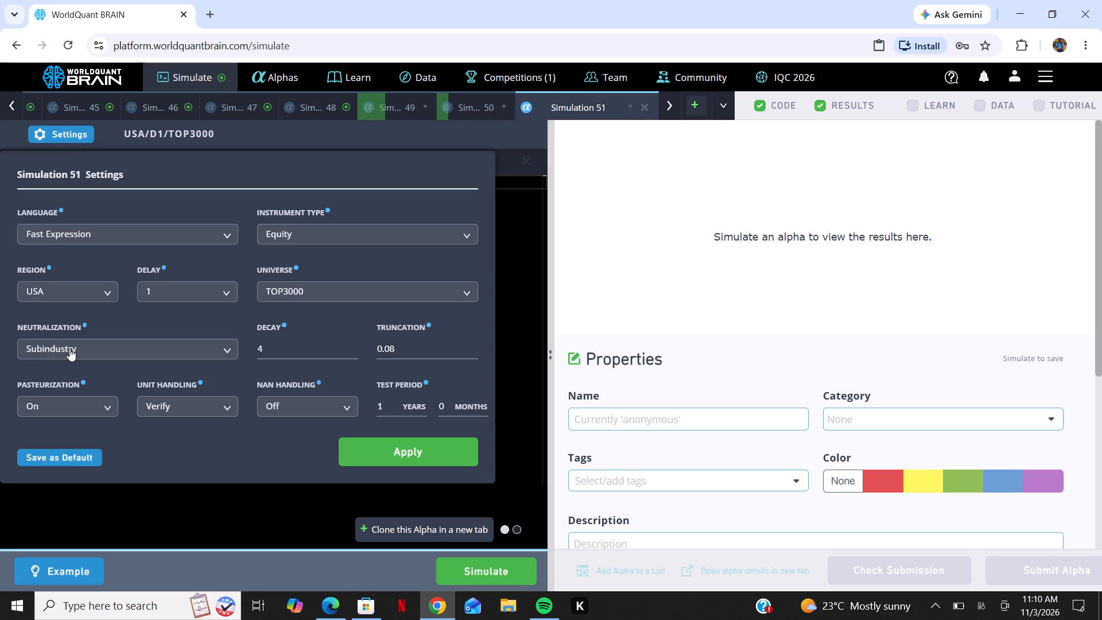
pyautogui.click(69, 348)
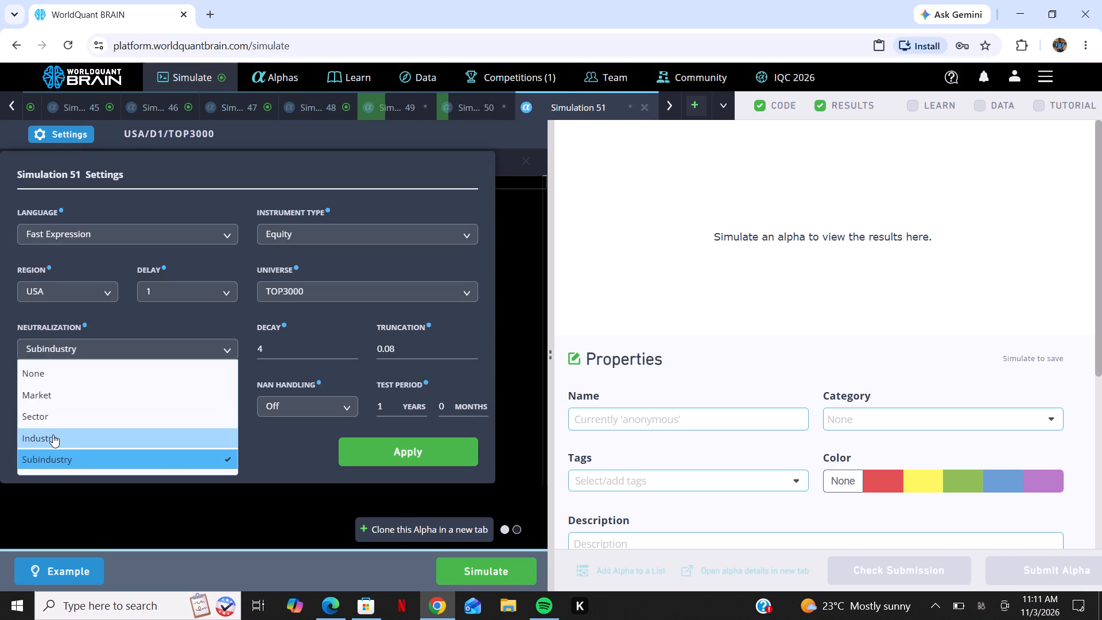
pyautogui.click(53, 435)
pyautogui.click(343, 289)
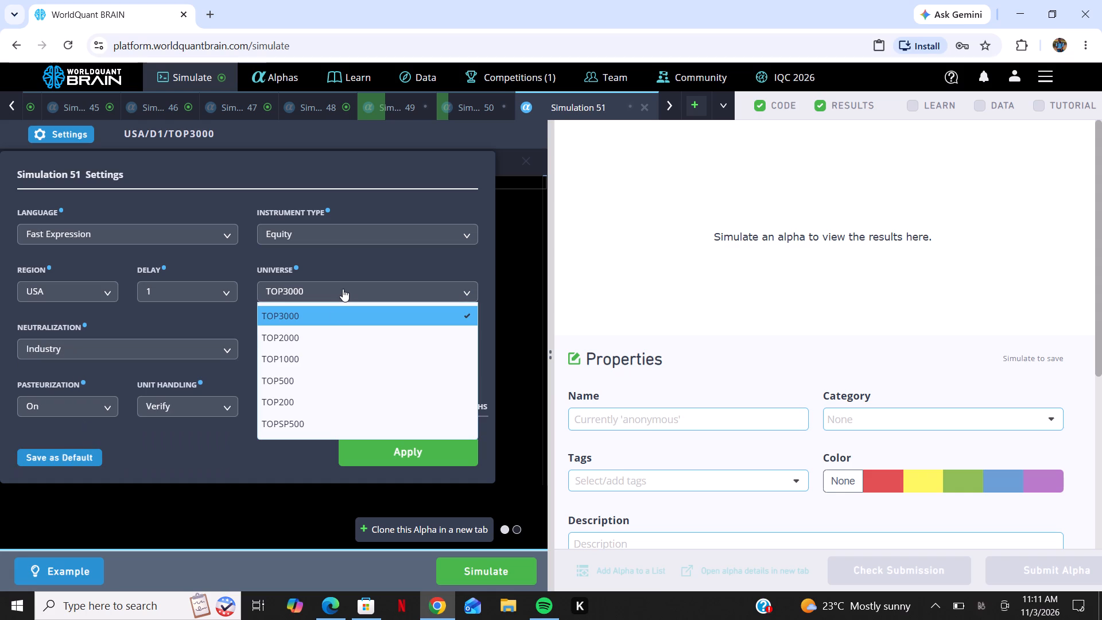
pyautogui.click(325, 356)
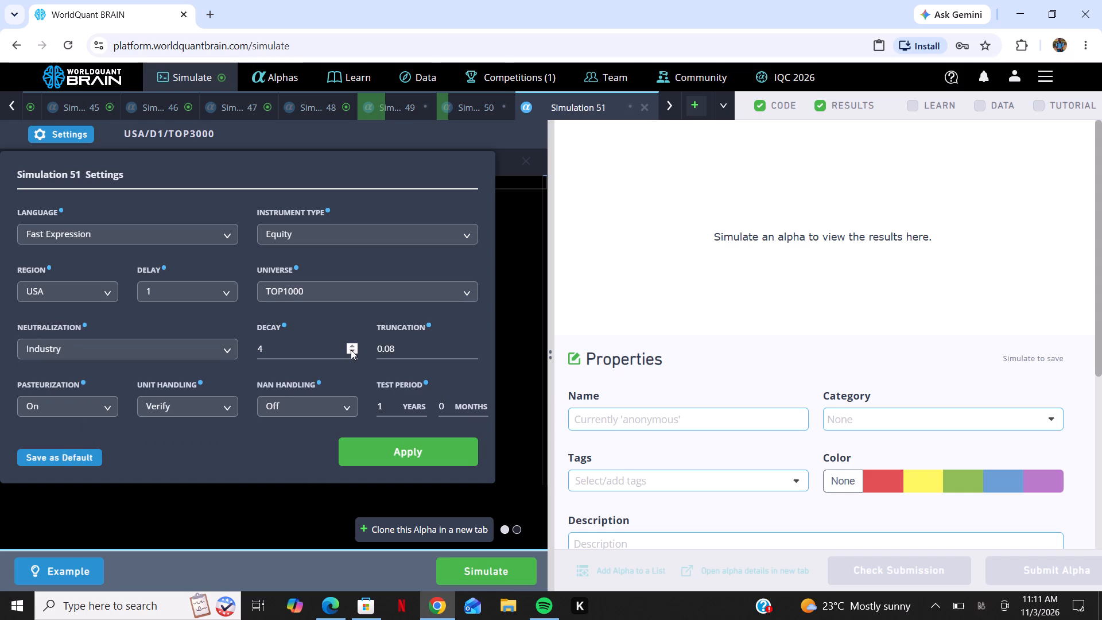
pyautogui.doubleClick(352, 345)
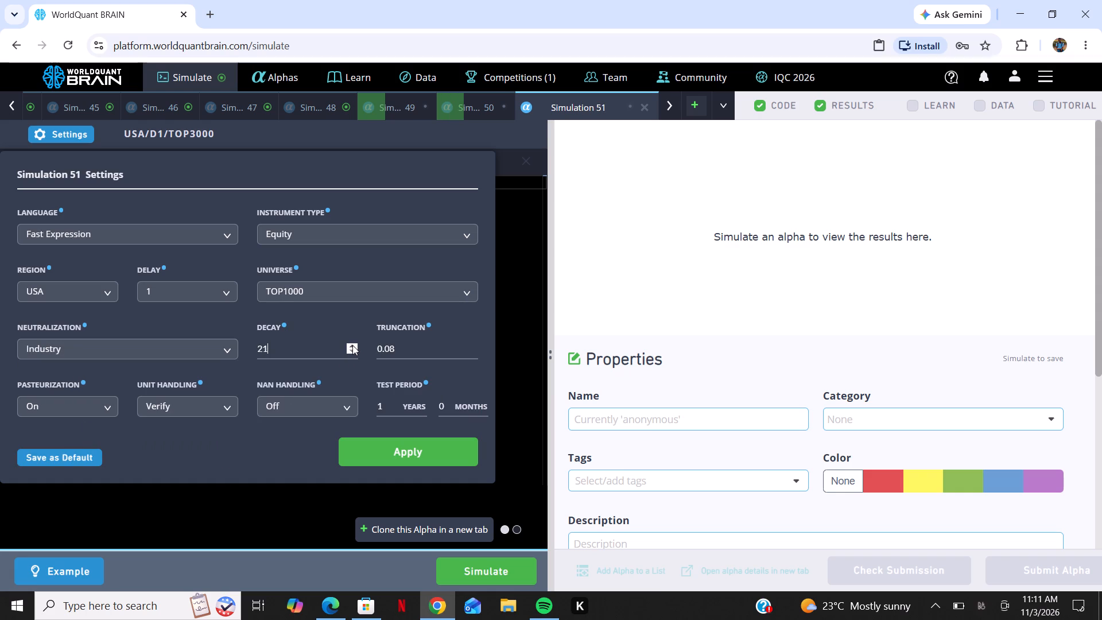
pyautogui.click(352, 345)
pyautogui.doubleClick(352, 349)
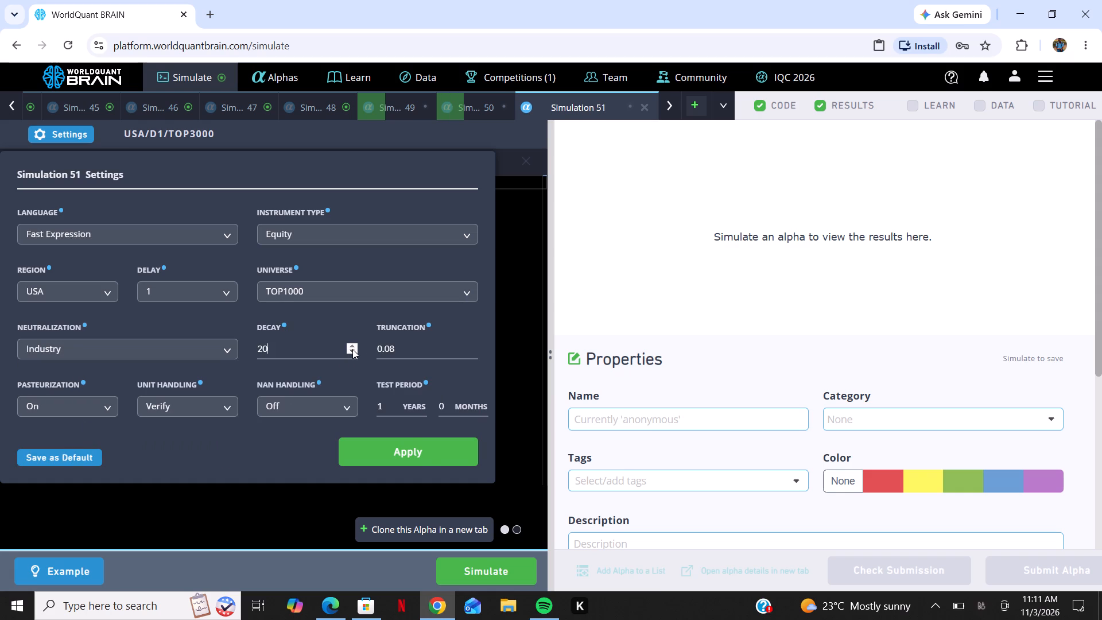
pyautogui.click(428, 456)
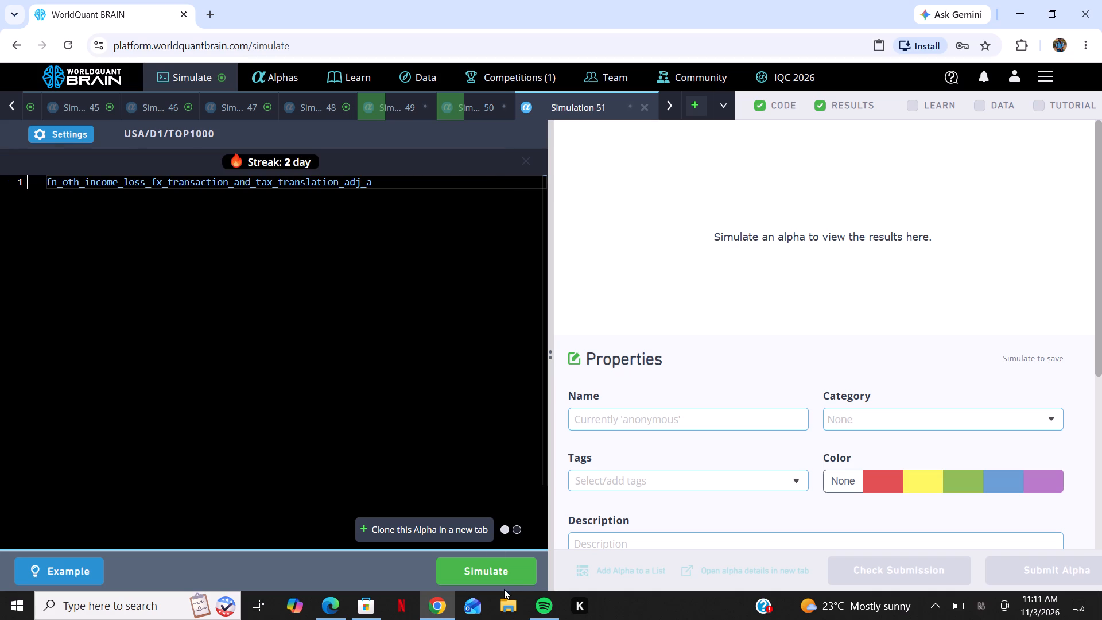
pyautogui.click(517, 576)
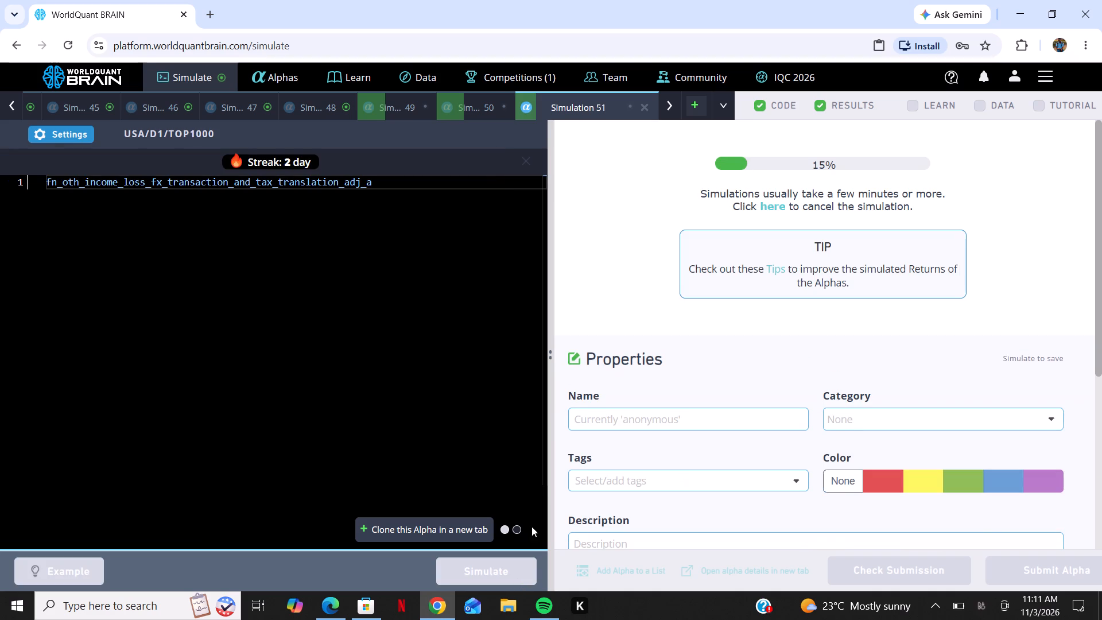
# Open another simulation tab and paste the copied fn_oth_income_loss_fx_transaction_and_tax_translation_adj_a expression into it.
pyautogui.click(698, 103)
pyautogui.rightClick(189, 256)
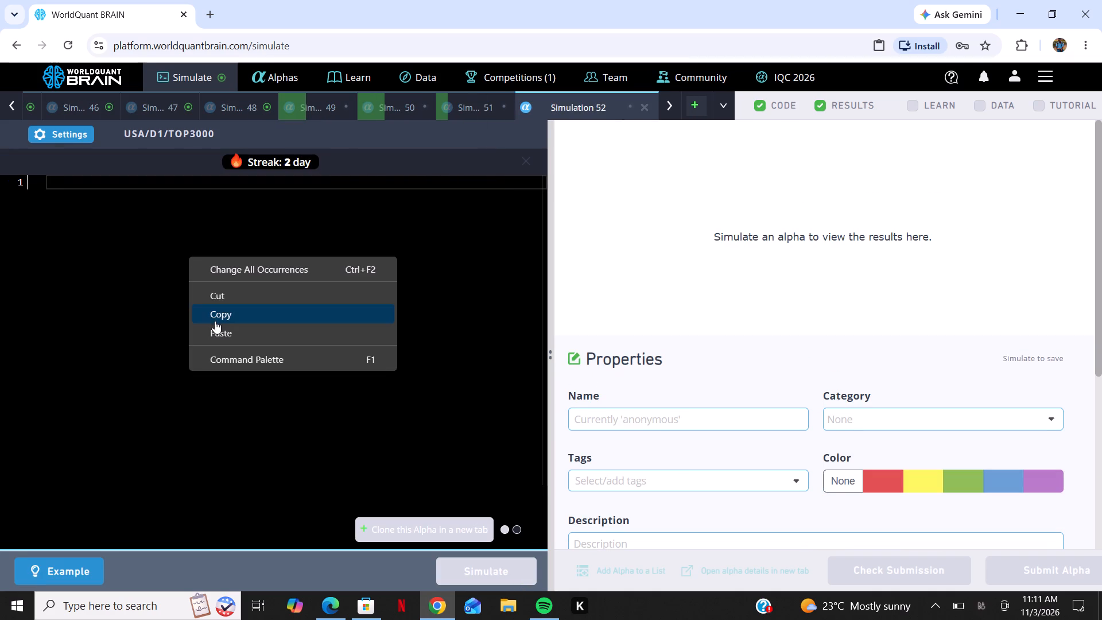
pyautogui.click(215, 323)
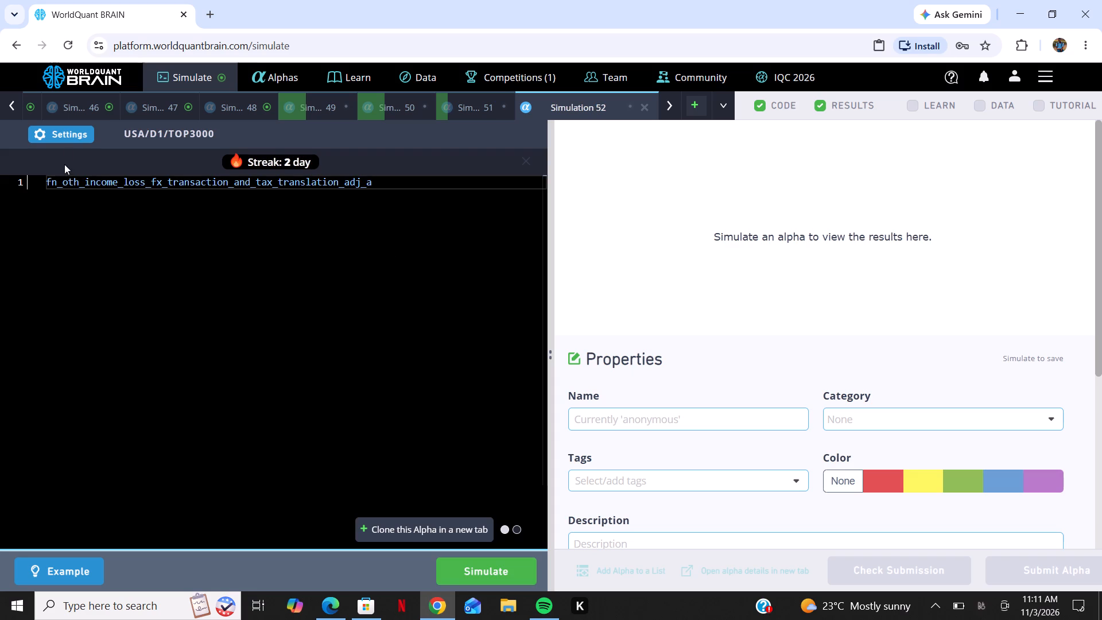
# Set Simulation 52 to Industry neutralization, universe TOP500 and decay 25, and run the simulation.
pyautogui.click(68, 139)
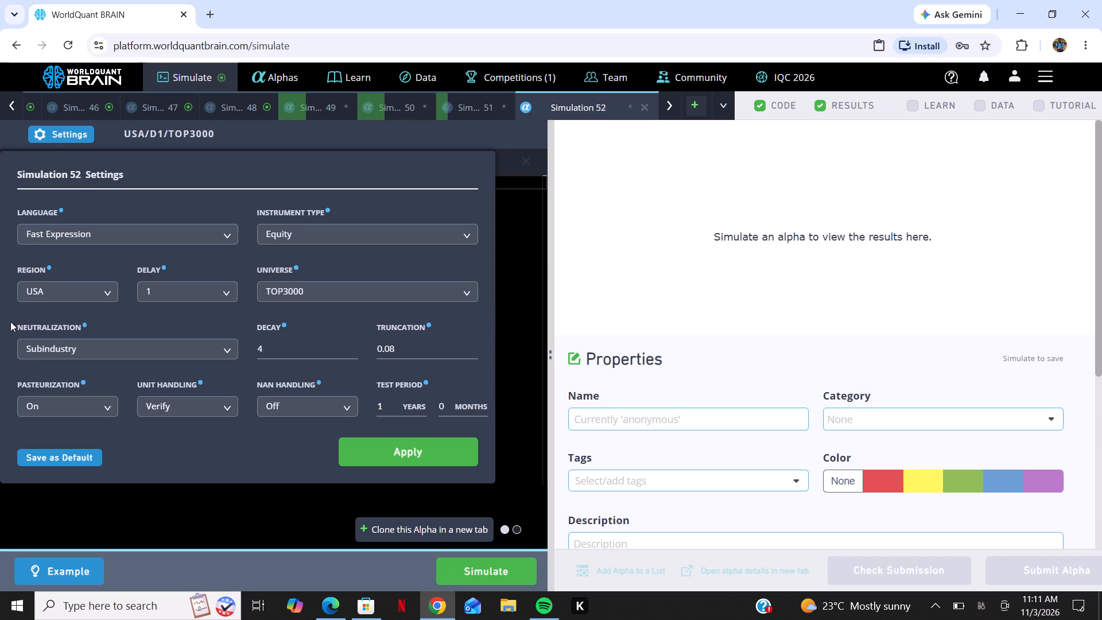
pyautogui.click(48, 349)
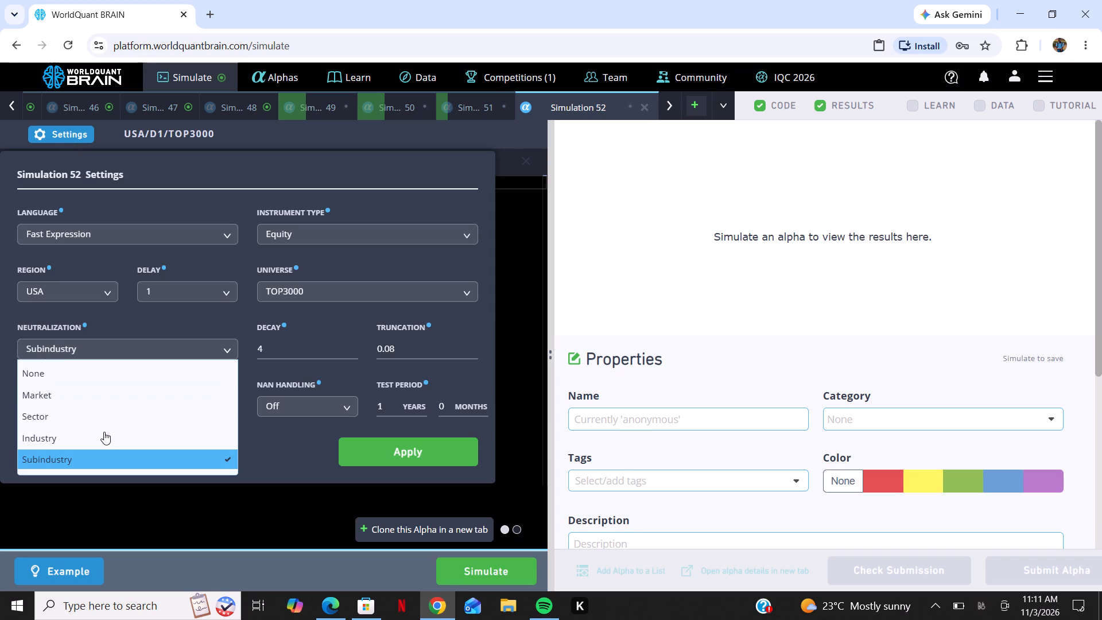
pyautogui.click(104, 432)
pyautogui.click(330, 289)
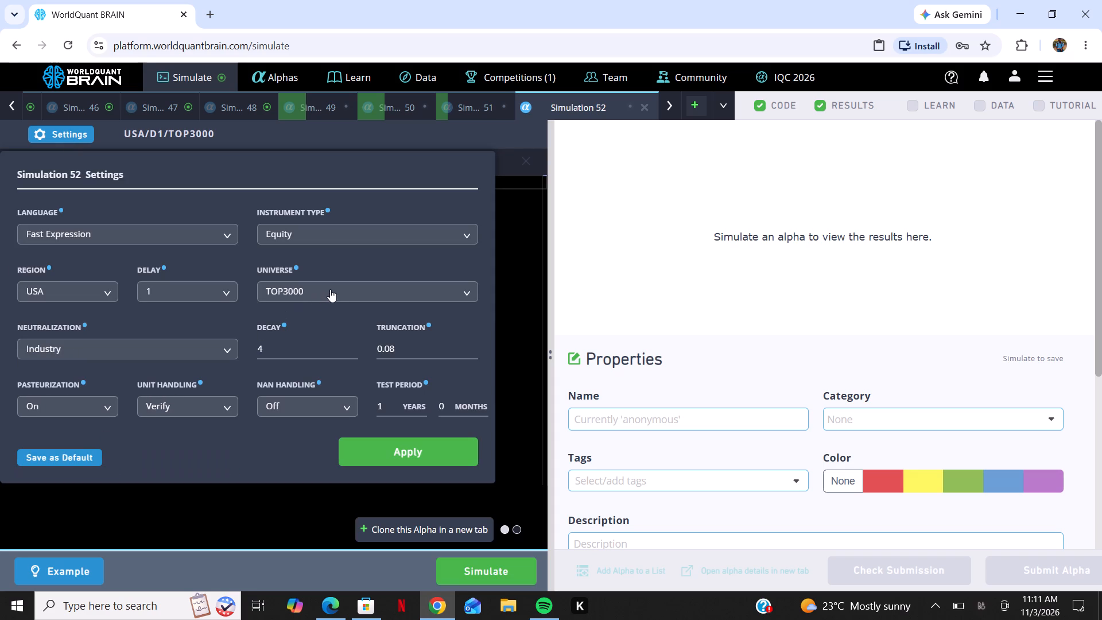
pyautogui.click(336, 377)
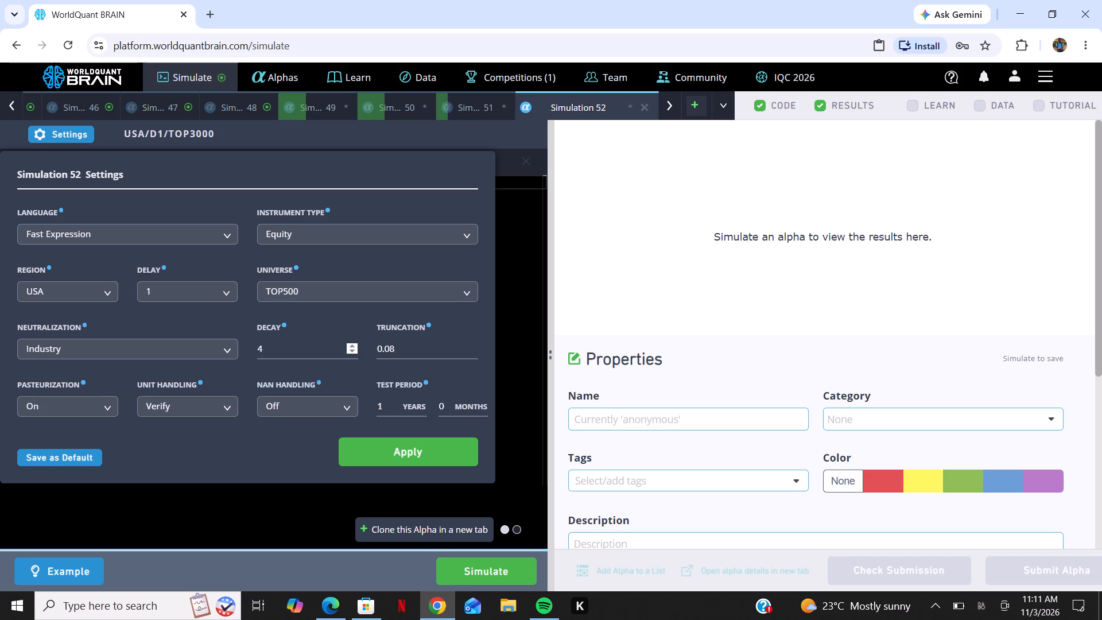
pyautogui.click(352, 344)
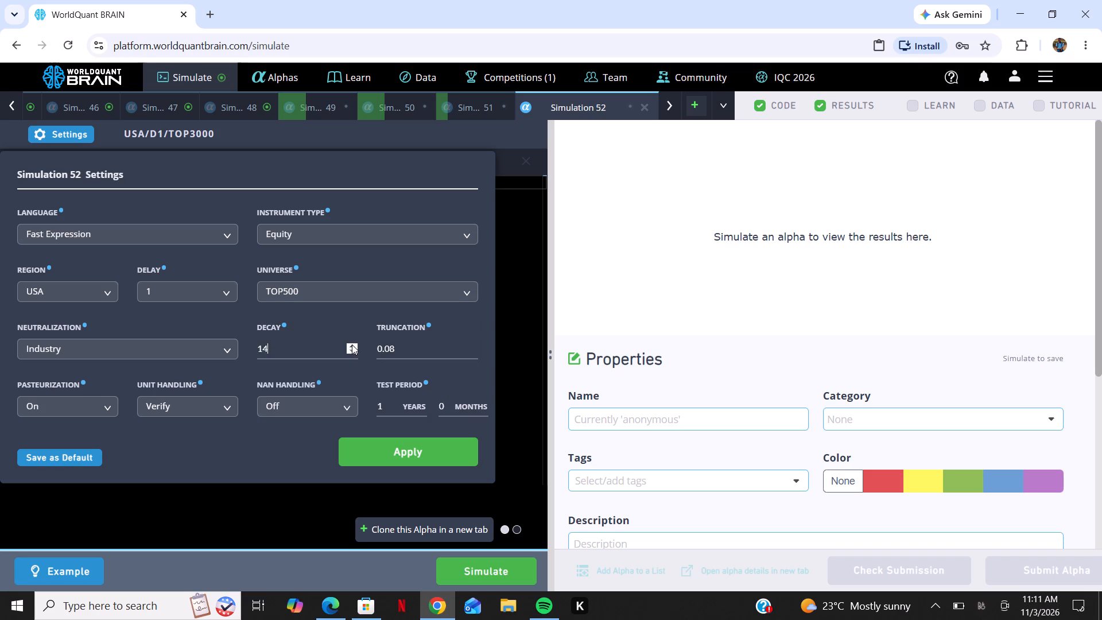
pyautogui.tripleClick(352, 344)
pyautogui.click(352, 344)
pyautogui.click(352, 344)
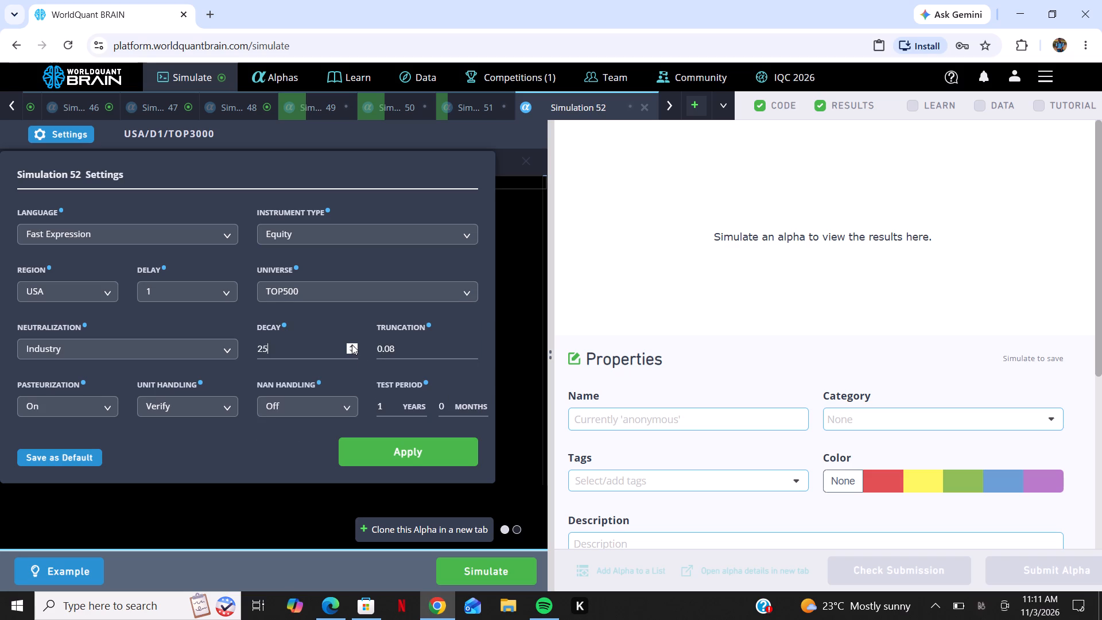
pyautogui.click(406, 451)
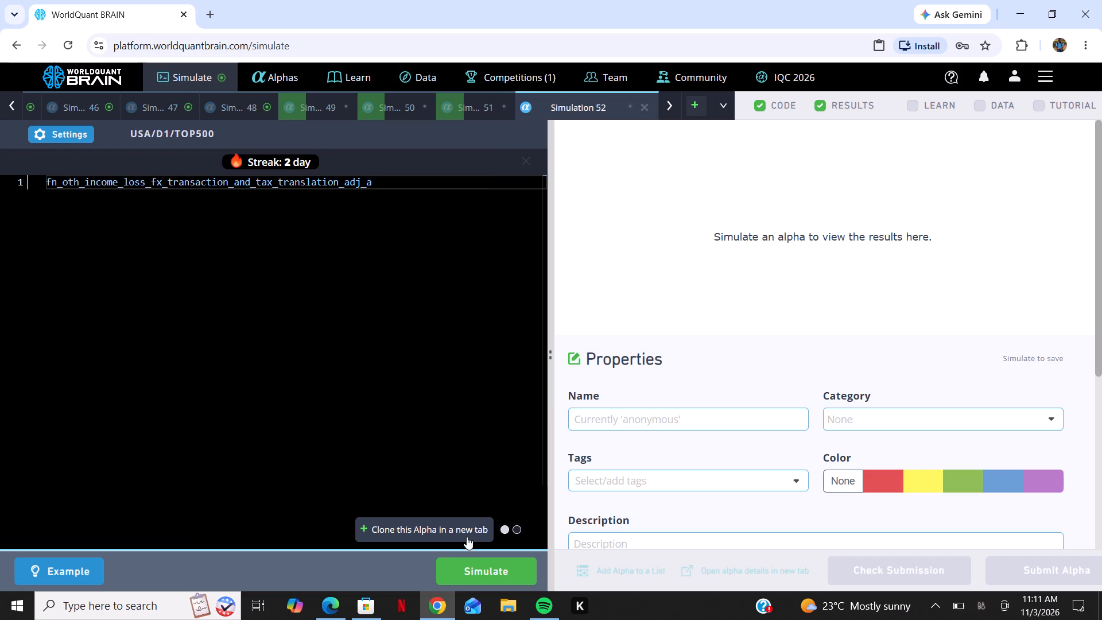
pyautogui.click(478, 565)
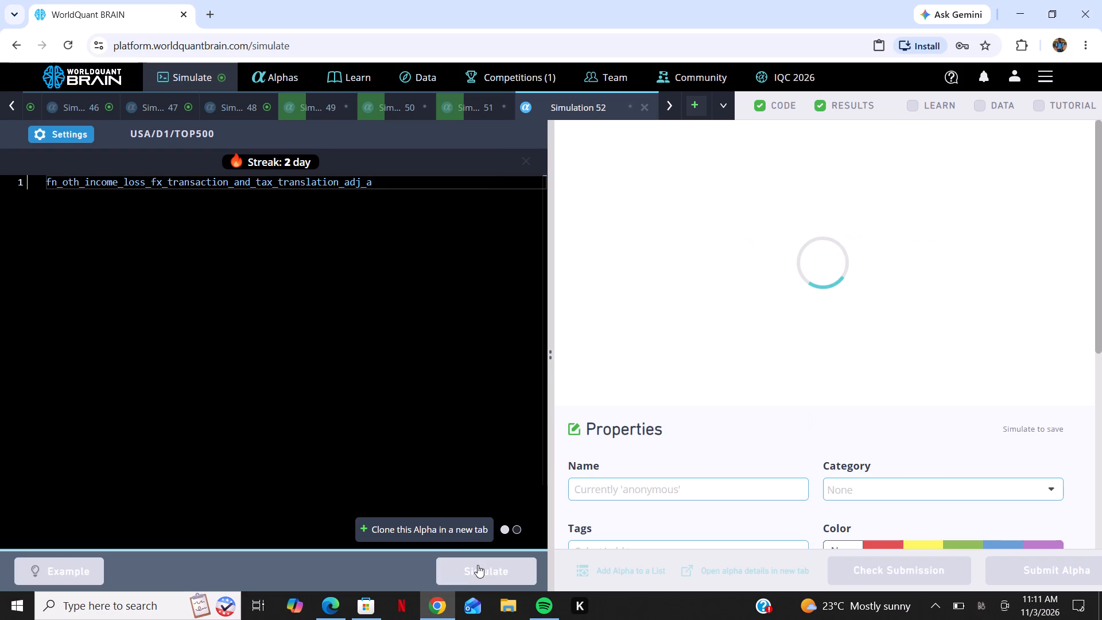
pyautogui.click(528, 527)
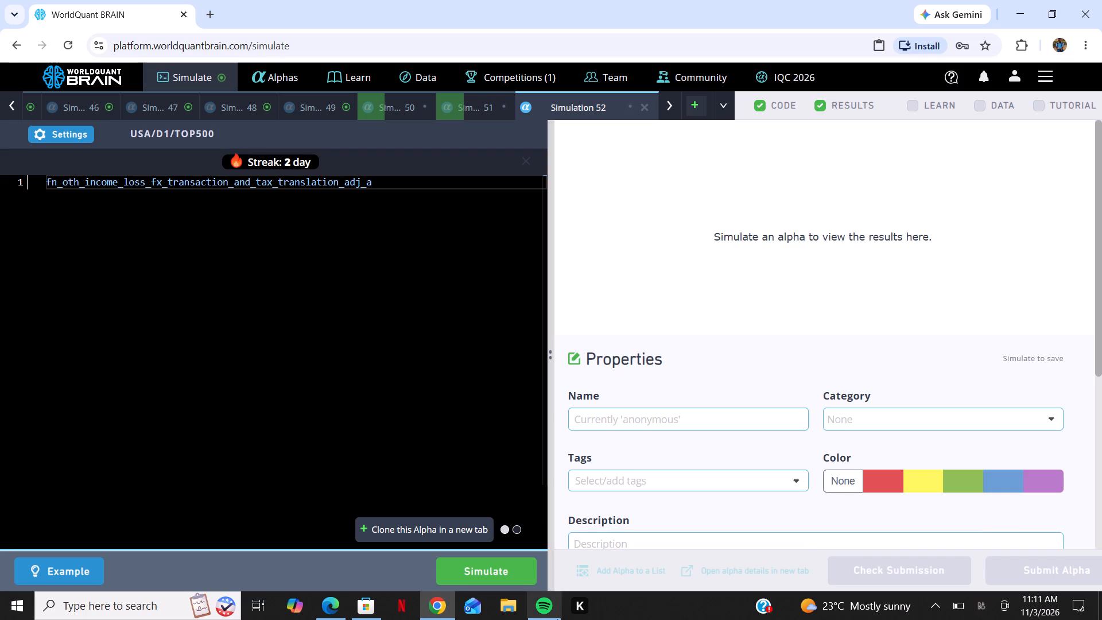
pyautogui.click(524, 568)
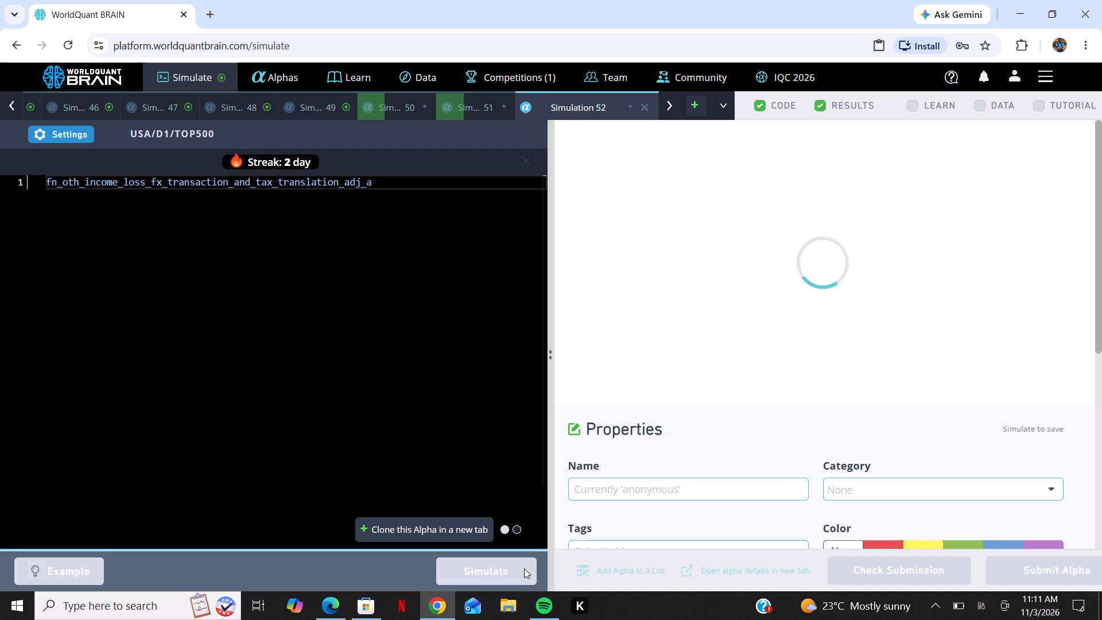
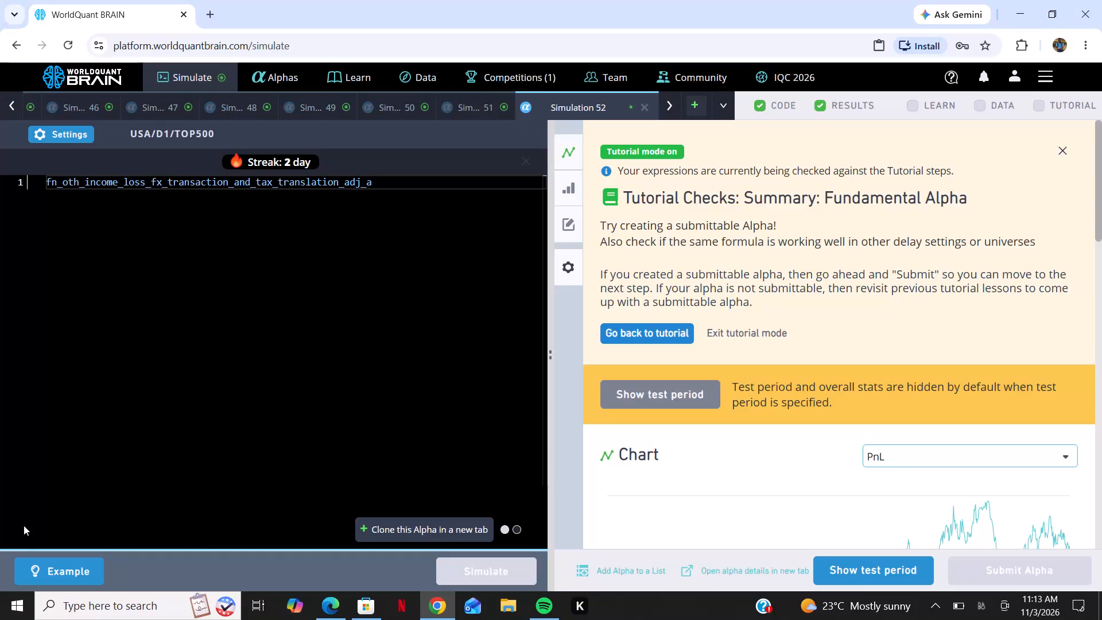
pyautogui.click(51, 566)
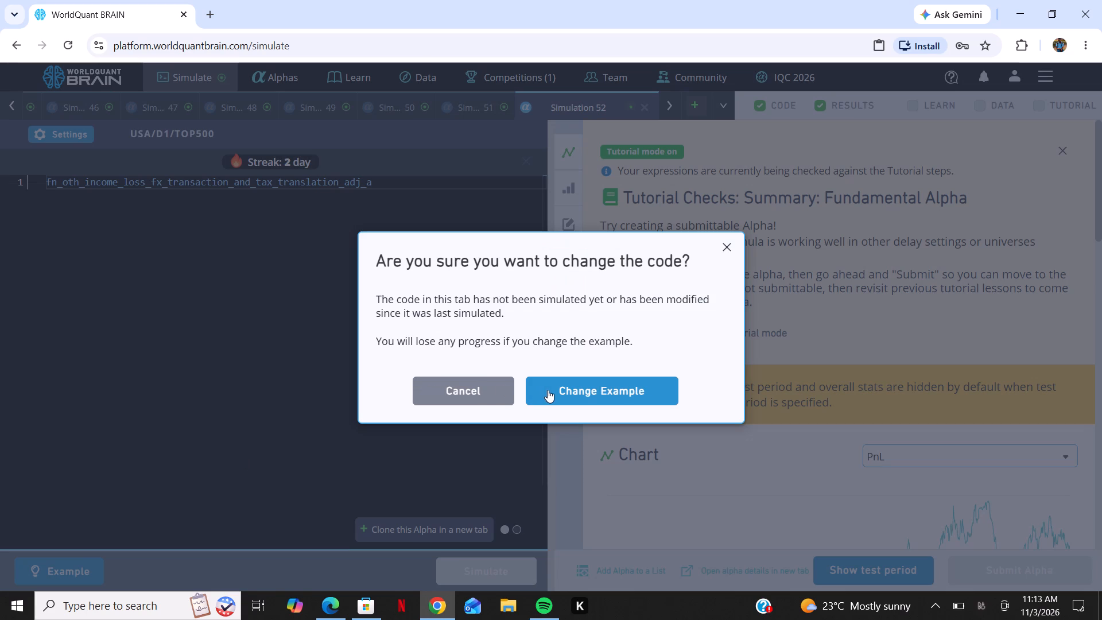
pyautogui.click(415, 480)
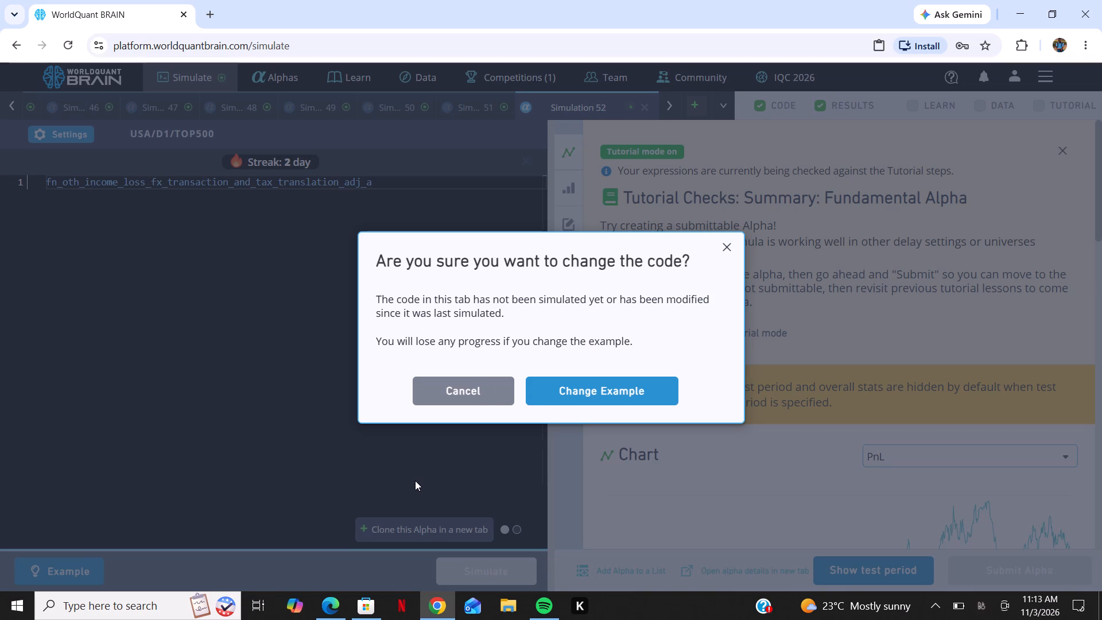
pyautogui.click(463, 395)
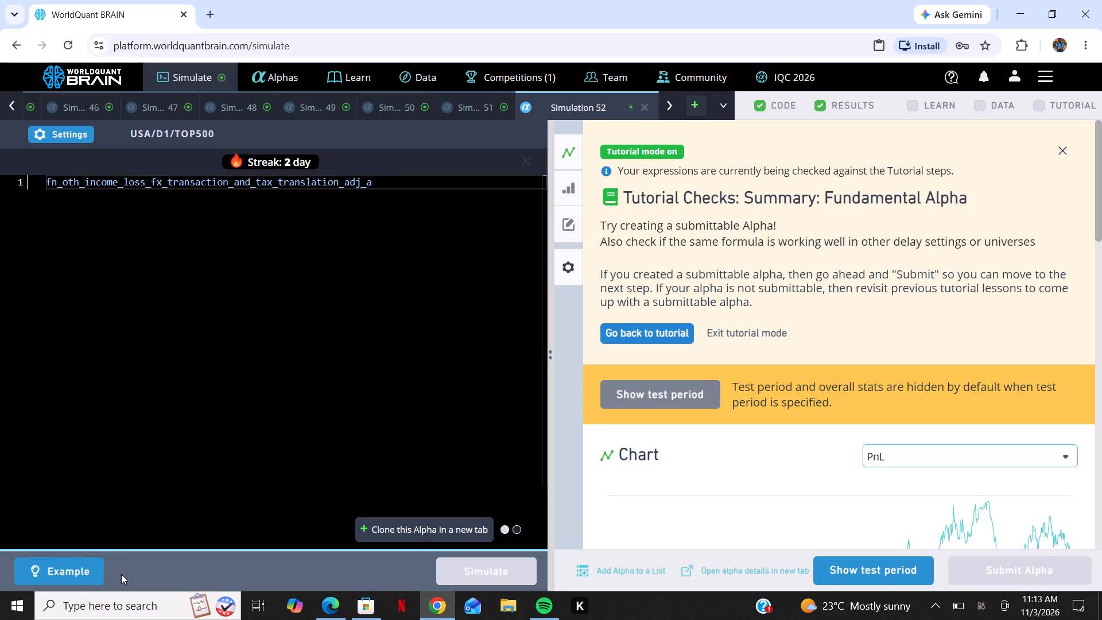
# Replace the code in Simulation 52 with the example alpha.
pyautogui.click(75, 572)
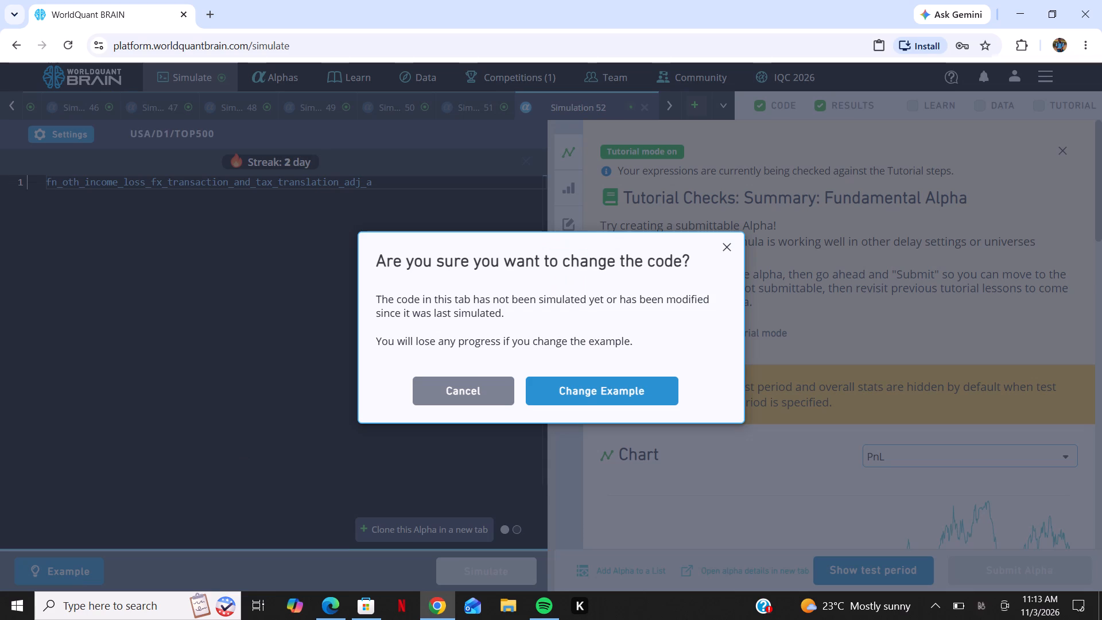
pyautogui.click(404, 486)
pyautogui.click(333, 455)
pyautogui.click(580, 382)
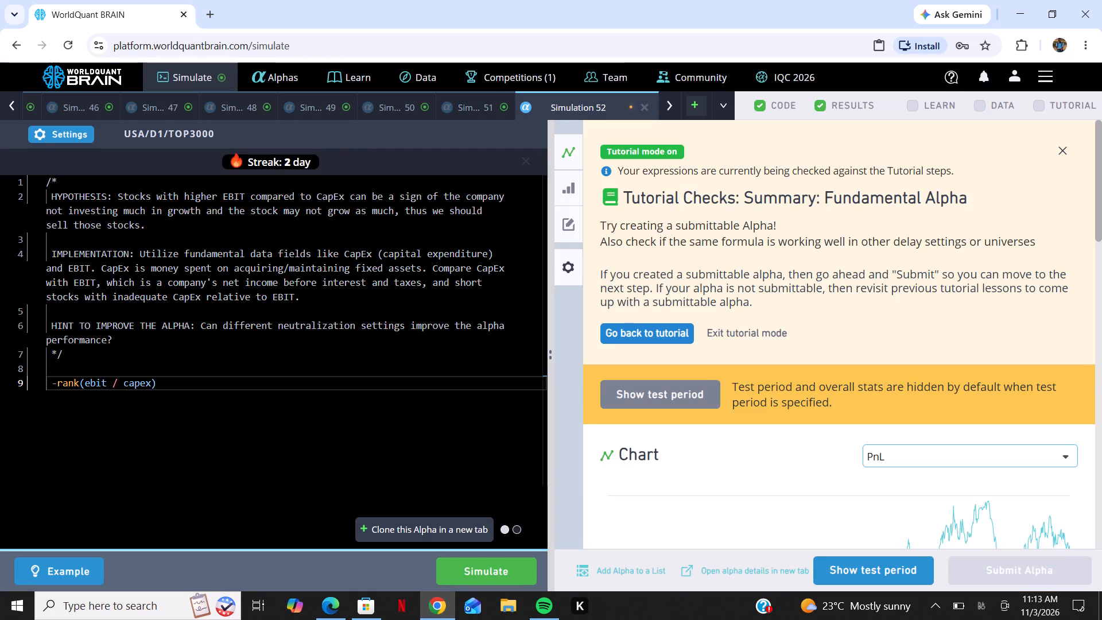
# Copy the -rank(ebit / capex) expression from the example code and paste it into a new simulation tab.
pyautogui.moveTo(53, 385); pyautogui.dragTo(172, 385)
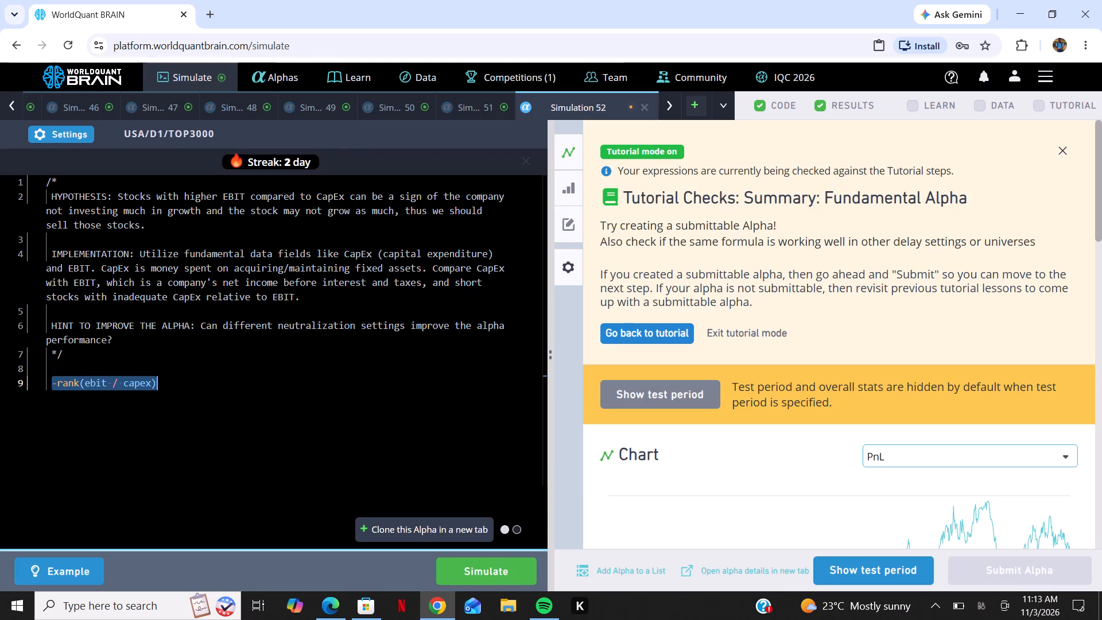
pyautogui.rightClick(172, 385)
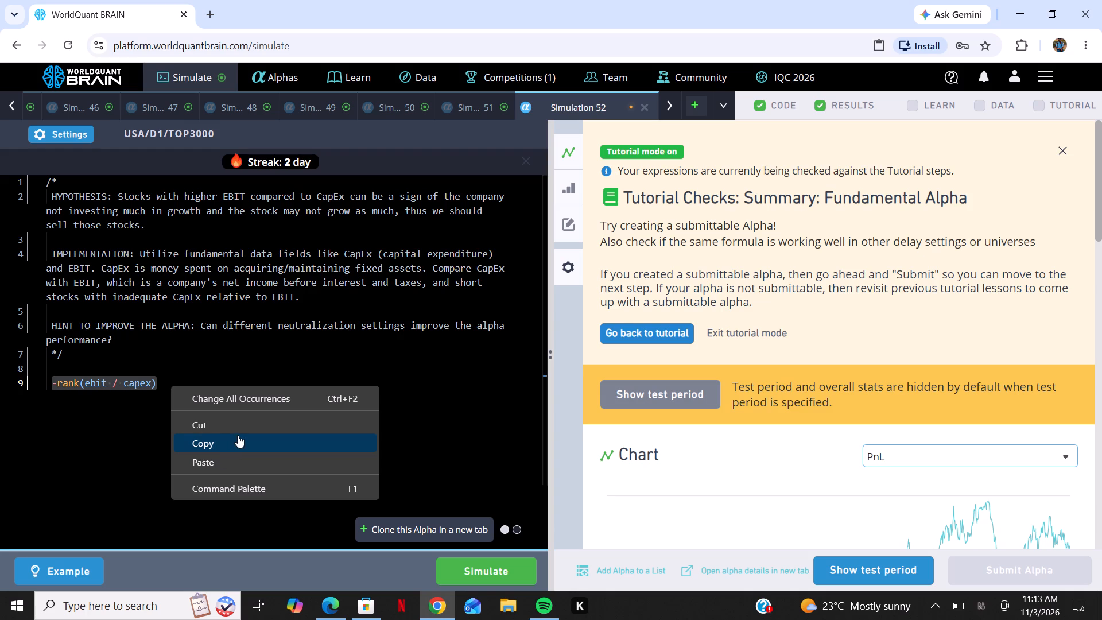
pyautogui.click(239, 439)
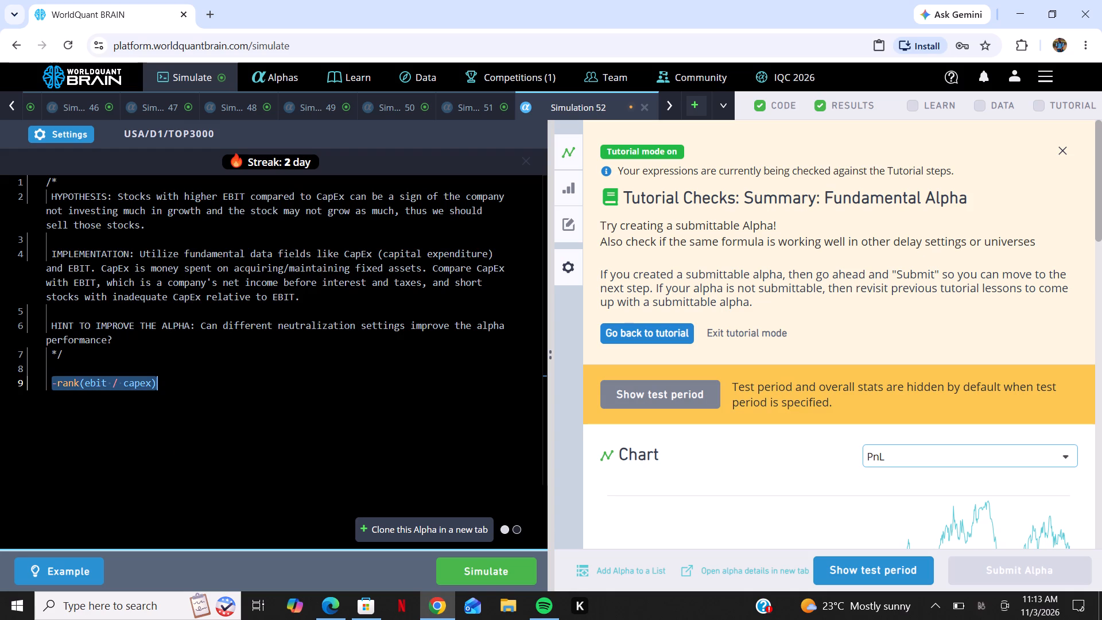
pyautogui.click(701, 105)
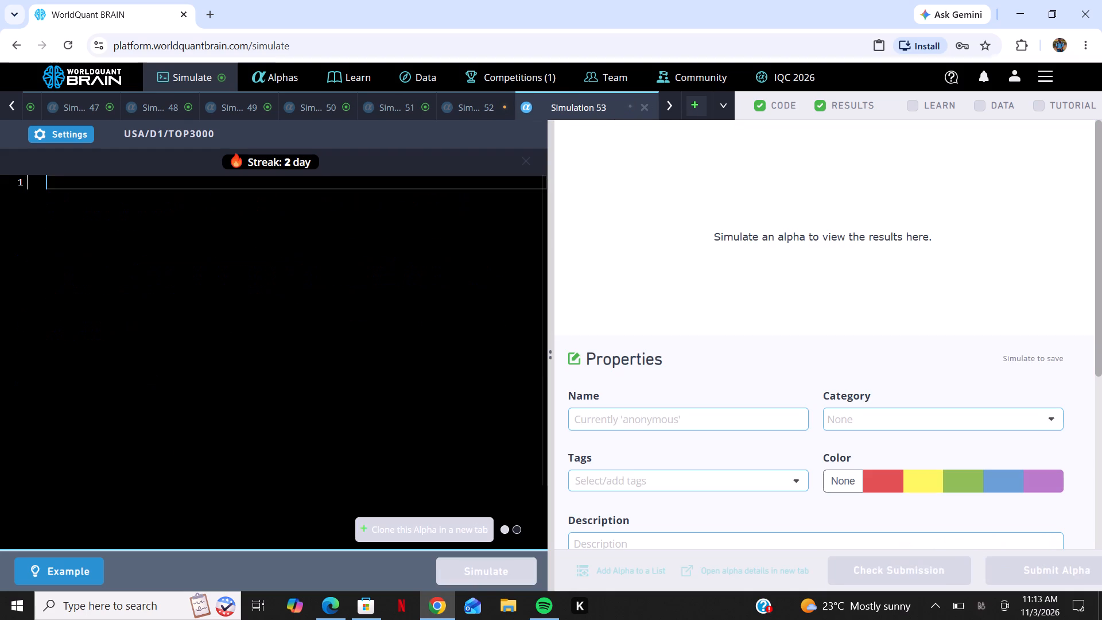
pyautogui.rightClick(118, 338)
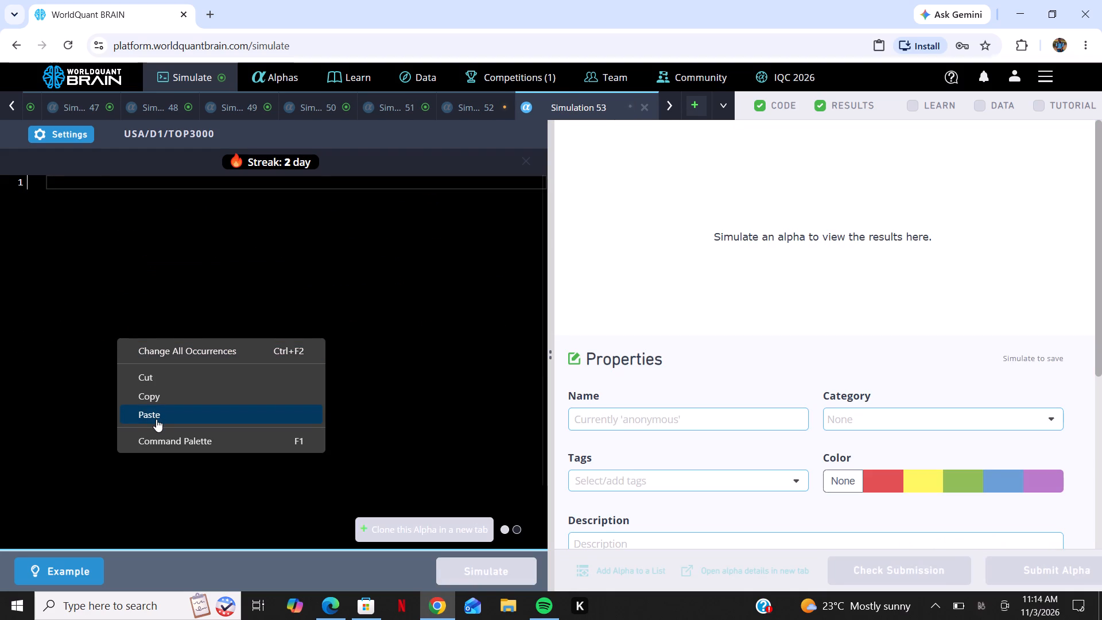
pyautogui.click(156, 419)
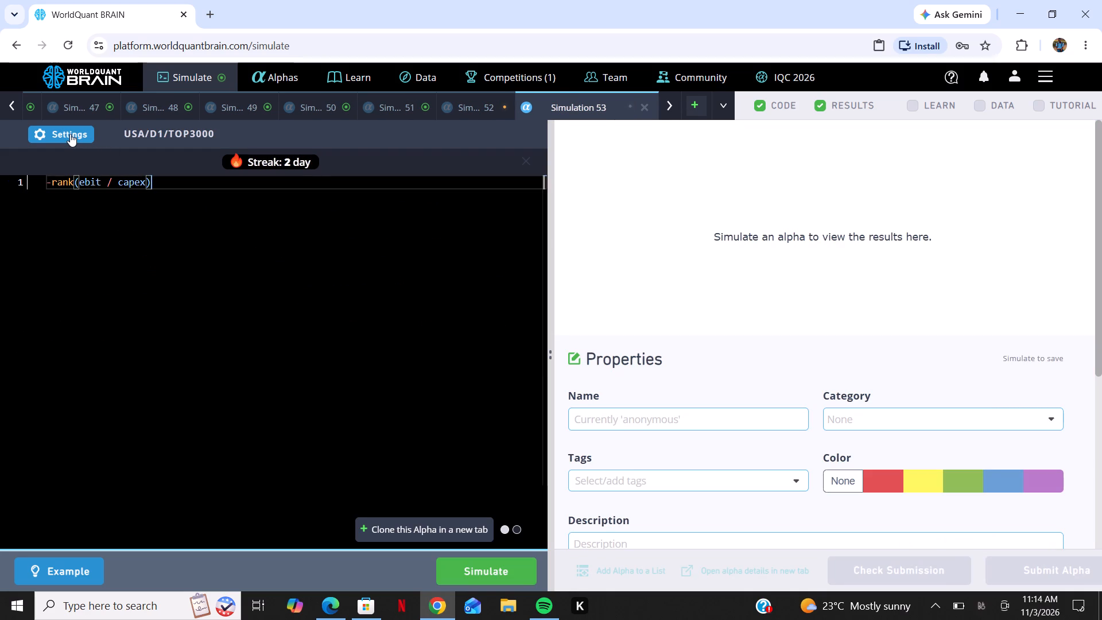
# Set Simulation 53 to universe TOPSP500 and decay 6, and run the simulation.
pyautogui.click(70, 133)
pyautogui.click(96, 347)
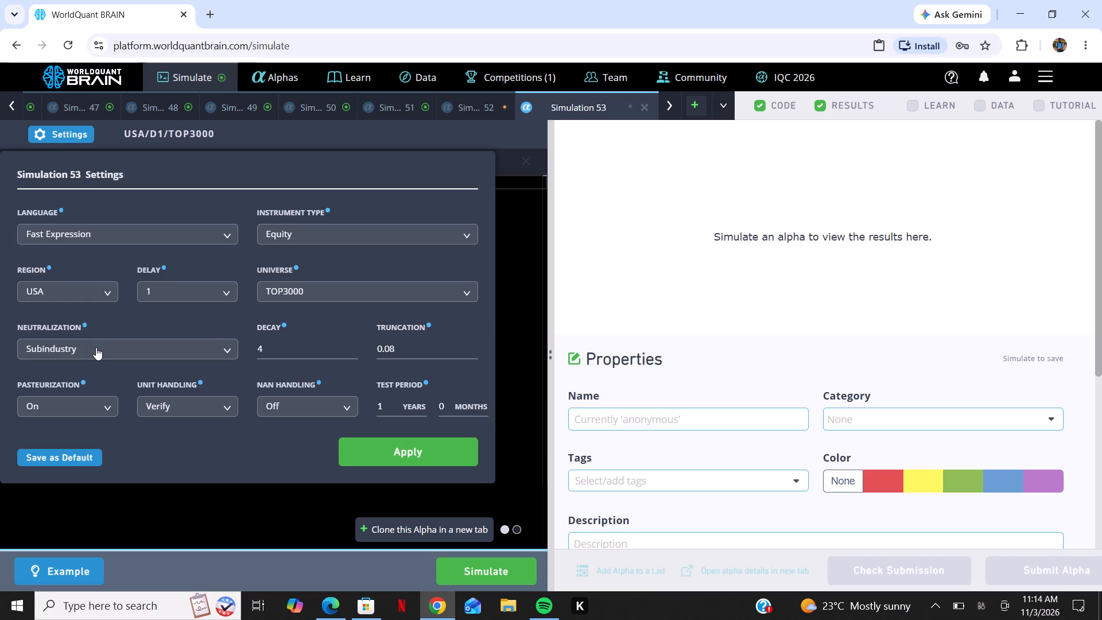
pyautogui.click(307, 292)
pyautogui.click(300, 421)
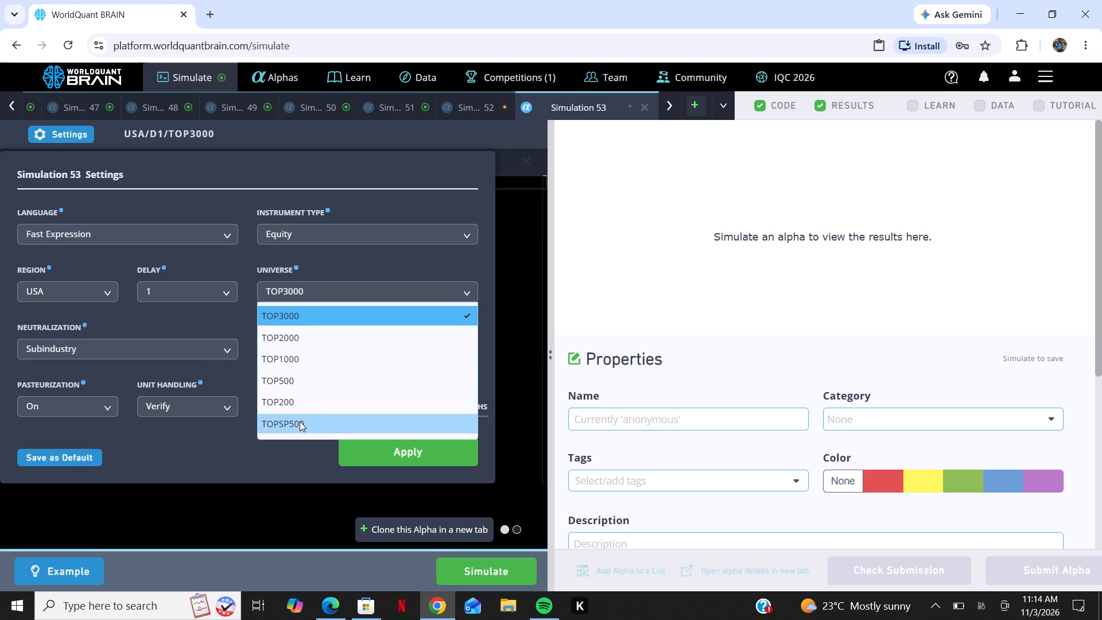
pyautogui.doubleClick(356, 344)
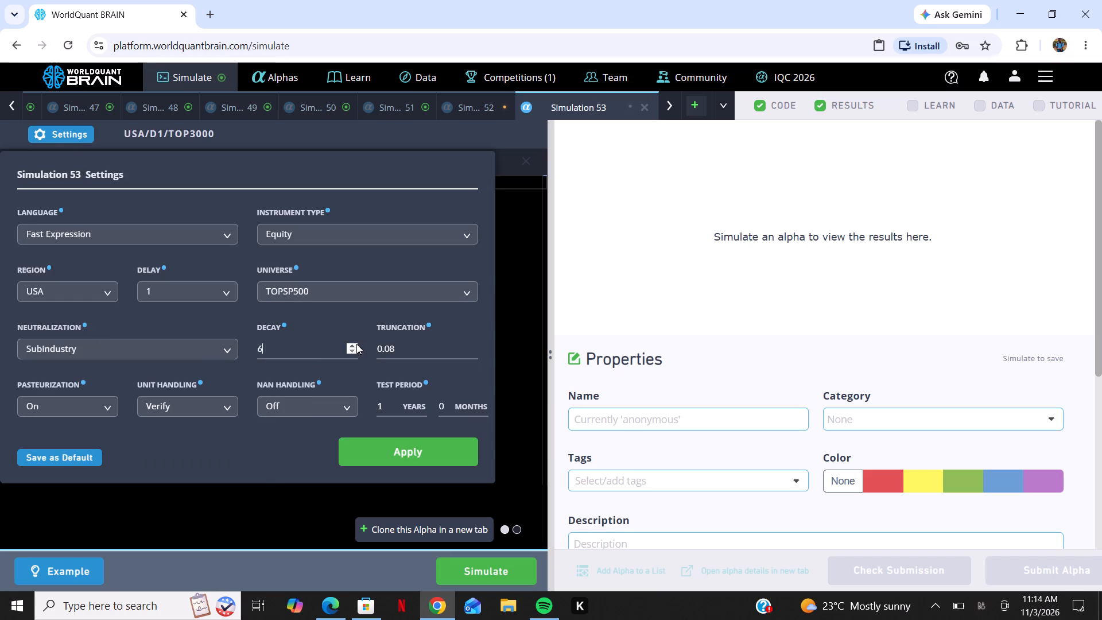
pyautogui.click(395, 450)
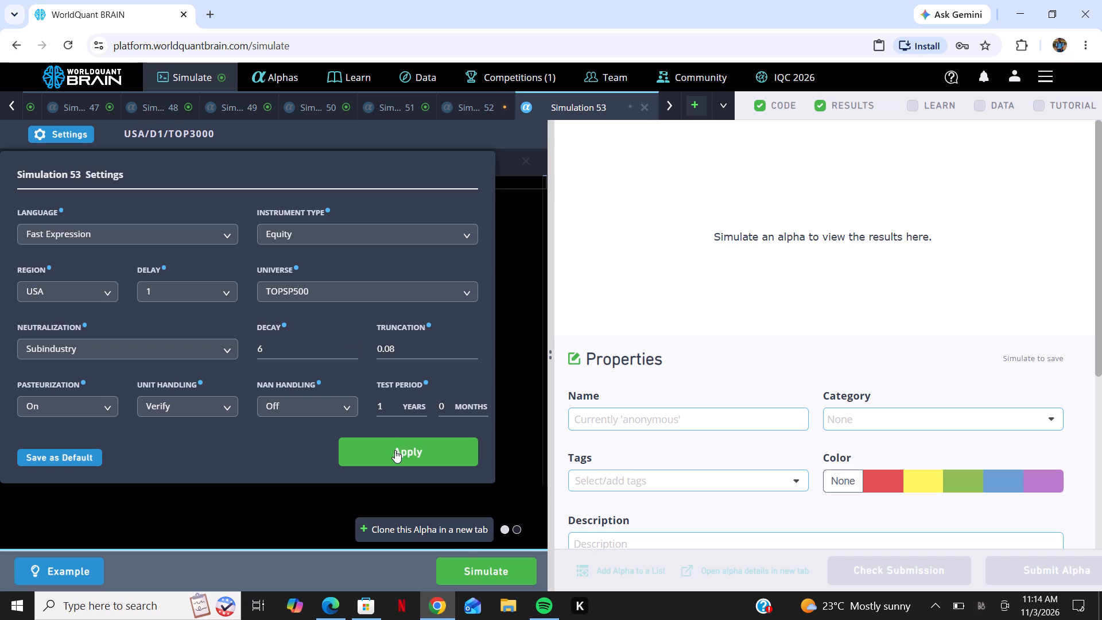
pyautogui.click(478, 573)
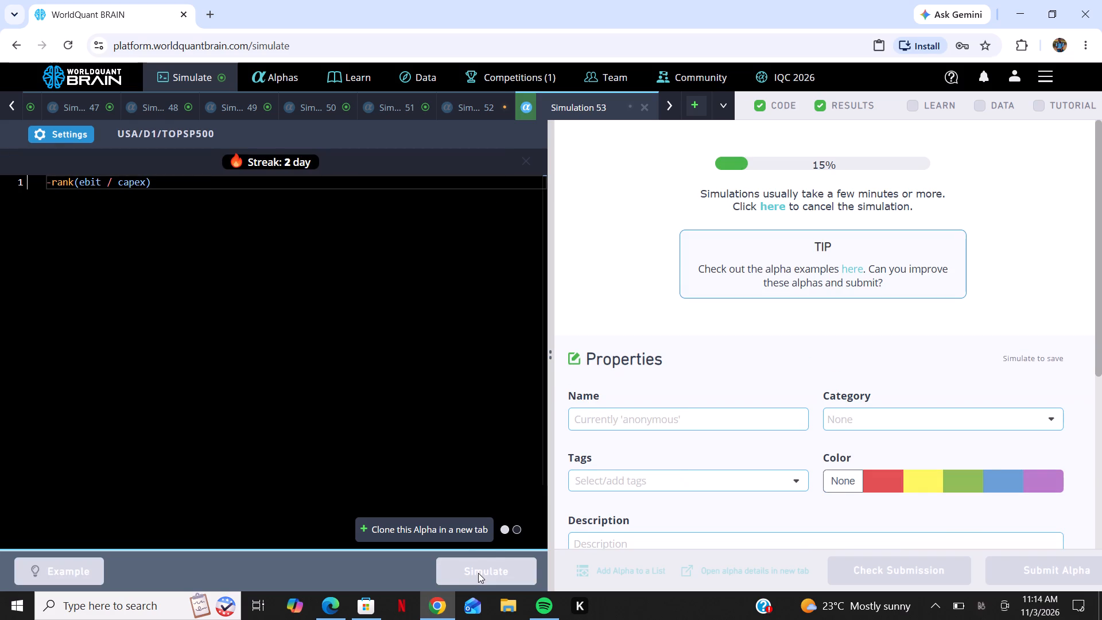
# Open another simulation tab and paste the copied -rank(ebit / capex) expression into its editor.
pyautogui.click(696, 103)
pyautogui.rightClick(287, 376)
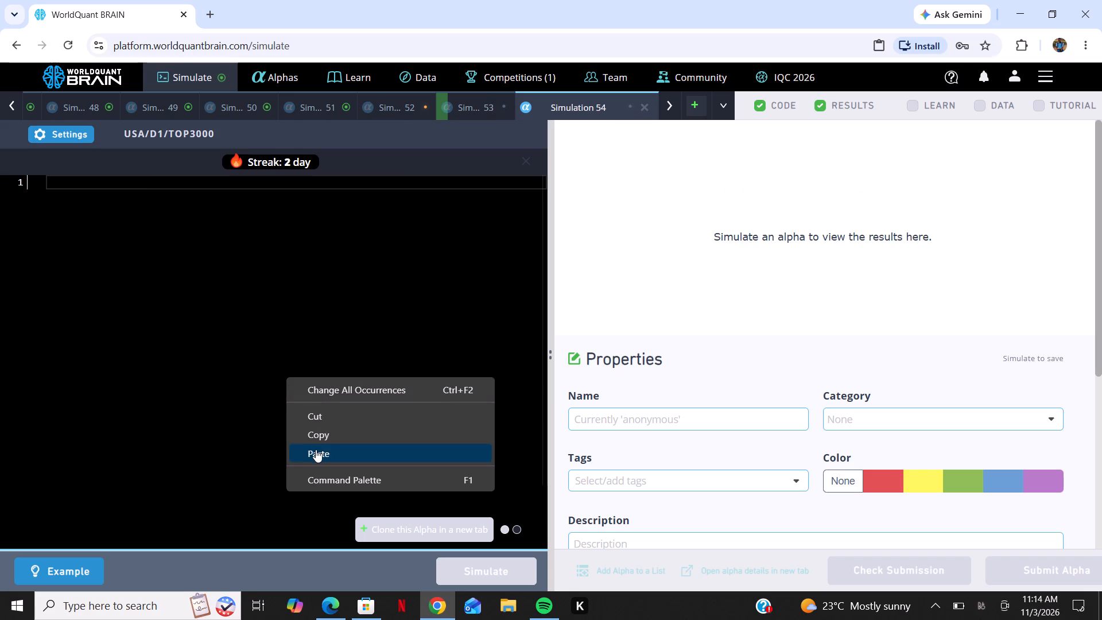
pyautogui.click(316, 449)
# Set Simulation 54 to universe TOP200 and decay 9, and run the simulation.
pyautogui.click(70, 129)
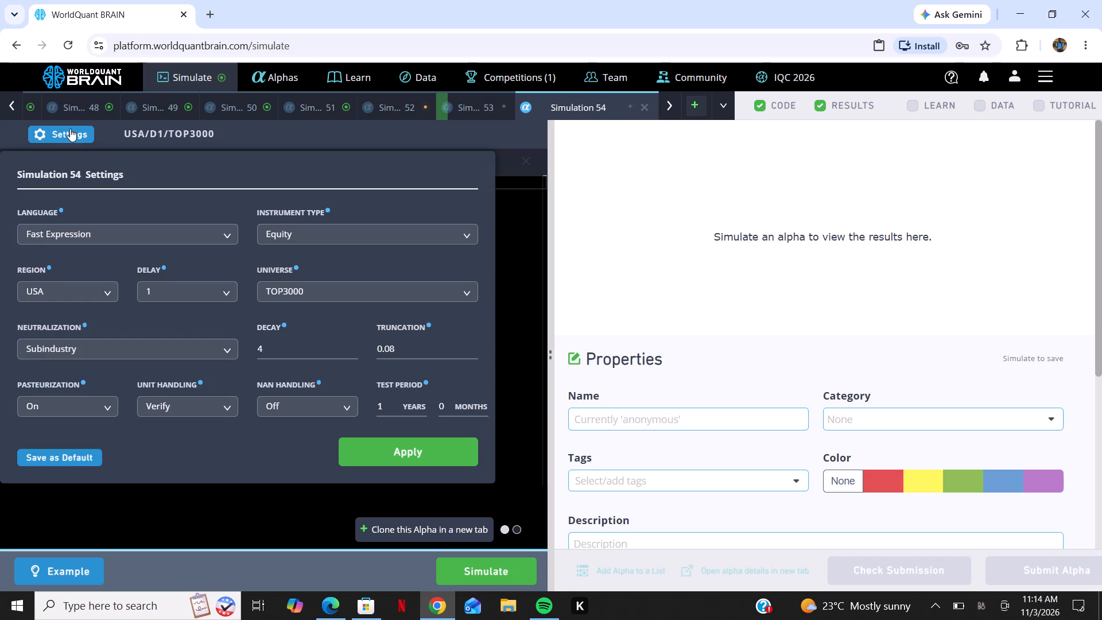
pyautogui.click(364, 287)
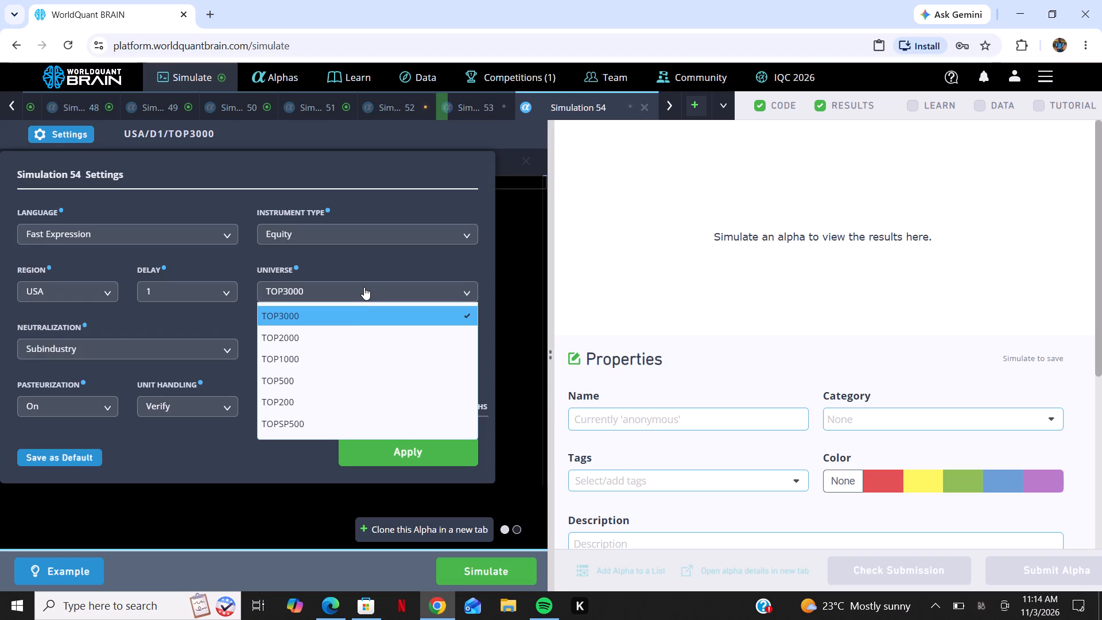
pyautogui.click(321, 396)
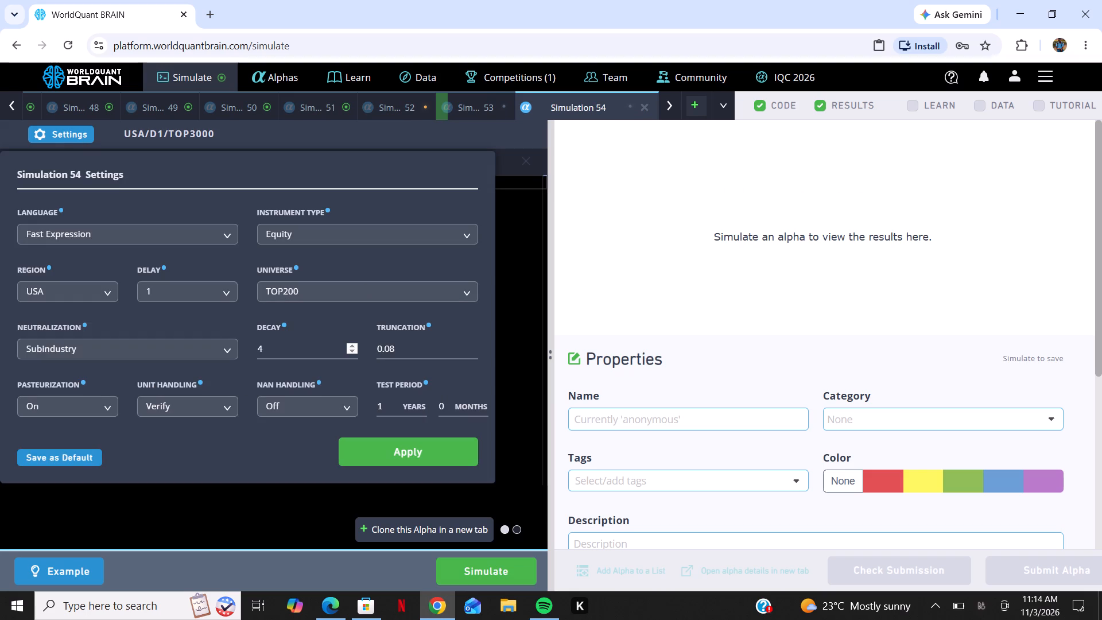
pyautogui.tripleClick(354, 345)
pyautogui.doubleClick(354, 345)
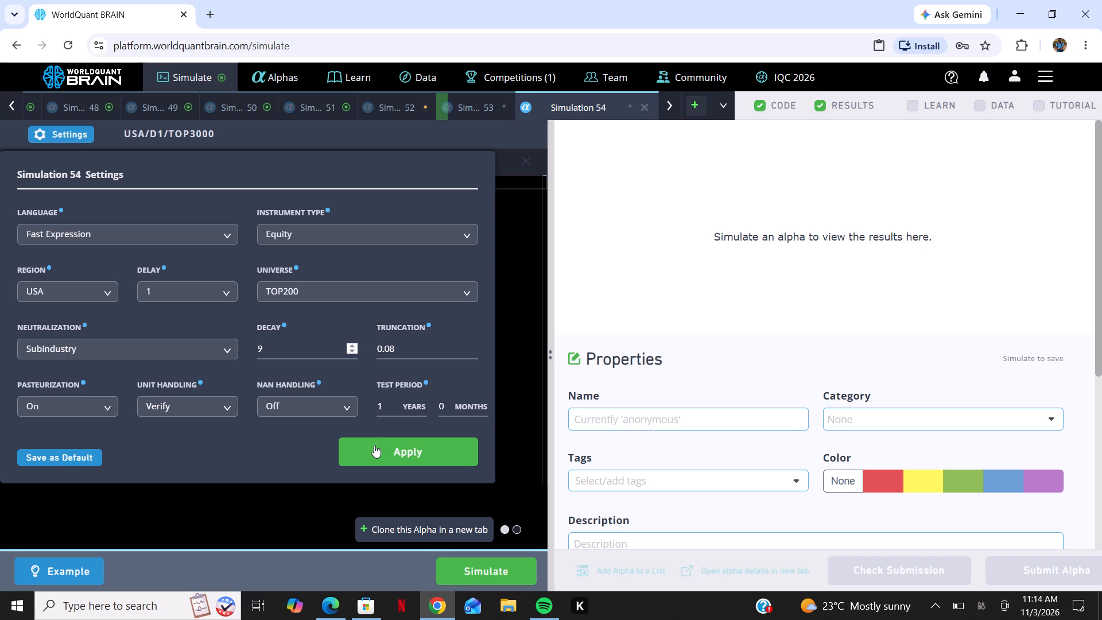
pyautogui.click(374, 449)
pyautogui.click(488, 573)
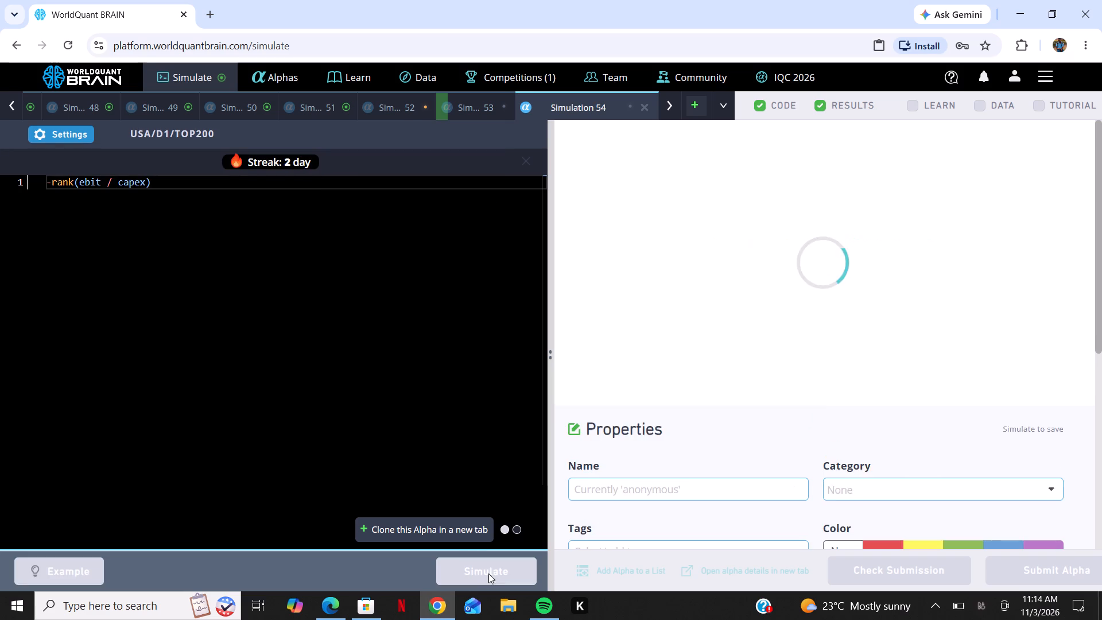
# Add a further simulation tab and paste the copied -rank(ebit / capex) expression into it.
pyautogui.click(691, 111)
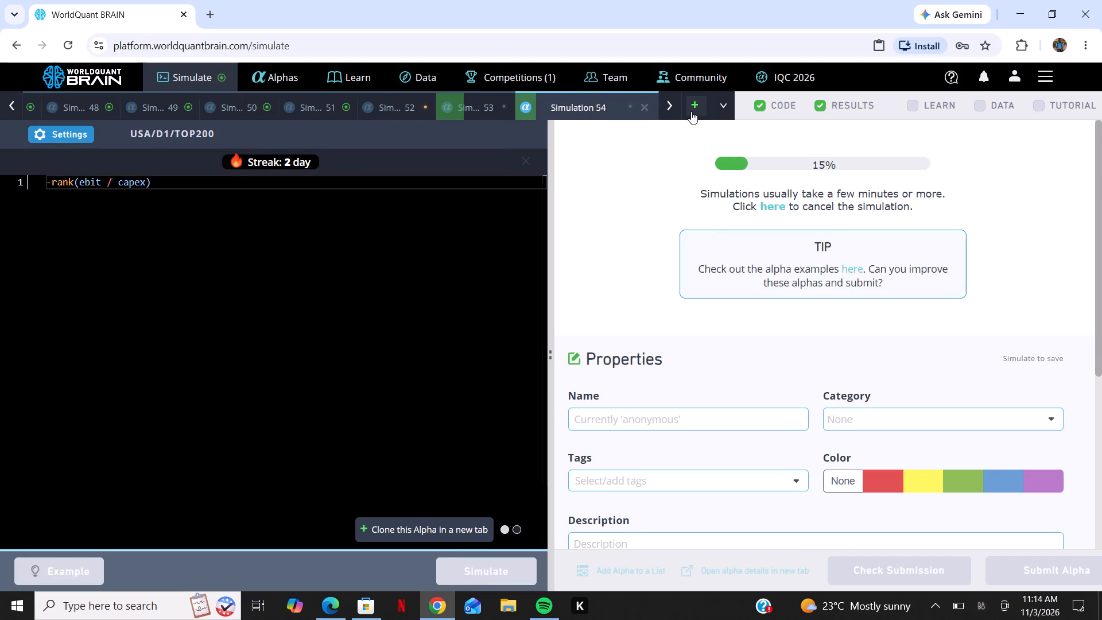
pyautogui.rightClick(345, 340)
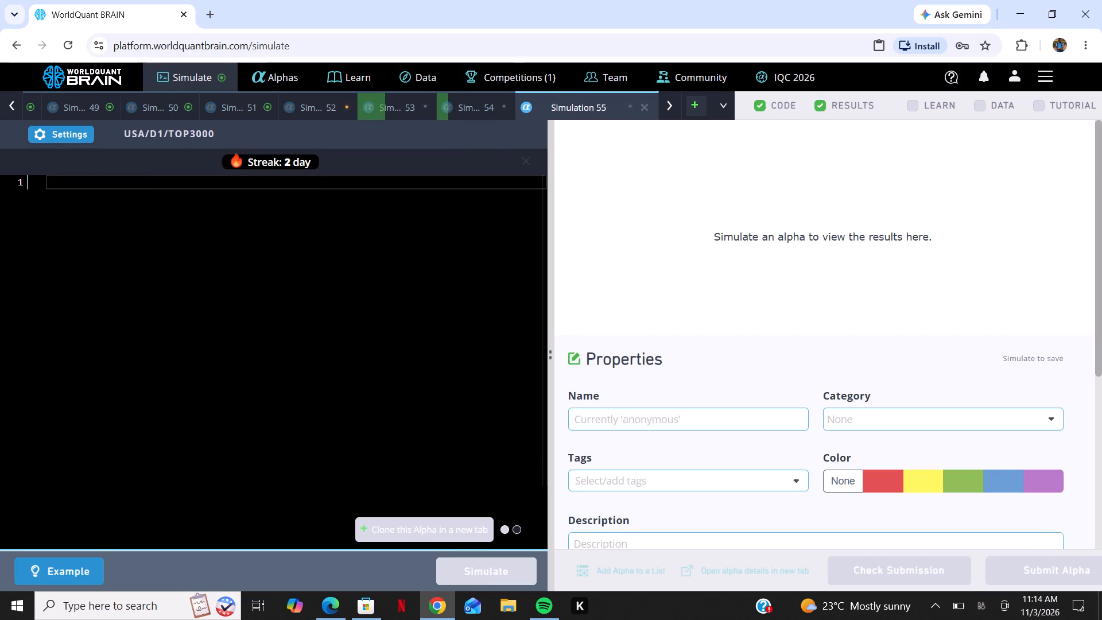
pyautogui.click(368, 410)
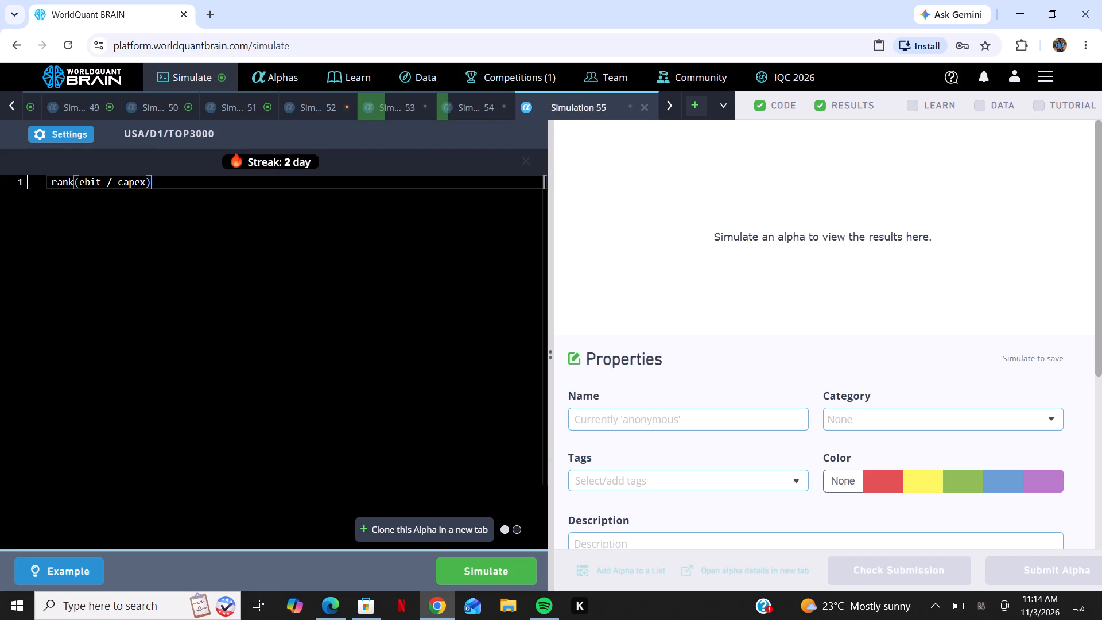
# Set Simulation 55 to universe TOP500 and decay 12, and run the simulation.
pyautogui.click(71, 131)
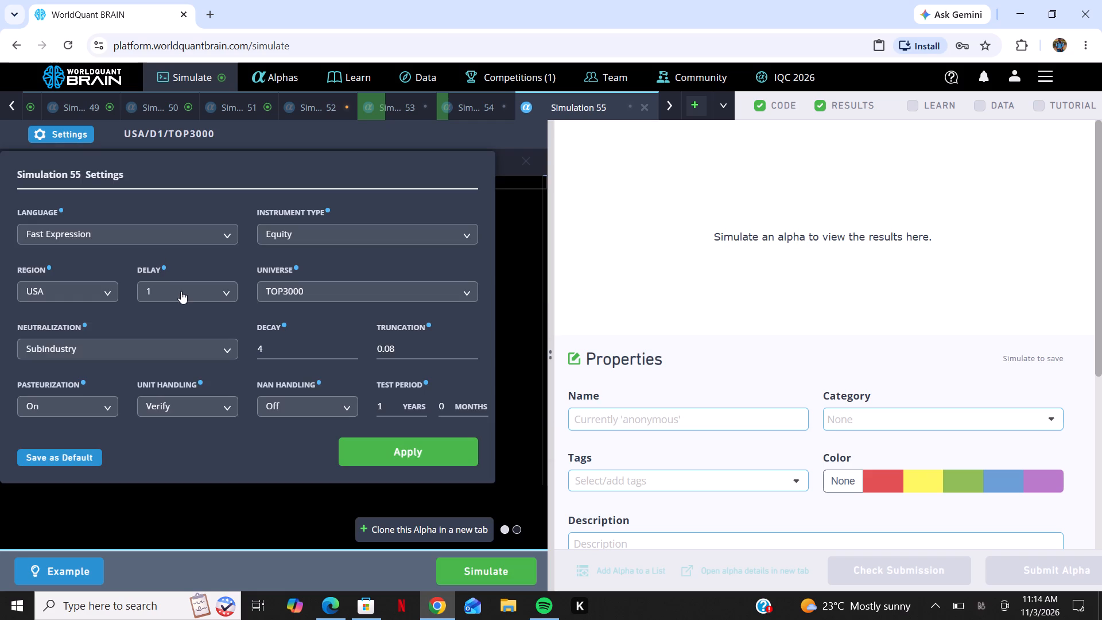
pyautogui.click(370, 288)
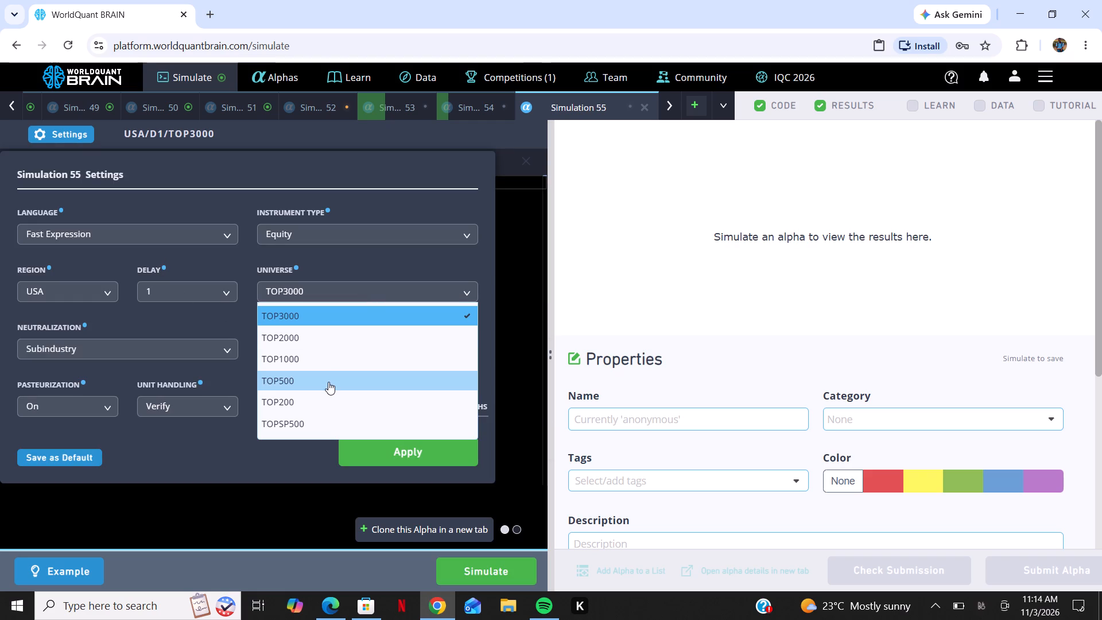
pyautogui.click(328, 382)
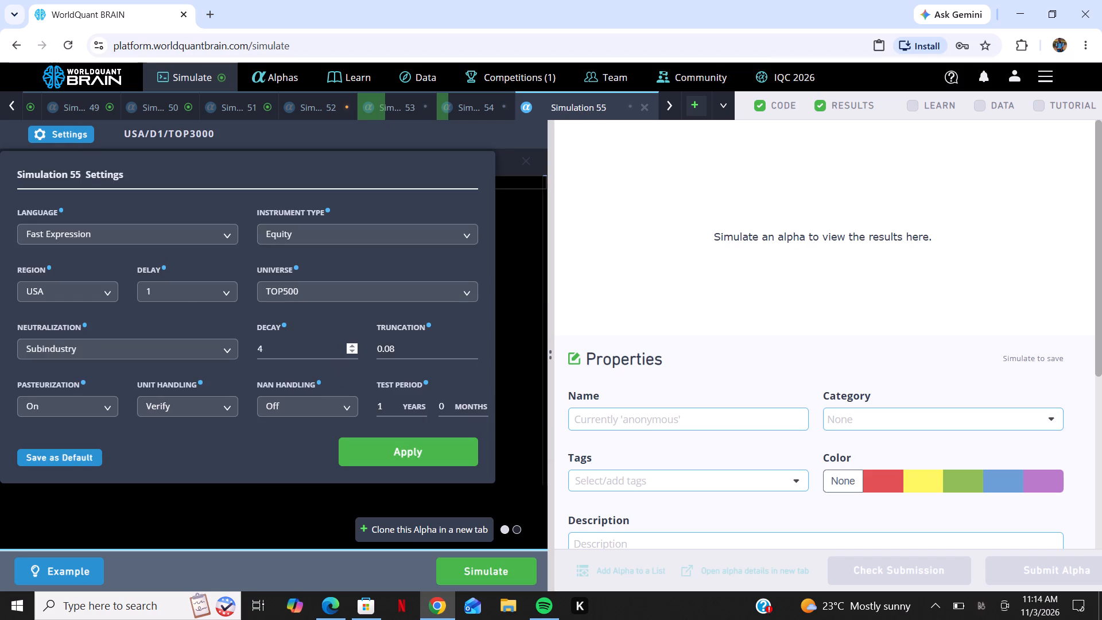
pyautogui.tripleClick(352, 344)
pyautogui.tripleClick(352, 344)
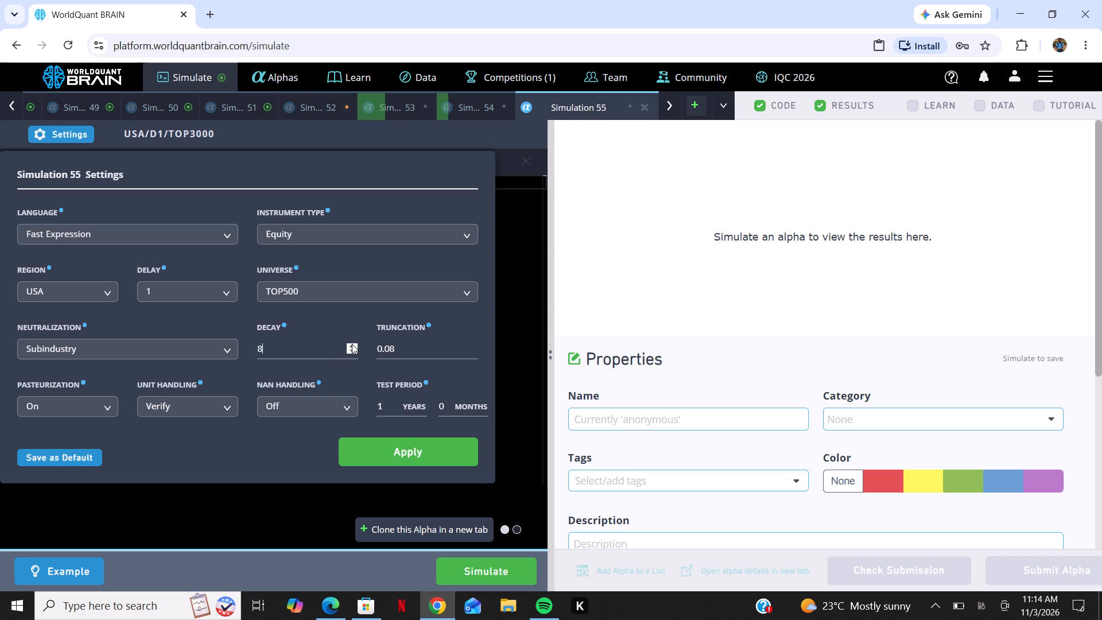
pyautogui.doubleClick(352, 344)
pyautogui.click(417, 456)
pyautogui.click(494, 580)
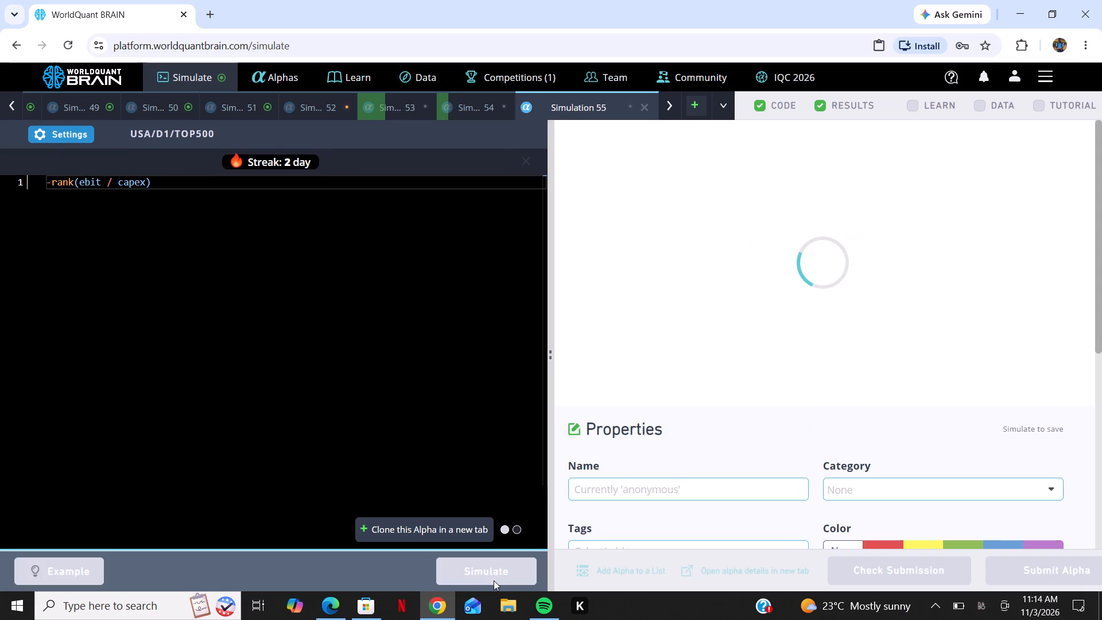
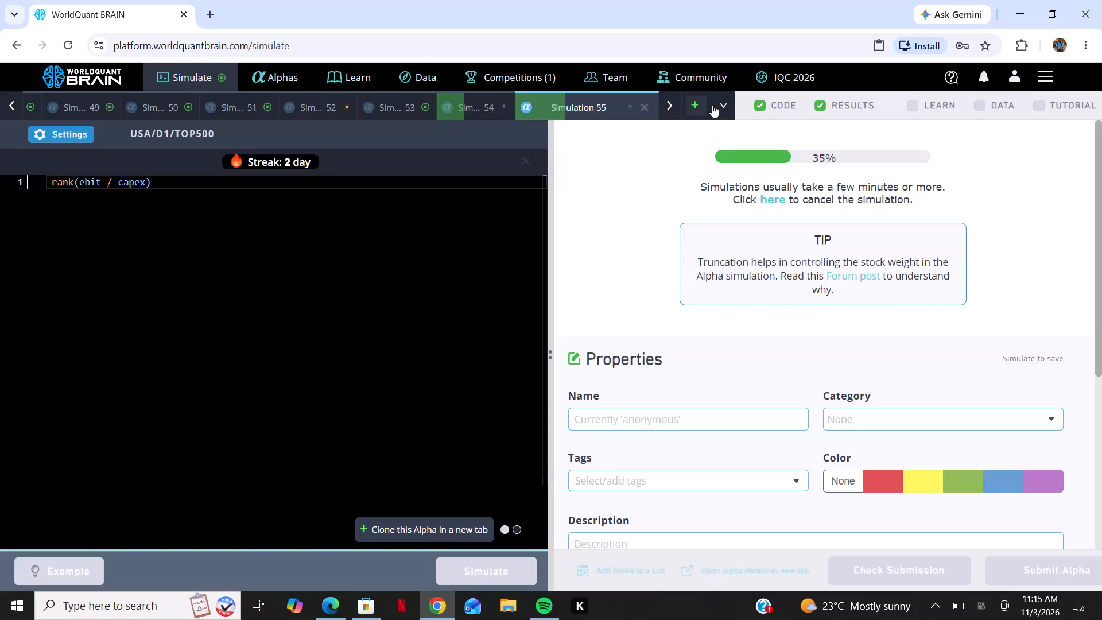
# Open another simulation tab and paste the copied -rank(ebit / capex) expression into its editor.
pyautogui.click(690, 110)
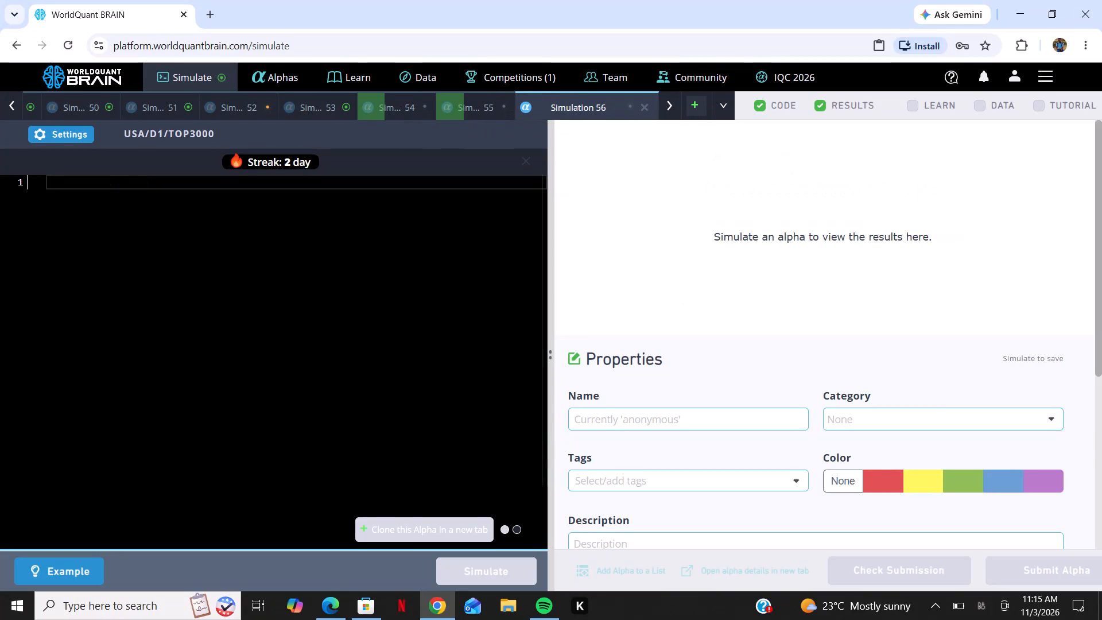
pyautogui.rightClick(255, 351)
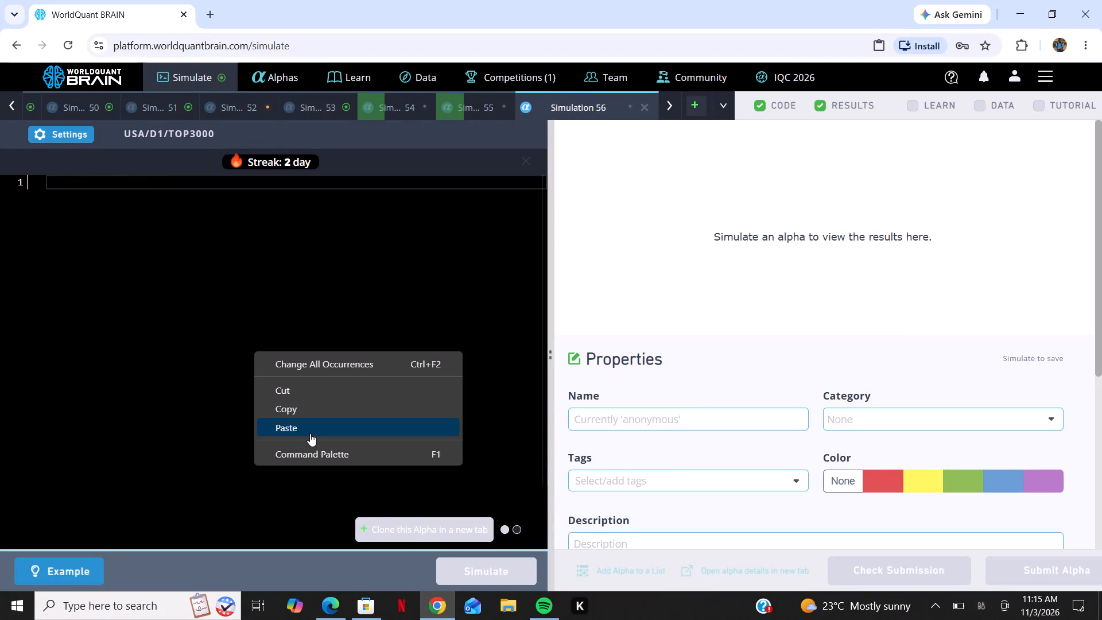
pyautogui.click(310, 433)
# Set Simulation 56 to universe TOP500 and decay 16, and run the simulation.
pyautogui.click(70, 137)
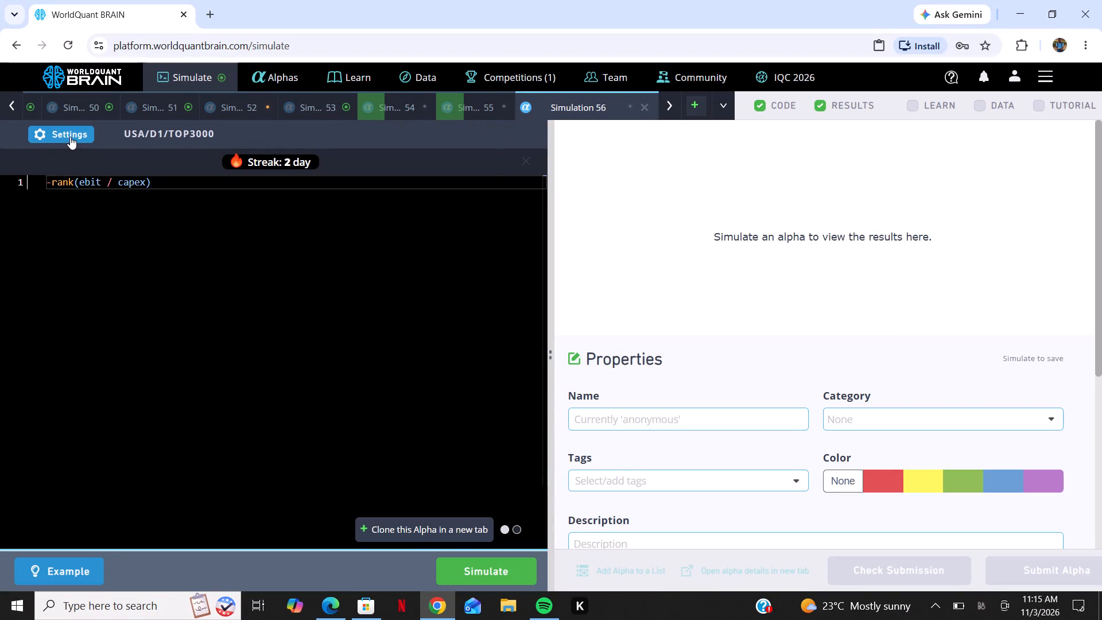
pyautogui.click(364, 294)
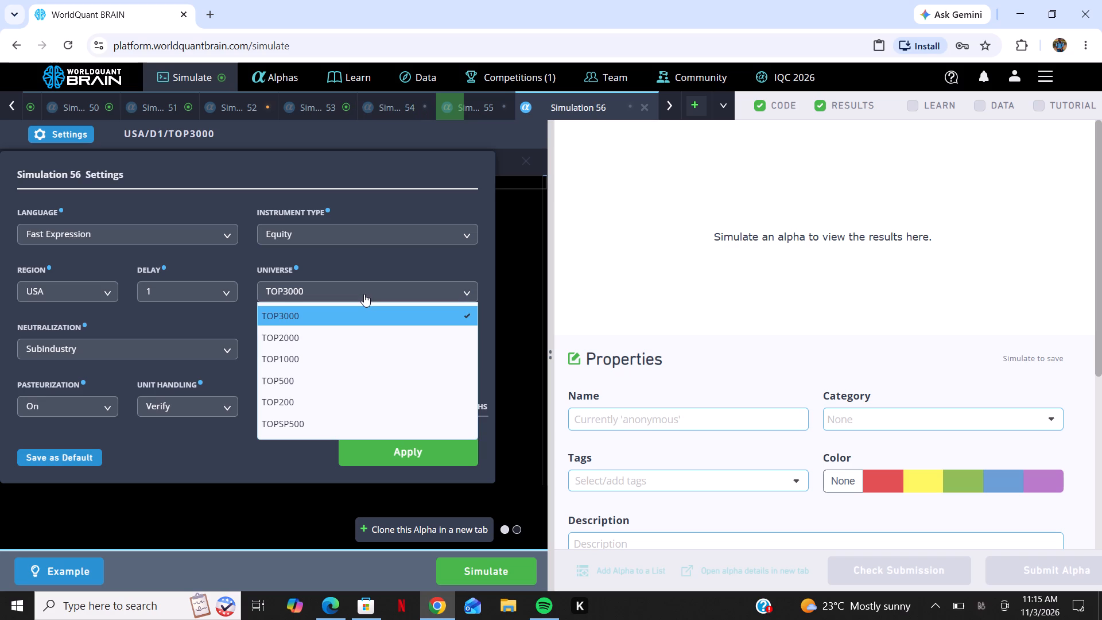
pyautogui.click(326, 375)
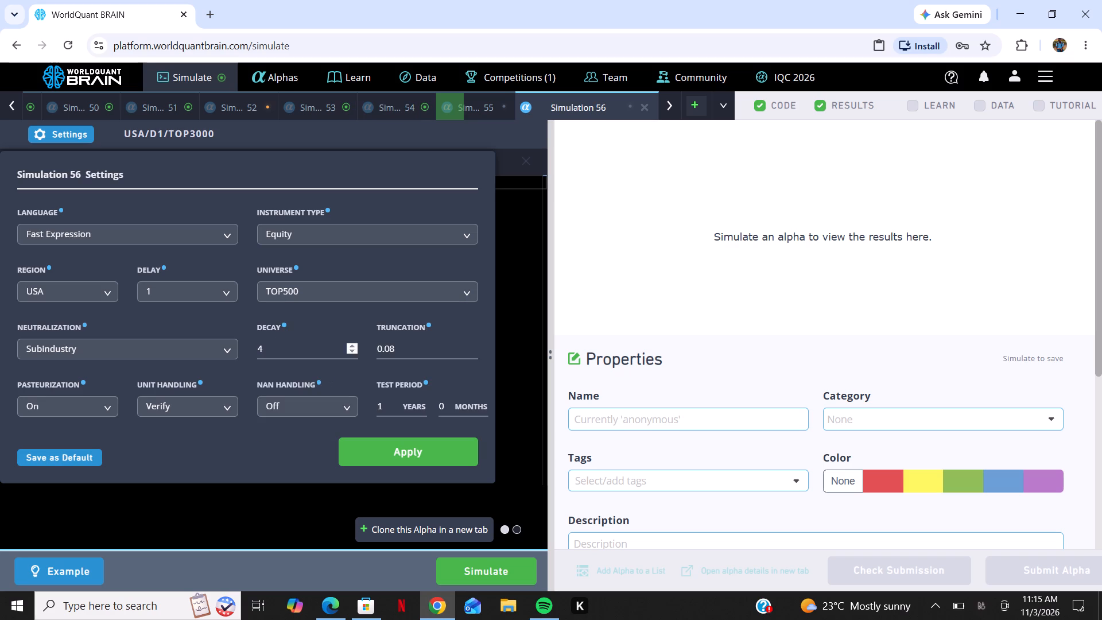
pyautogui.tripleClick(351, 343)
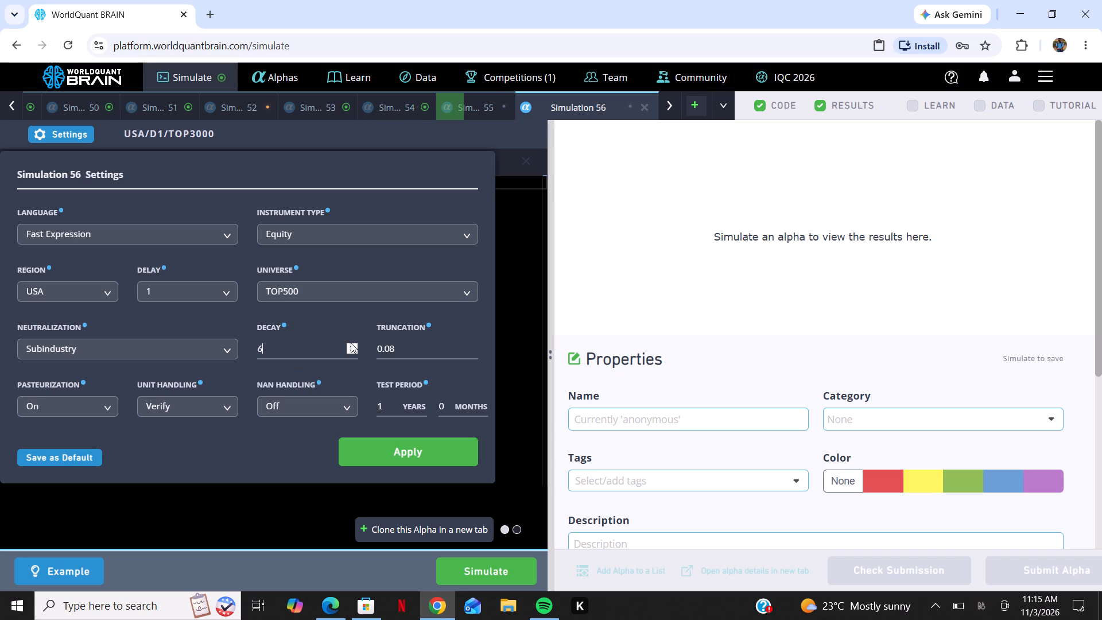
pyautogui.tripleClick(351, 343)
pyautogui.tripleClick(351, 343)
pyautogui.tripleClick(351, 343)
pyautogui.click(431, 454)
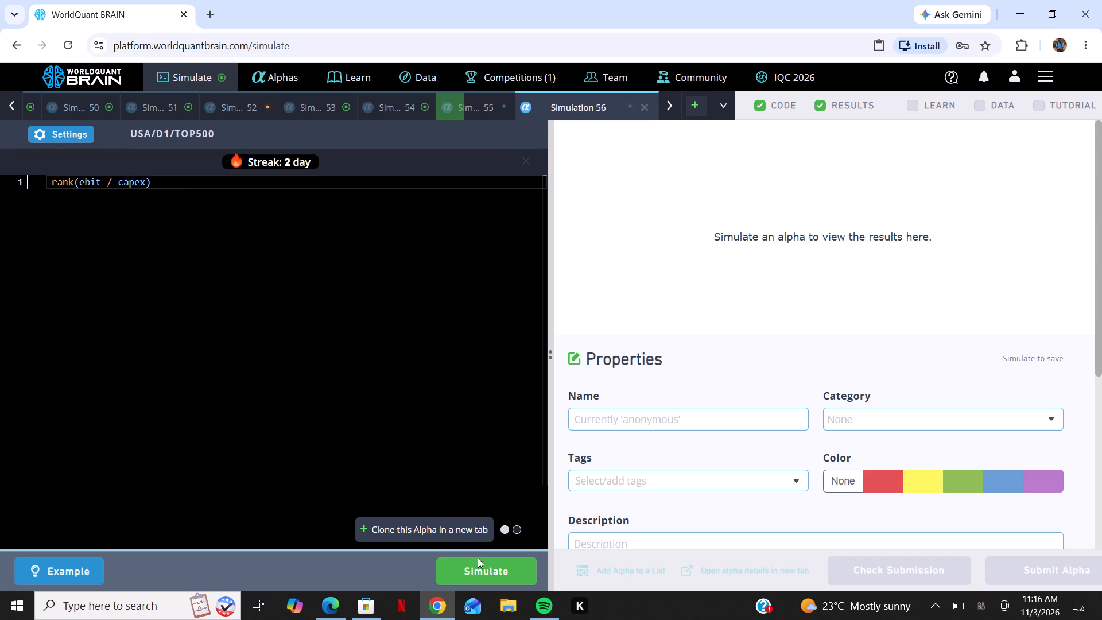
pyautogui.click(483, 569)
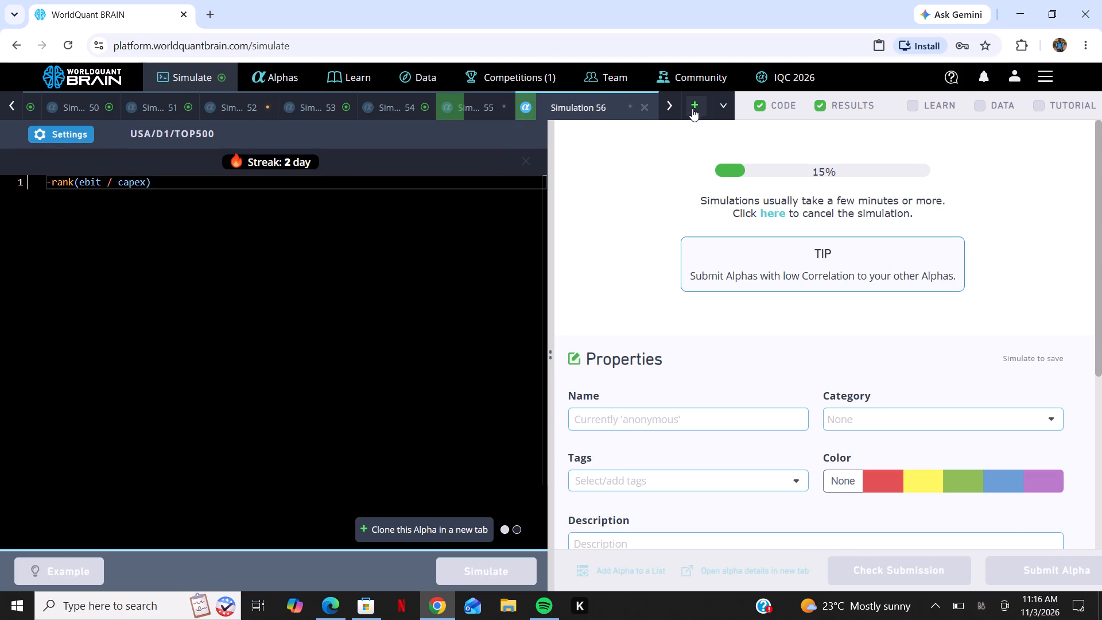
# Add a new simulation tab and paste the copied -rank(ebit / capex) expression into its editor.
pyautogui.click(696, 105)
pyautogui.rightClick(319, 321)
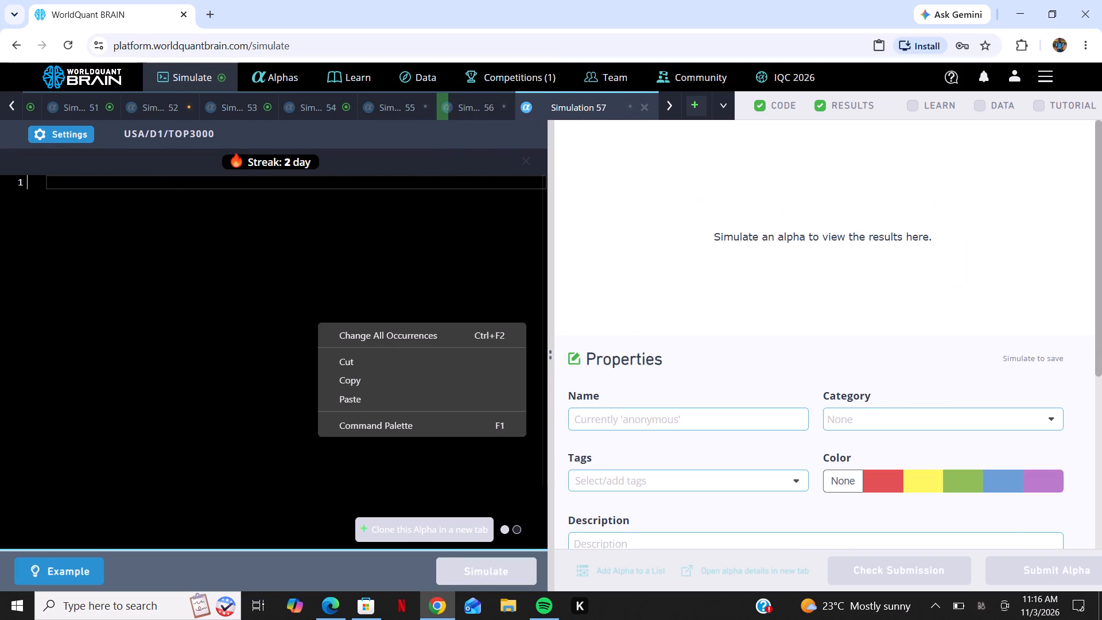
pyautogui.click(363, 392)
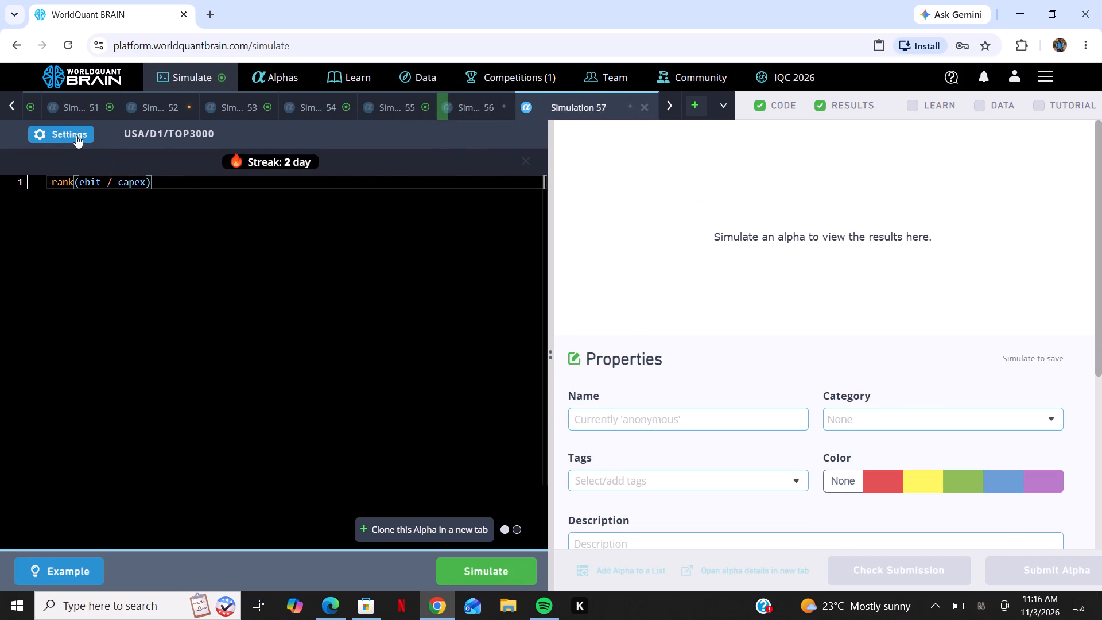
# Set Simulation 57 to universe TOP1000 and decay 21, and run the simulation.
pyautogui.click(72, 130)
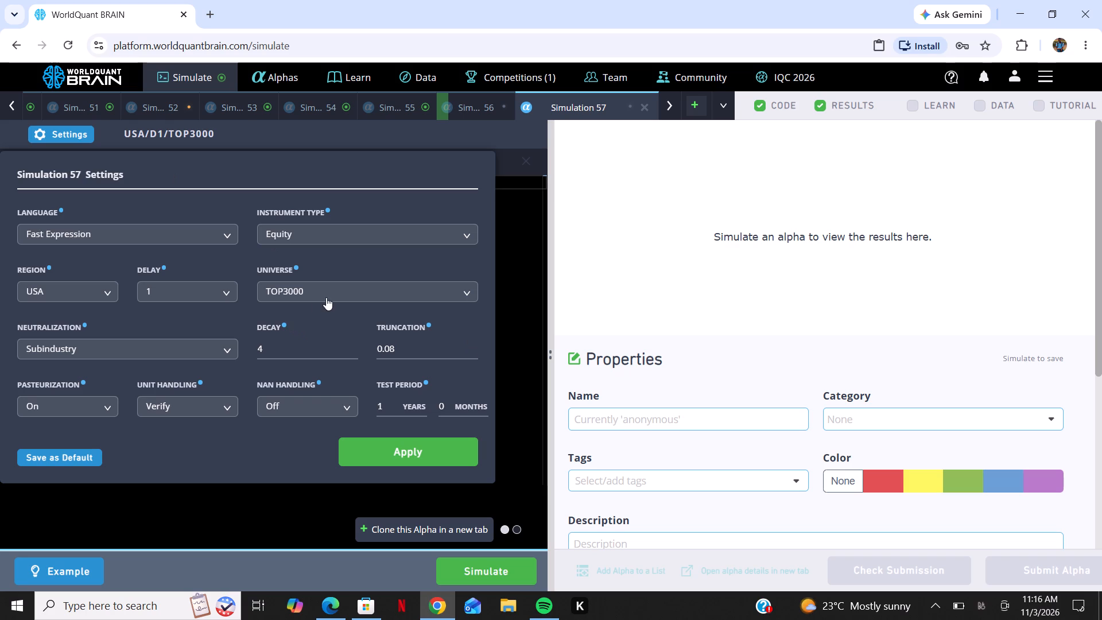
pyautogui.click(343, 290)
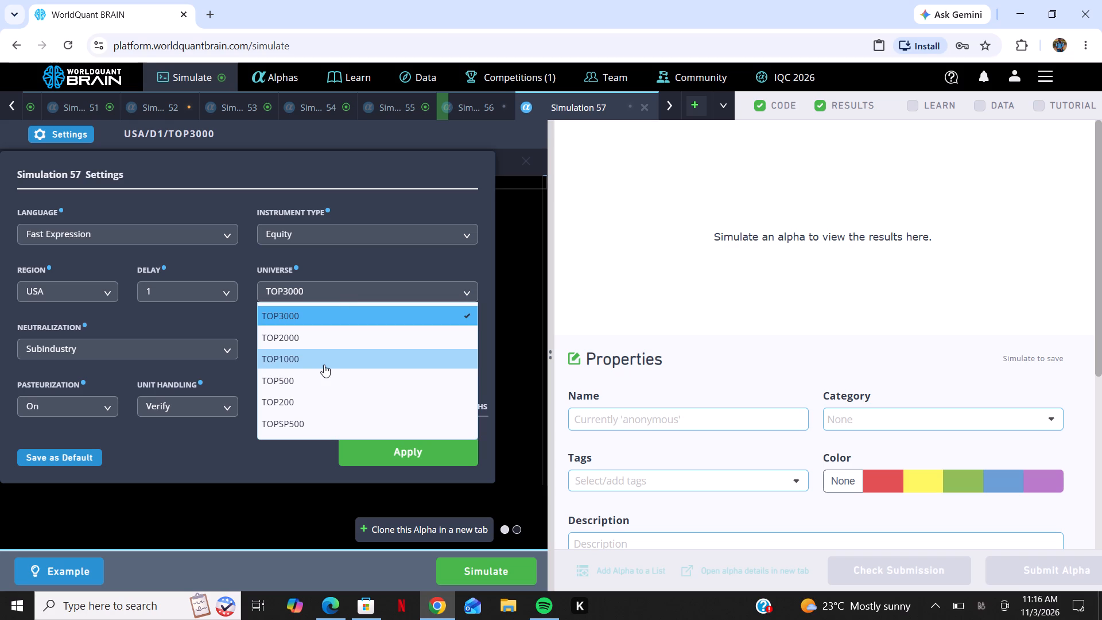
pyautogui.click(324, 365)
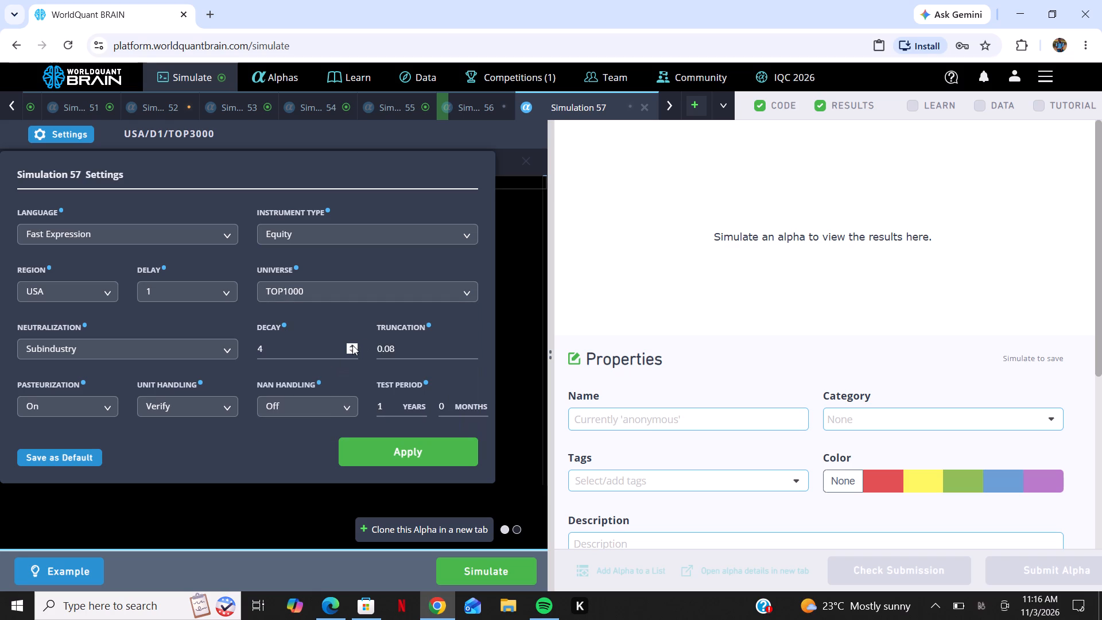
pyautogui.click(352, 345)
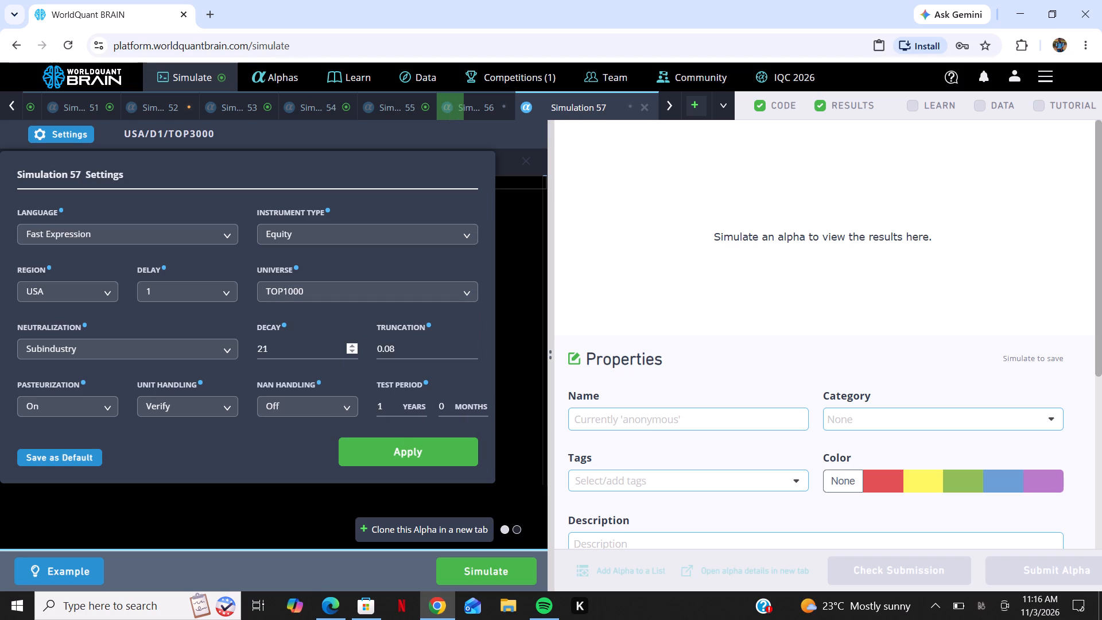
pyautogui.click(408, 448)
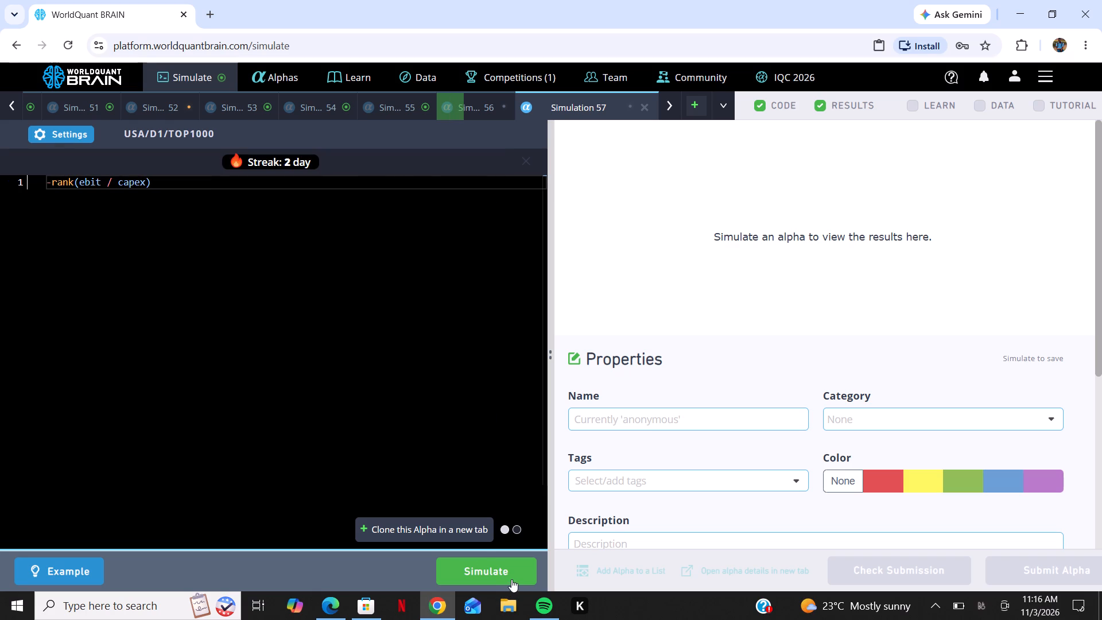
pyautogui.click(511, 579)
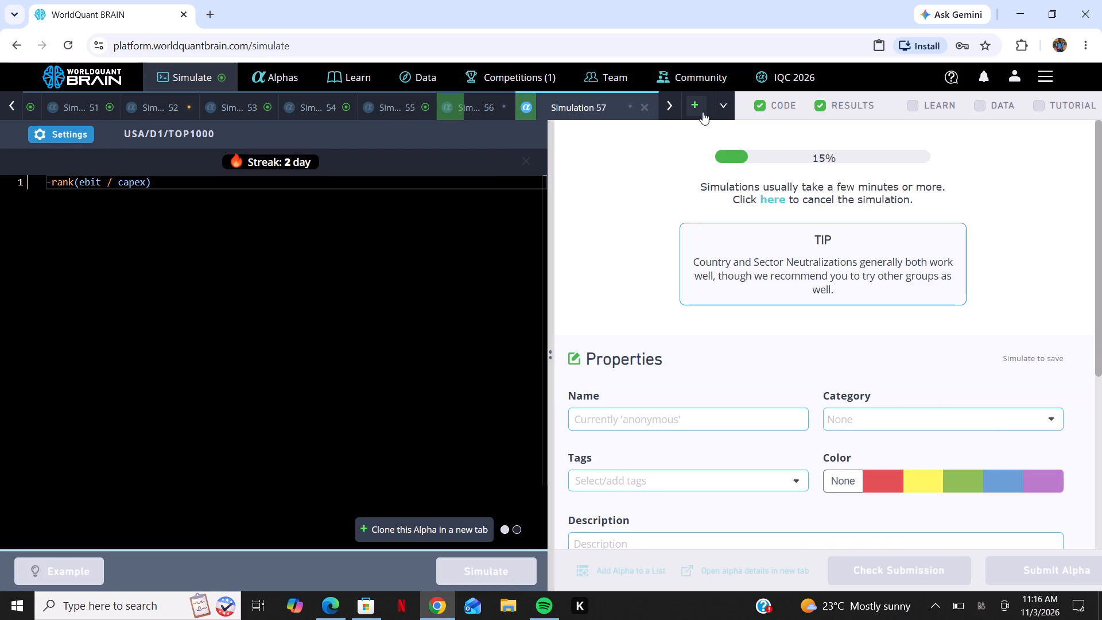
# Open a further simulation tab and paste the copied -rank(ebit / capex) expression into it.
pyautogui.click(694, 107)
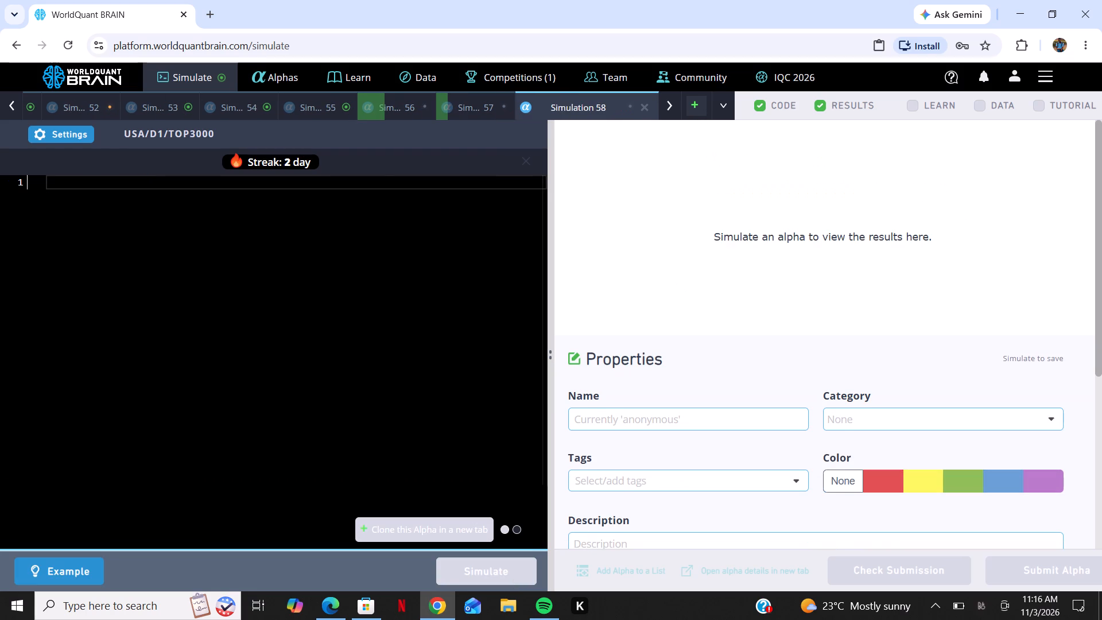
pyautogui.rightClick(301, 277)
pyautogui.click(332, 358)
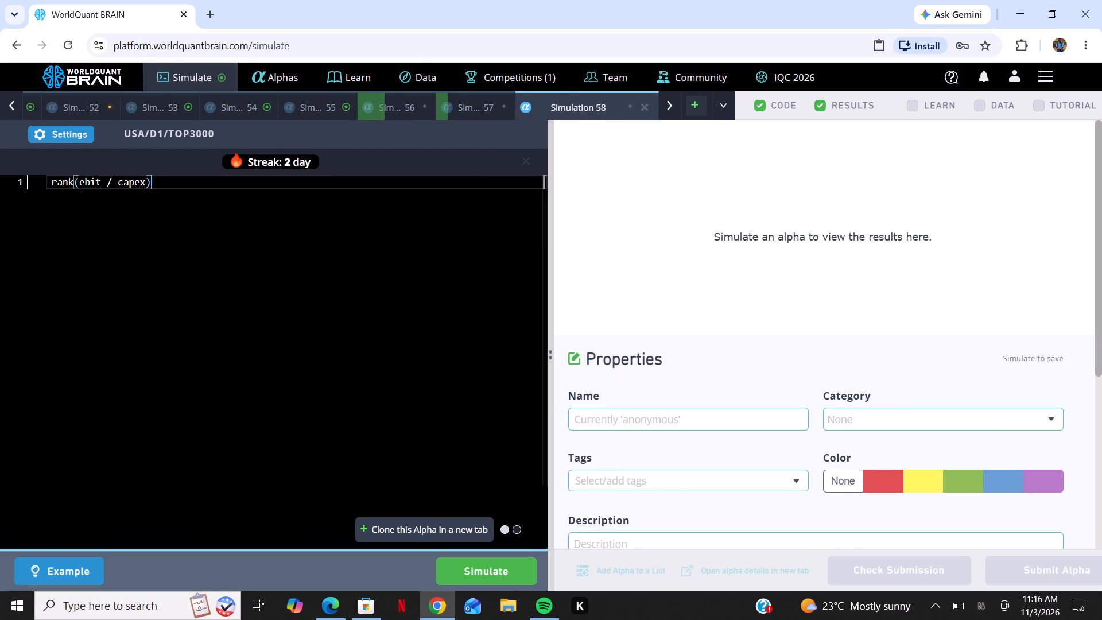
# Set Simulation 58 to universe TOP1000 and decay 23, and run the simulation.
pyautogui.click(80, 127)
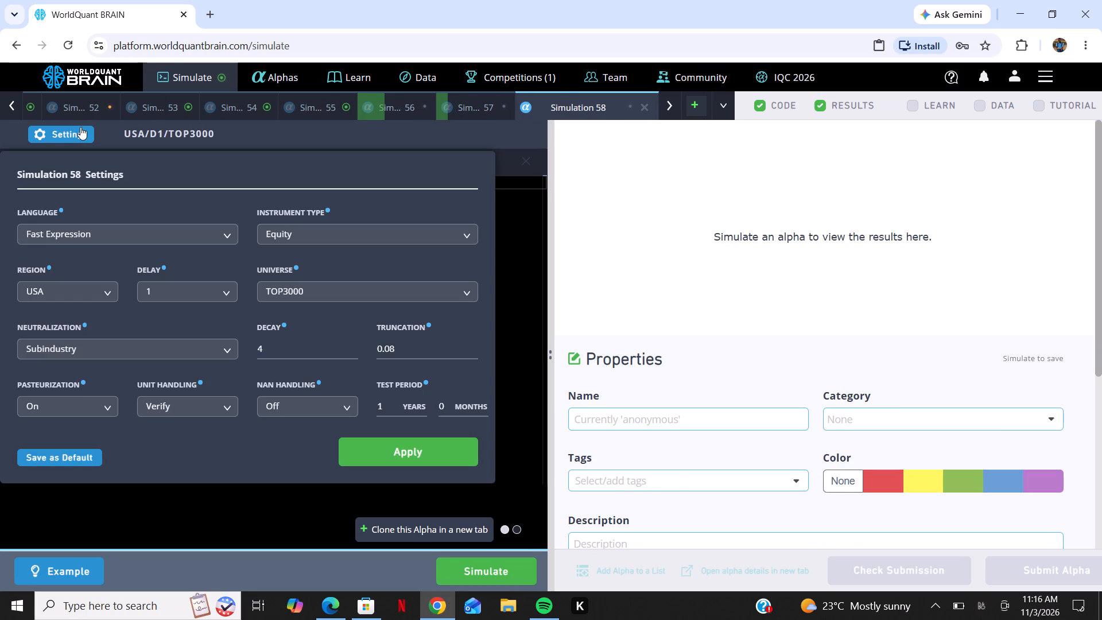
pyautogui.click(410, 296)
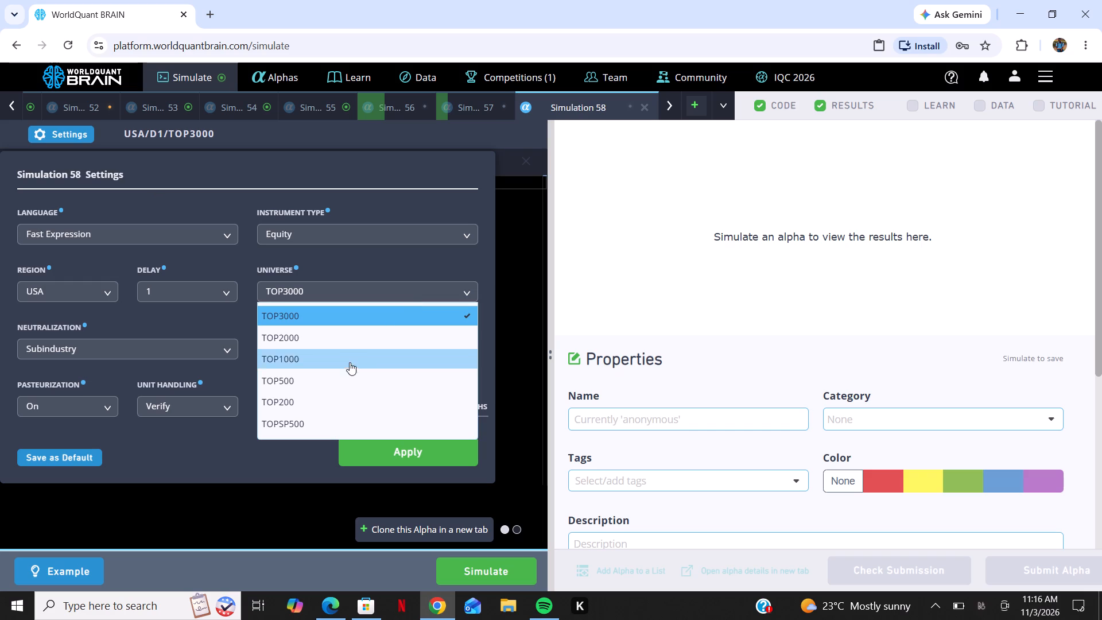
pyautogui.click(344, 363)
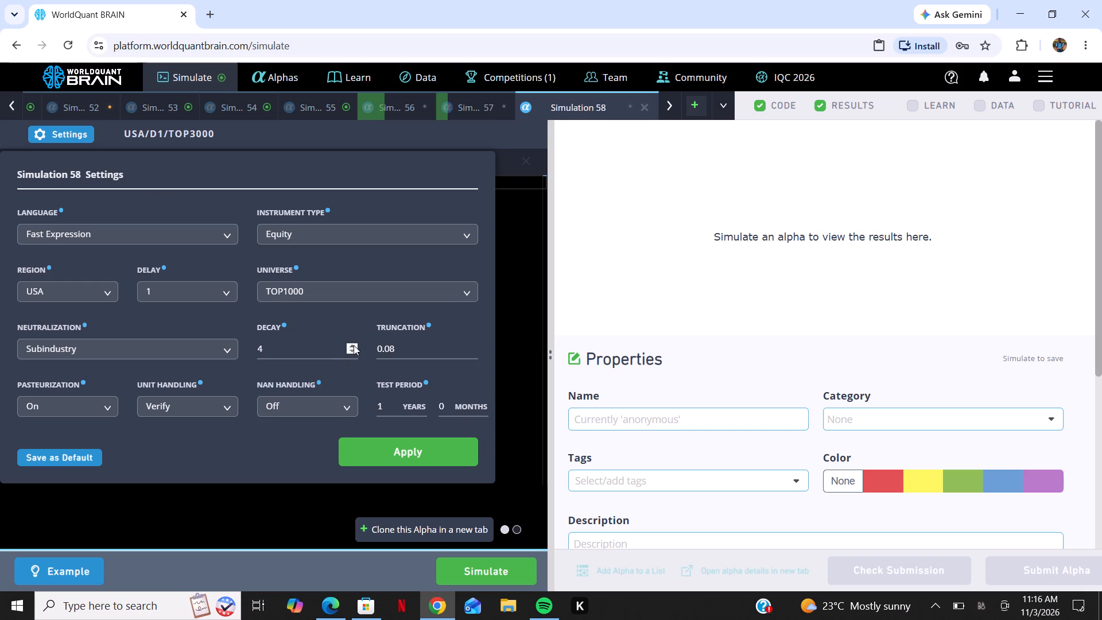
pyautogui.click(354, 345)
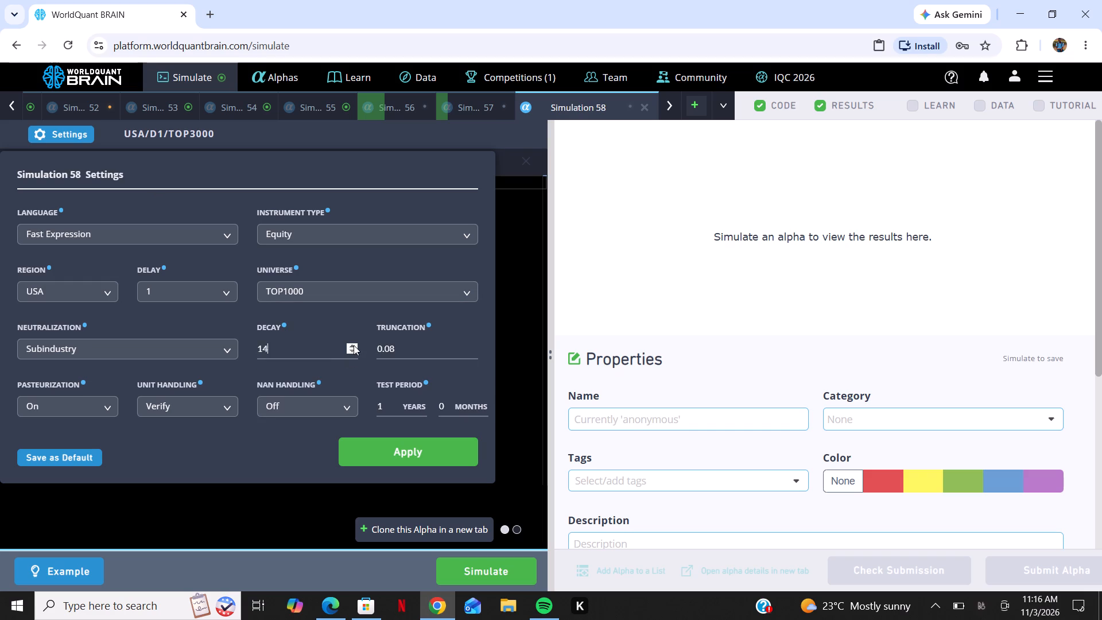
pyautogui.tripleClick(354, 345)
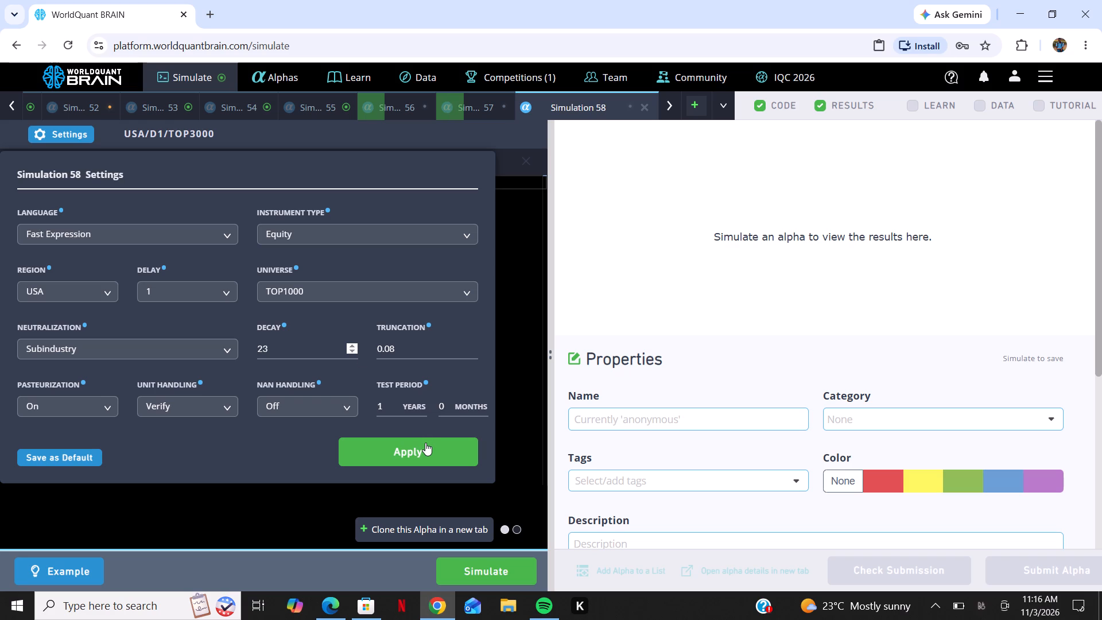
pyautogui.click(425, 443)
pyautogui.click(503, 580)
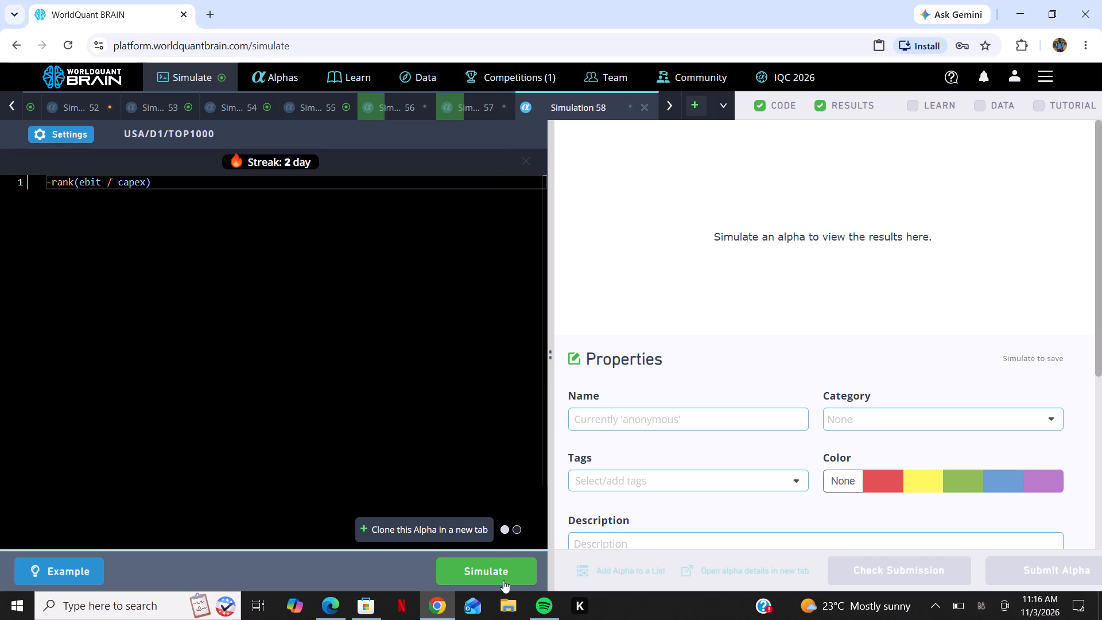
# Add one more simulation tab and paste the copied -rank(ebit / capex) expression into its editor.
pyautogui.click(693, 106)
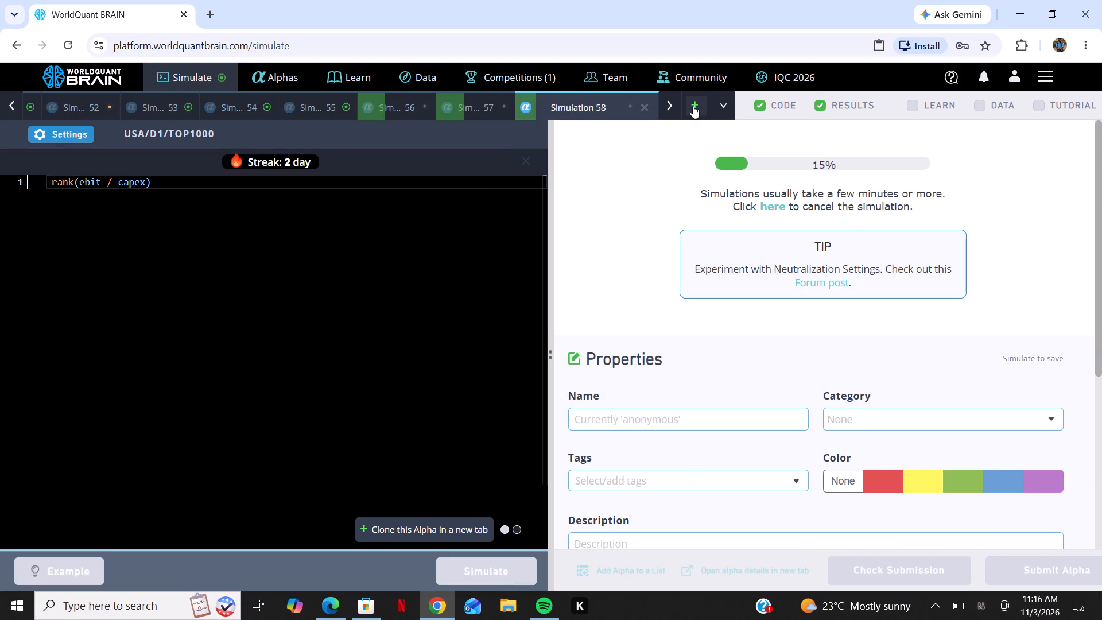
pyautogui.rightClick(286, 331)
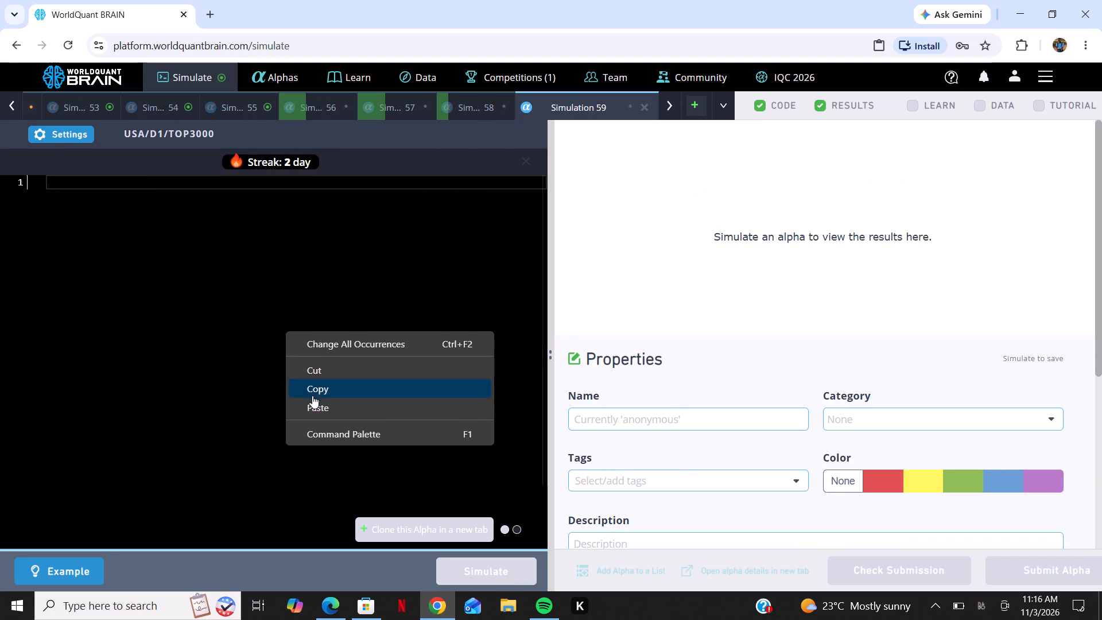
pyautogui.click(319, 407)
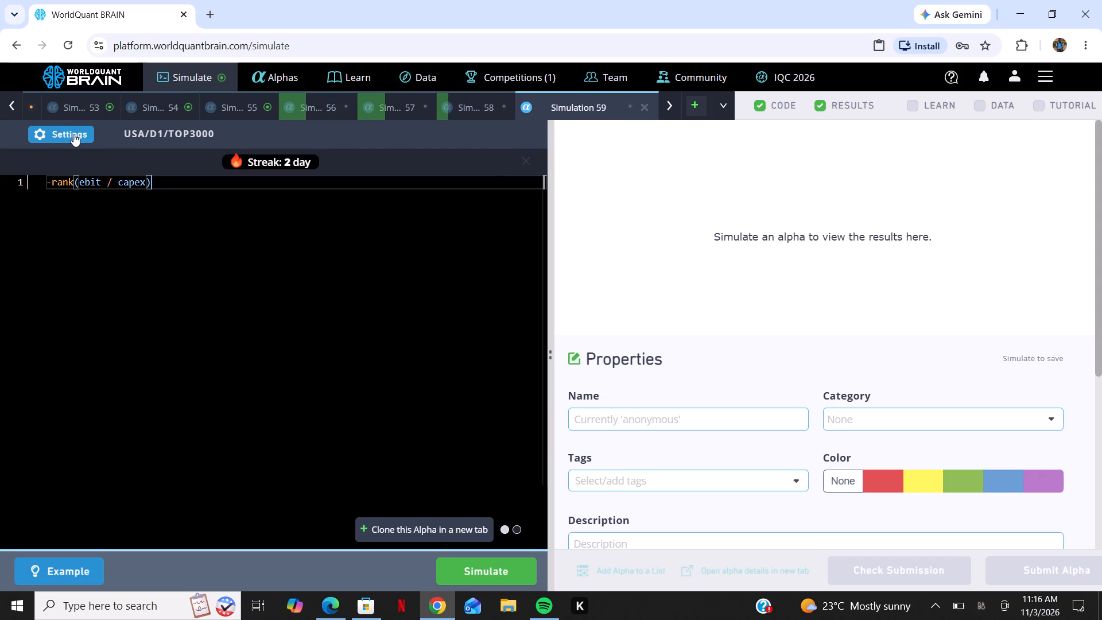
# Set Simulation 59 to universe TOP1000 and decay 27, and run the simulation.
pyautogui.click(73, 134)
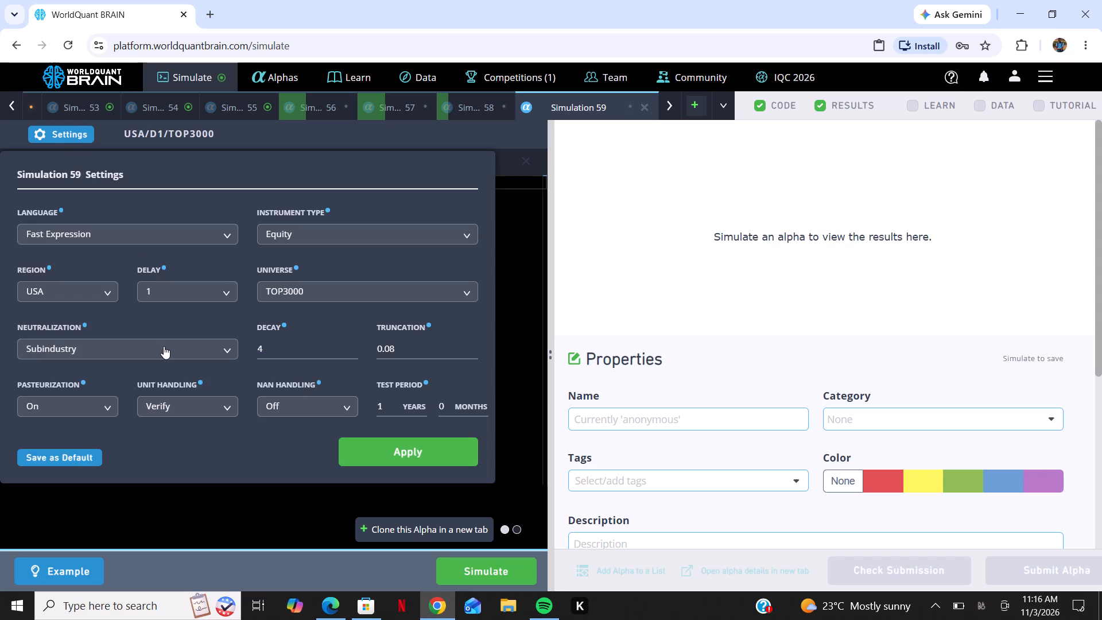
pyautogui.click(309, 288)
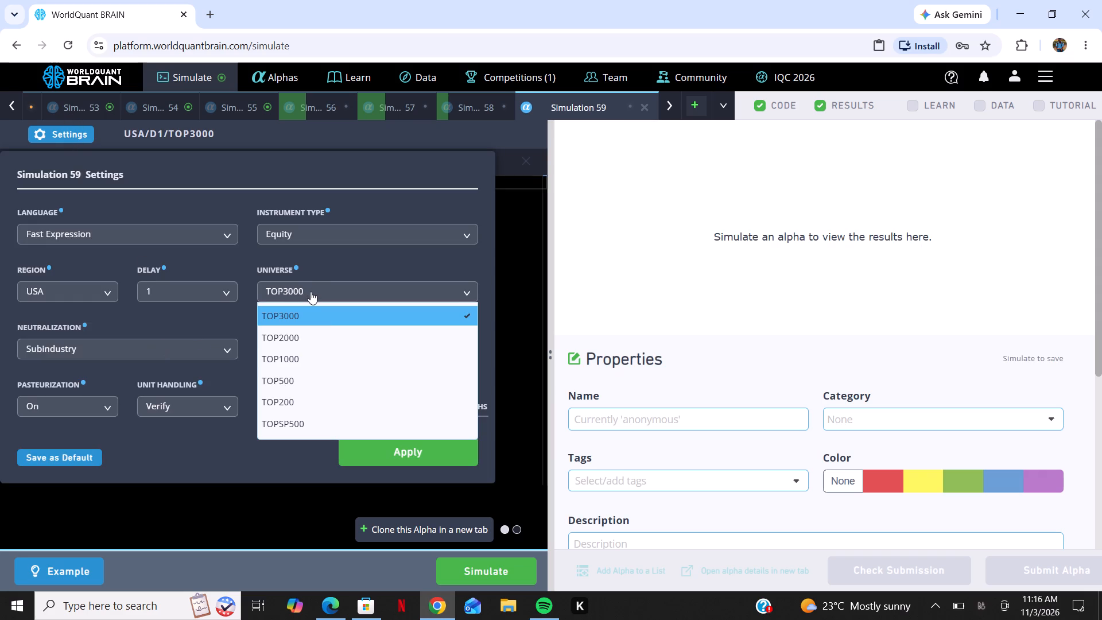
pyautogui.click(331, 350)
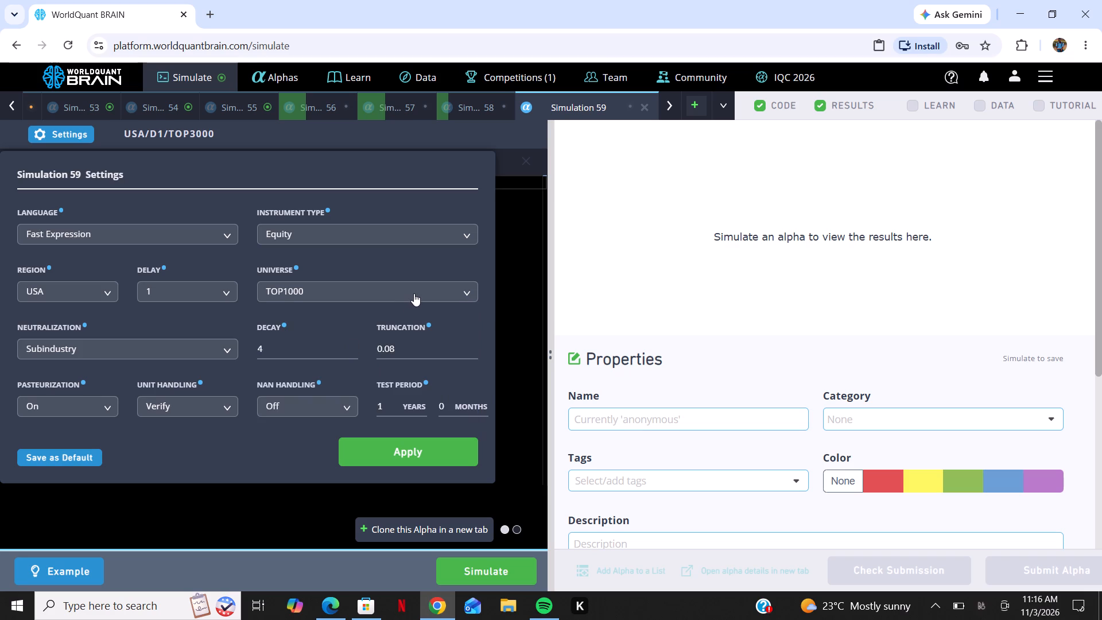
pyautogui.click(414, 293)
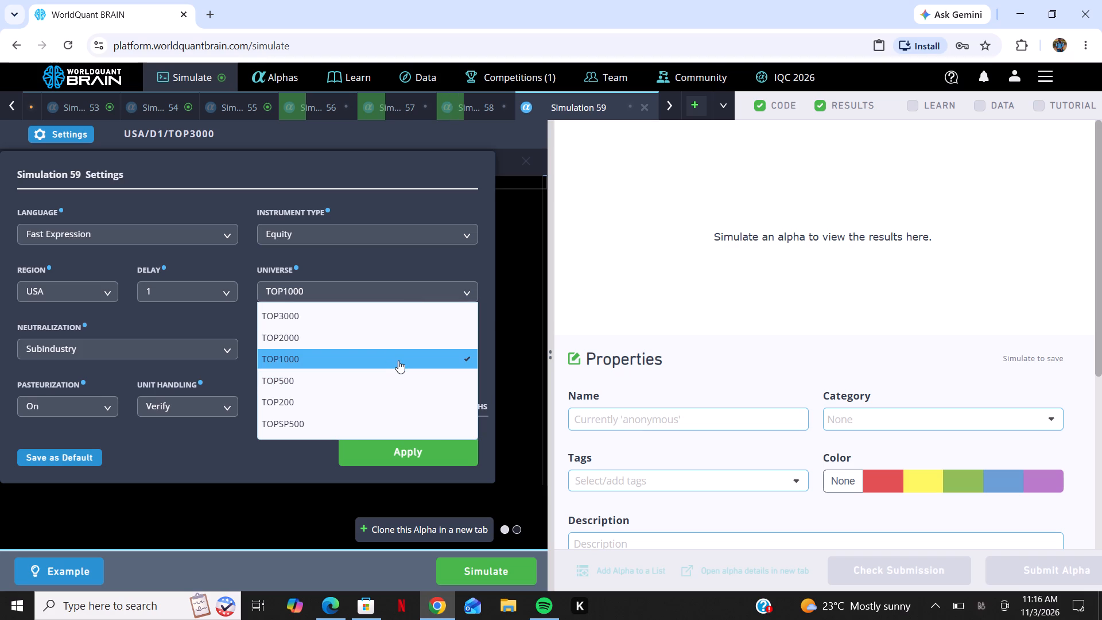
pyautogui.click(399, 360)
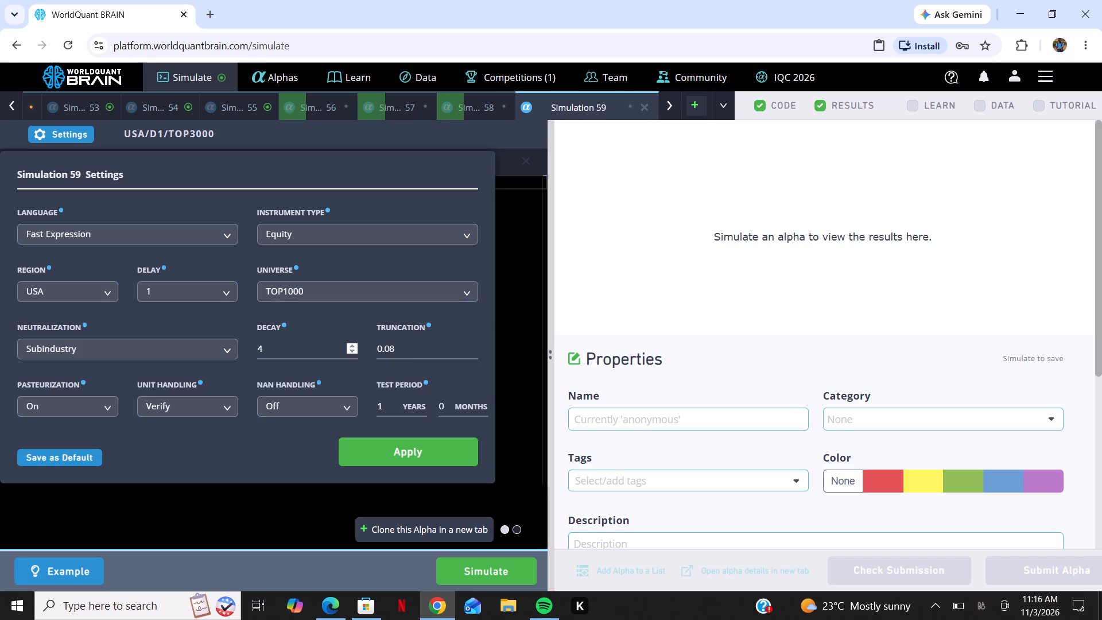
pyautogui.doubleClick(352, 343)
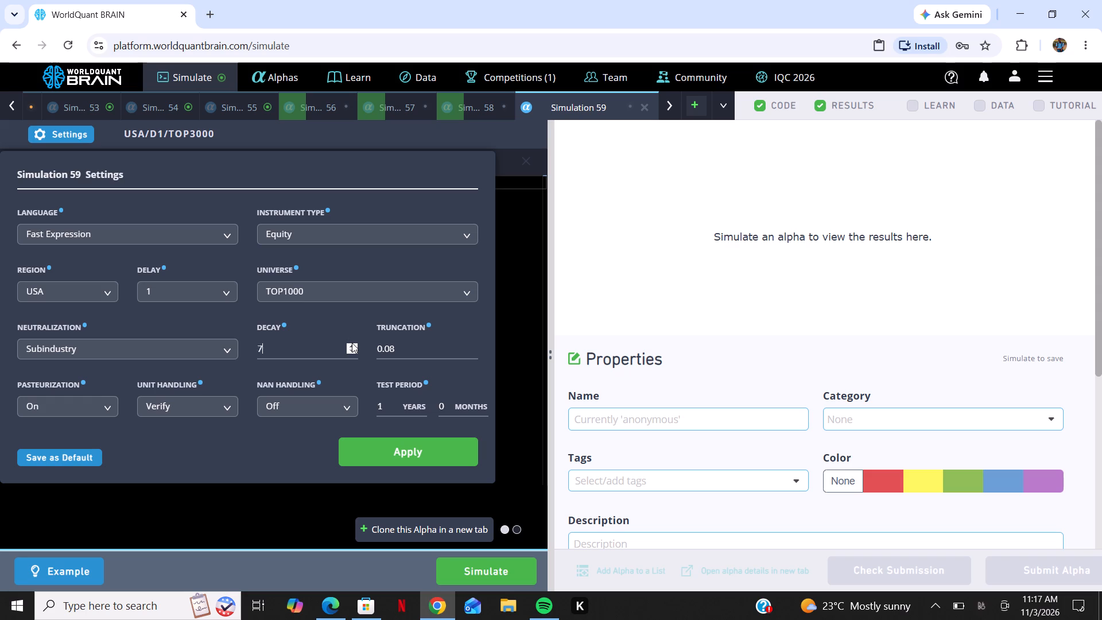
pyautogui.doubleClick(352, 343)
pyautogui.click(404, 448)
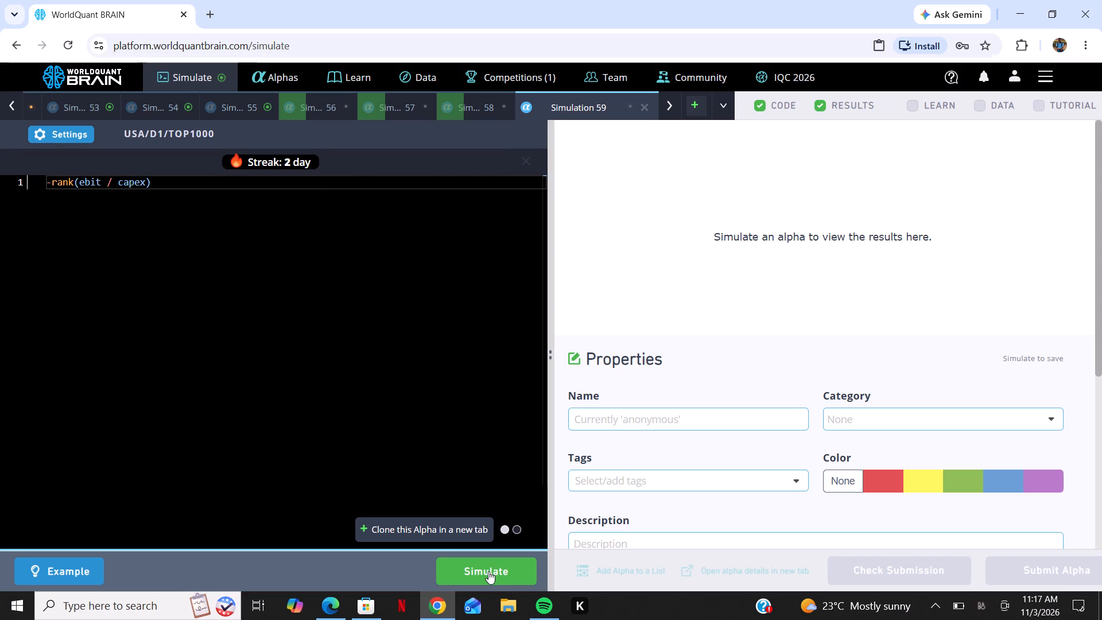
pyautogui.click(488, 571)
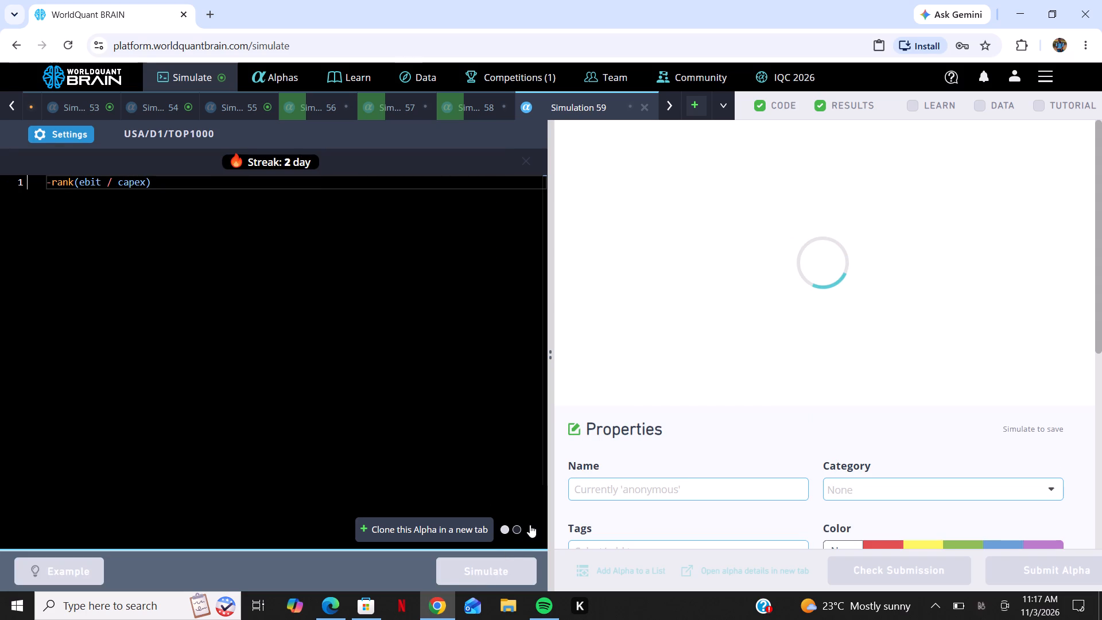
pyautogui.click(530, 525)
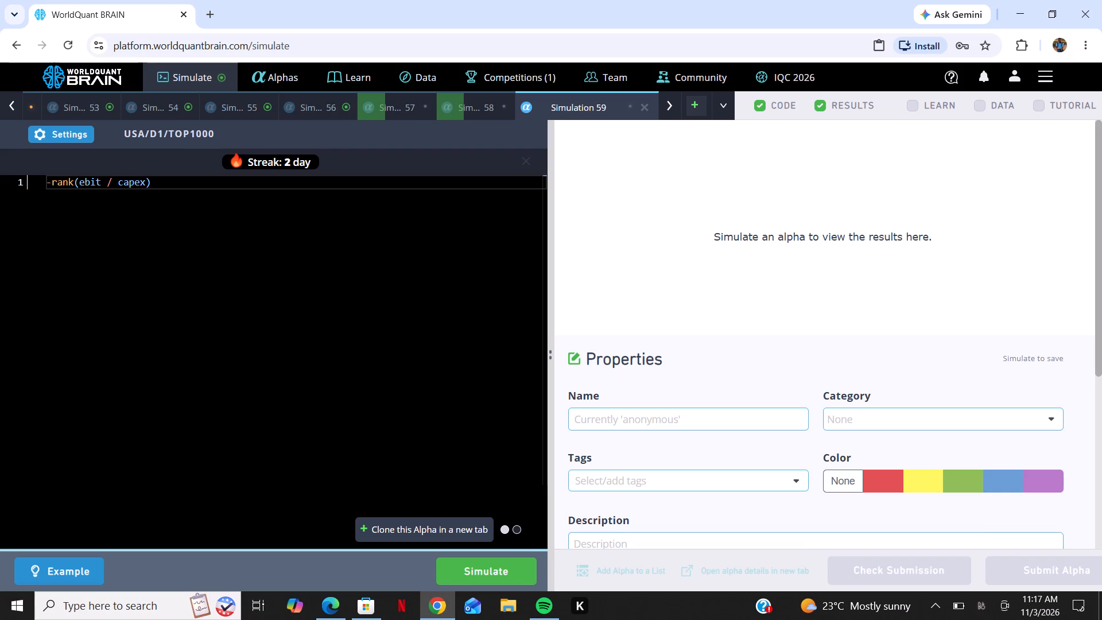
pyautogui.click(479, 571)
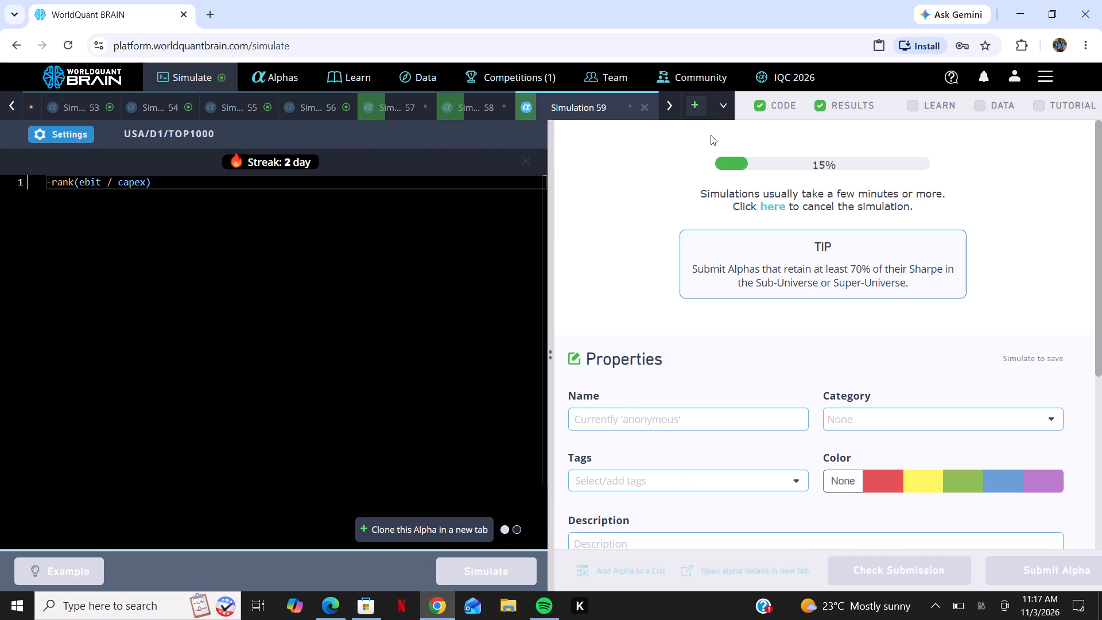
# Open a further simulation tab and paste the copied -rank(ebit / capex) expression into its editor.
pyautogui.click(697, 113)
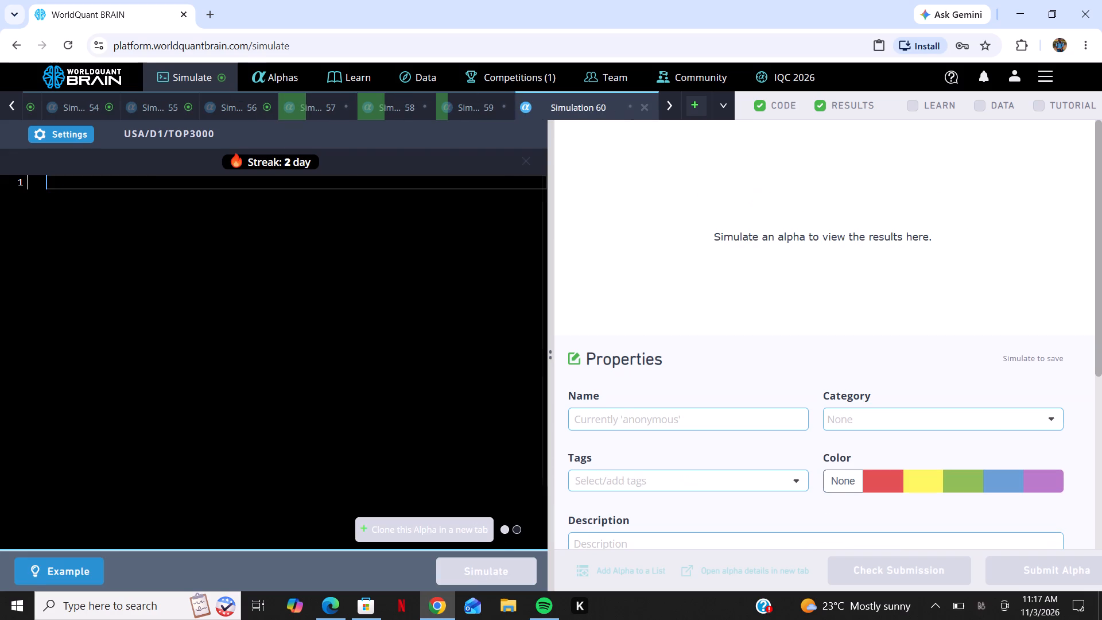
pyautogui.rightClick(95, 211)
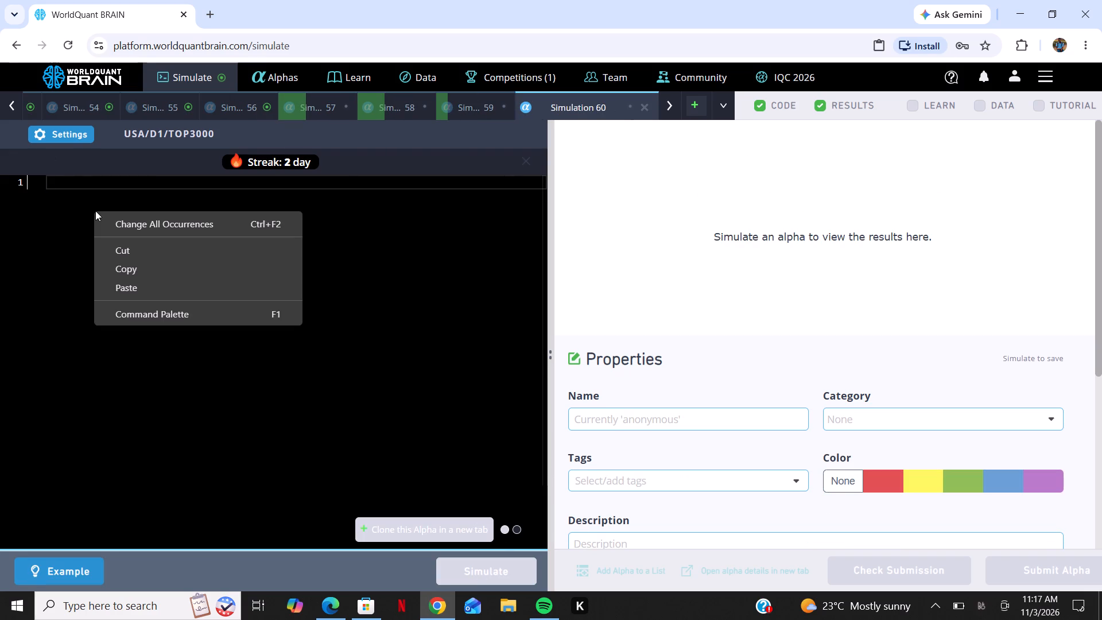
pyautogui.click(118, 289)
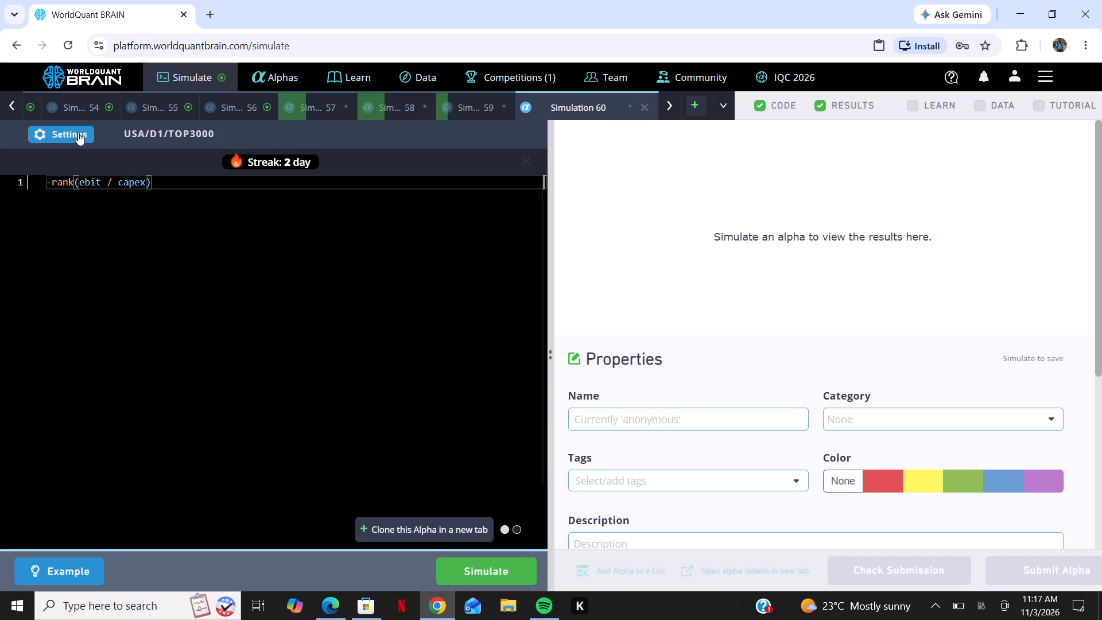
# Set Simulation 60 to universe TOP2000 and decay 28, and run the simulation.
pyautogui.click(78, 133)
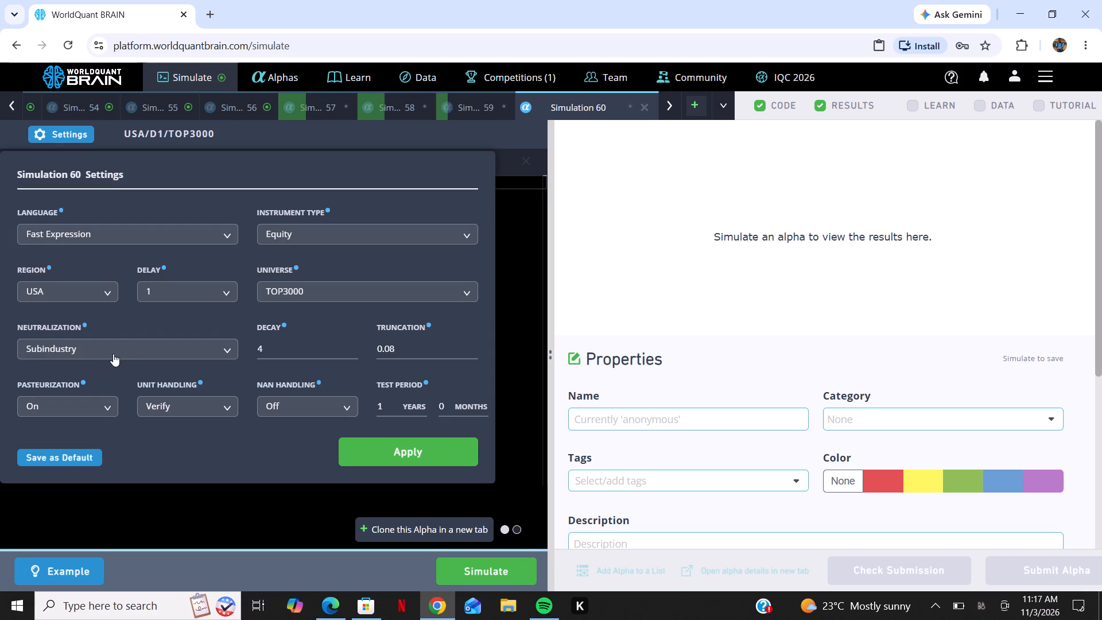
pyautogui.click(303, 295)
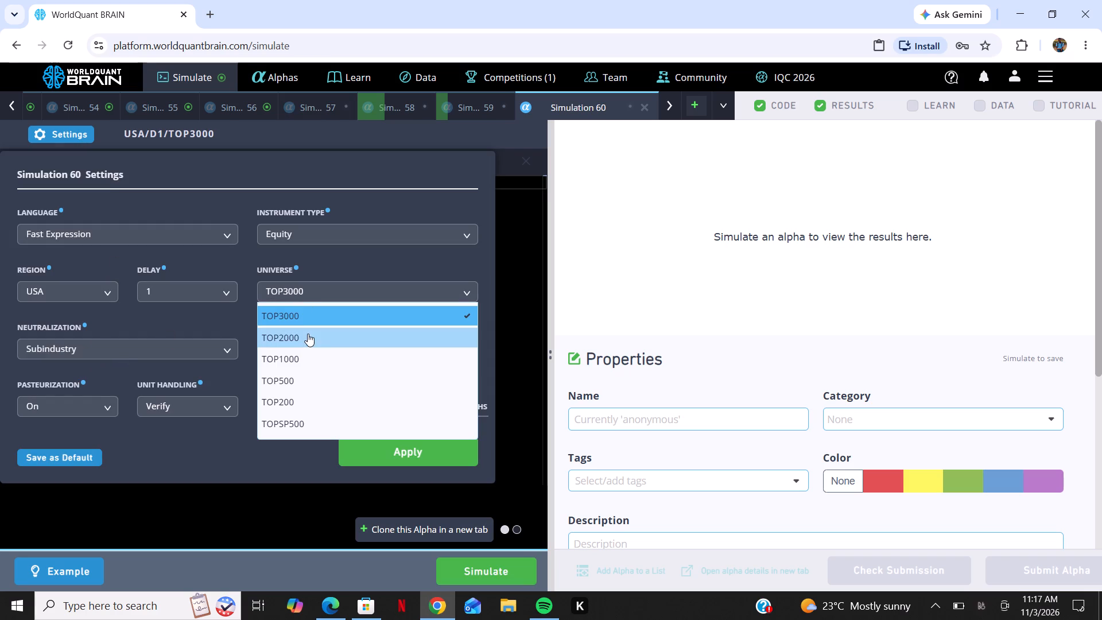
pyautogui.click(308, 334)
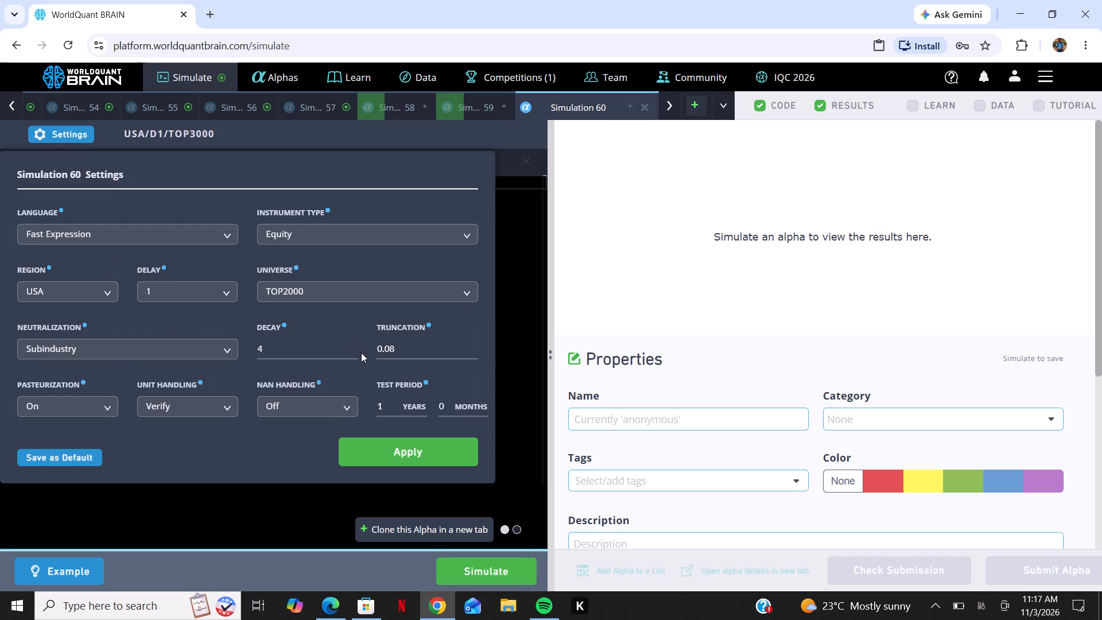
pyautogui.click(356, 345)
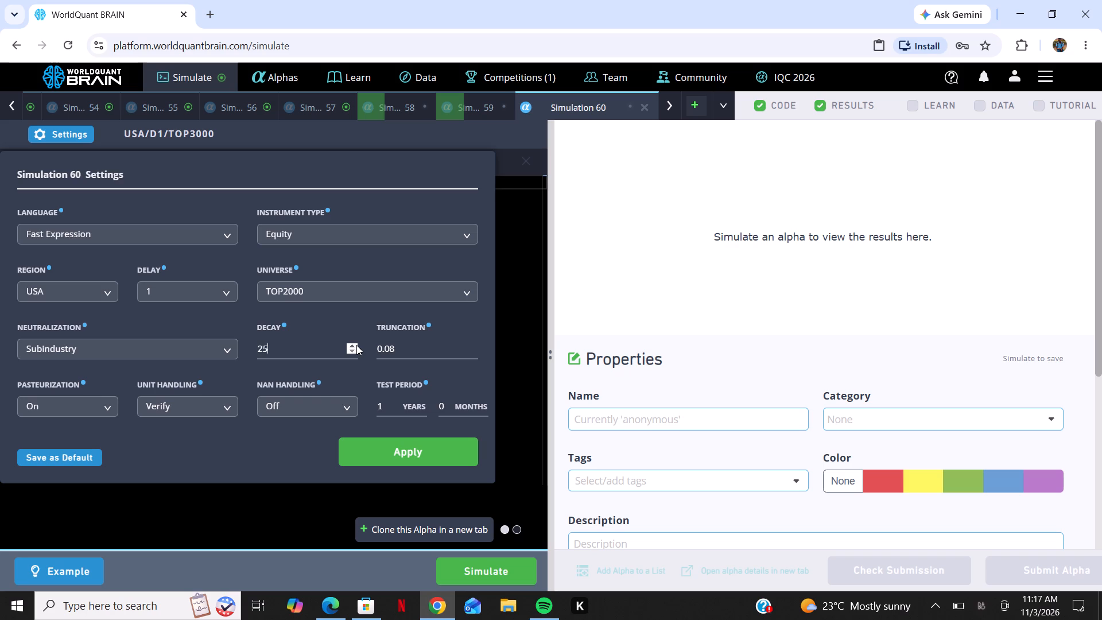
pyautogui.click(356, 345)
pyautogui.click(356, 345)
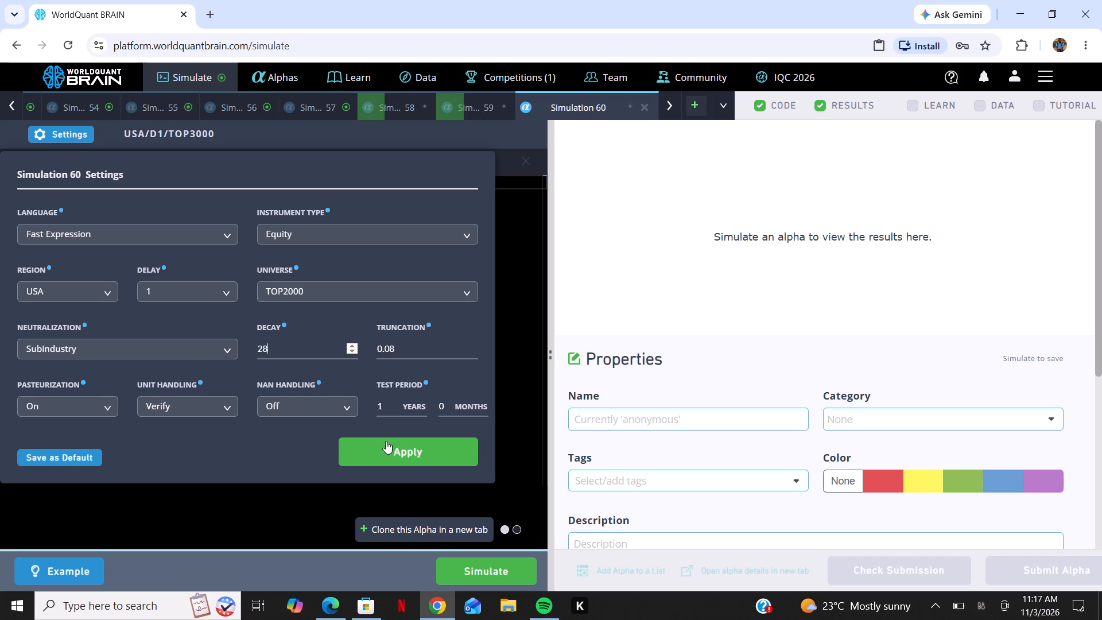
pyautogui.click(387, 451)
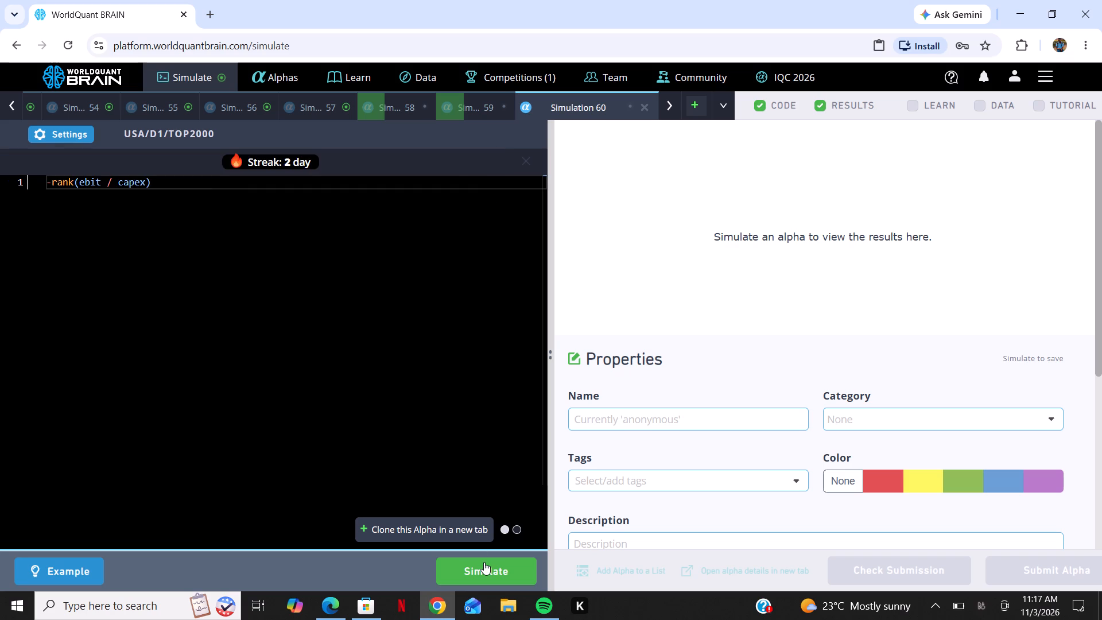
pyautogui.click(487, 568)
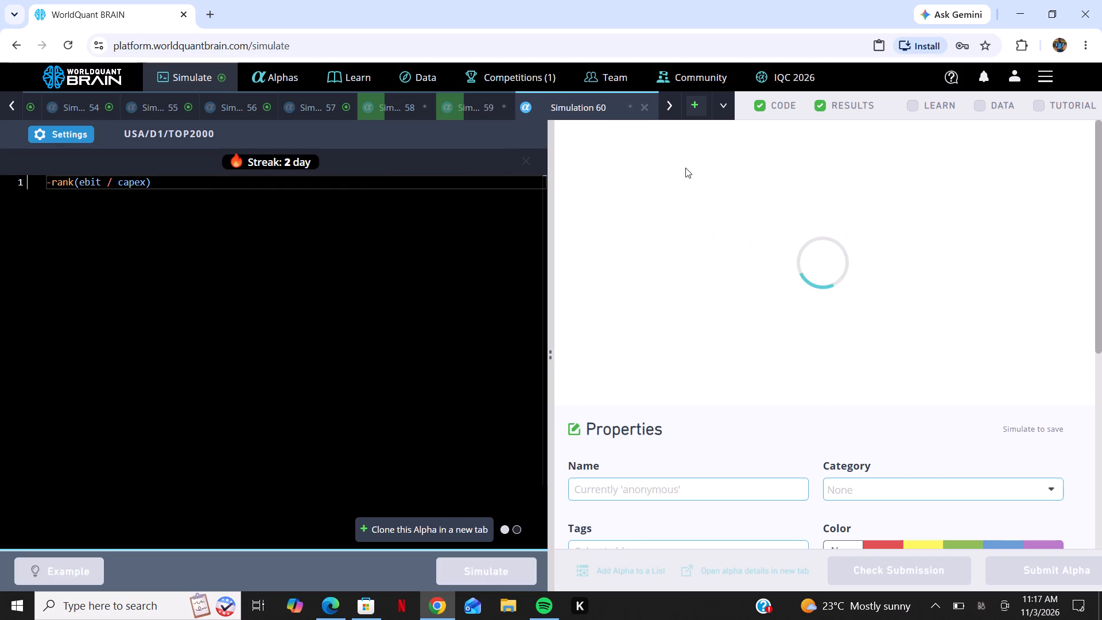
# Add another simulation tab and paste the copied -rank(ebit / capex) expression into it.
pyautogui.click(699, 110)
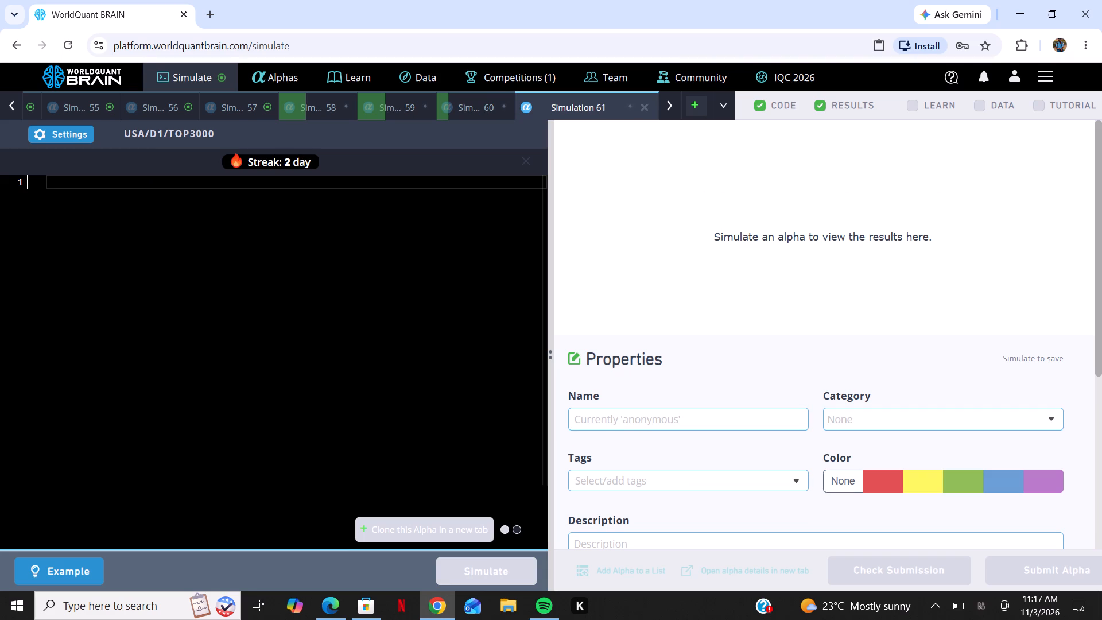
pyautogui.rightClick(286, 310)
pyautogui.click(311, 381)
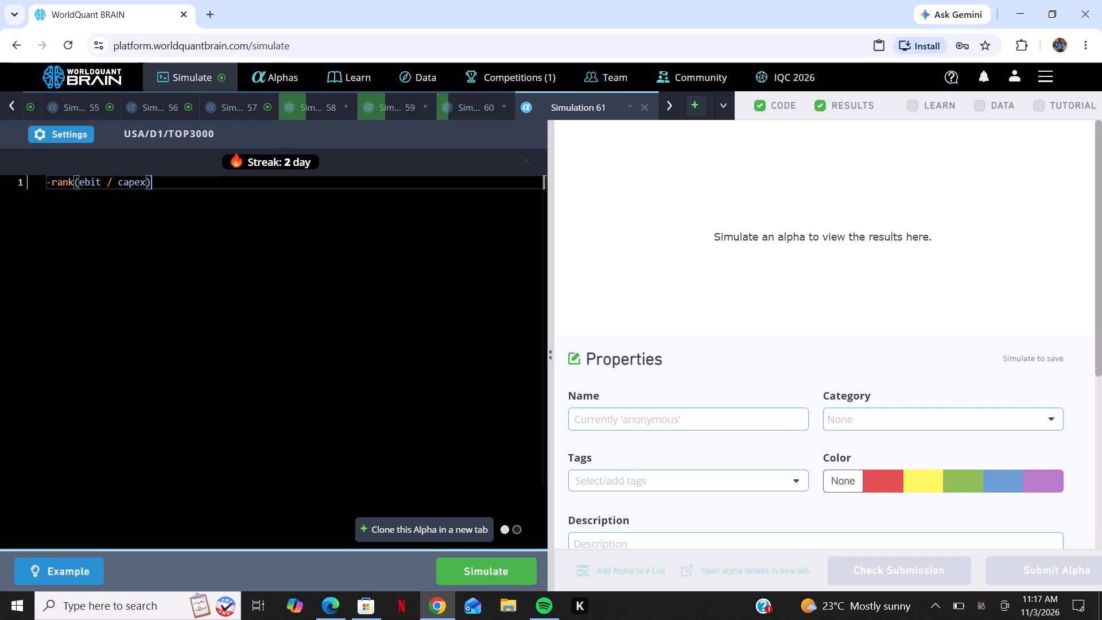
# Set Simulation 61 to Industry neutralization and decay 6, keeping universe TOP3000, and run the simulation.
pyautogui.click(67, 130)
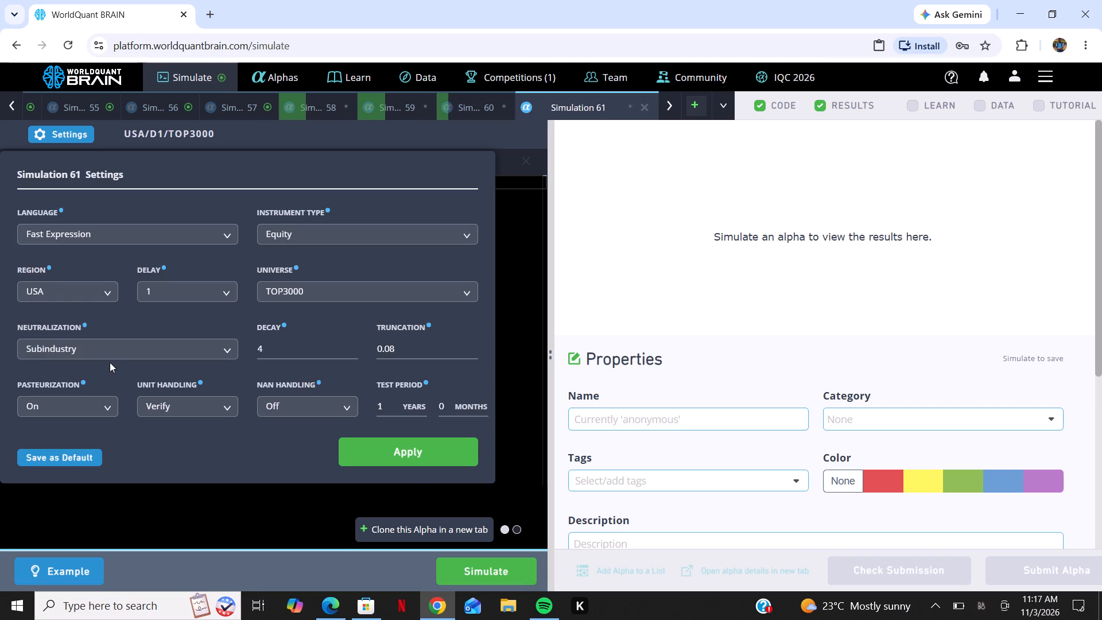
pyautogui.click(141, 353)
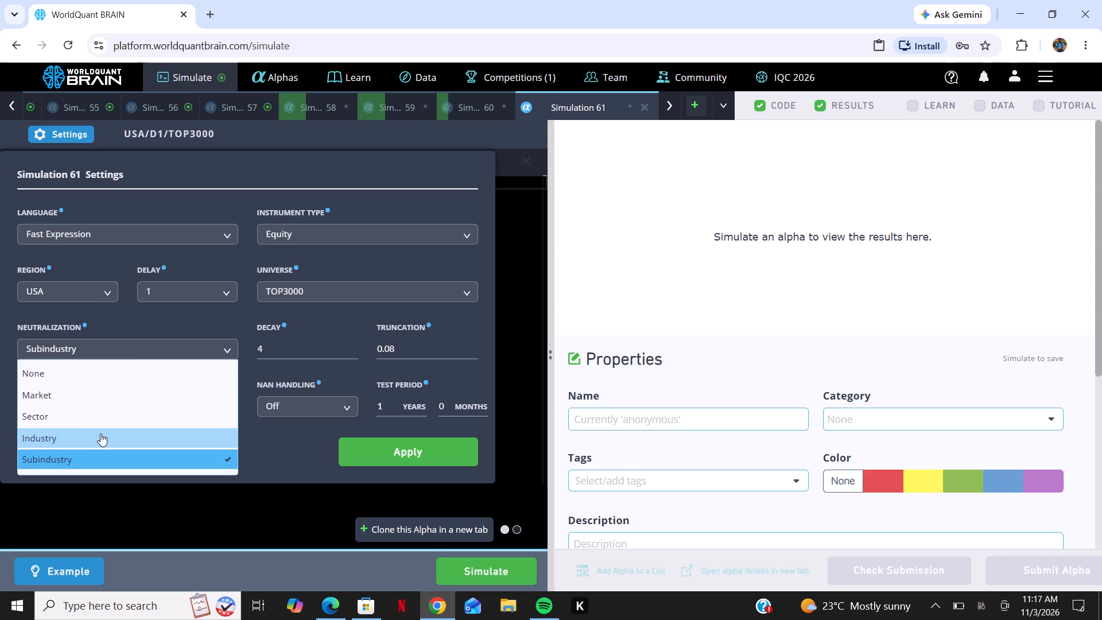
pyautogui.click(100, 434)
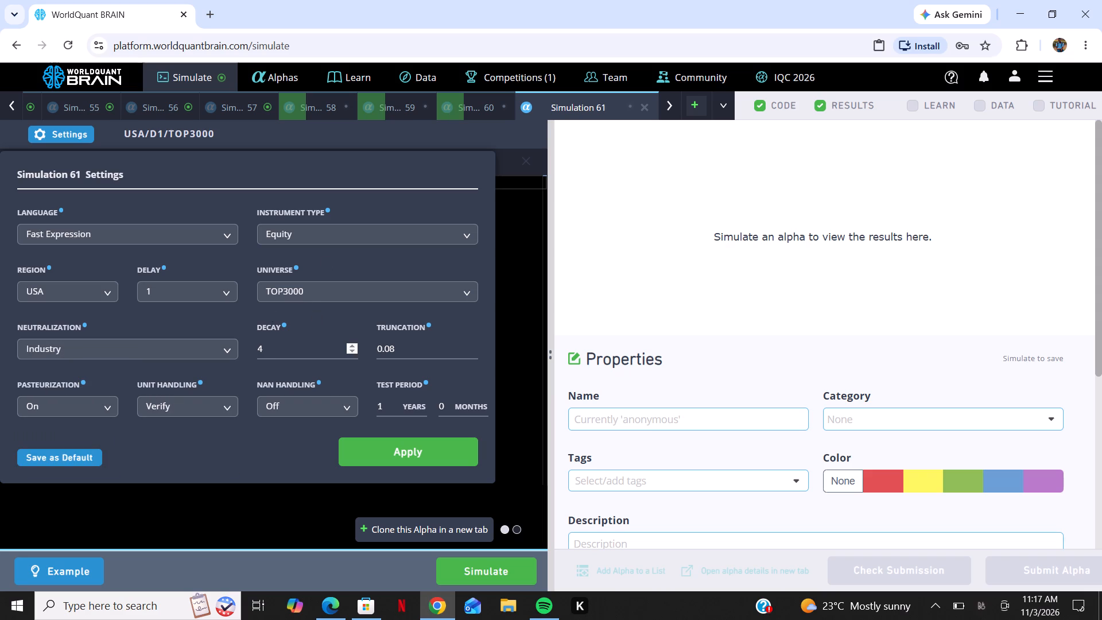
pyautogui.doubleClick(350, 343)
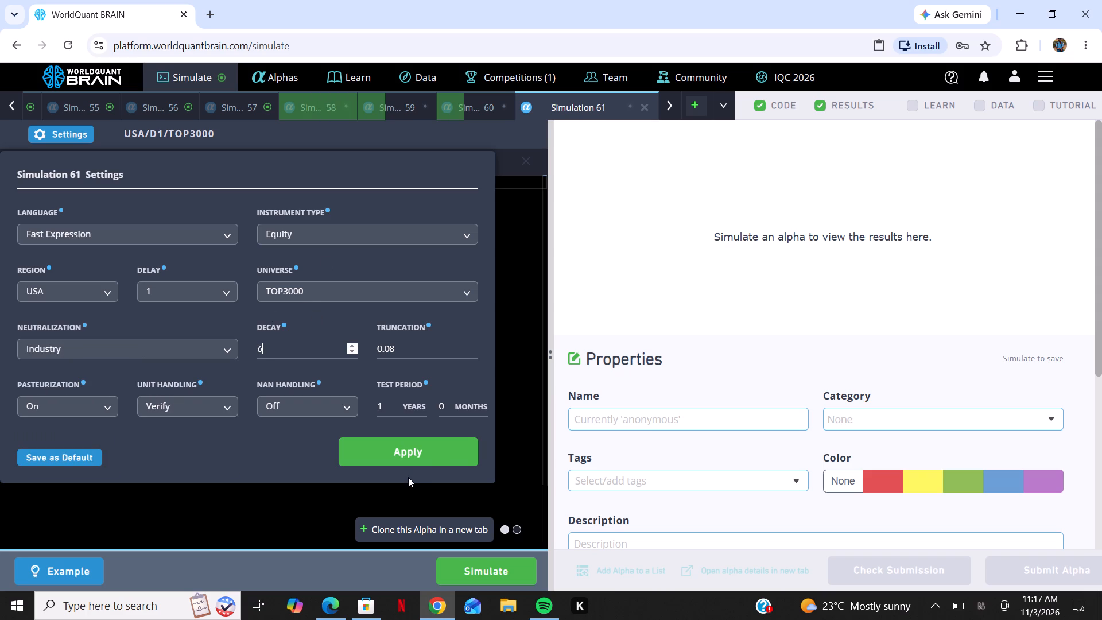
pyautogui.click(439, 454)
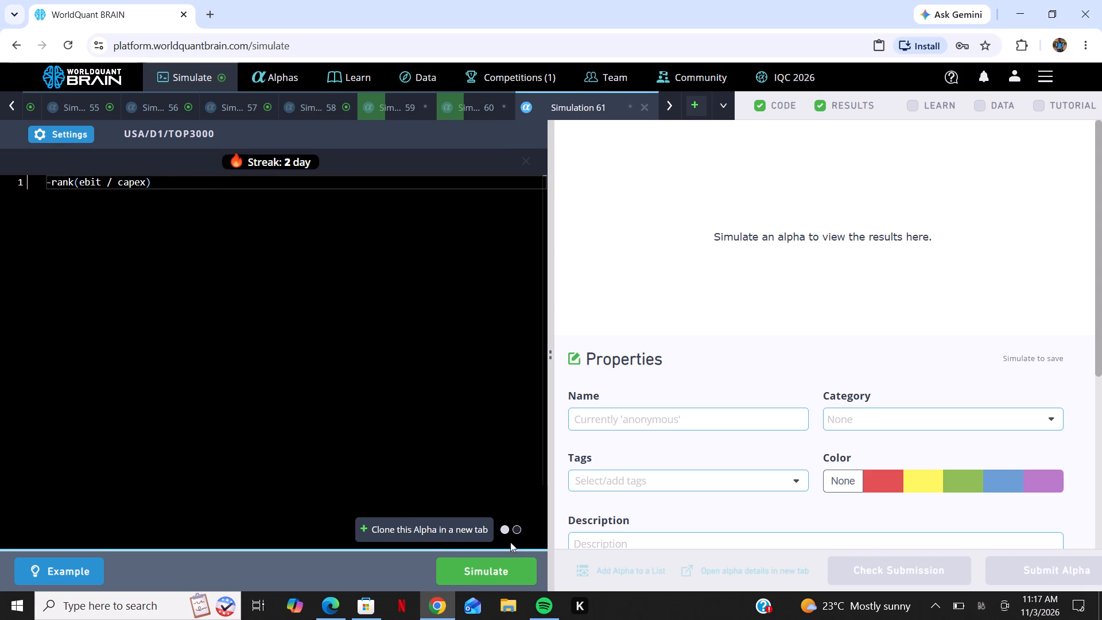
pyautogui.click(512, 563)
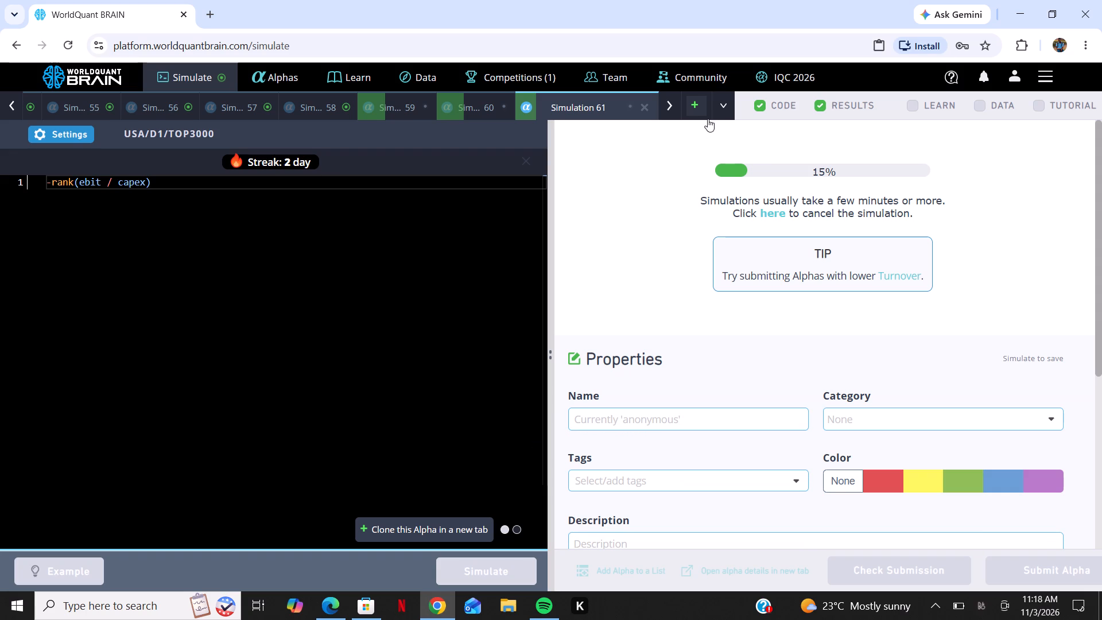
# Open one more simulation tab and paste the copied -rank(ebit / capex) expression into its editor.
pyautogui.click(698, 106)
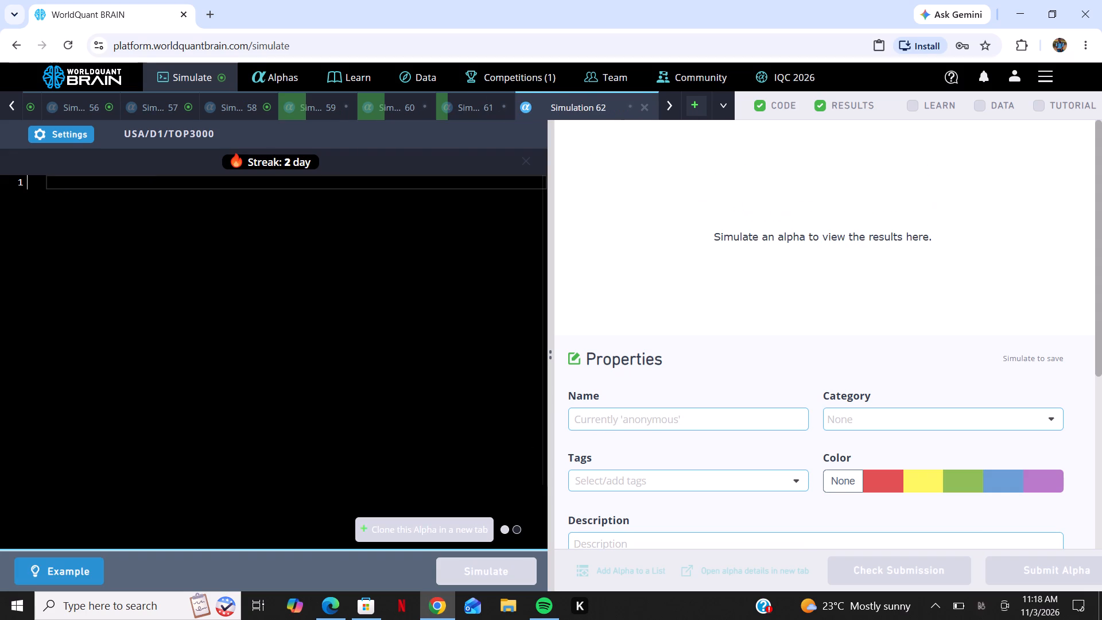
pyautogui.rightClick(235, 331)
pyautogui.click(275, 414)
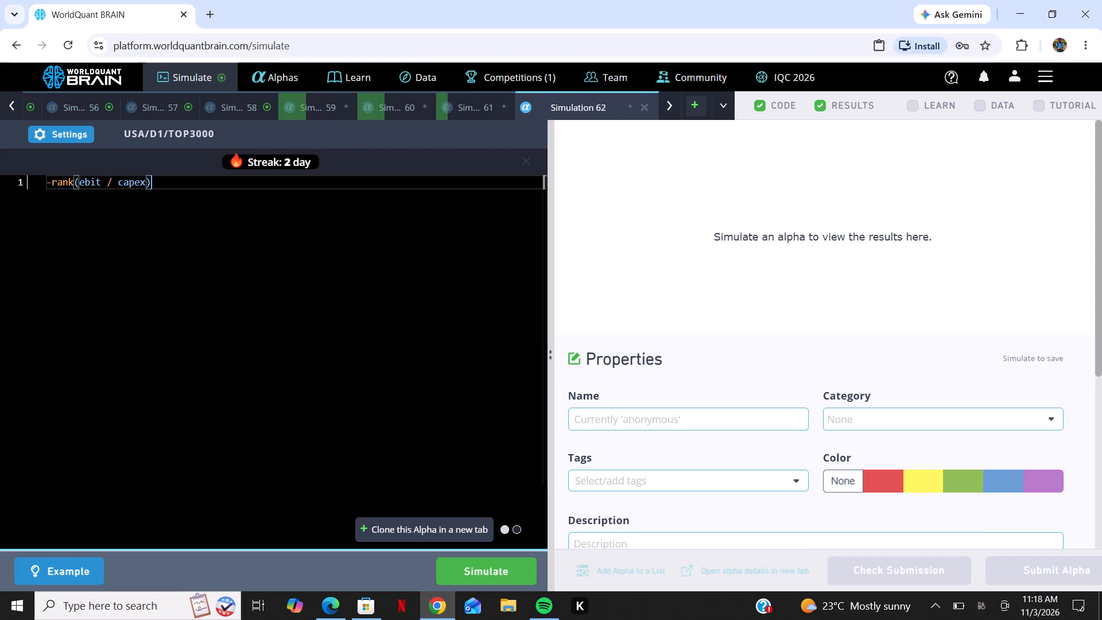
# Set Simulation 62 to Industry neutralization, decay 9 and universe TOP2000, and run the simulation.
pyautogui.click(82, 127)
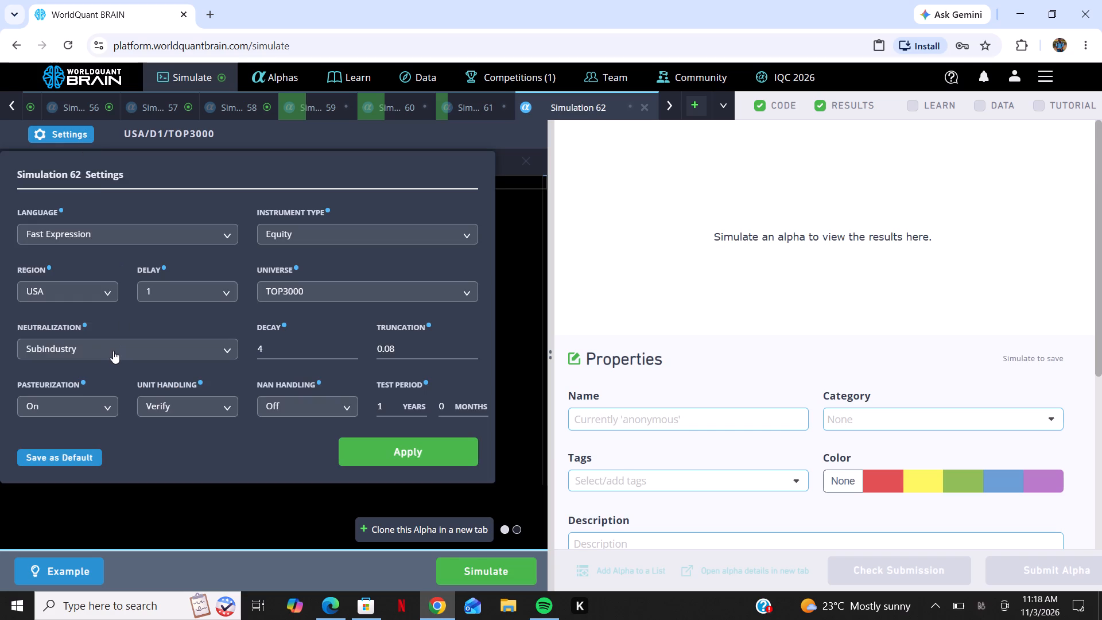
pyautogui.click(113, 351)
pyautogui.click(95, 435)
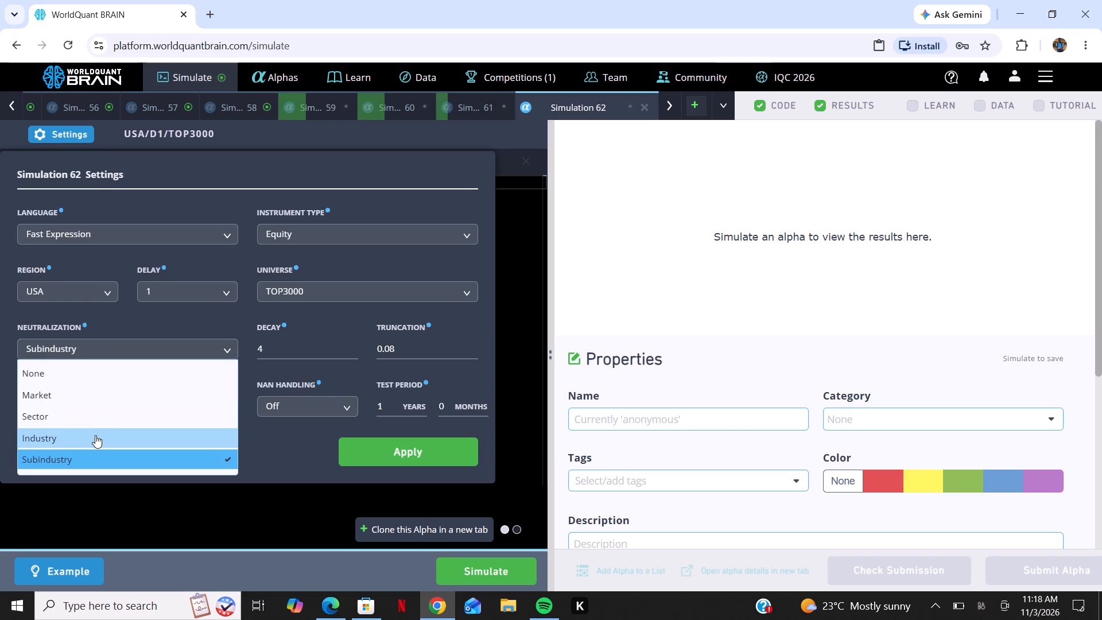
pyautogui.tripleClick(352, 344)
pyautogui.doubleClick(352, 344)
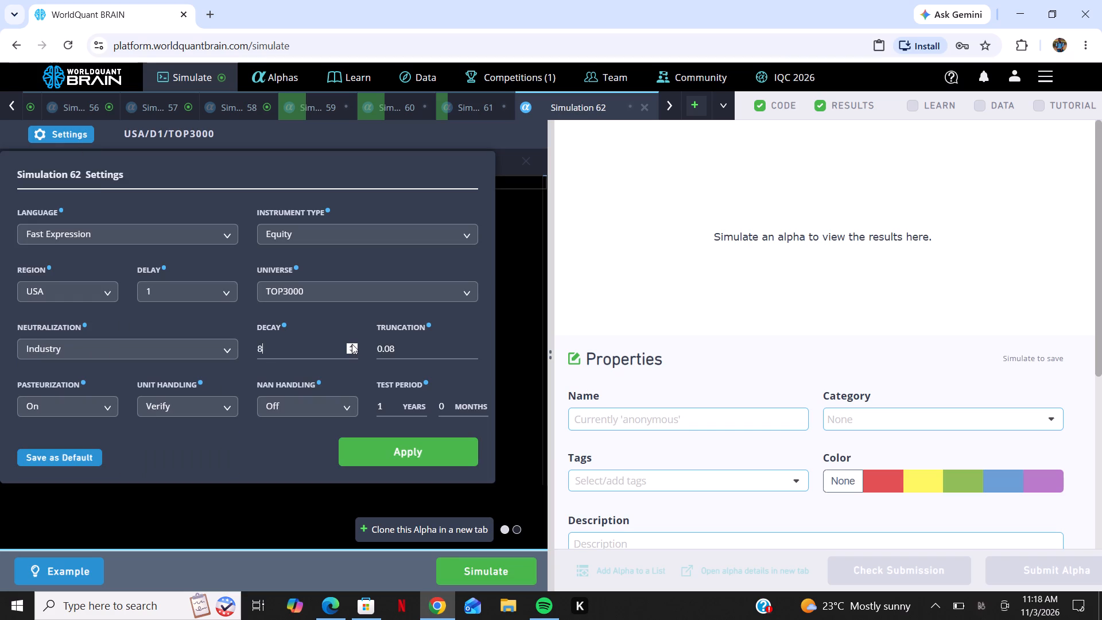
pyautogui.click(397, 452)
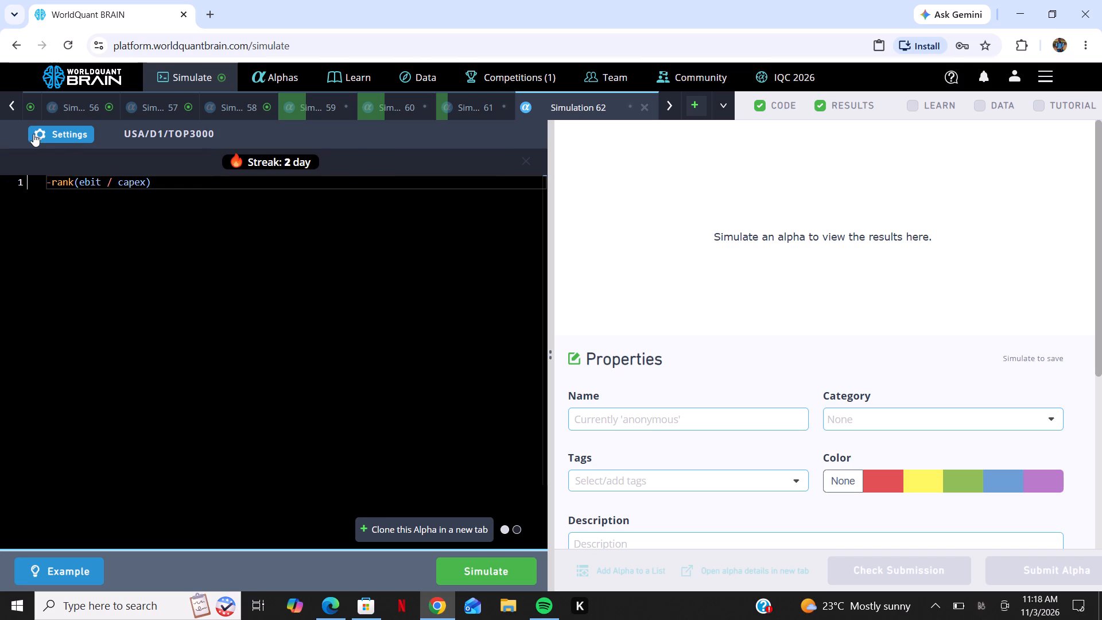
pyautogui.click(67, 137)
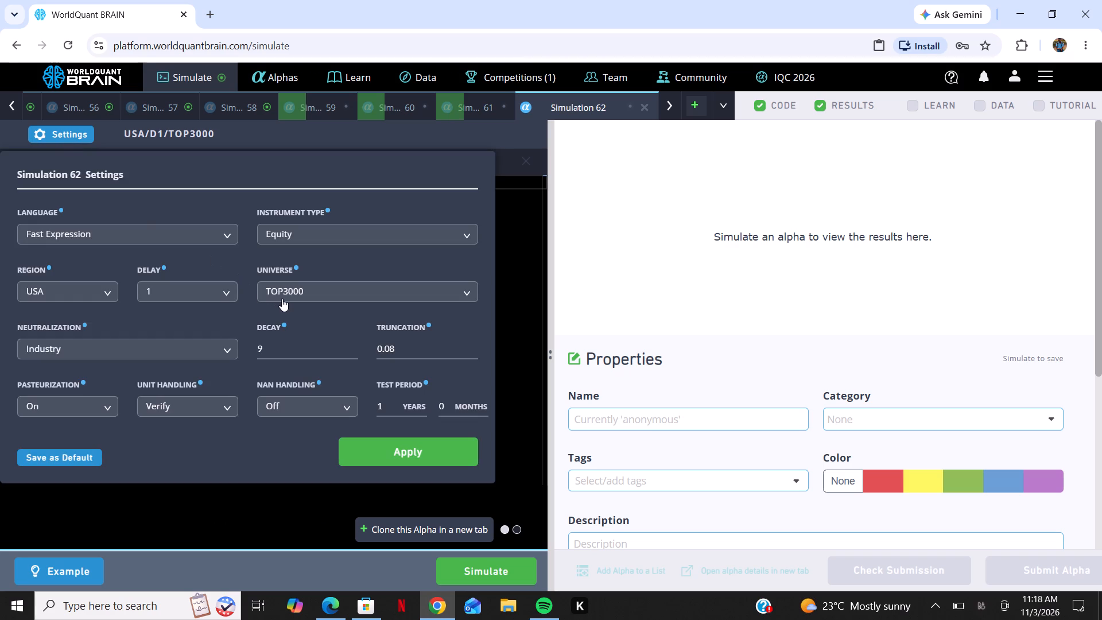
pyautogui.click(286, 299)
pyautogui.click(286, 337)
pyautogui.click(398, 449)
pyautogui.click(479, 567)
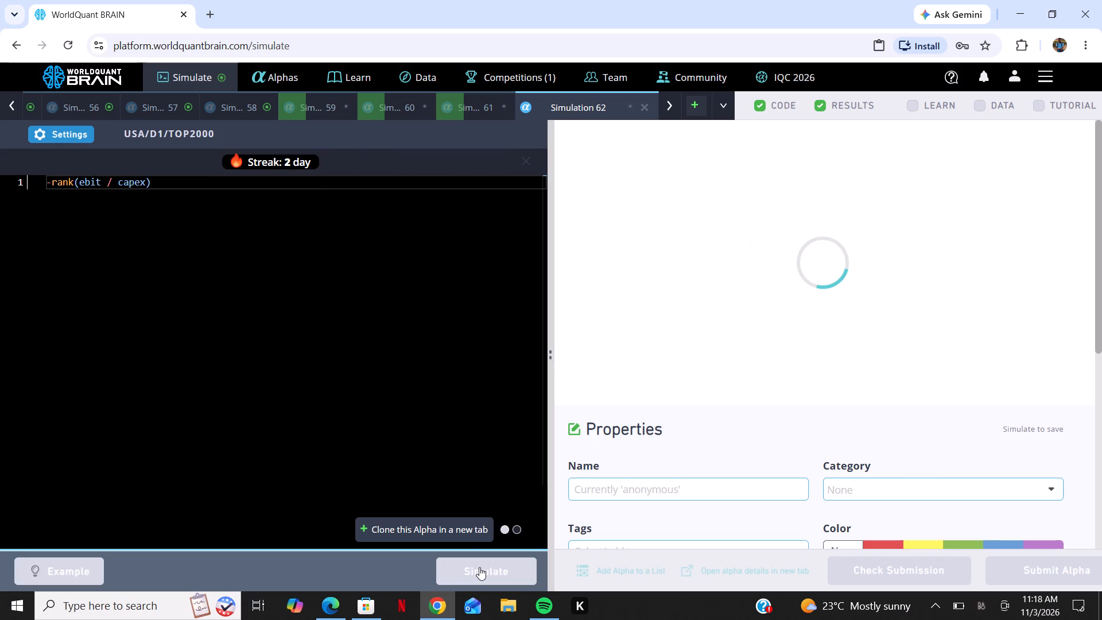
pyautogui.click(530, 528)
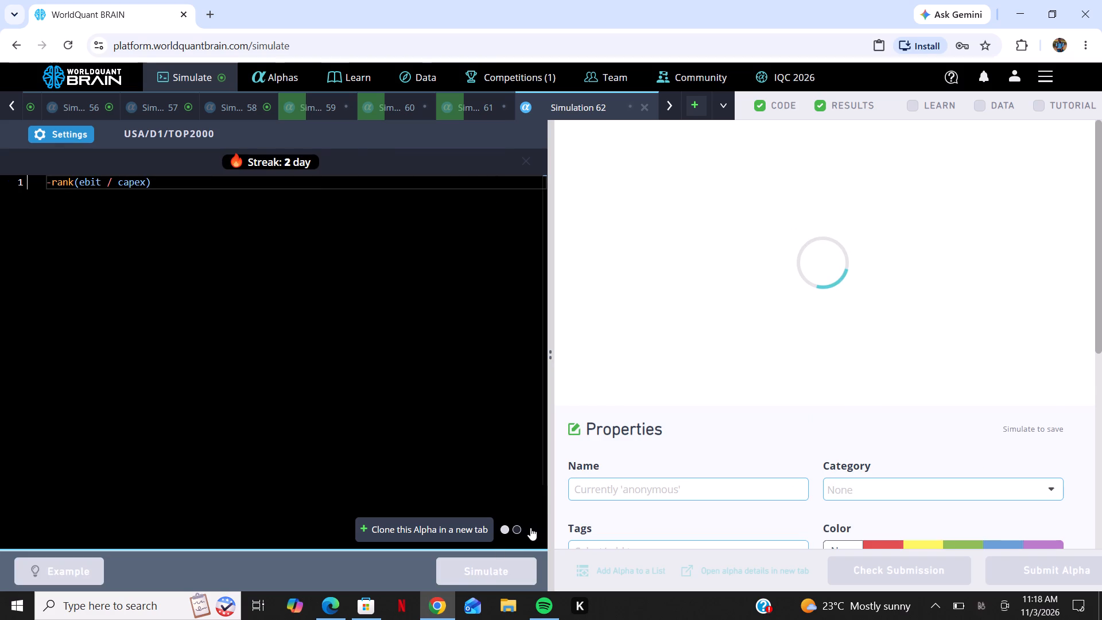
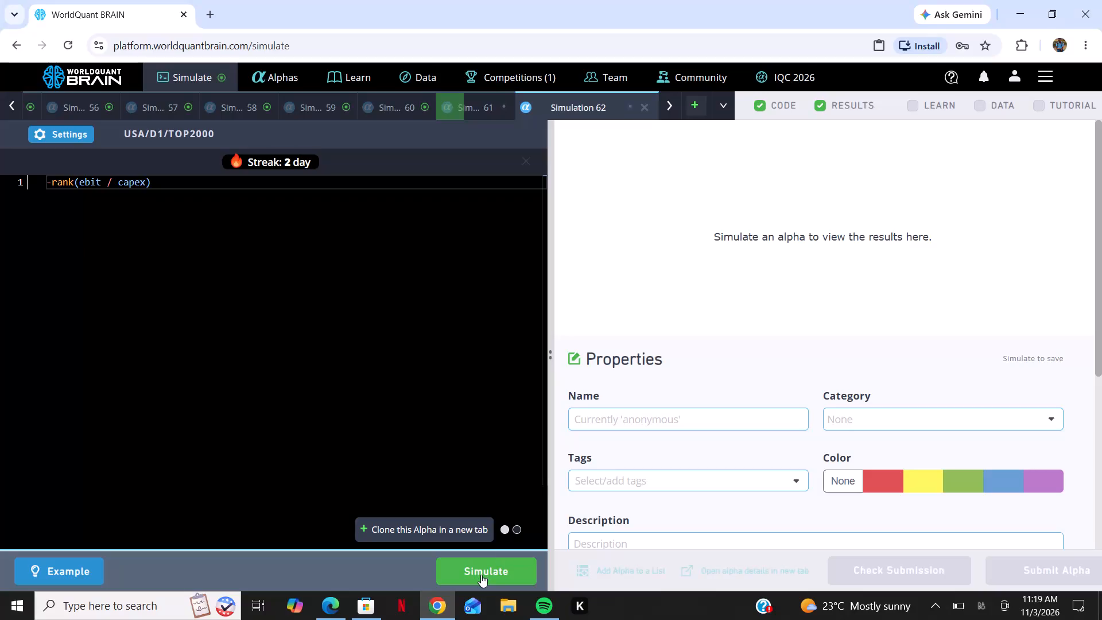
# Run the simulation of -rank(ebit / capex) in Simulation 62.
pyautogui.click(481, 575)
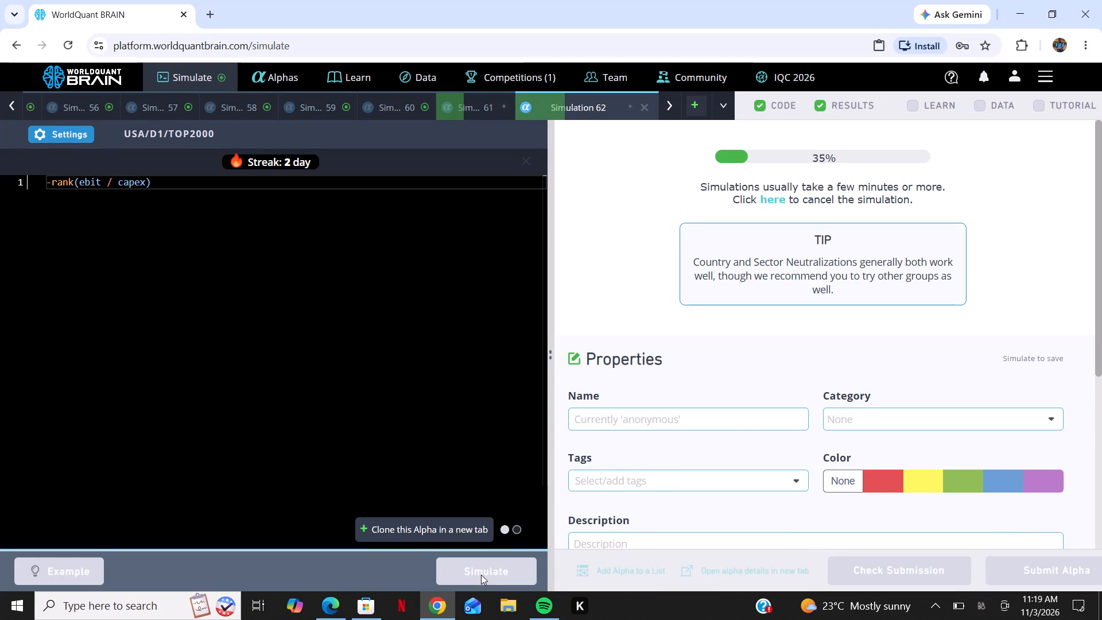
# Open a new simulation tab and paste the copied -rank(ebit / capex) expression into its editor.
pyautogui.click(702, 102)
pyautogui.rightClick(250, 290)
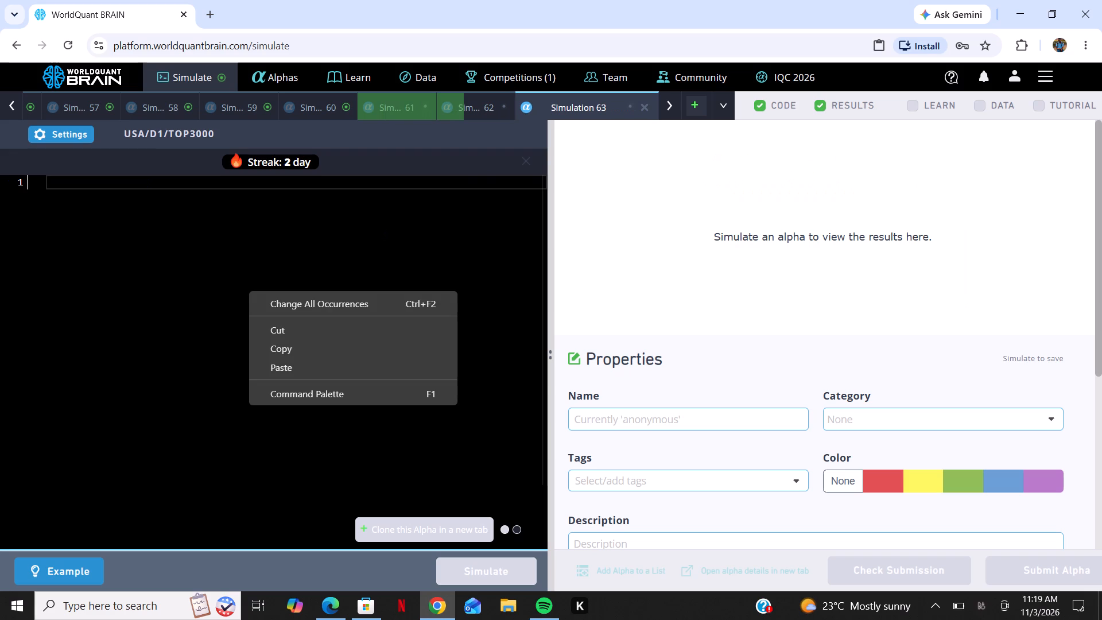
pyautogui.click(301, 369)
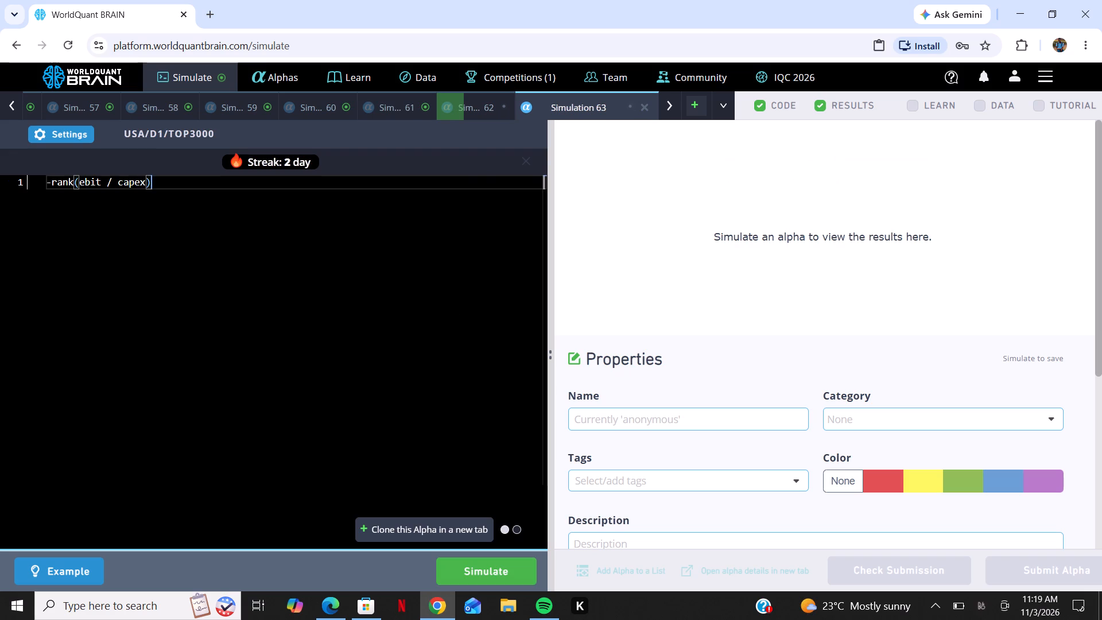
# Set Simulation 63 to Industry neutralization, universe TOP1000 and decay 10, and run the simulation.
pyautogui.click(82, 127)
pyautogui.click(109, 342)
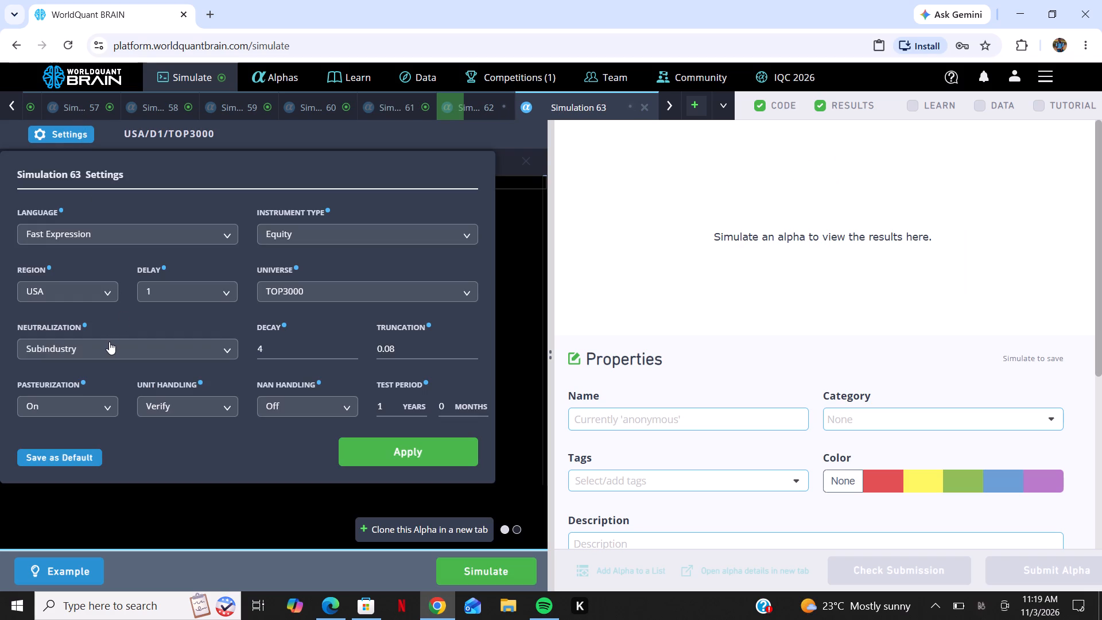
pyautogui.click(108, 437)
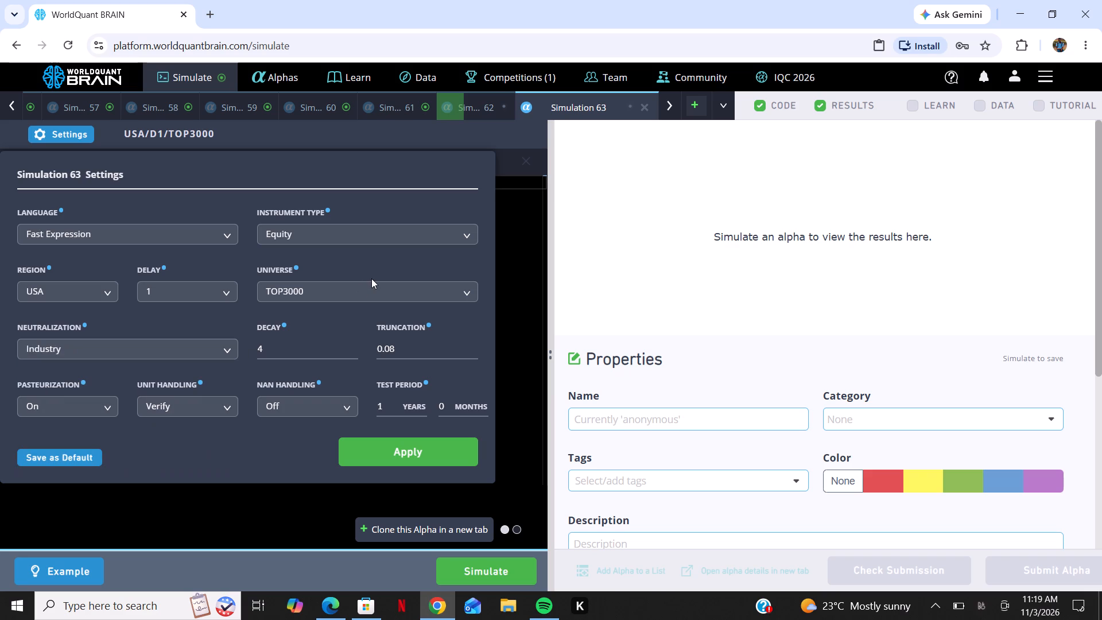
pyautogui.click(371, 281)
pyautogui.click(368, 296)
pyautogui.click(342, 357)
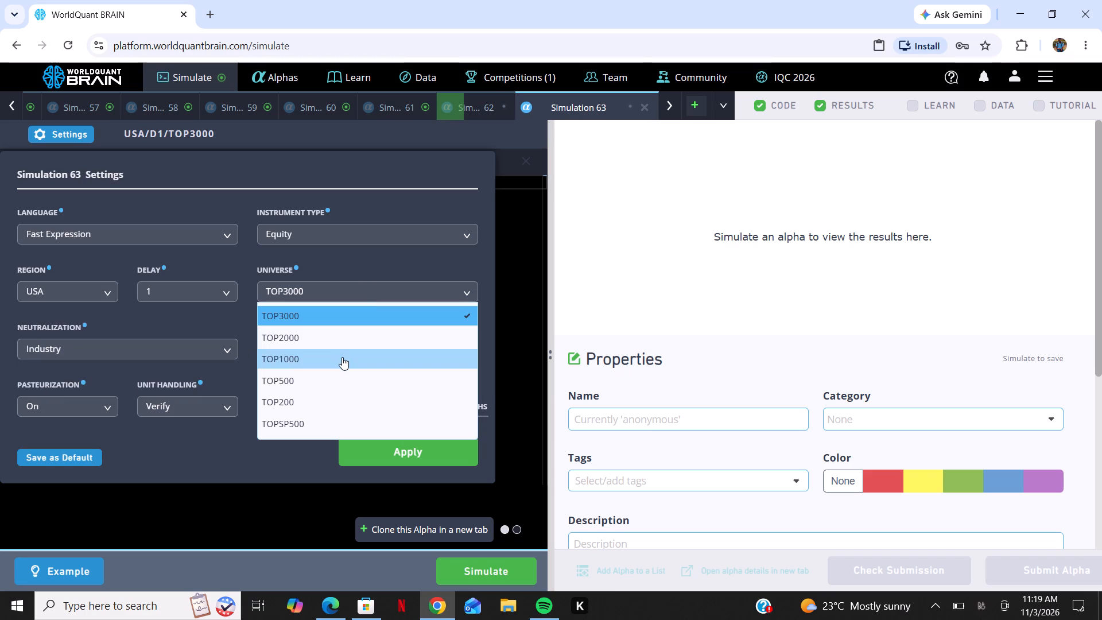
pyautogui.tripleClick(356, 344)
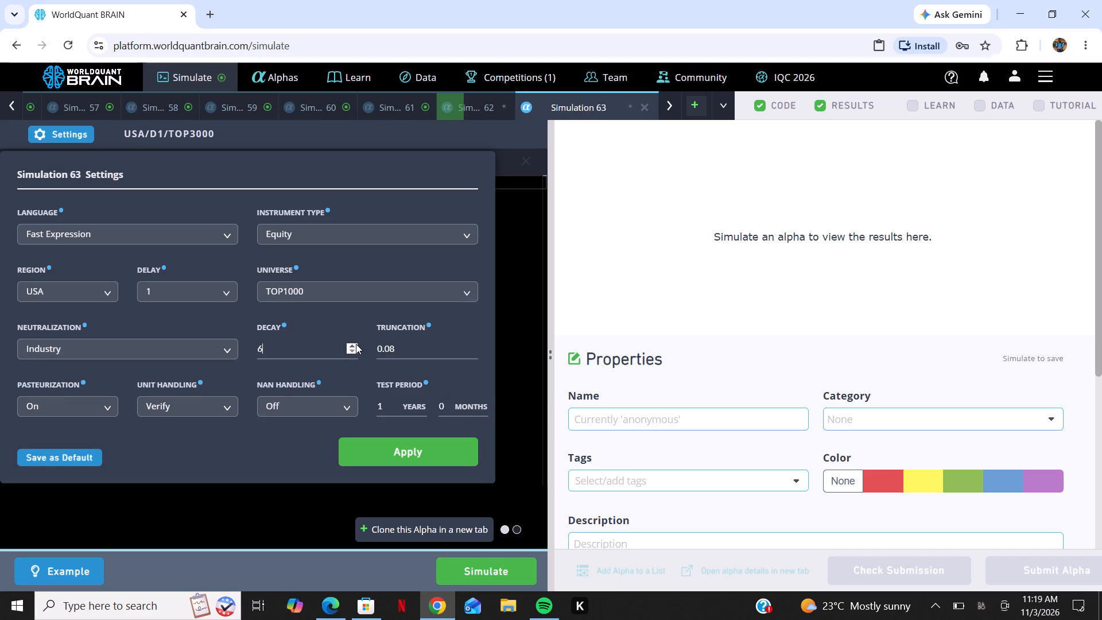
pyautogui.tripleClick(356, 344)
pyautogui.click(394, 444)
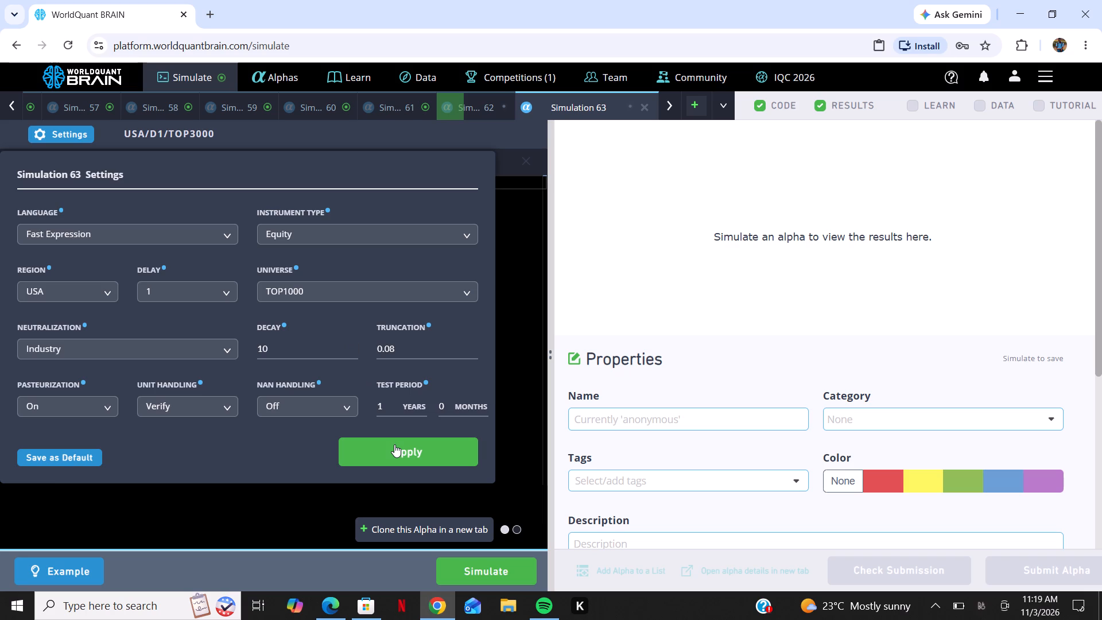
pyautogui.click(492, 564)
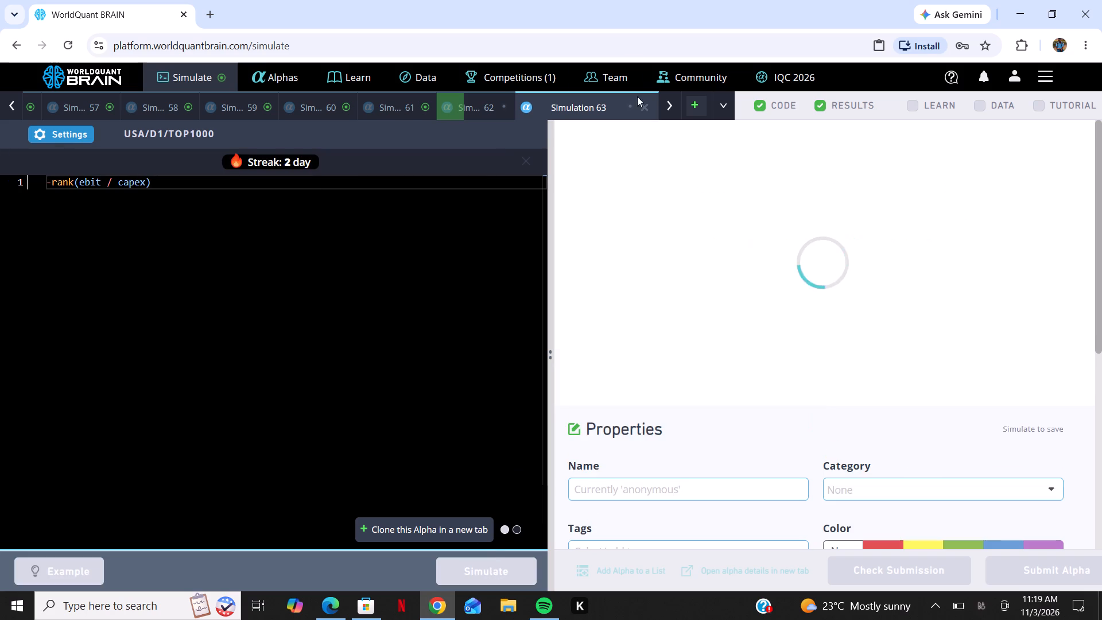
# Add another simulation tab and paste the copied -rank(ebit / capex) expression into it.
pyautogui.click(692, 114)
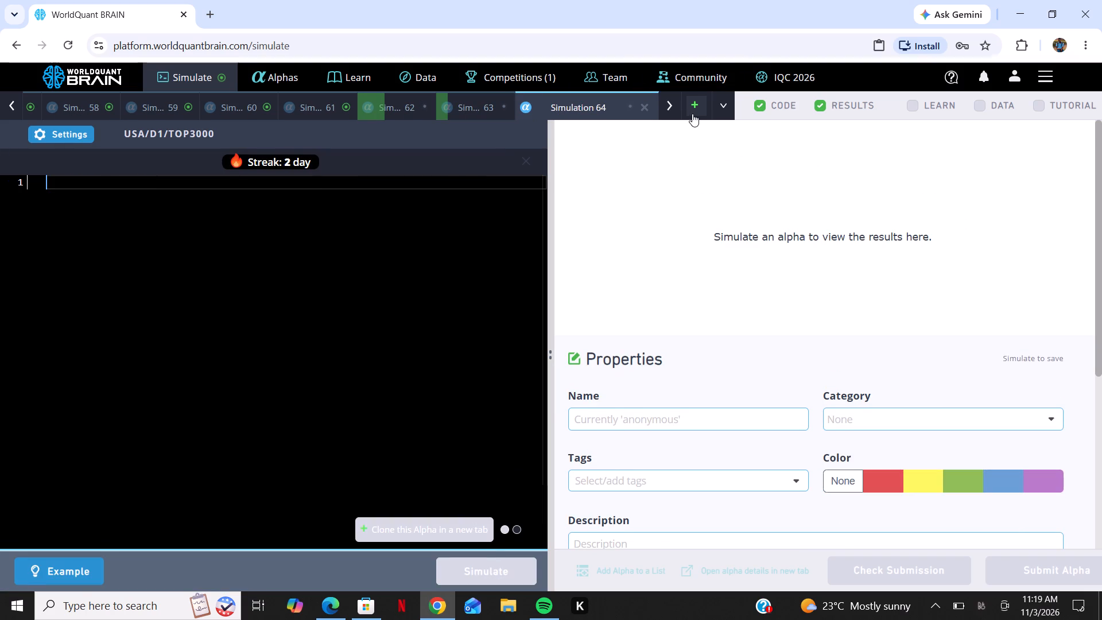
pyautogui.rightClick(299, 370)
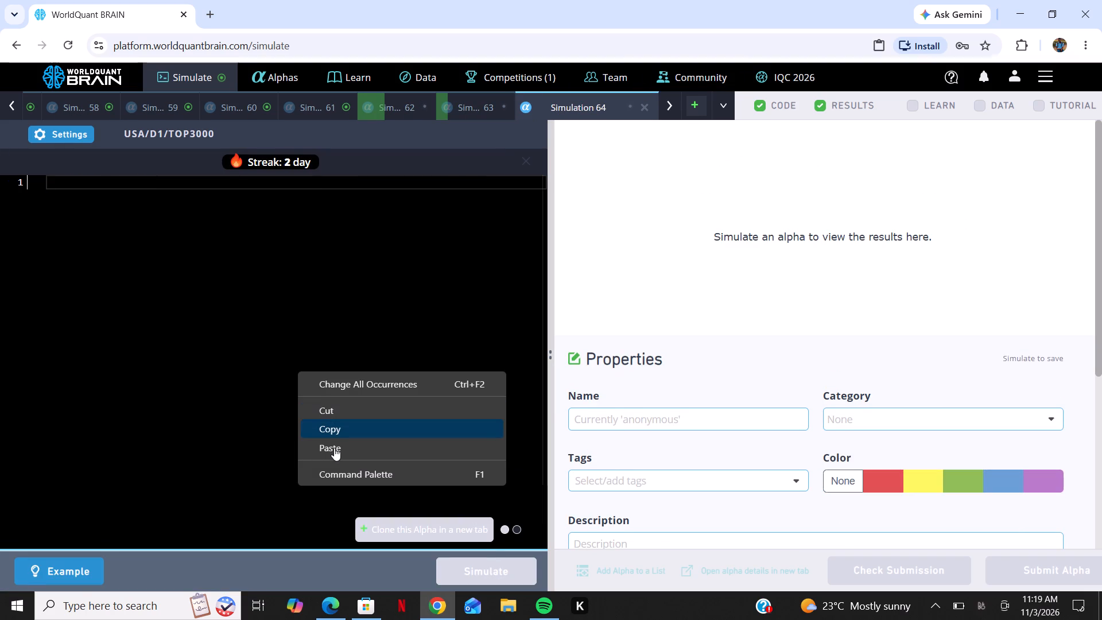
pyautogui.click(334, 448)
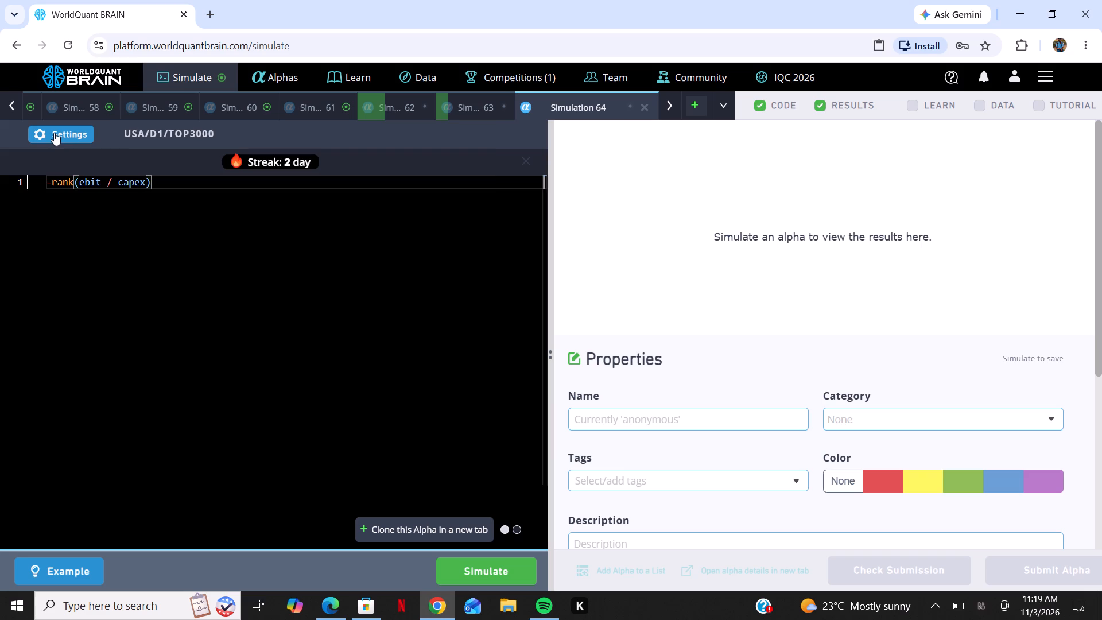
# Set Simulation 64 to Industry neutralization, universe TOP500 and decay 15, run the simulation, and review its settings.
pyautogui.click(54, 133)
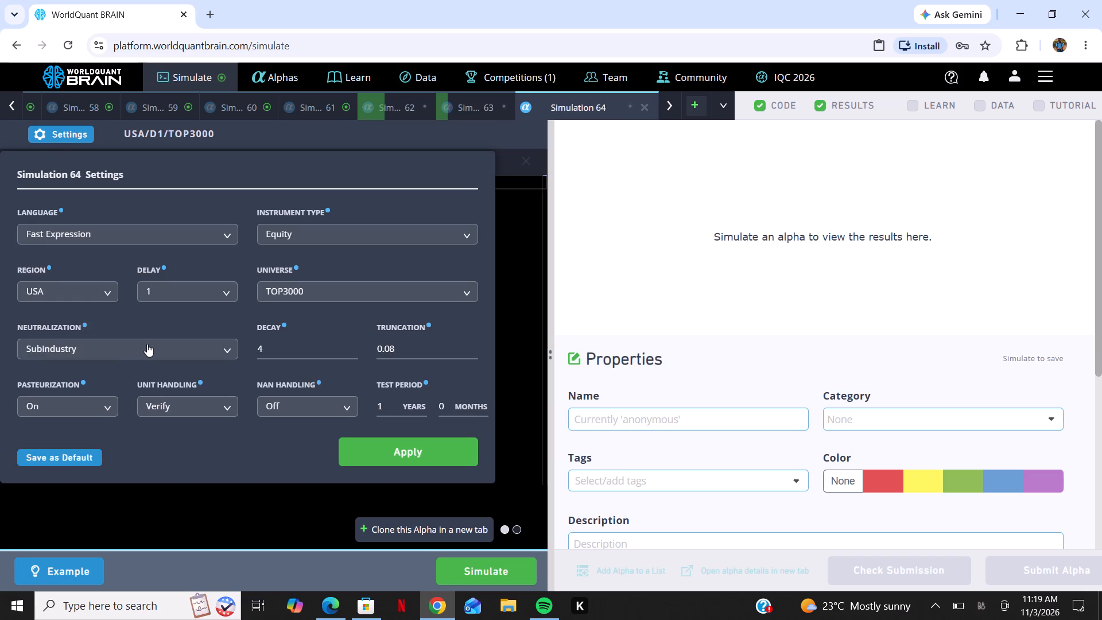
pyautogui.click(147, 344)
pyautogui.click(139, 431)
pyautogui.click(363, 299)
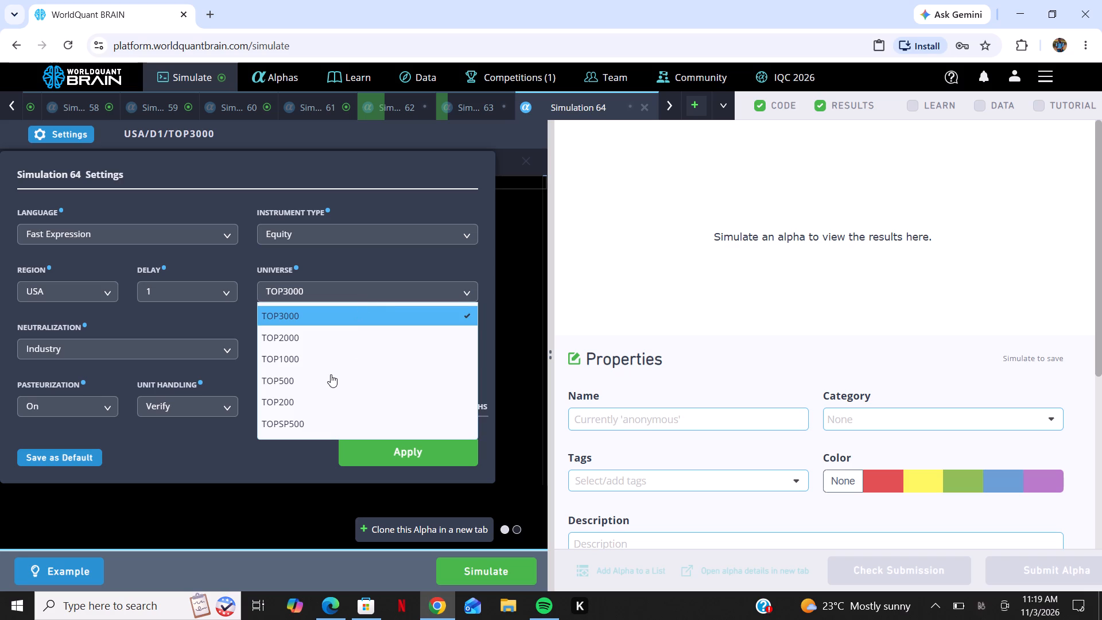
pyautogui.click(331, 374)
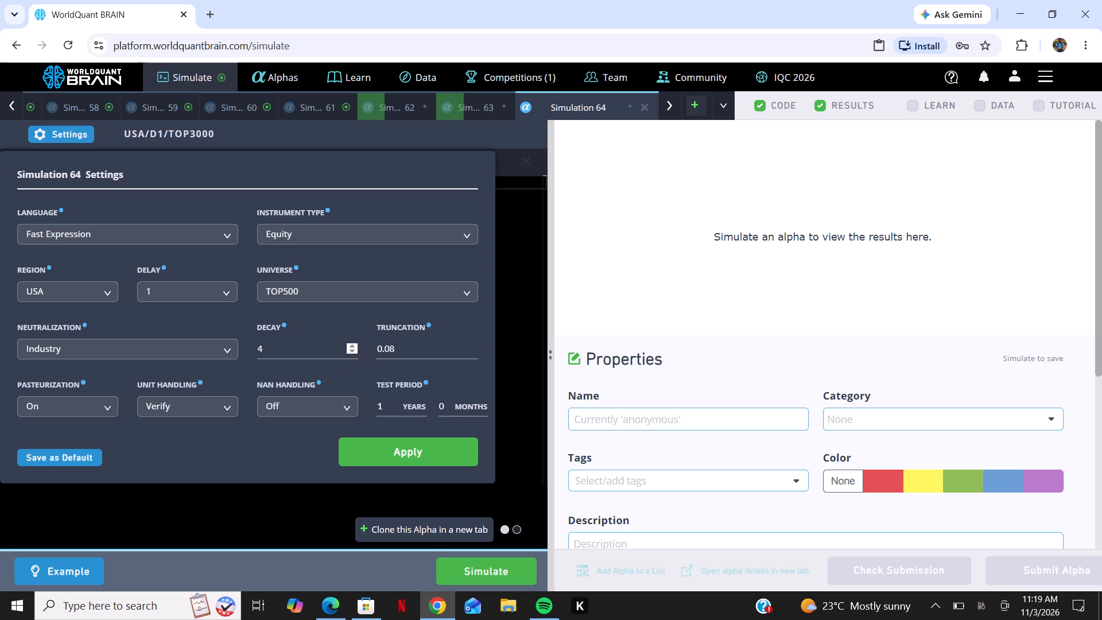
pyautogui.tripleClick(353, 345)
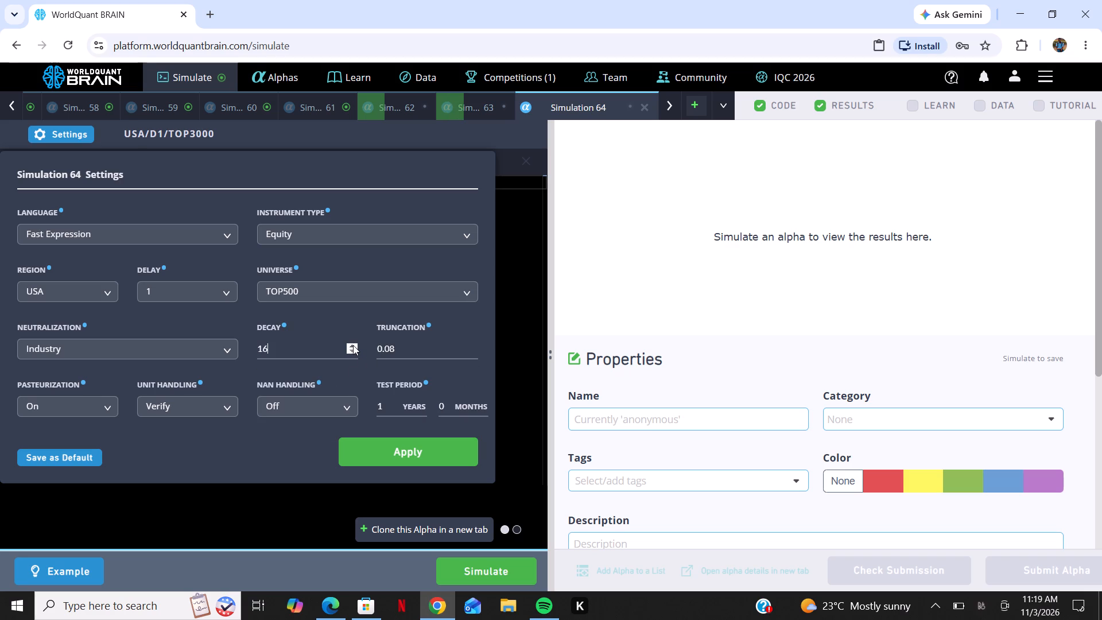
pyautogui.click(353, 345)
pyautogui.tripleClick(353, 355)
pyautogui.tripleClick(353, 355)
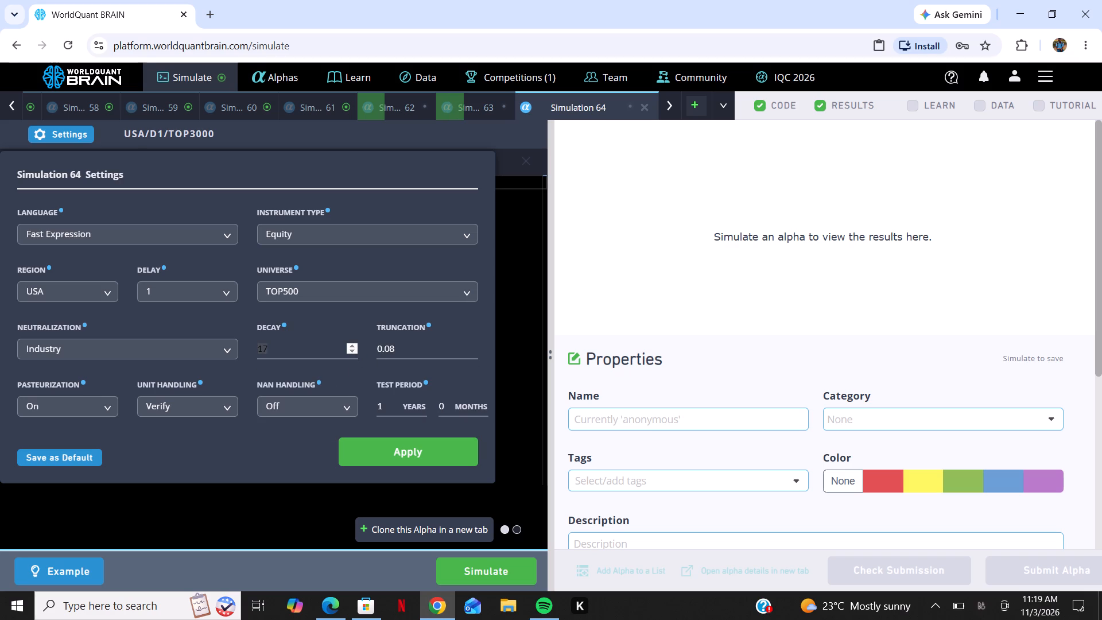
pyautogui.tripleClick(353, 350)
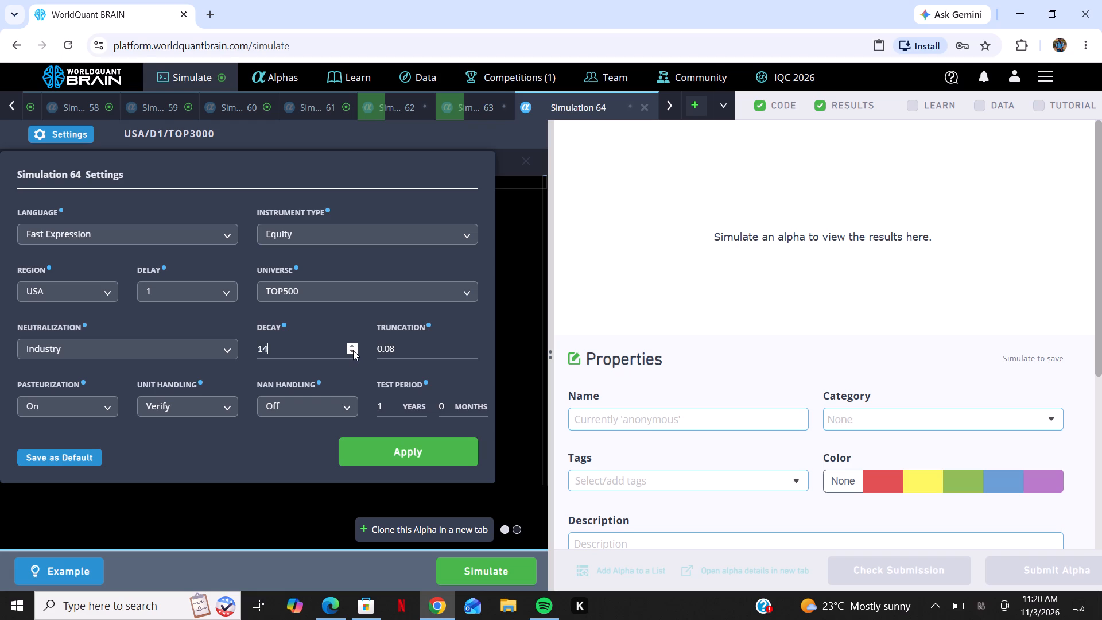
pyautogui.click(353, 343)
pyautogui.click(394, 449)
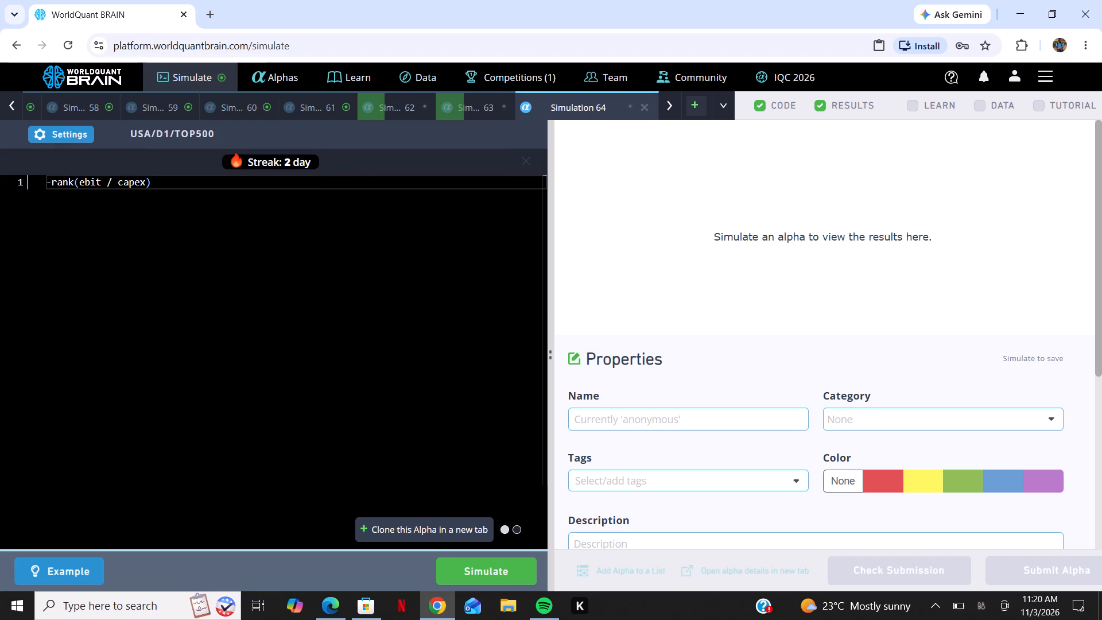
pyautogui.click(494, 576)
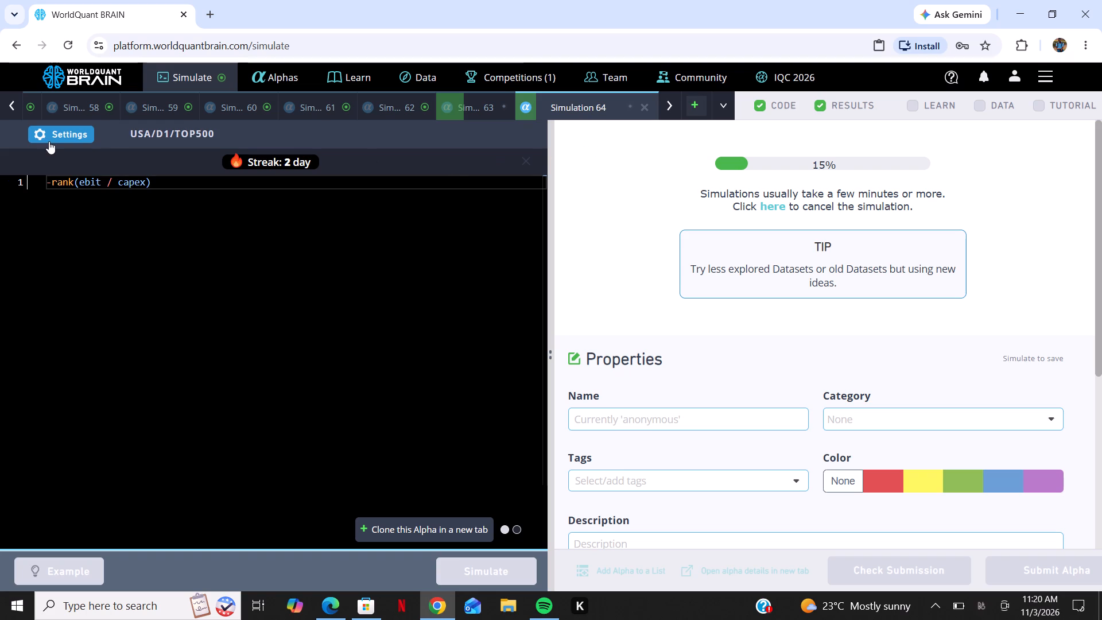
pyautogui.click(73, 136)
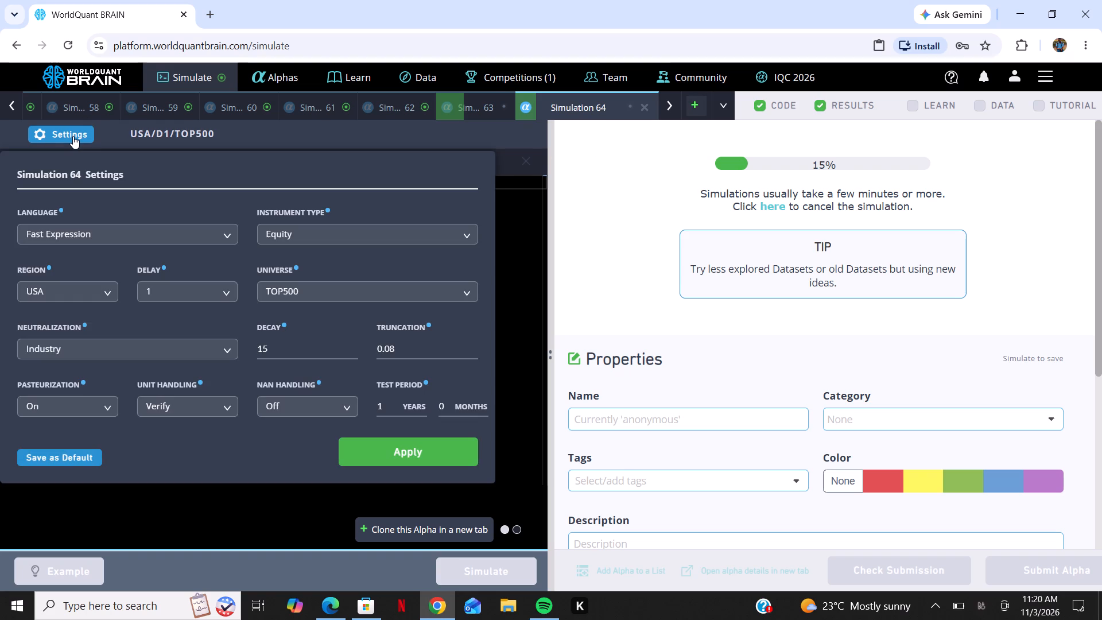
# Open one more simulation tab and paste the copied -rank(ebit / capex) expression into its editor.
pyautogui.click(691, 106)
pyautogui.rightClick(245, 366)
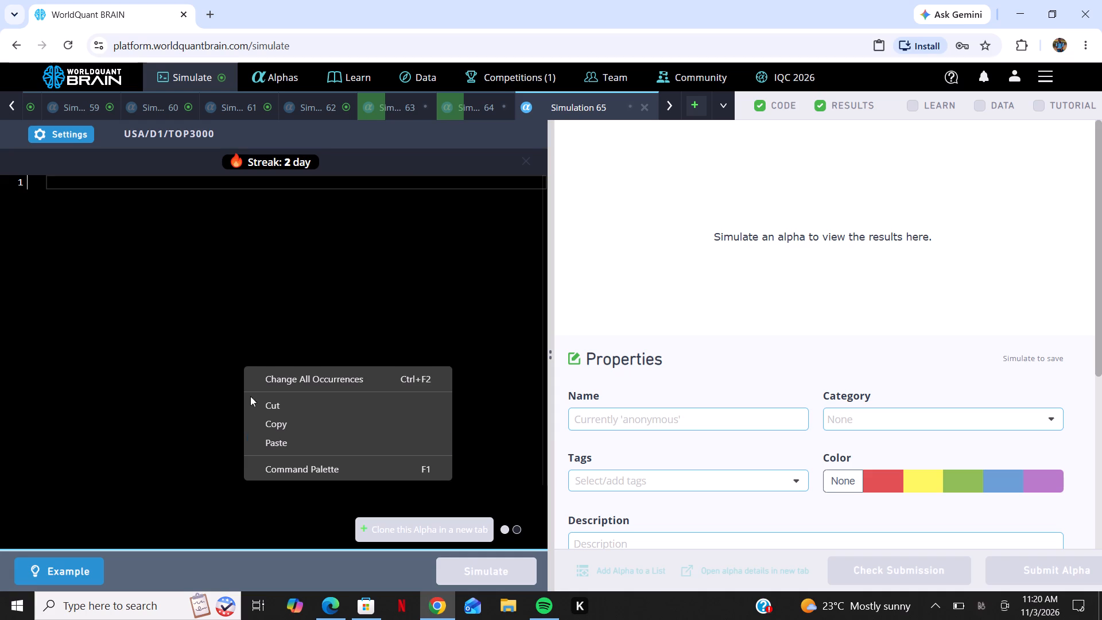
pyautogui.click(344, 442)
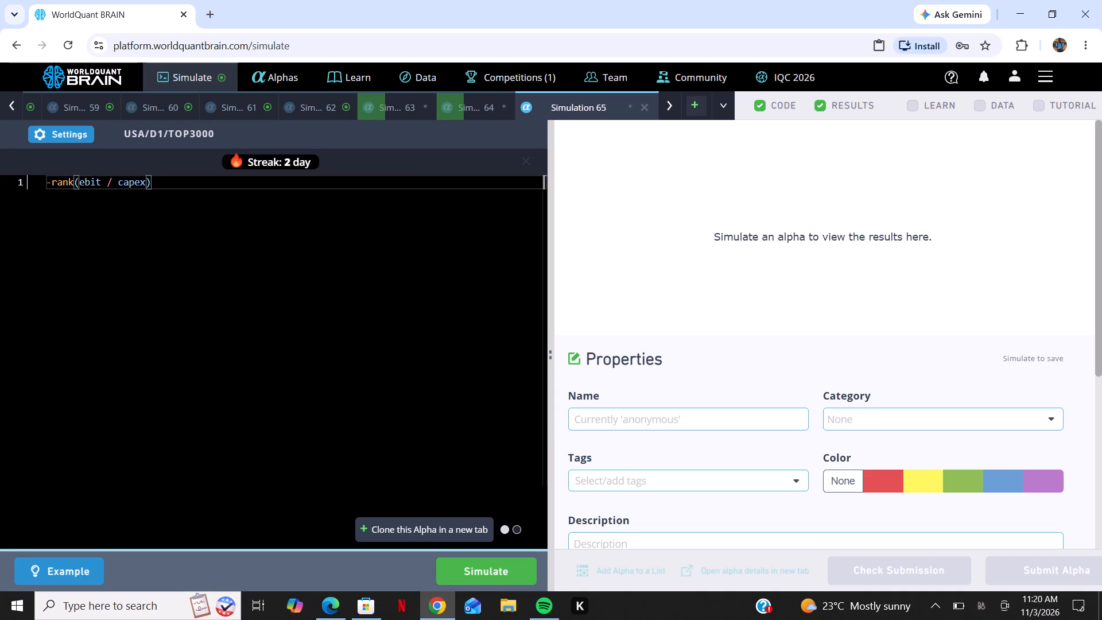
# Set Simulation 65 to Industry neutralization, universe TOP200 and decay 20, and run the simulation.
pyautogui.click(81, 130)
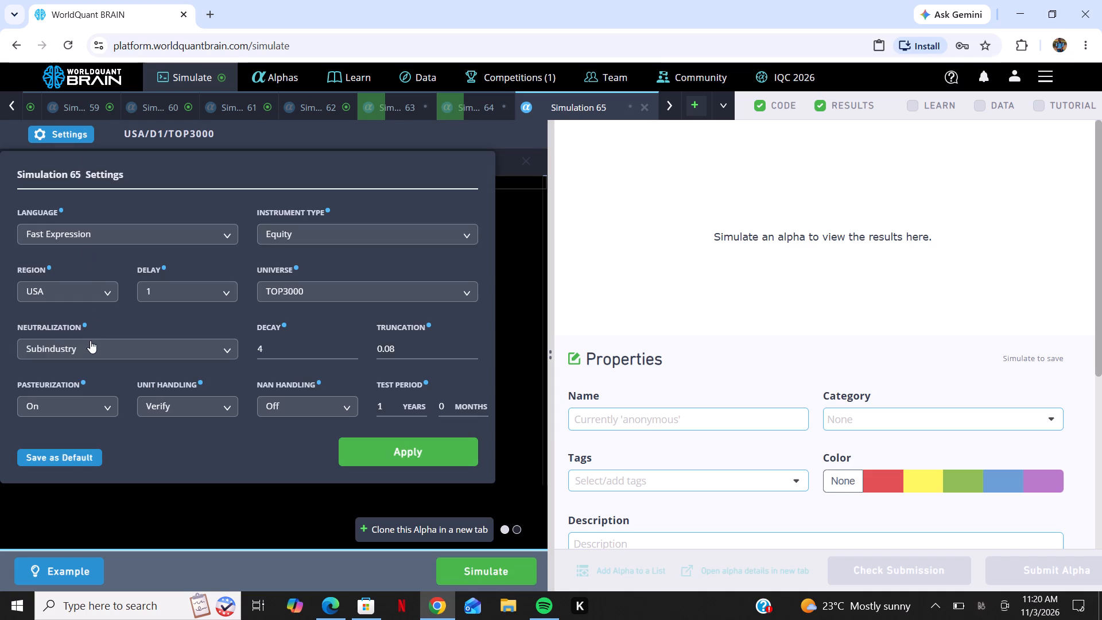
pyautogui.click(87, 344)
pyautogui.click(87, 433)
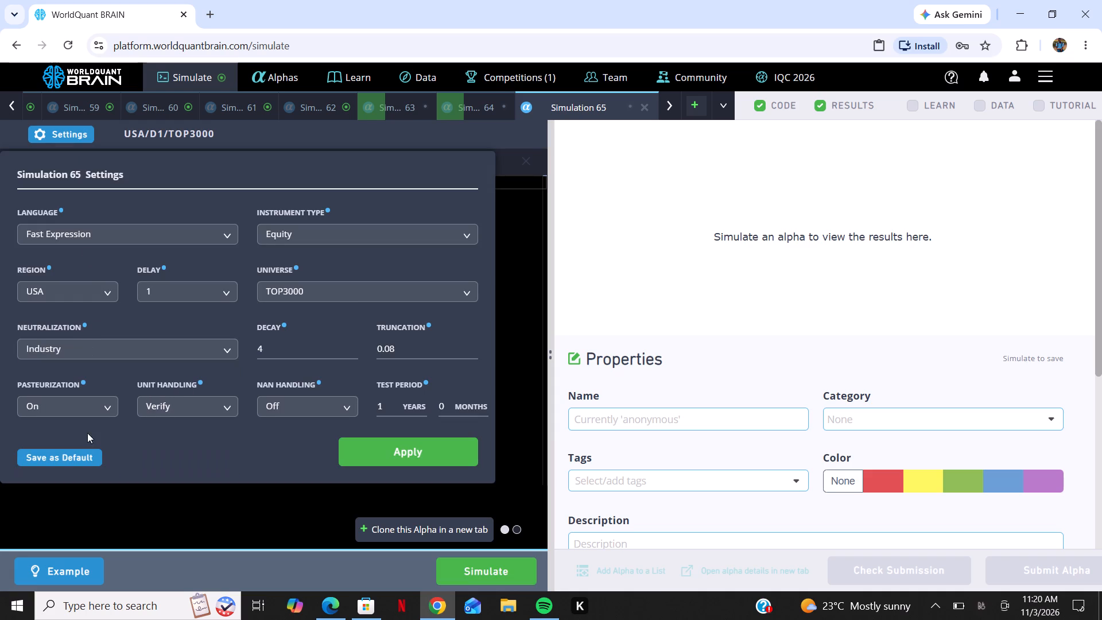
pyautogui.click(342, 295)
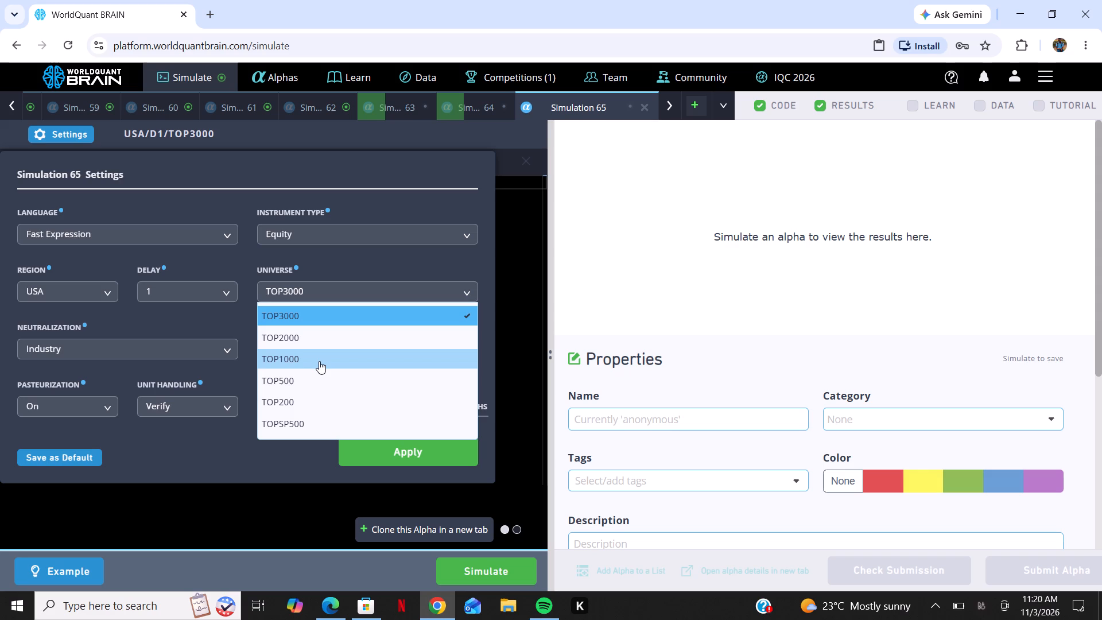
pyautogui.click(313, 398)
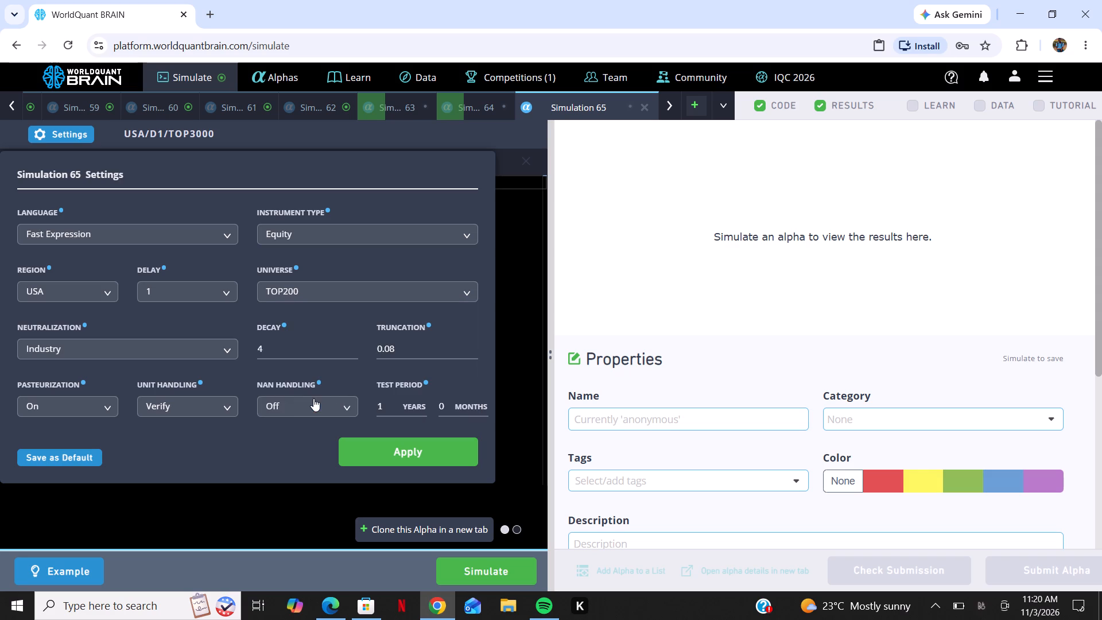
pyautogui.tripleClick(354, 345)
pyautogui.tripleClick(354, 345)
pyautogui.doubleClick(354, 345)
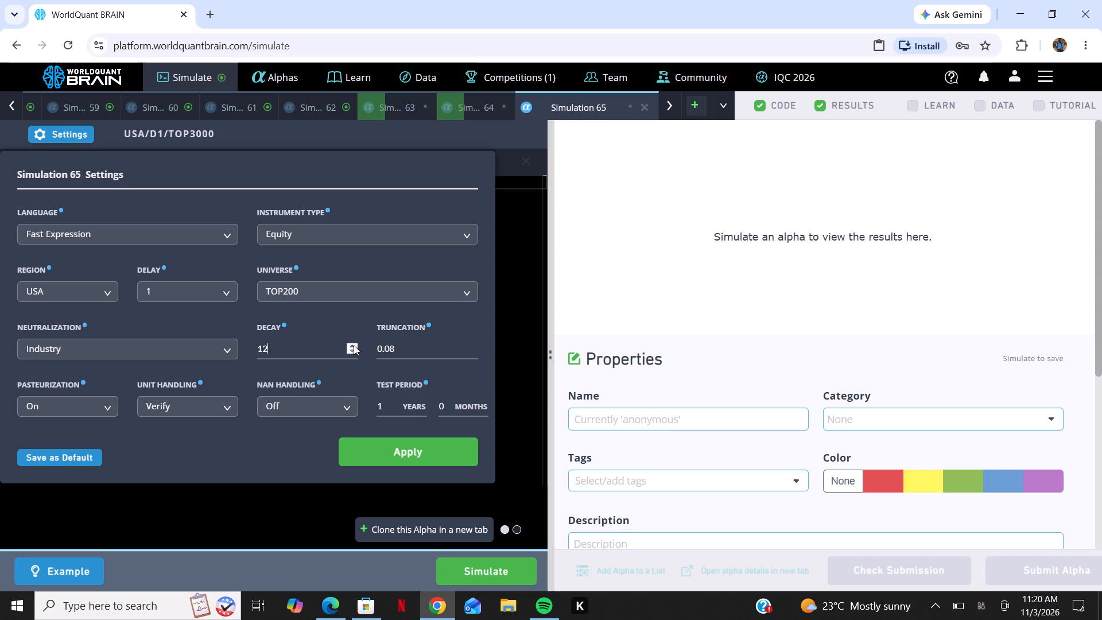
pyautogui.tripleClick(354, 345)
pyautogui.tripleClick(354, 345)
pyautogui.click(354, 345)
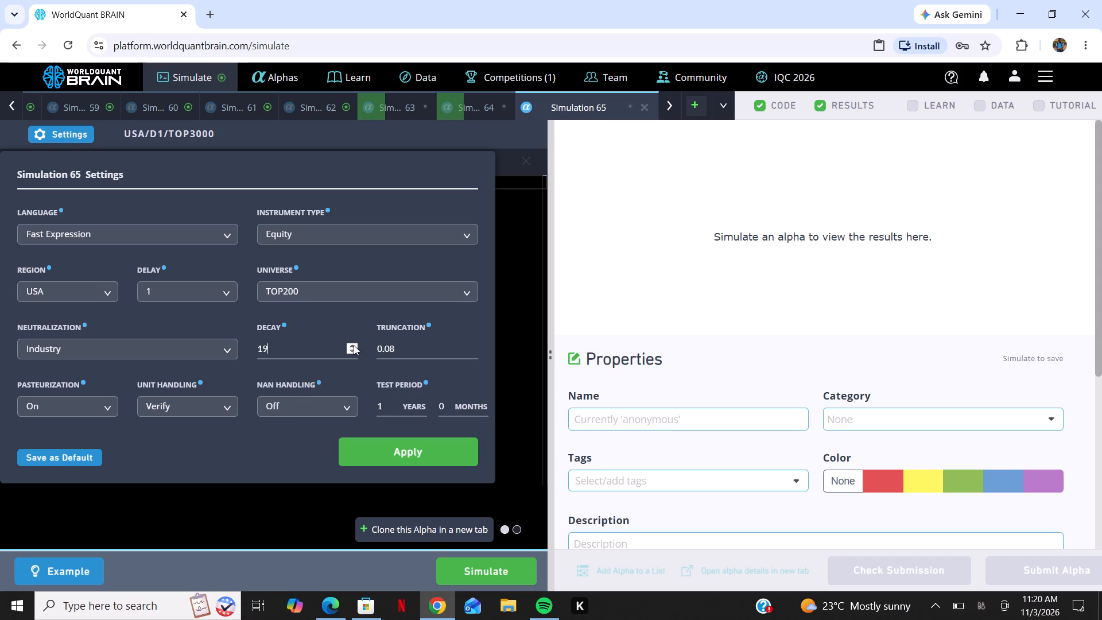
pyautogui.click(354, 345)
pyautogui.click(412, 454)
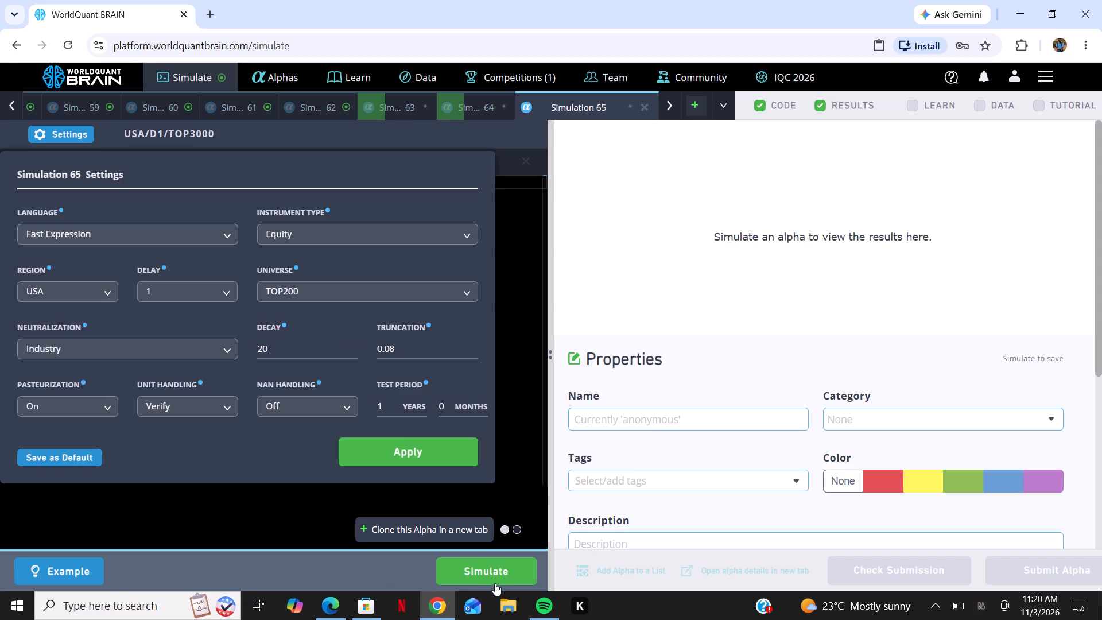
pyautogui.click(498, 583)
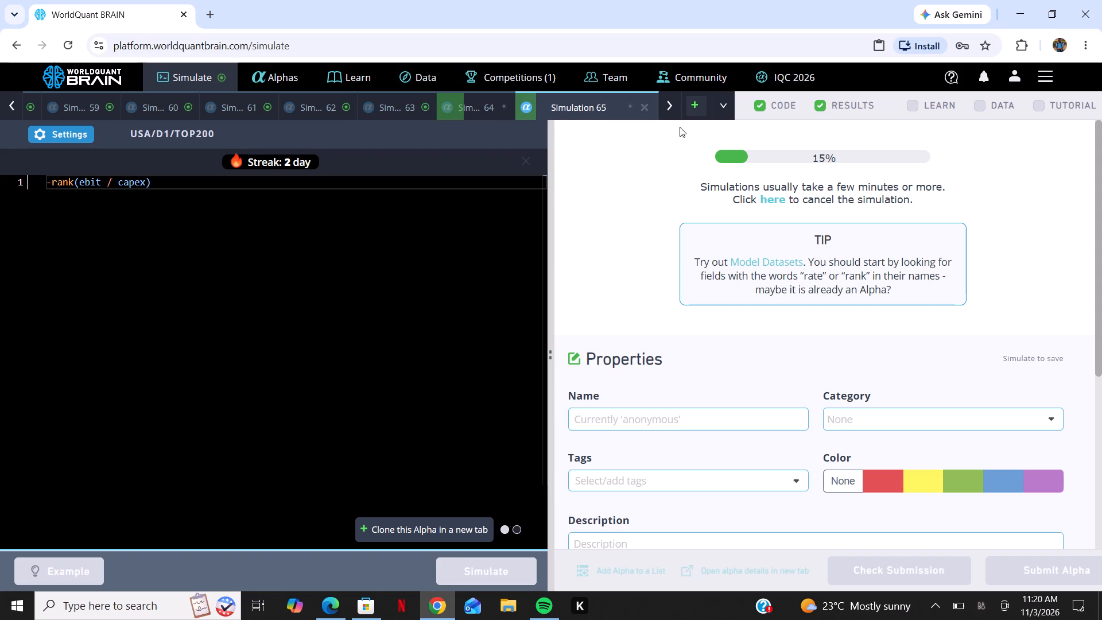
# Open a new simulation tab and paste the copied -rank(ebit / capex) expression into its editor.
pyautogui.click(699, 109)
pyautogui.rightClick(227, 263)
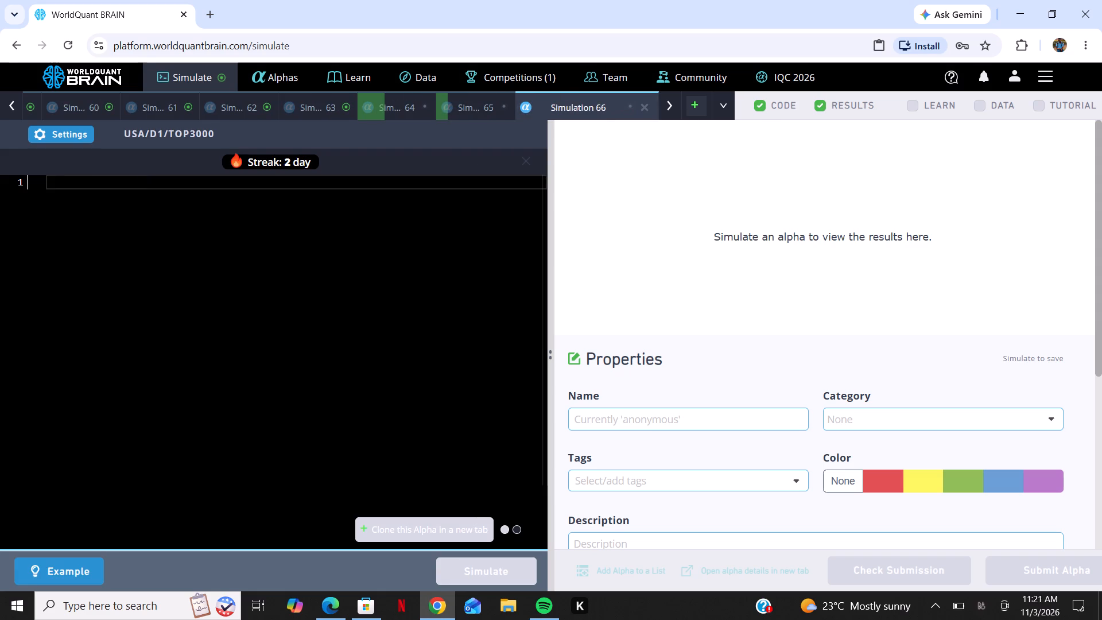
pyautogui.click(296, 343)
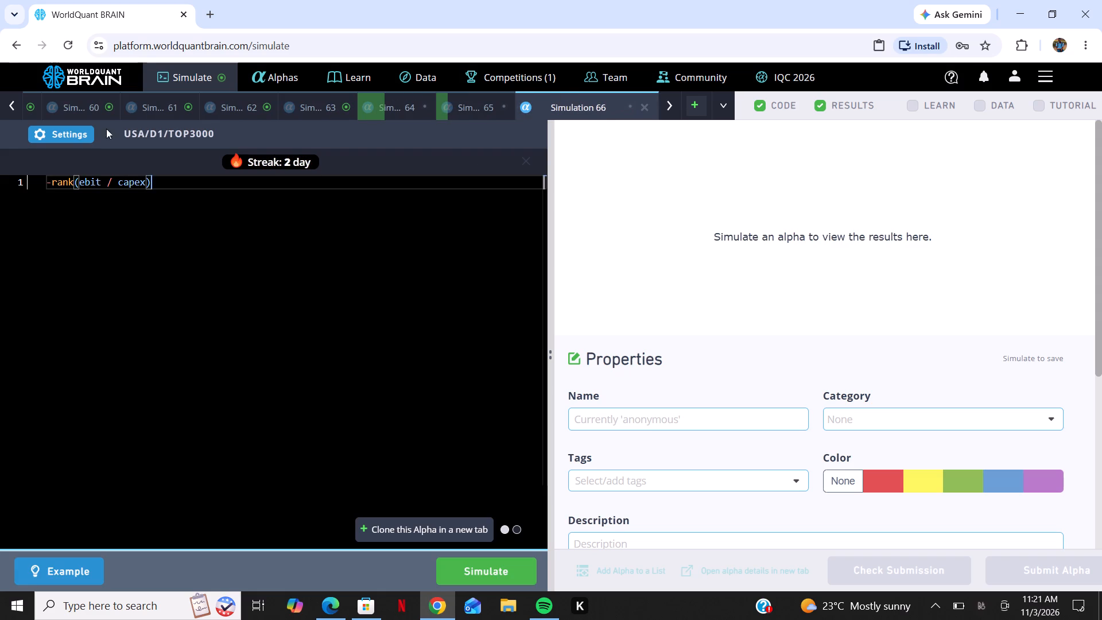
# Set Simulation 66 to Industry neutralization, universe TOP200 and decay 25, and run the simulation.
pyautogui.click(55, 137)
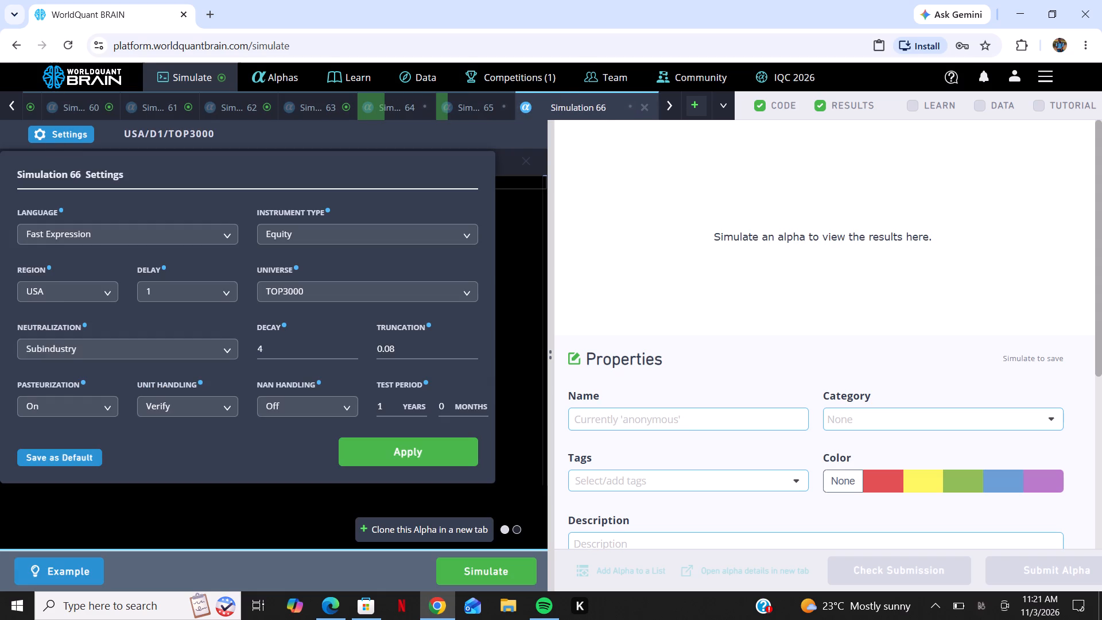
pyautogui.click(68, 350)
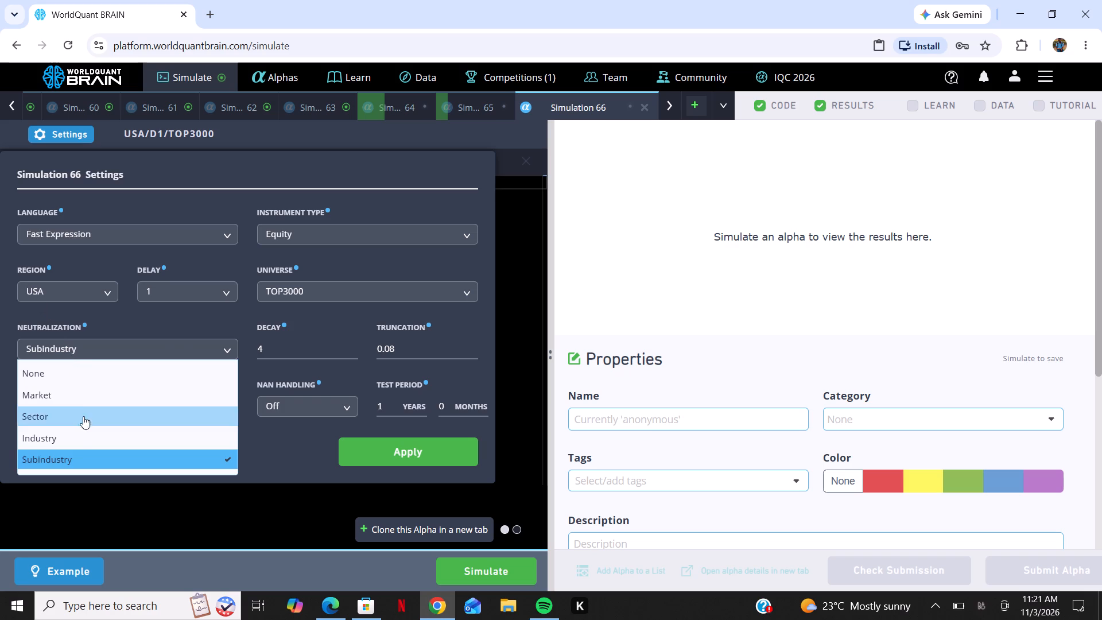
pyautogui.click(85, 432)
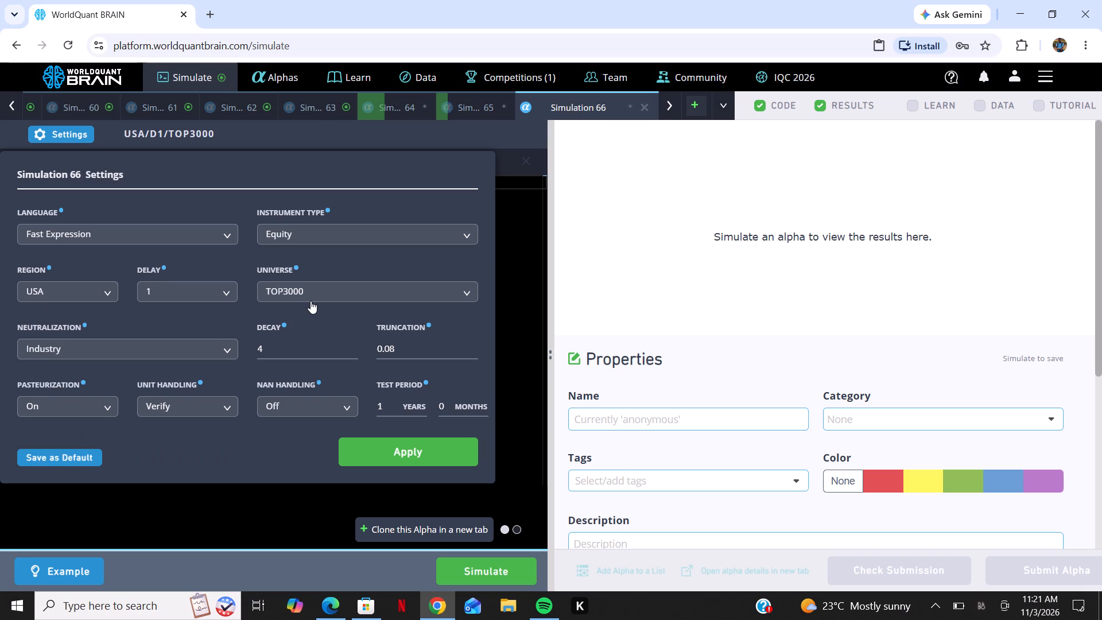
pyautogui.click(328, 293)
pyautogui.click(312, 393)
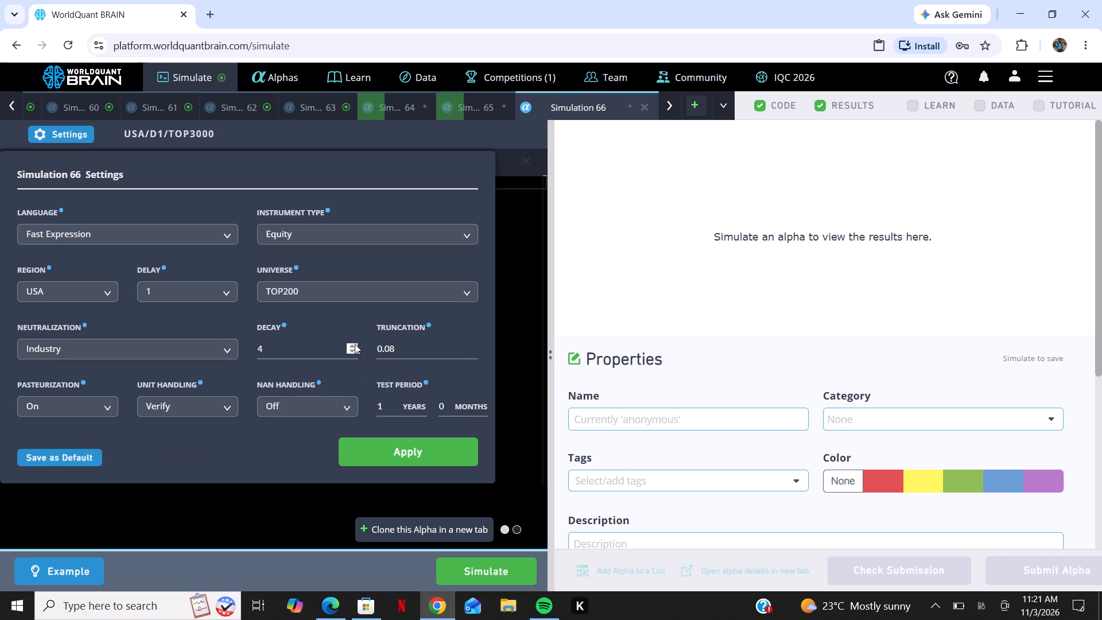
pyautogui.doubleClick(354, 344)
pyautogui.tripleClick(354, 344)
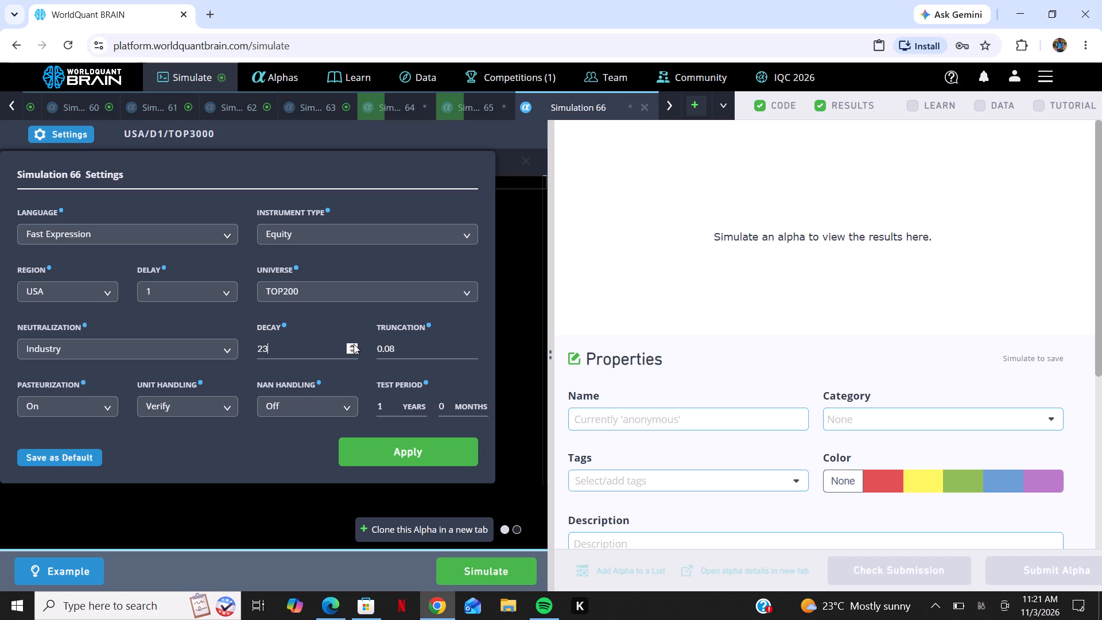
pyautogui.click(354, 344)
pyautogui.click(386, 443)
pyautogui.click(520, 567)
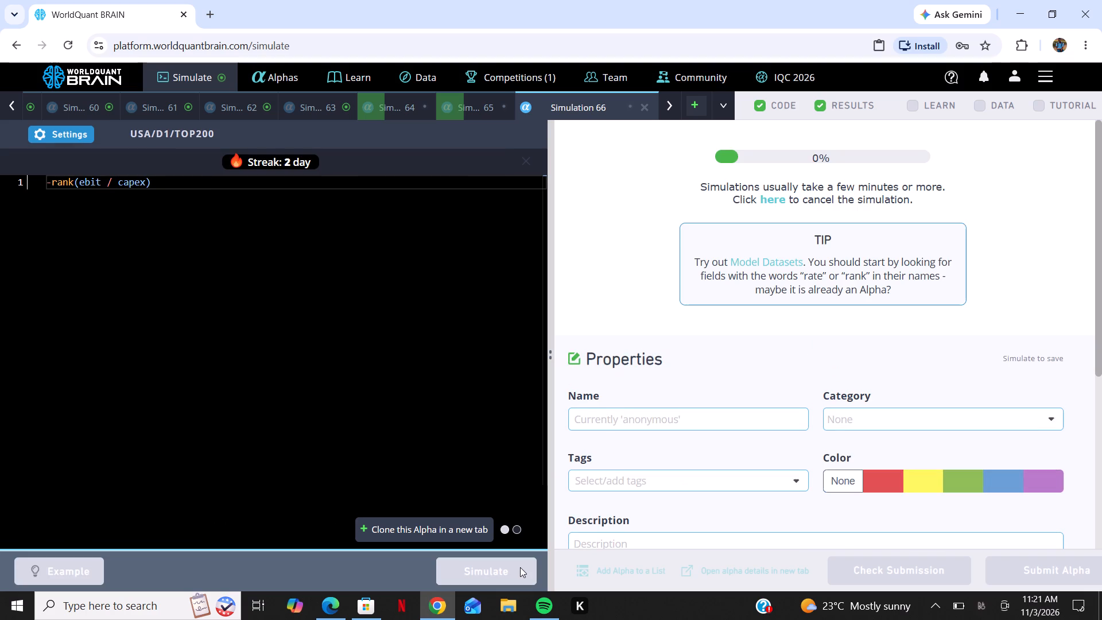
# Add another simulation tab and paste the copied -rank(ebit / capex) expression into its editor.
pyautogui.click(696, 106)
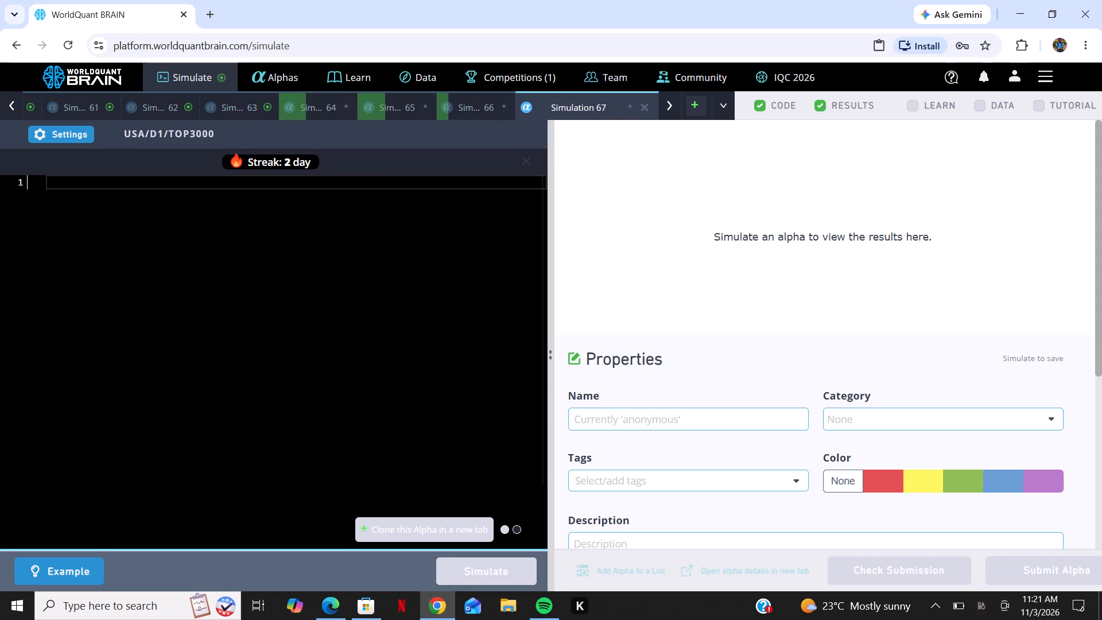
pyautogui.rightClick(262, 244)
pyautogui.click(293, 320)
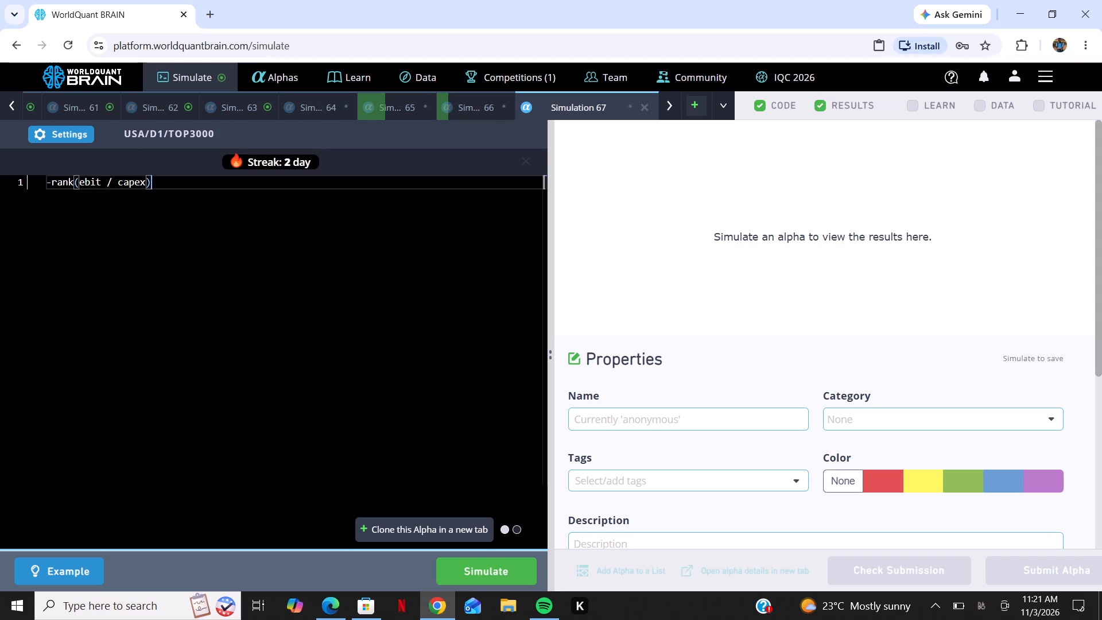
# Set Simulation 67 to Industry neutralization, universe TOPSP500 and decay 30, and run the simulation.
pyautogui.click(69, 135)
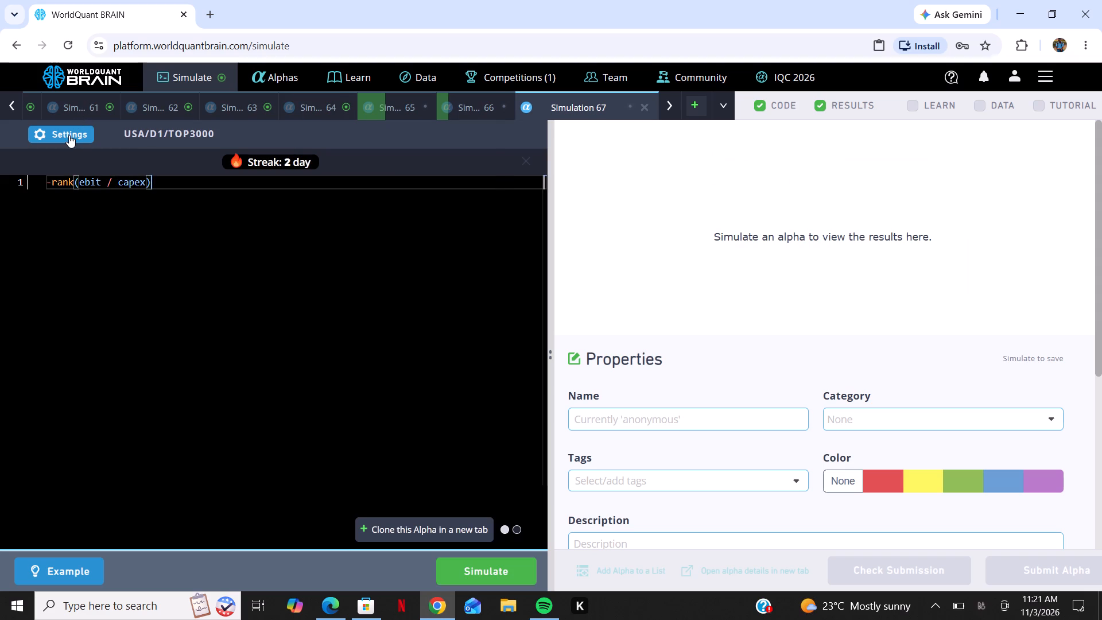
pyautogui.click(64, 348)
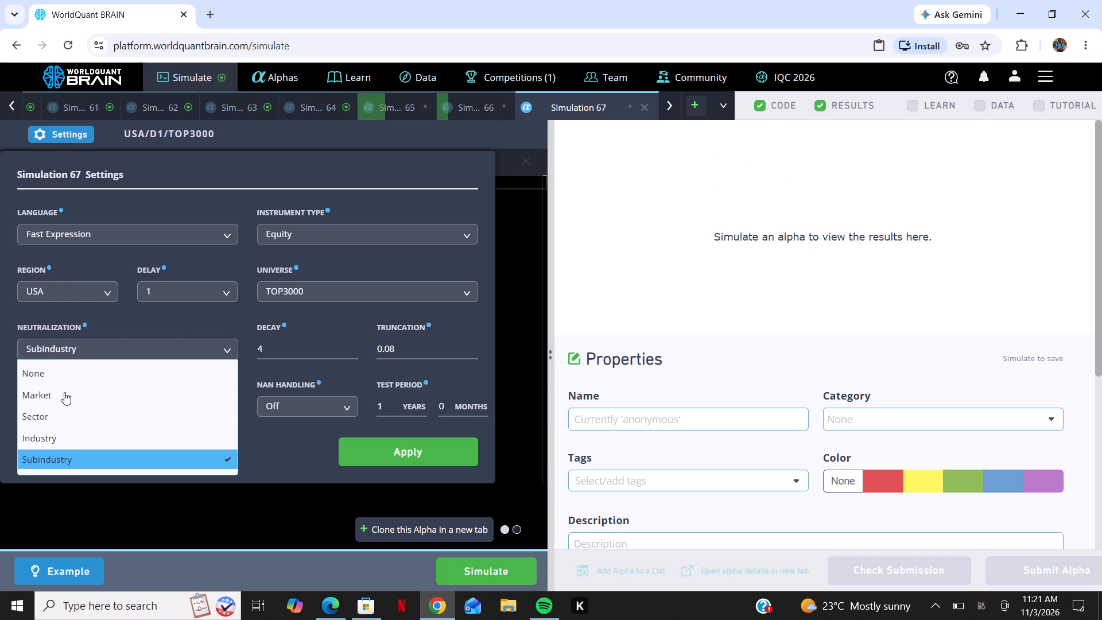
pyautogui.click(65, 438)
pyautogui.click(301, 293)
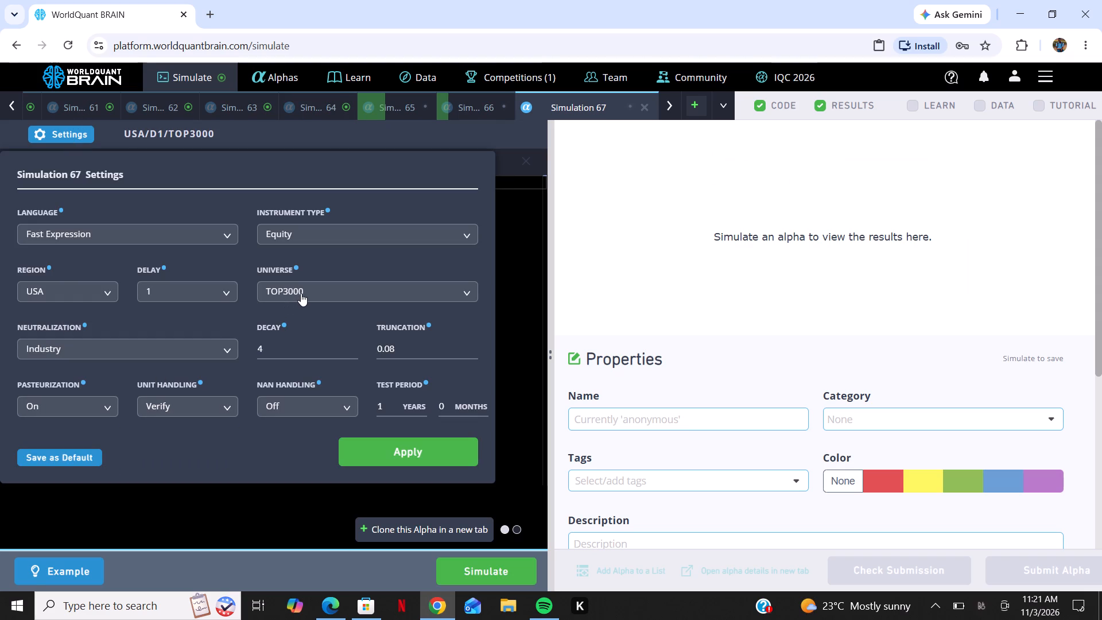
pyautogui.click(296, 422)
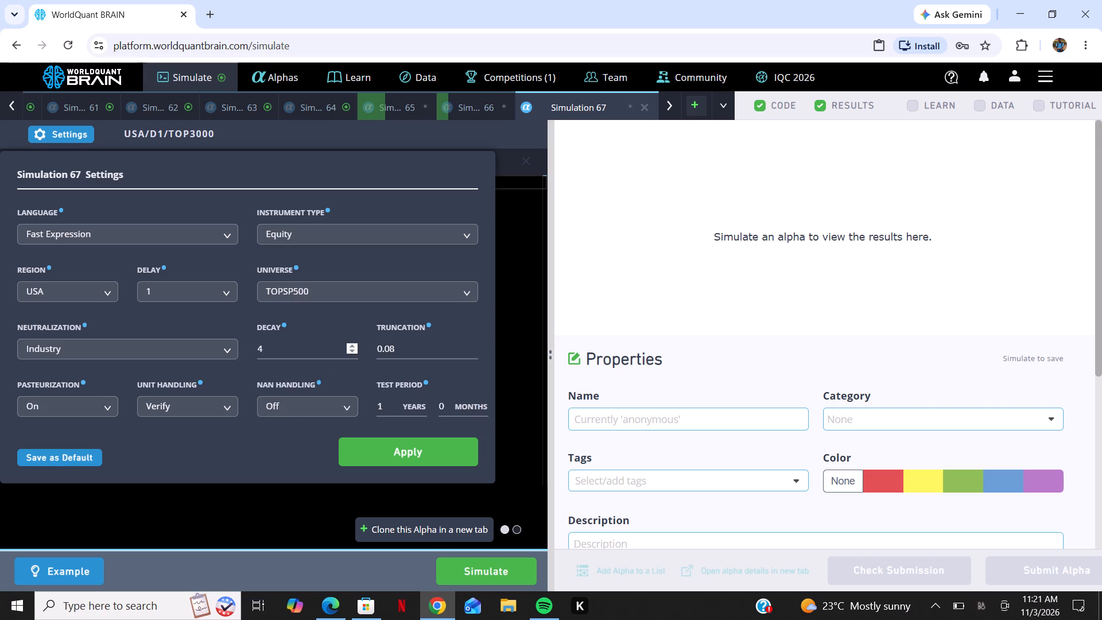
pyautogui.click(351, 343)
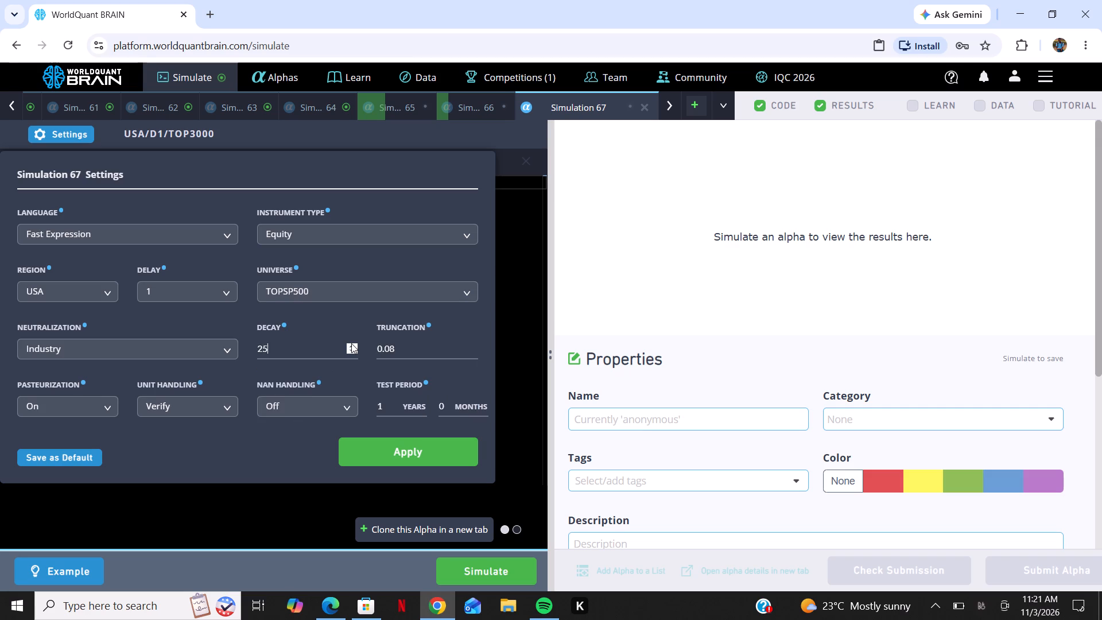
pyautogui.click(351, 343)
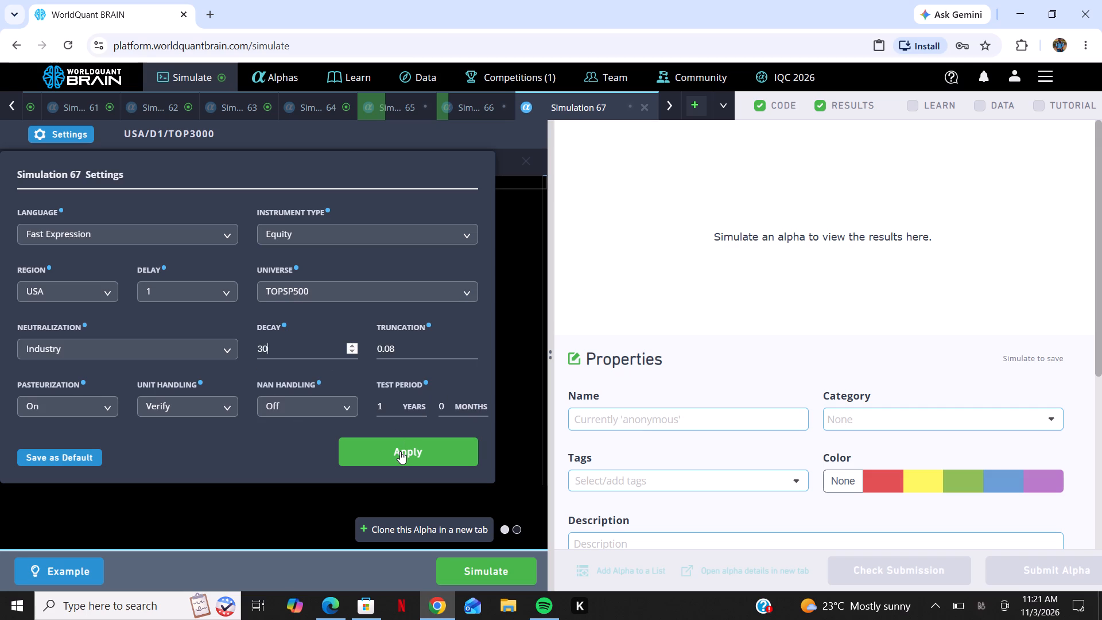
pyautogui.click(400, 451)
pyautogui.click(506, 576)
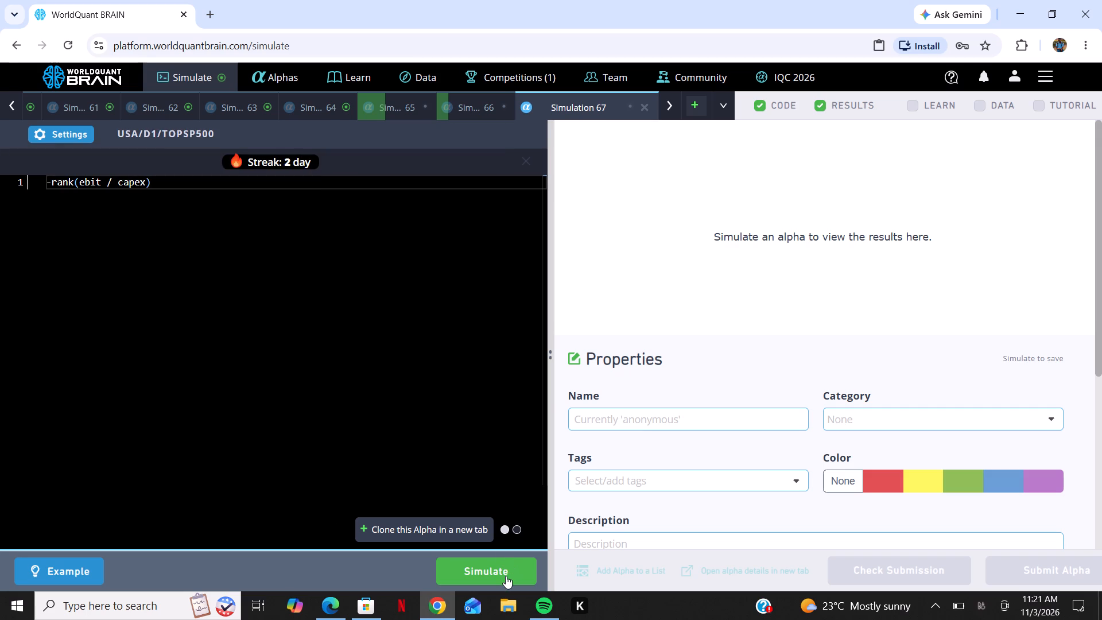
# Open one more simulation tab and paste the copied -rank(ebit / capex) expression into it.
pyautogui.click(694, 108)
pyautogui.rightClick(228, 269)
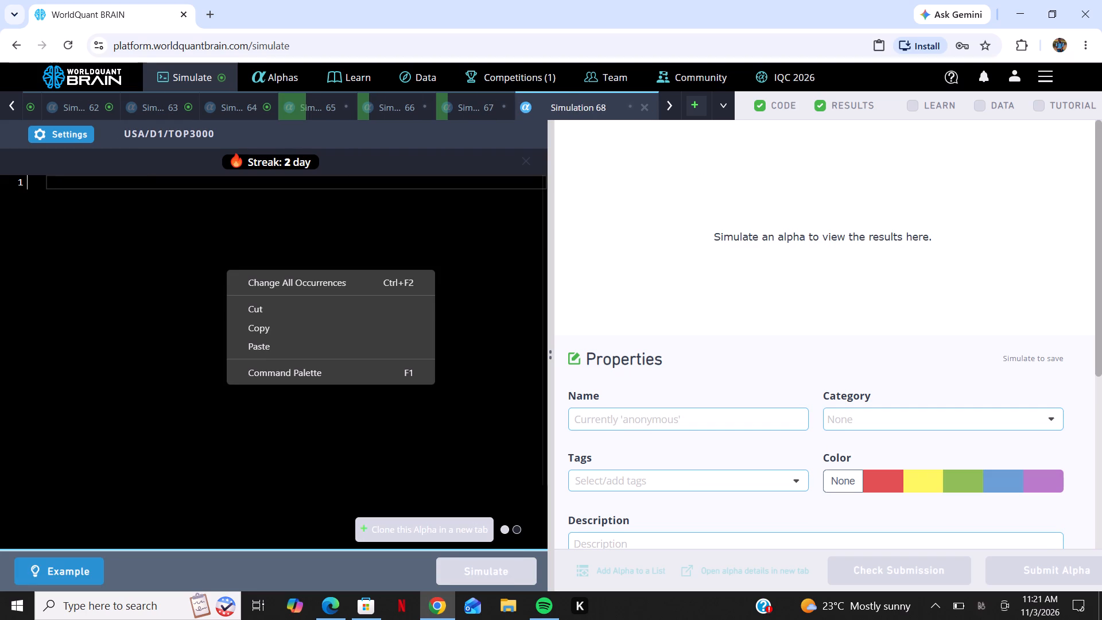
pyautogui.click(264, 347)
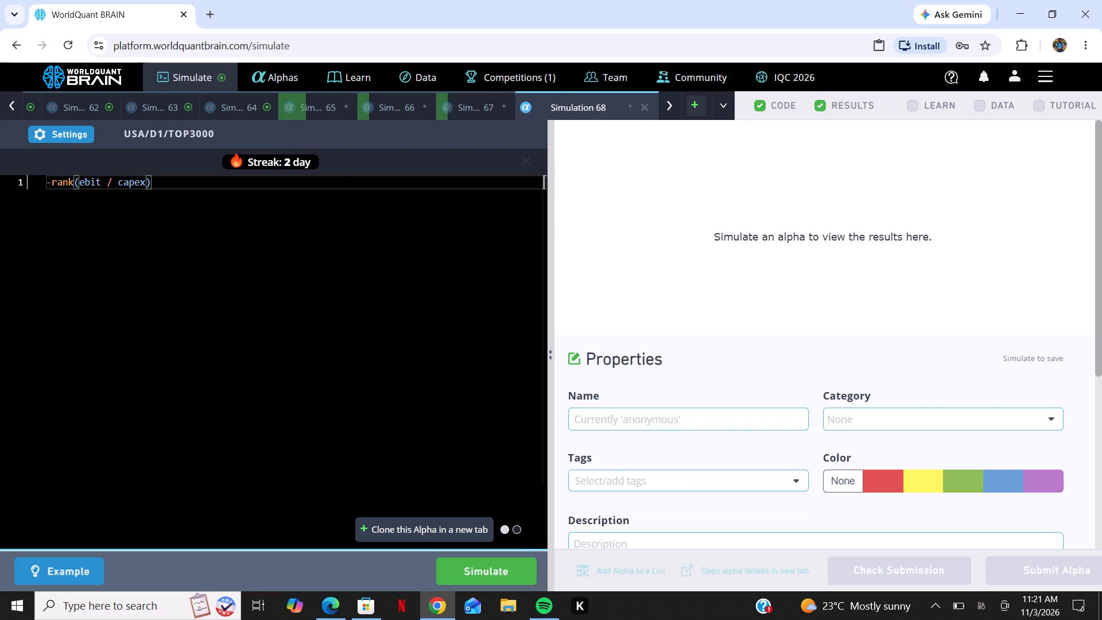
# Set Simulation 68 to Sector neutralization, raise its decay slightly, and run the simulation.
pyautogui.click(63, 136)
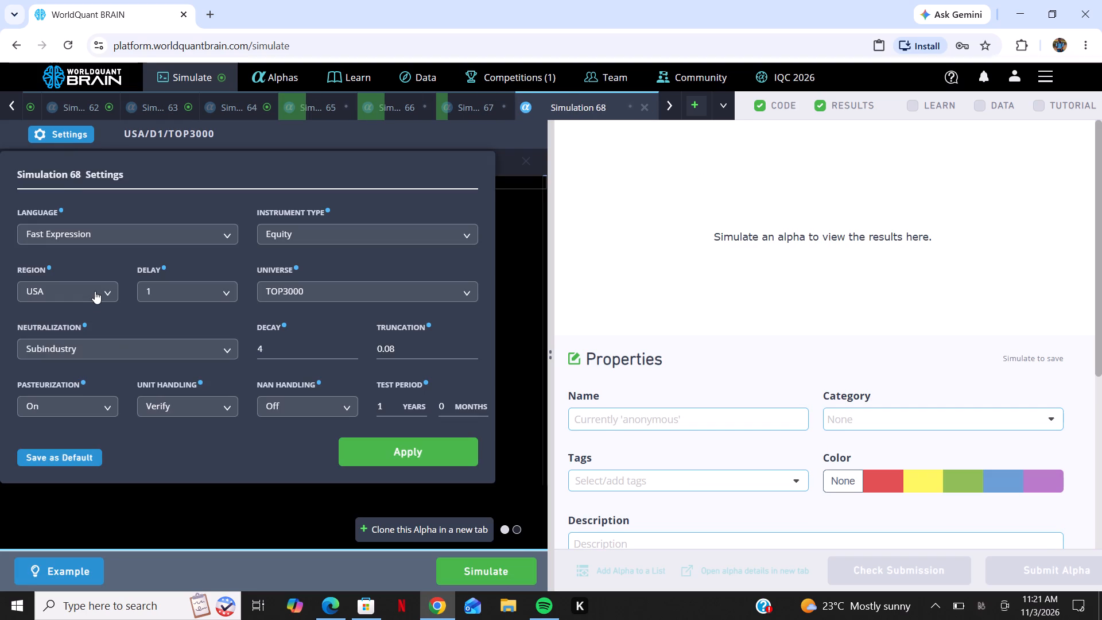
pyautogui.click(110, 348)
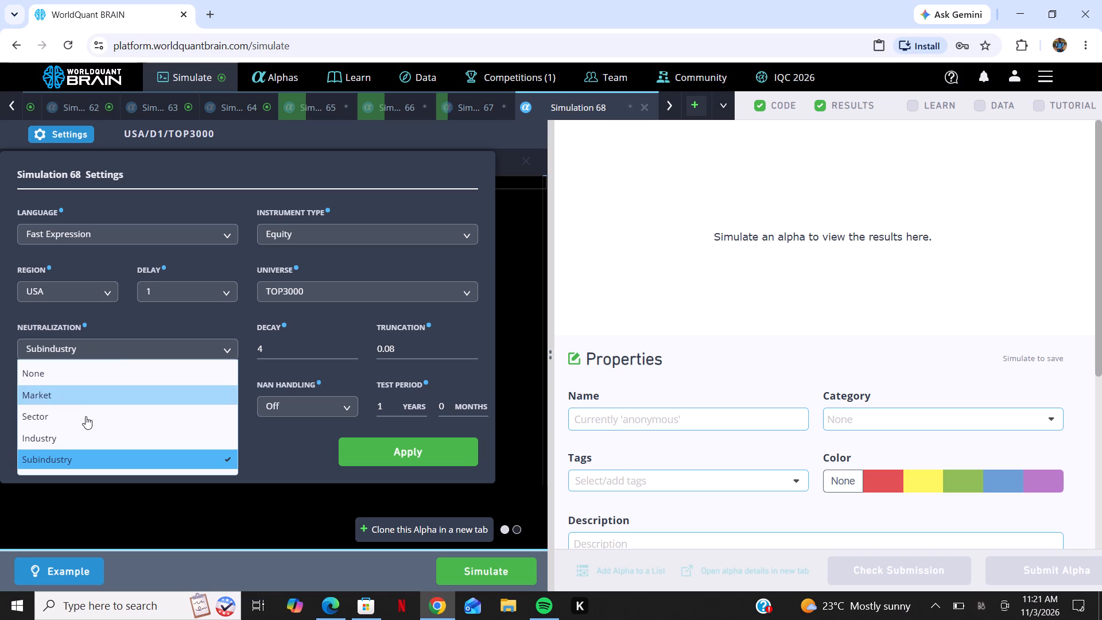
pyautogui.click(84, 418)
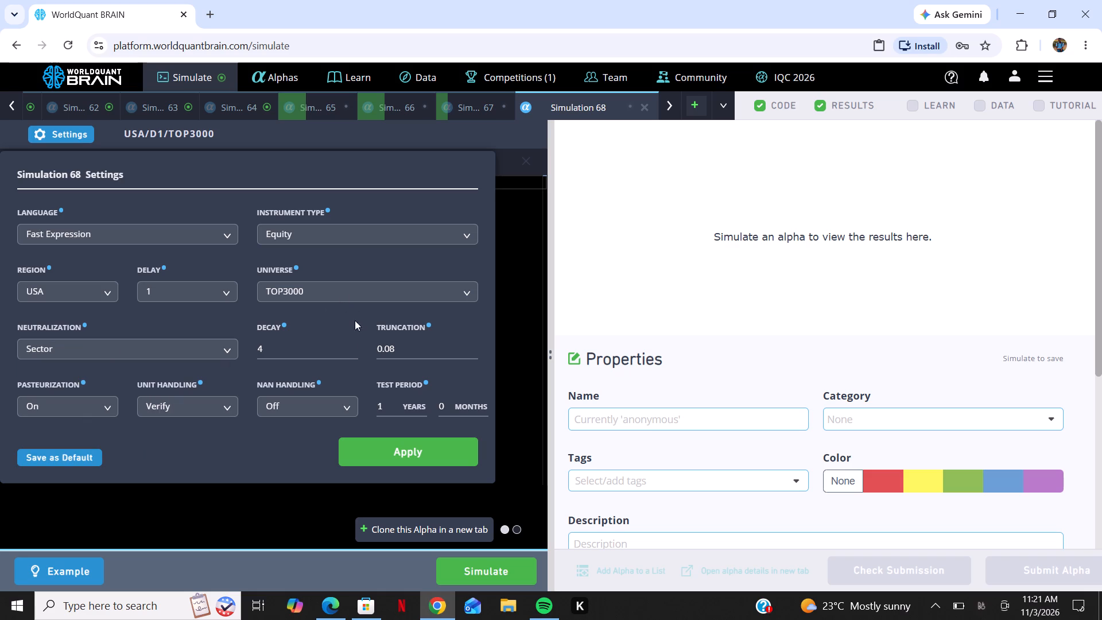
pyautogui.click(358, 344)
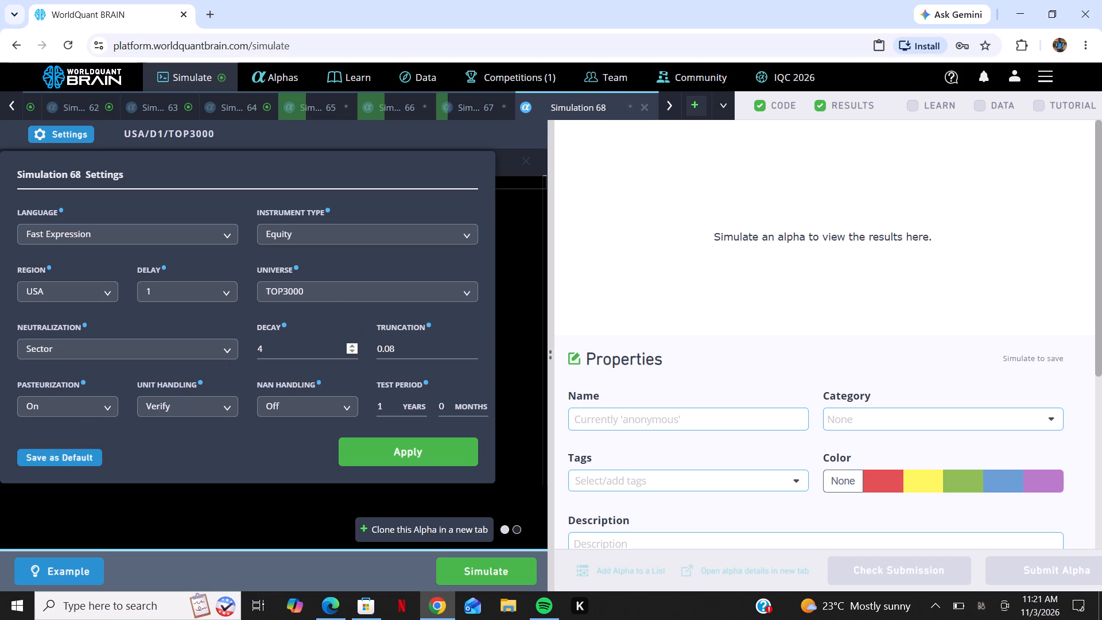
pyautogui.click(355, 344)
pyautogui.click(386, 448)
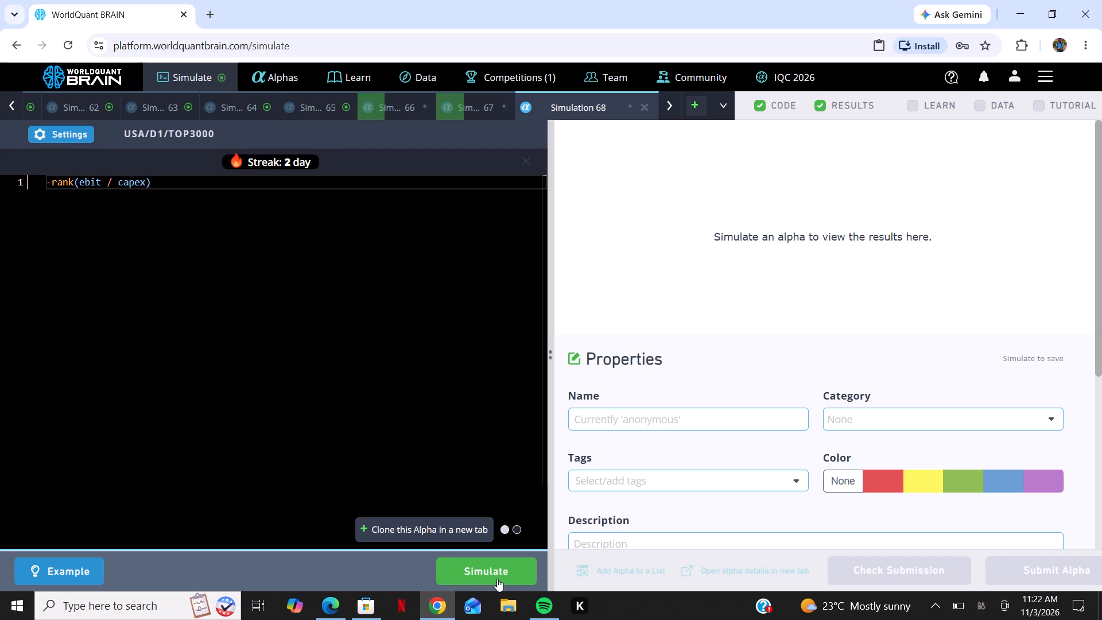
pyautogui.click(510, 576)
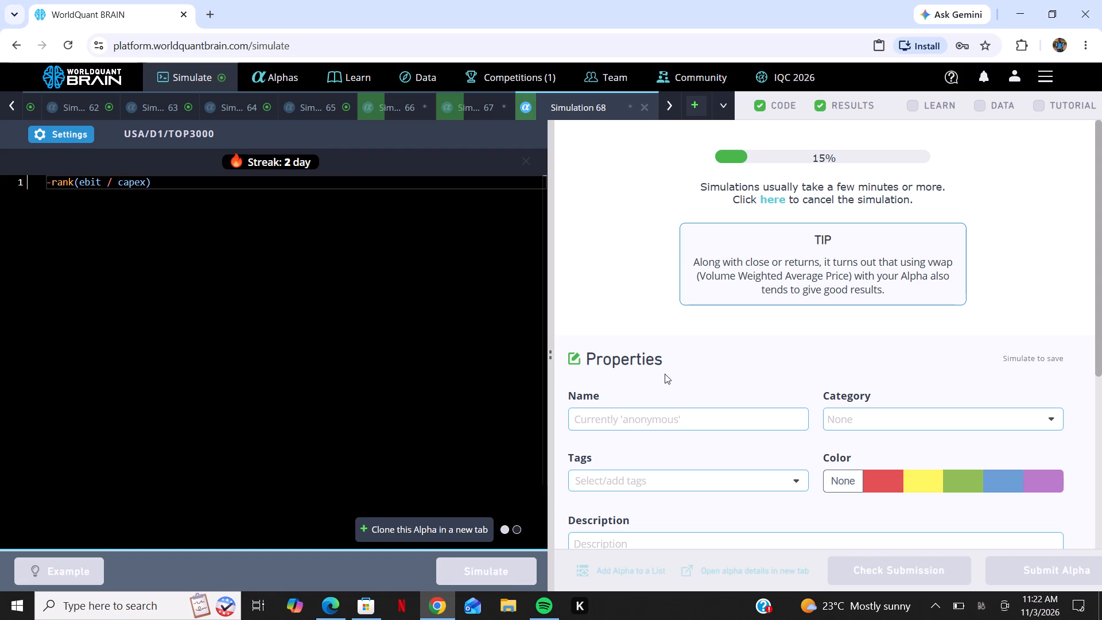
# Add a further simulation tab and paste the copied -rank(ebit / capex) expression into its editor.
pyautogui.click(700, 107)
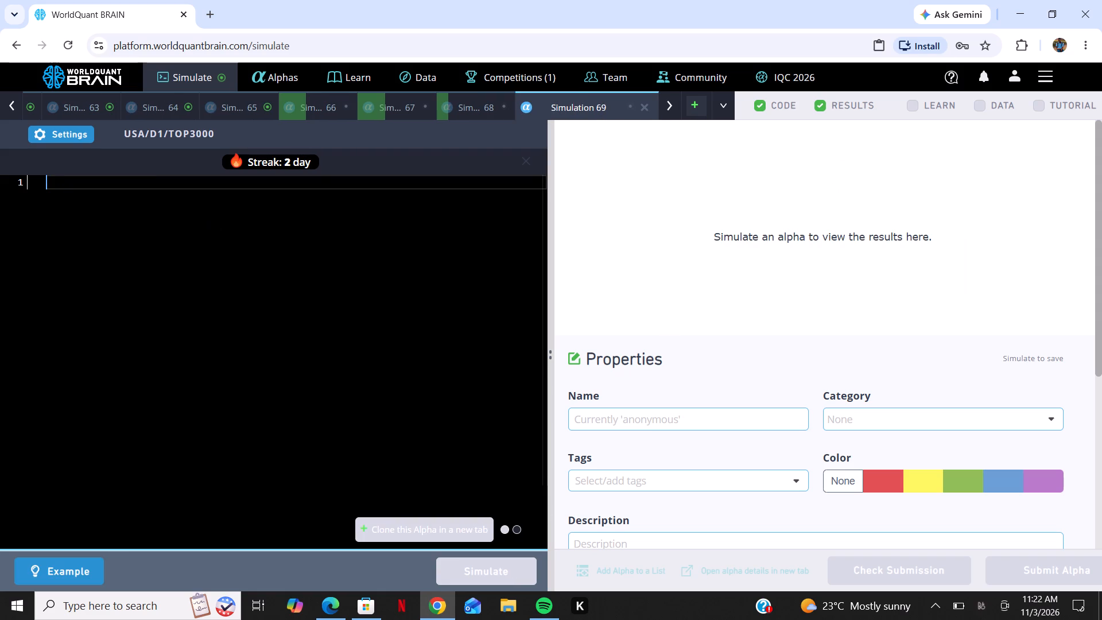
pyautogui.rightClick(47, 291)
pyautogui.click(97, 364)
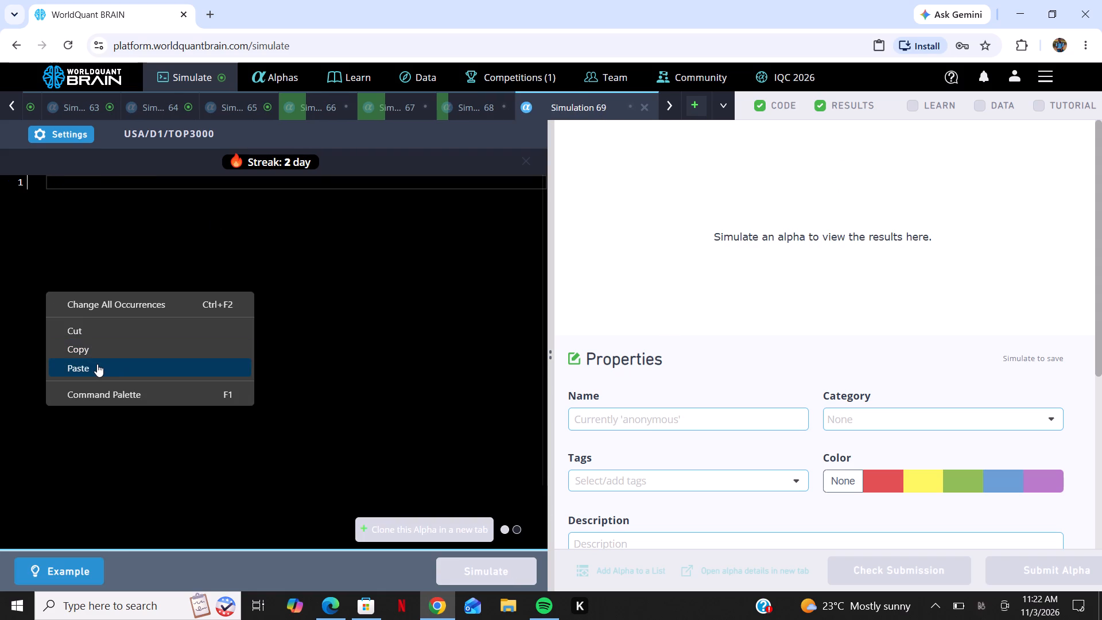
# Set Simulation 69 to Sector neutralization, universe TOP2000 and decay 10, and run the simulation.
pyautogui.click(76, 138)
pyautogui.click(65, 341)
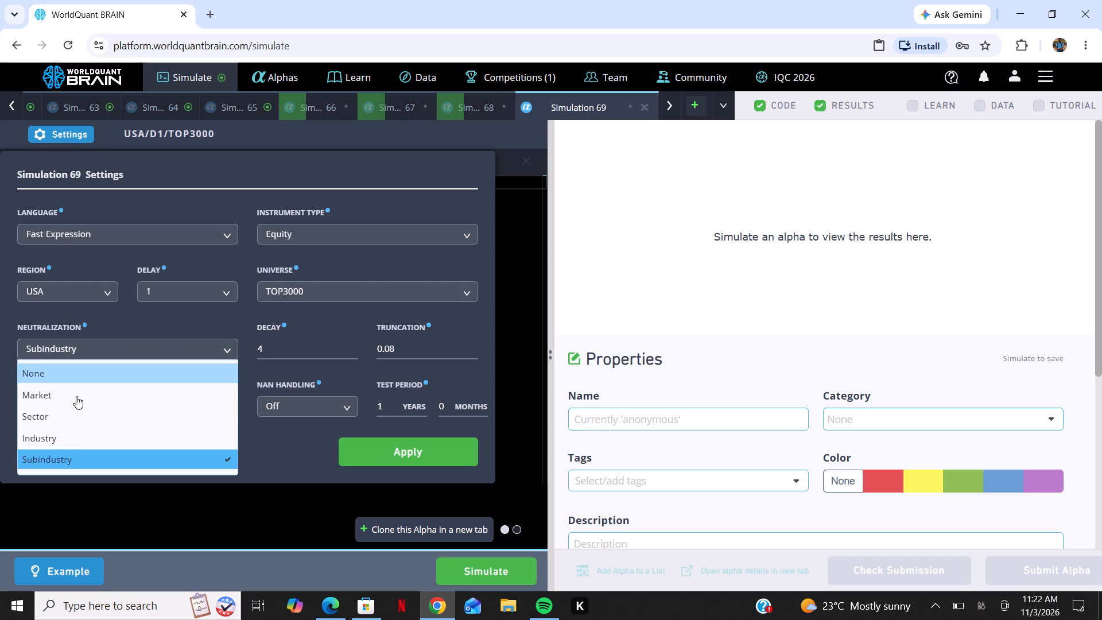
pyautogui.click(93, 420)
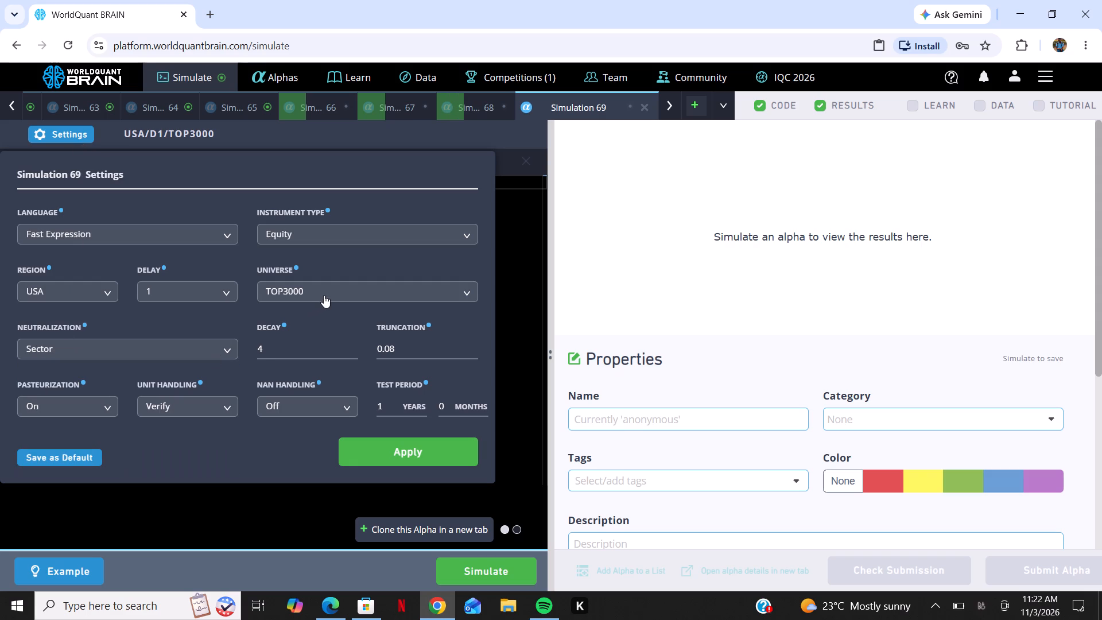
pyautogui.click(328, 292)
pyautogui.click(332, 342)
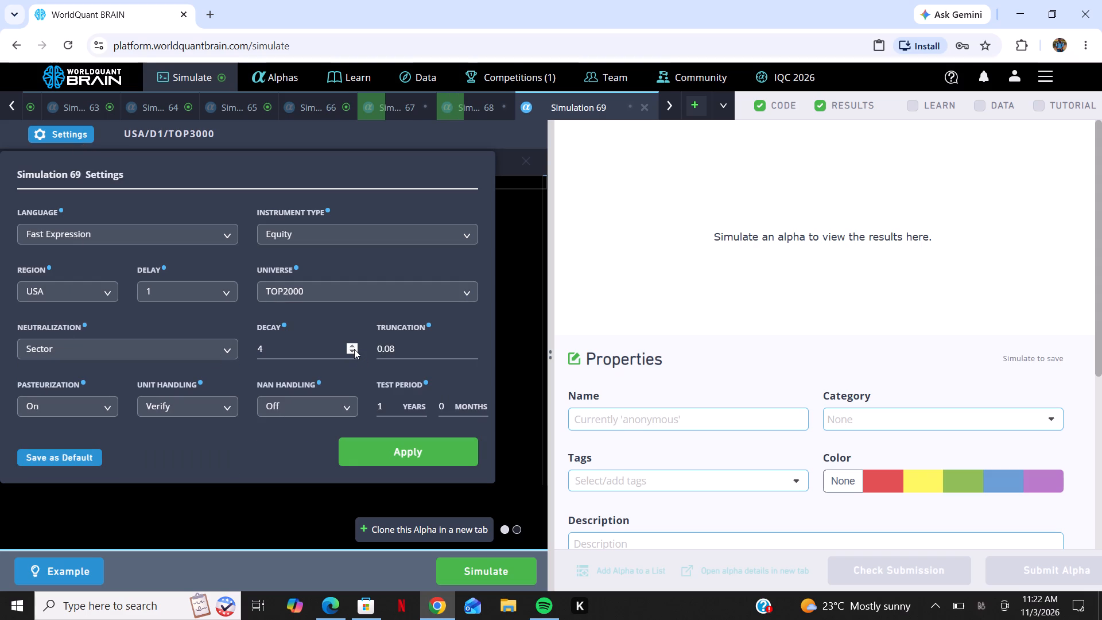
pyautogui.tripleClick(356, 344)
pyautogui.doubleClick(356, 344)
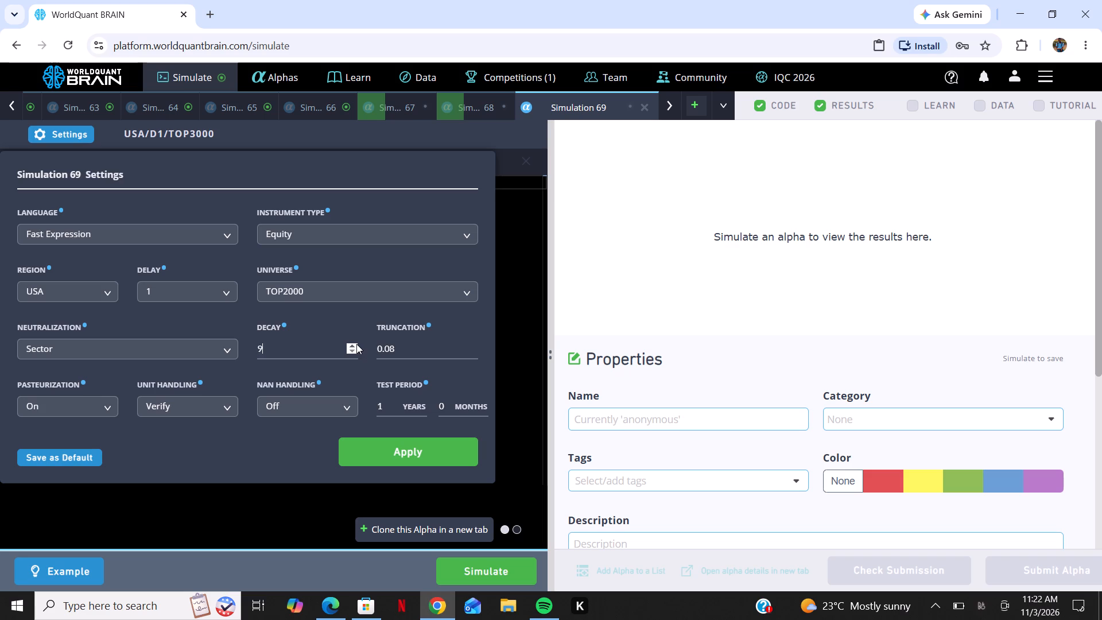
pyautogui.click(356, 344)
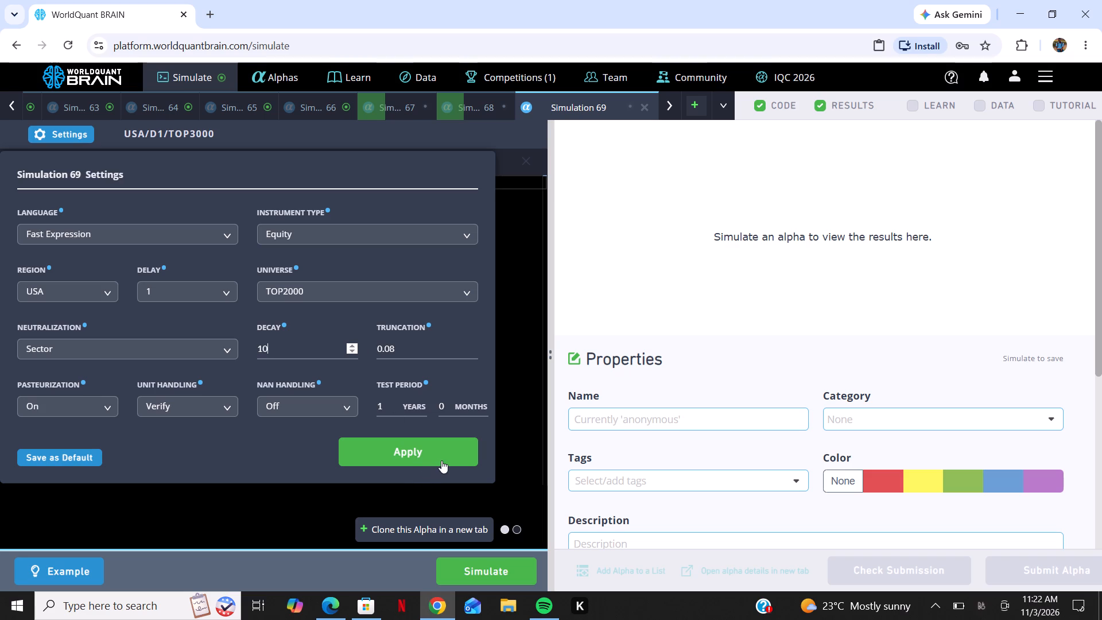
pyautogui.click(441, 460)
pyautogui.click(483, 574)
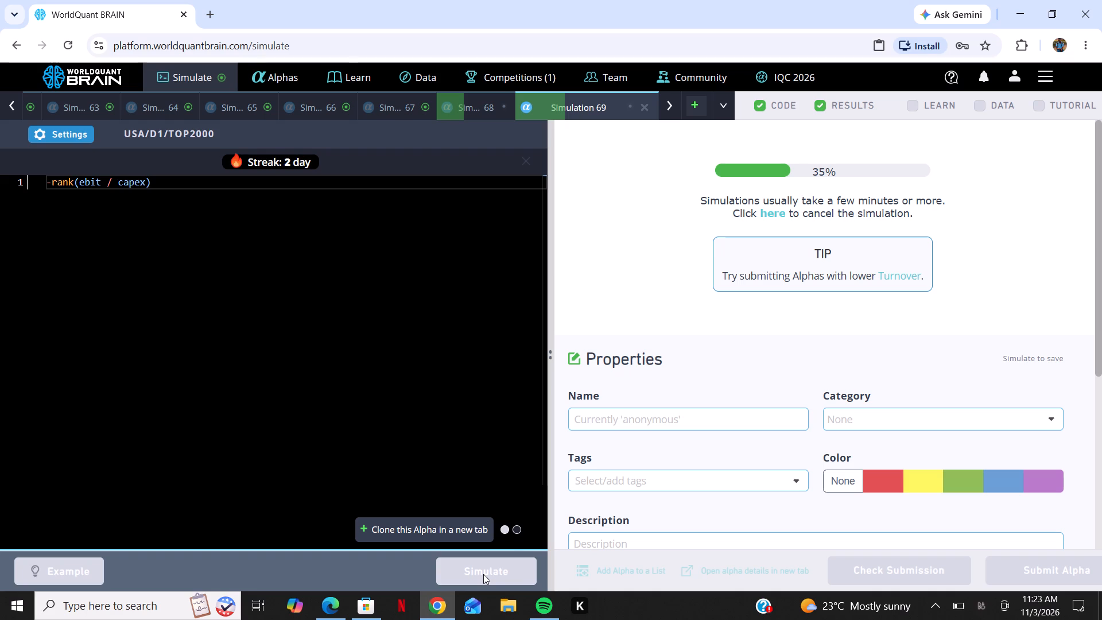
# Open another simulation tab and paste the copied -rank(ebit / capex) expression into its editor.
pyautogui.click(697, 106)
pyautogui.rightClick(239, 251)
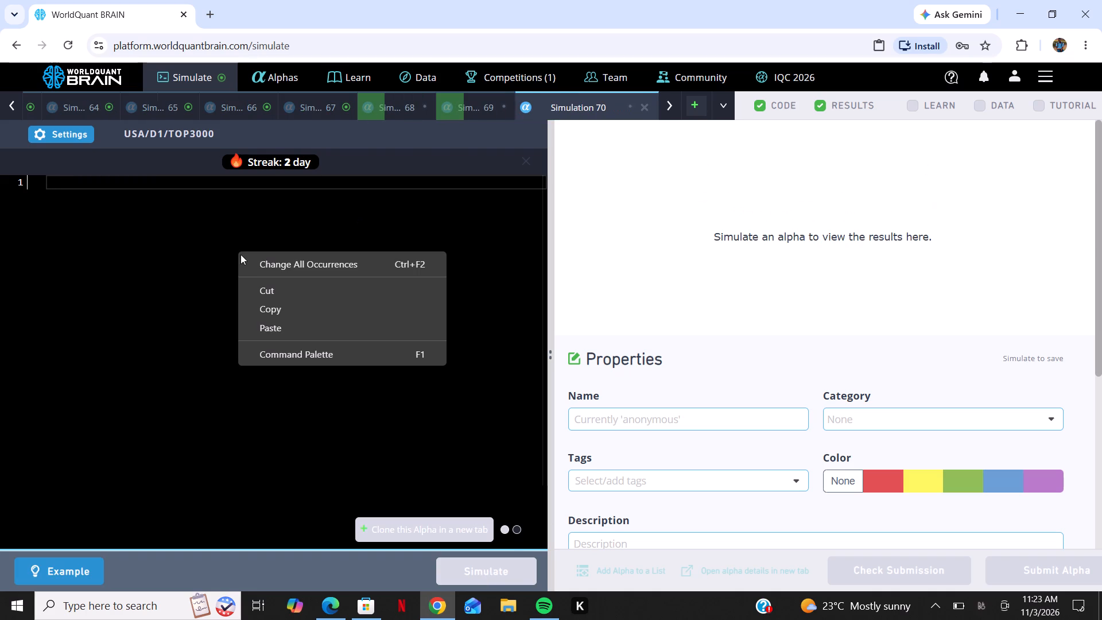
pyautogui.click(263, 321)
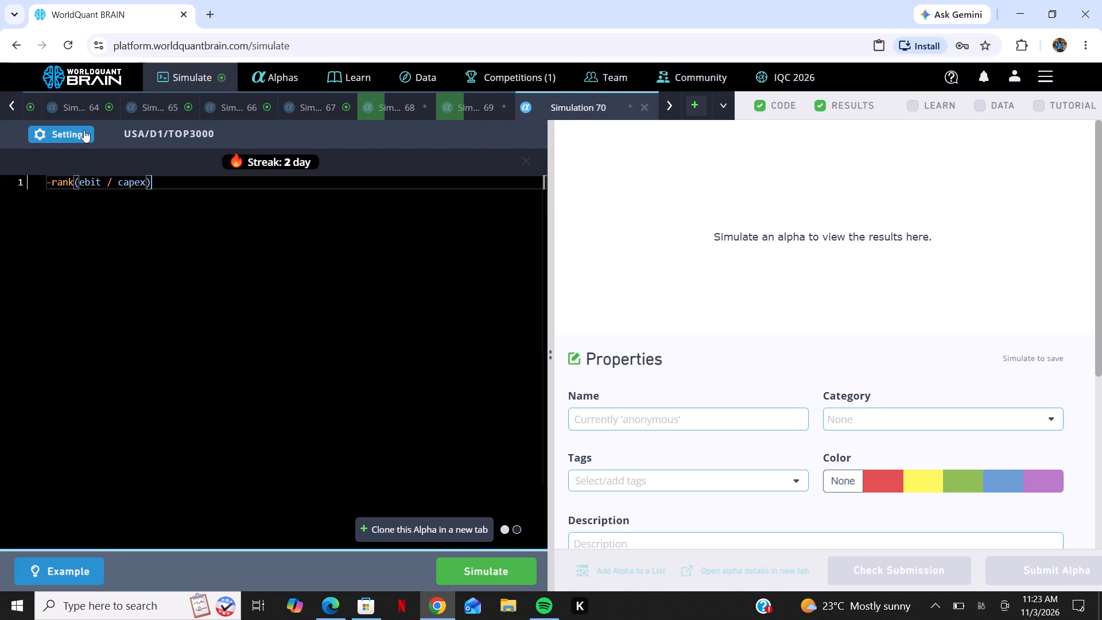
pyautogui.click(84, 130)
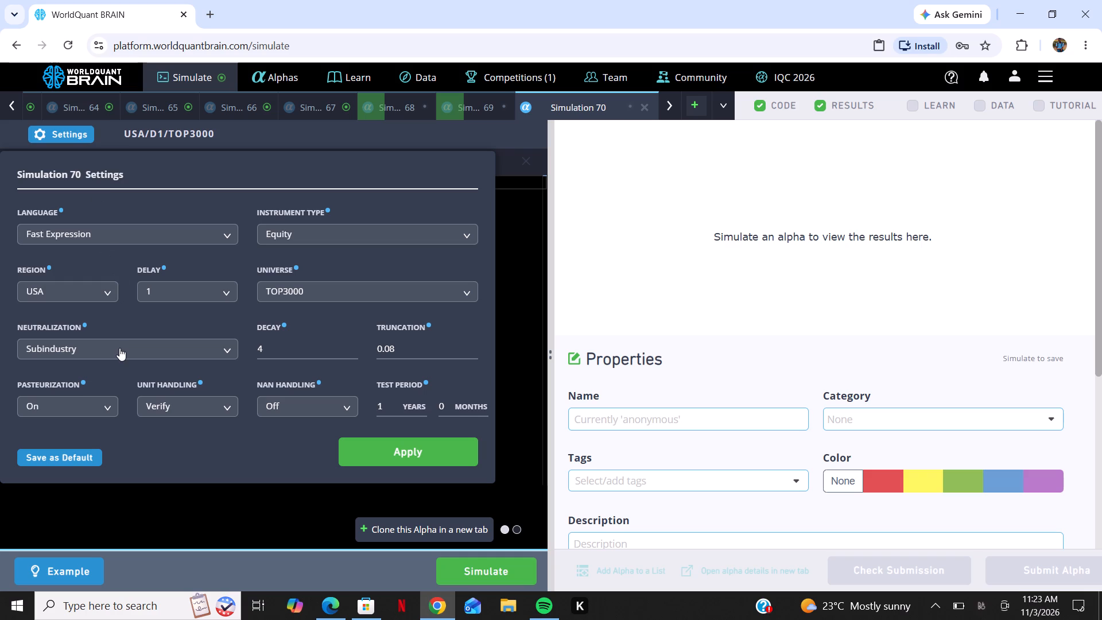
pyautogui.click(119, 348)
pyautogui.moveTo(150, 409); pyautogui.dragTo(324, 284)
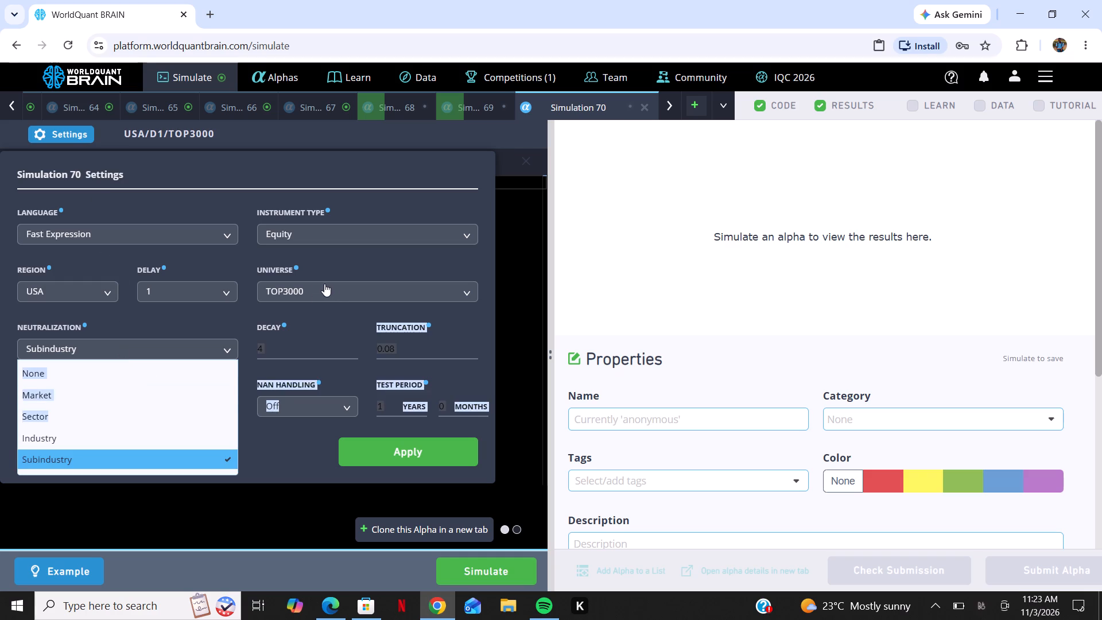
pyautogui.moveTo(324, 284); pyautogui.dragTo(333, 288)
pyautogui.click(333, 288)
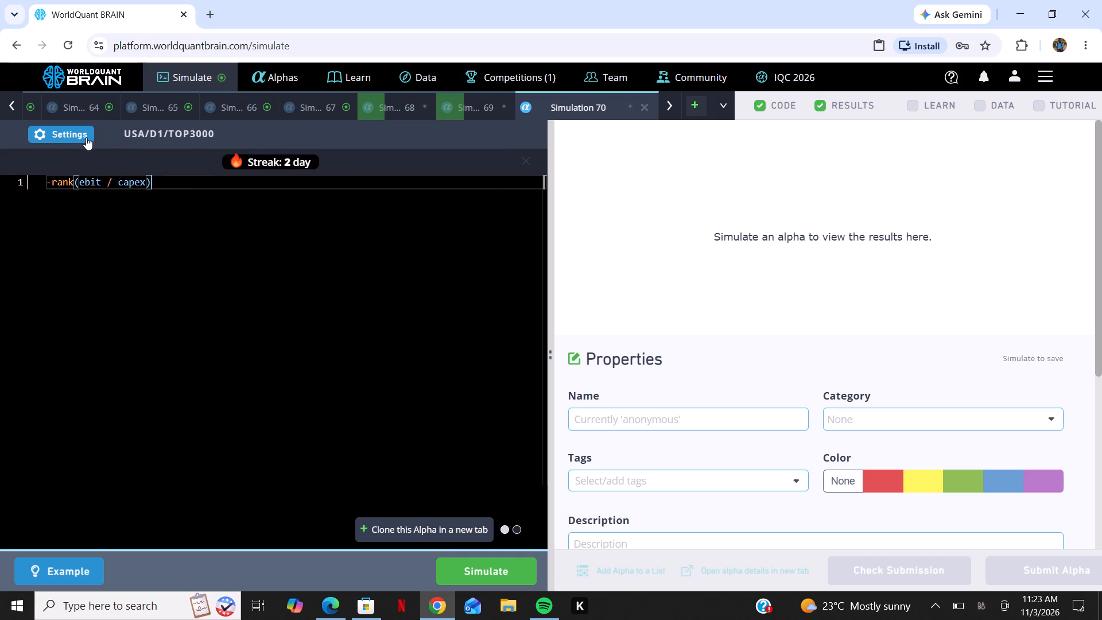
# Set Simulation 70 to Sector neutralization, universe TOP1000 and decay 15, and run the simulation.
pyautogui.click(82, 133)
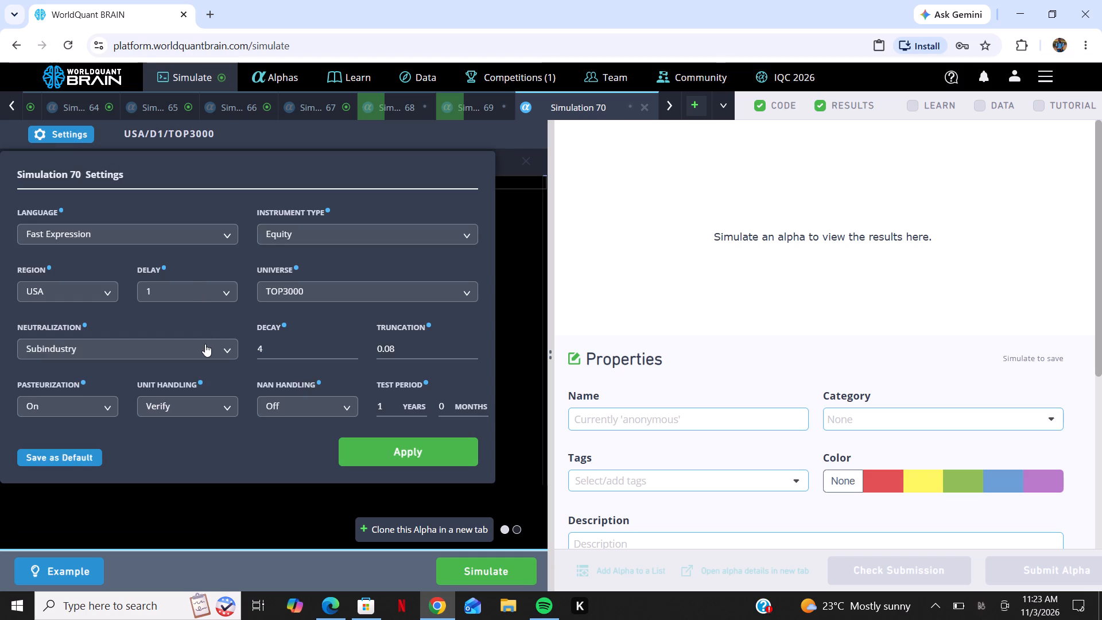
pyautogui.click(205, 344)
pyautogui.click(157, 412)
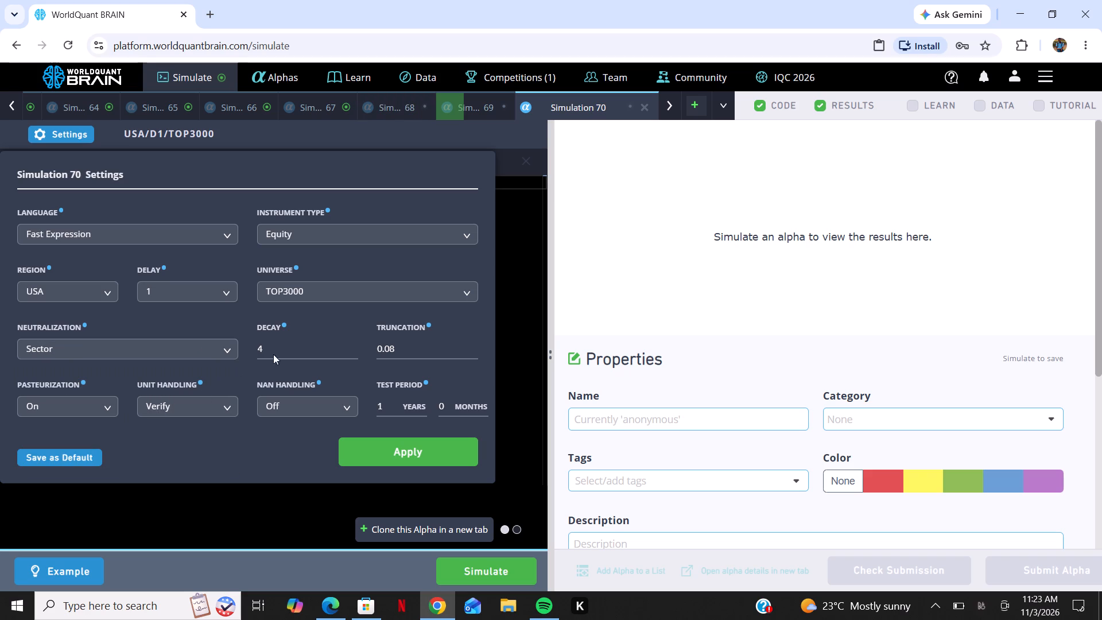
pyautogui.click(362, 298)
pyautogui.click(337, 355)
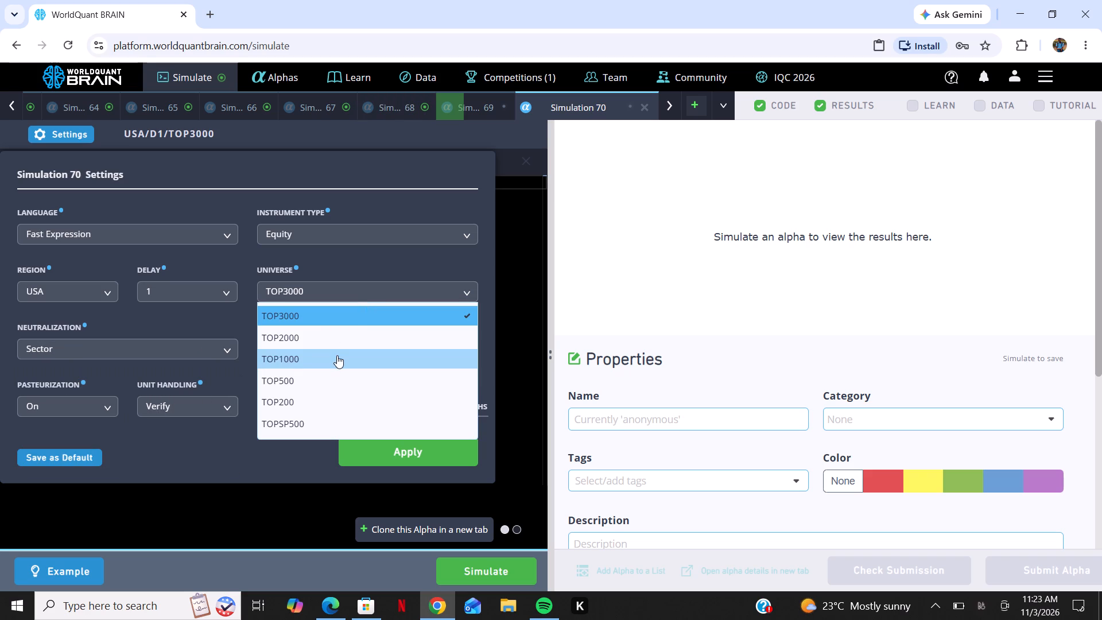
pyautogui.tripleClick(354, 343)
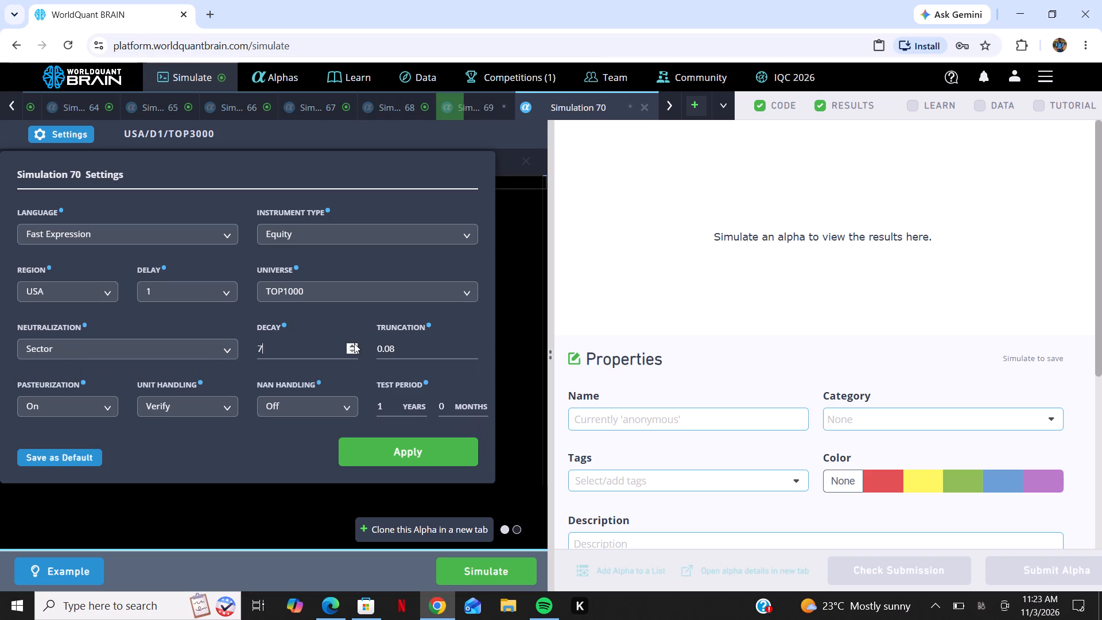
pyautogui.doubleClick(354, 343)
pyautogui.tripleClick(354, 343)
pyautogui.doubleClick(354, 343)
pyautogui.click(354, 343)
pyautogui.click(402, 454)
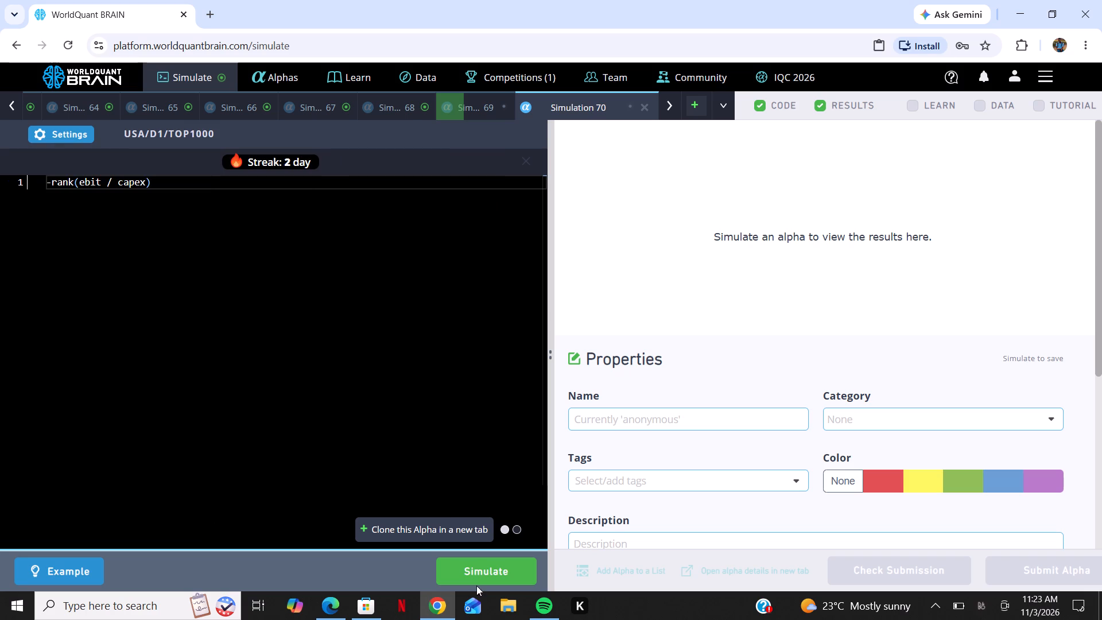
pyautogui.click(507, 563)
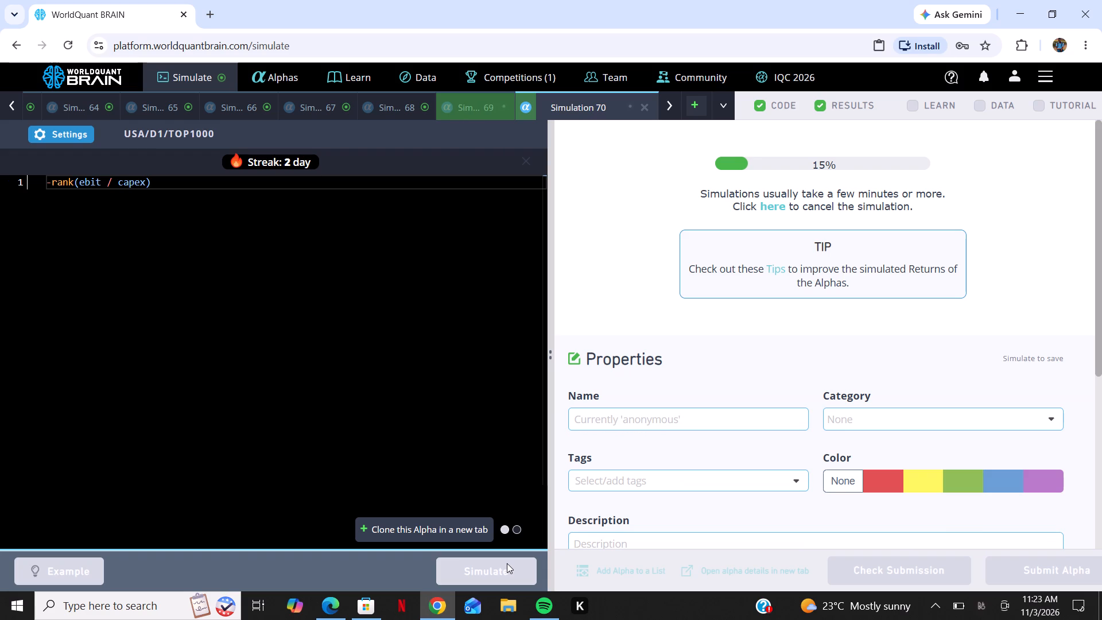
# Add a new simulation tab and paste the copied -rank(ebit / capex) expression into it.
pyautogui.click(694, 108)
pyautogui.rightClick(317, 317)
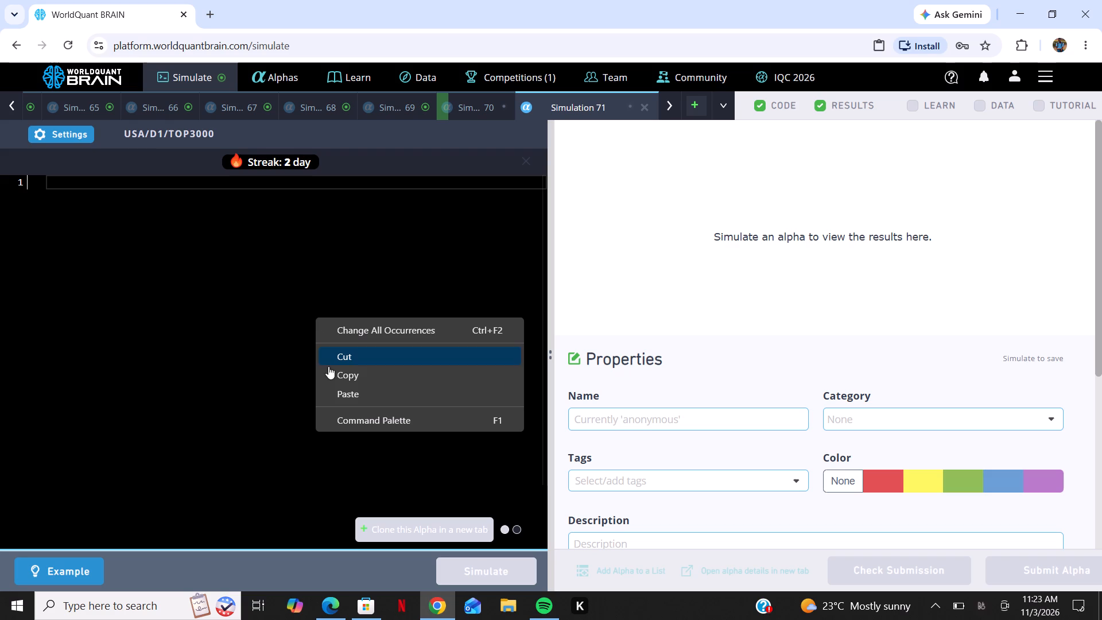
pyautogui.click(340, 393)
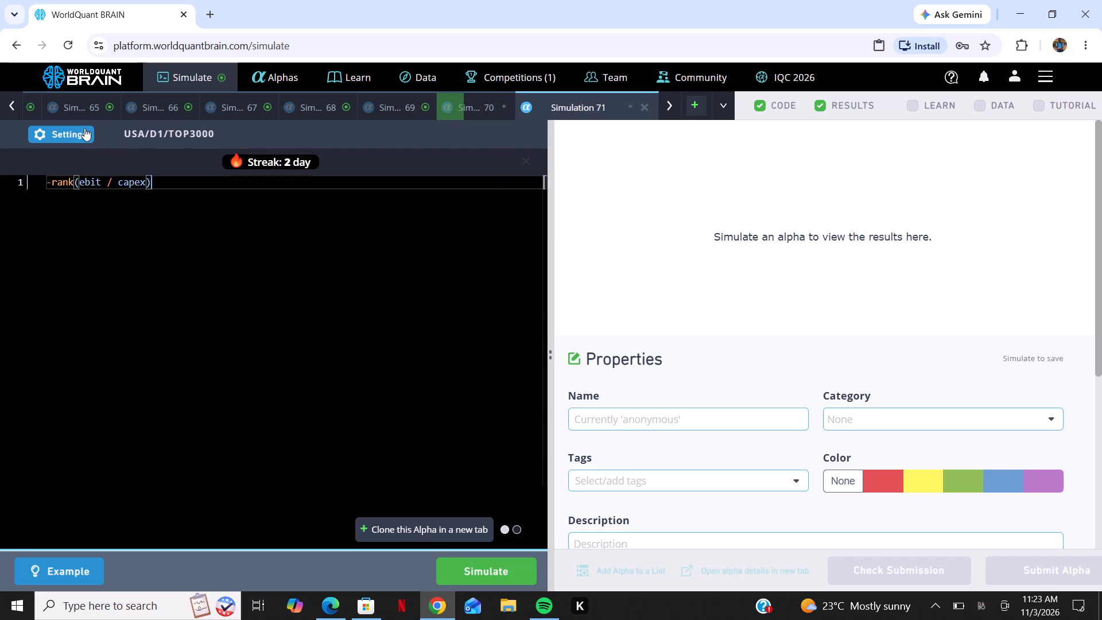
# Set Simulation 71 to Sector neutralization and universe TOP500.
pyautogui.click(84, 128)
pyautogui.click(122, 348)
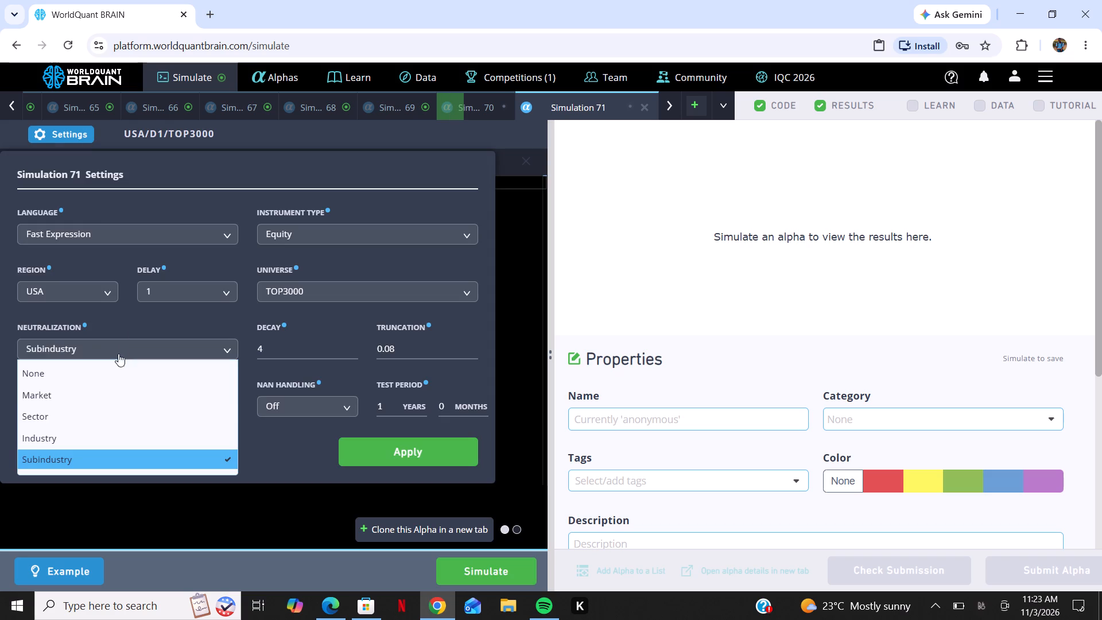
pyautogui.click(90, 409)
pyautogui.click(322, 296)
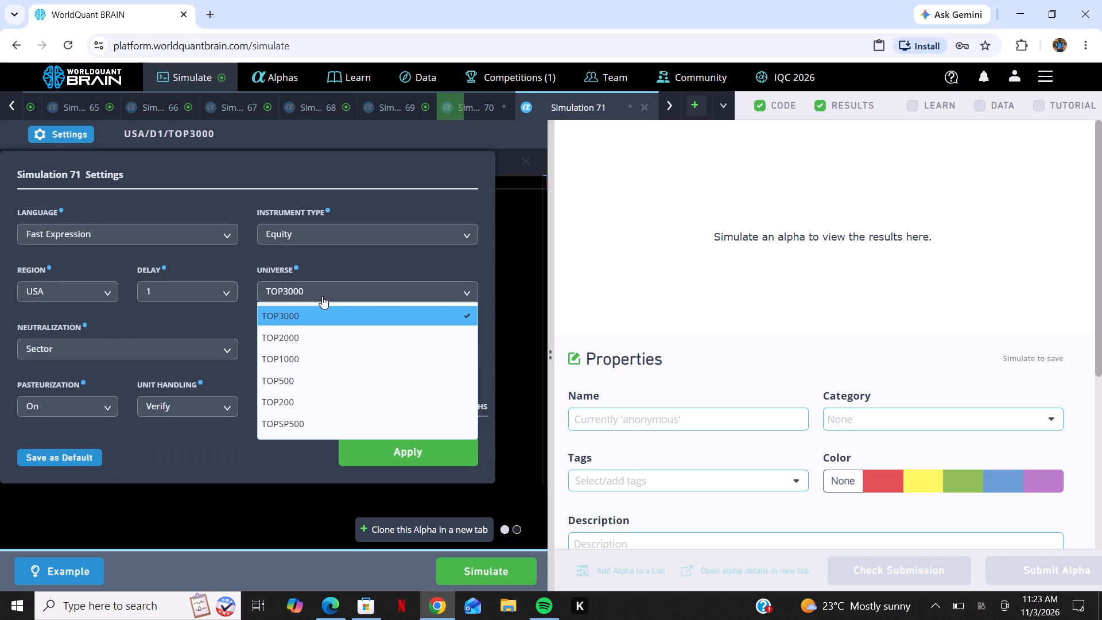
pyautogui.click(318, 373)
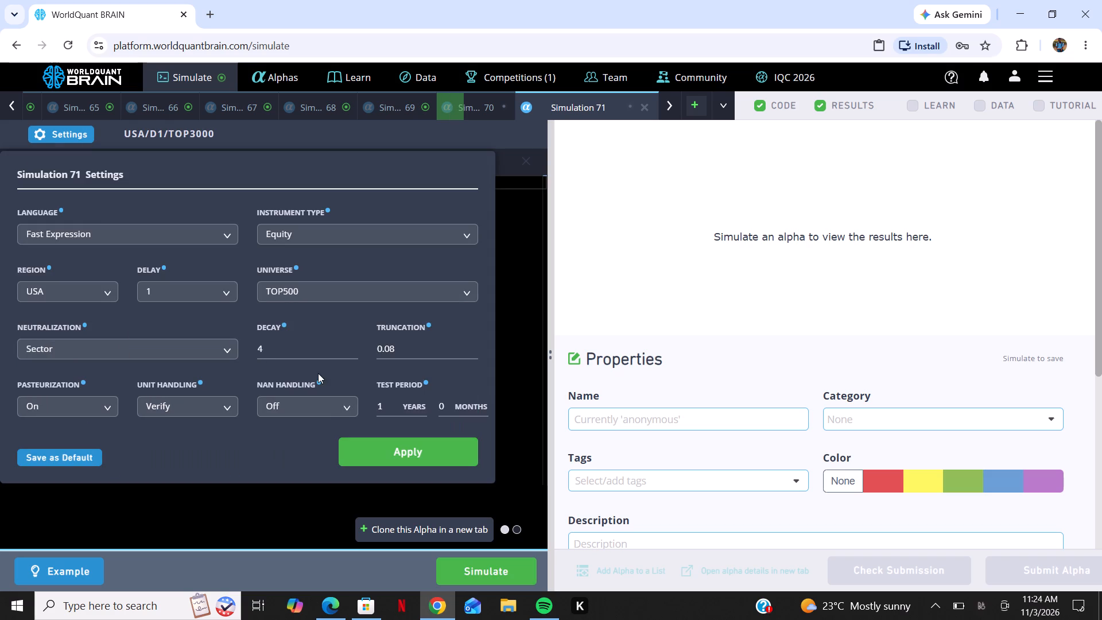
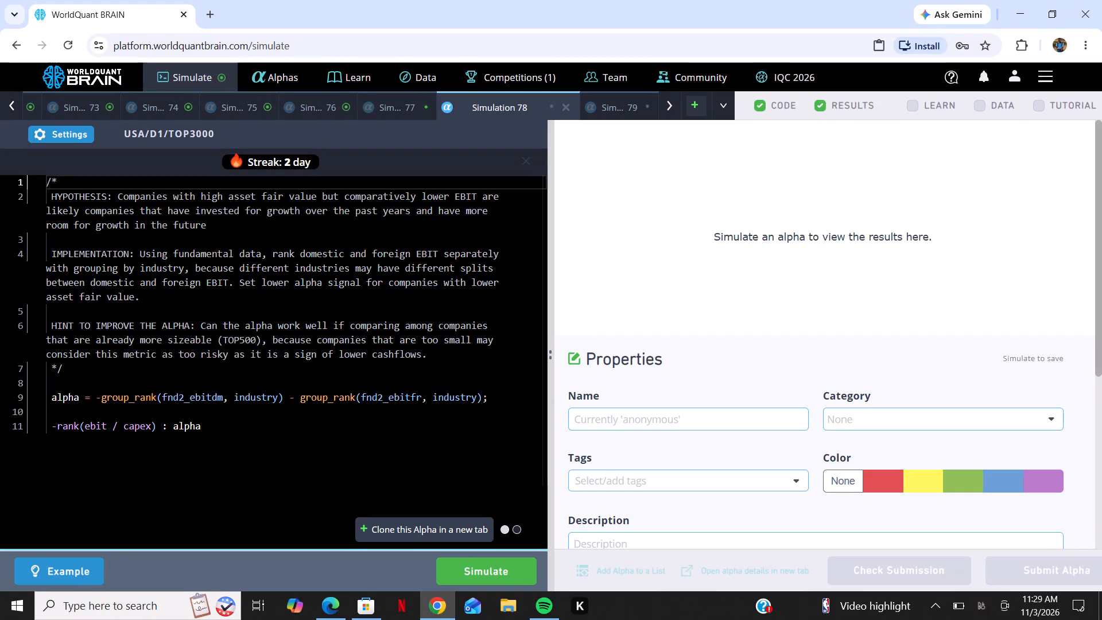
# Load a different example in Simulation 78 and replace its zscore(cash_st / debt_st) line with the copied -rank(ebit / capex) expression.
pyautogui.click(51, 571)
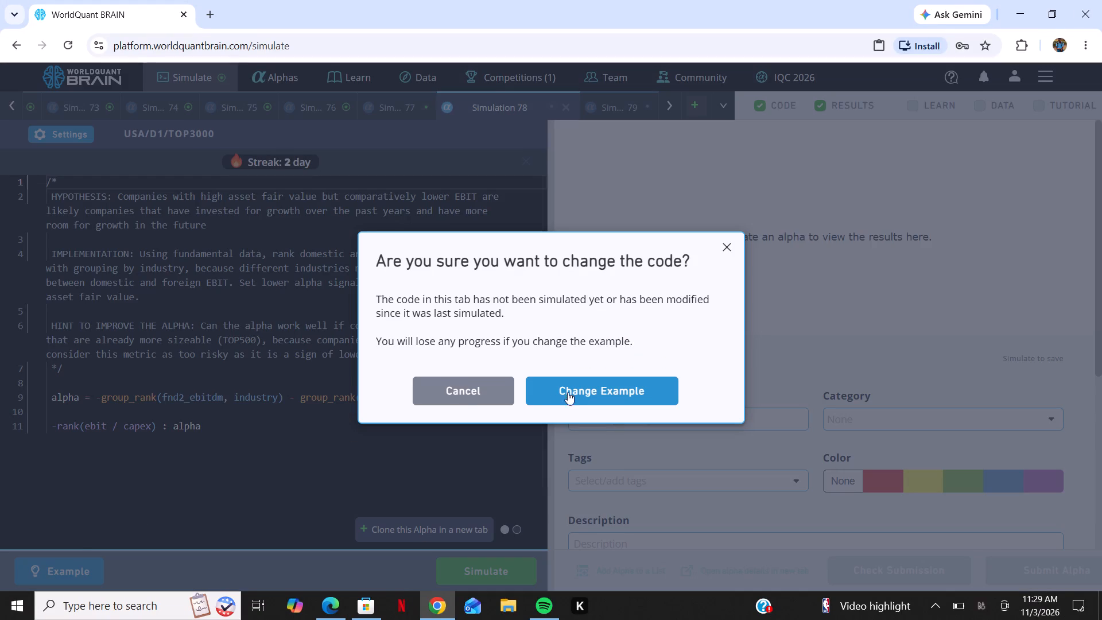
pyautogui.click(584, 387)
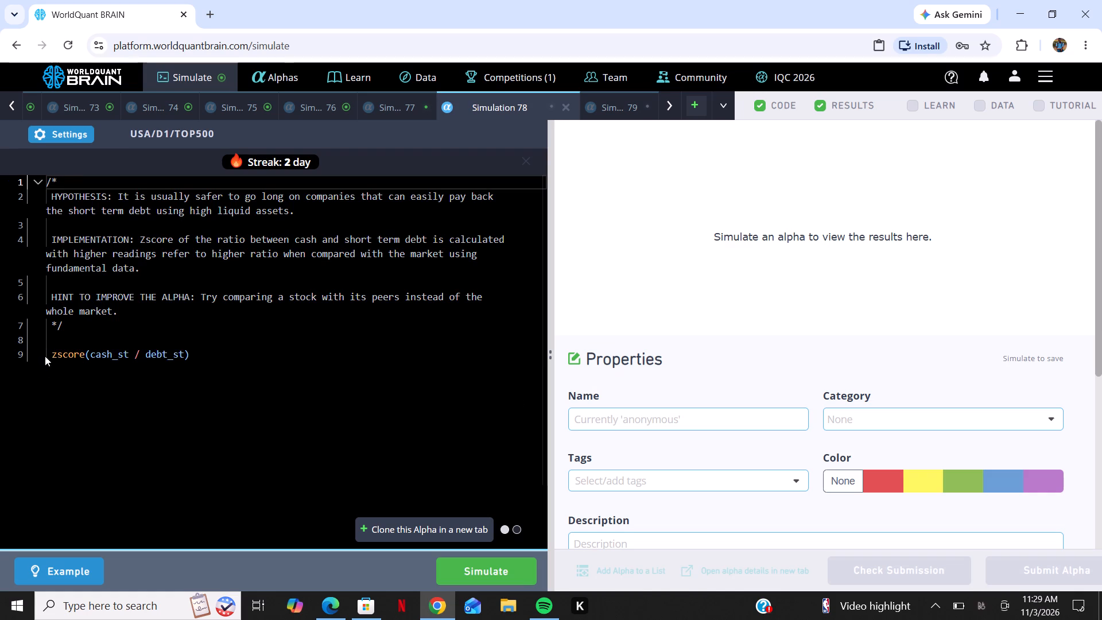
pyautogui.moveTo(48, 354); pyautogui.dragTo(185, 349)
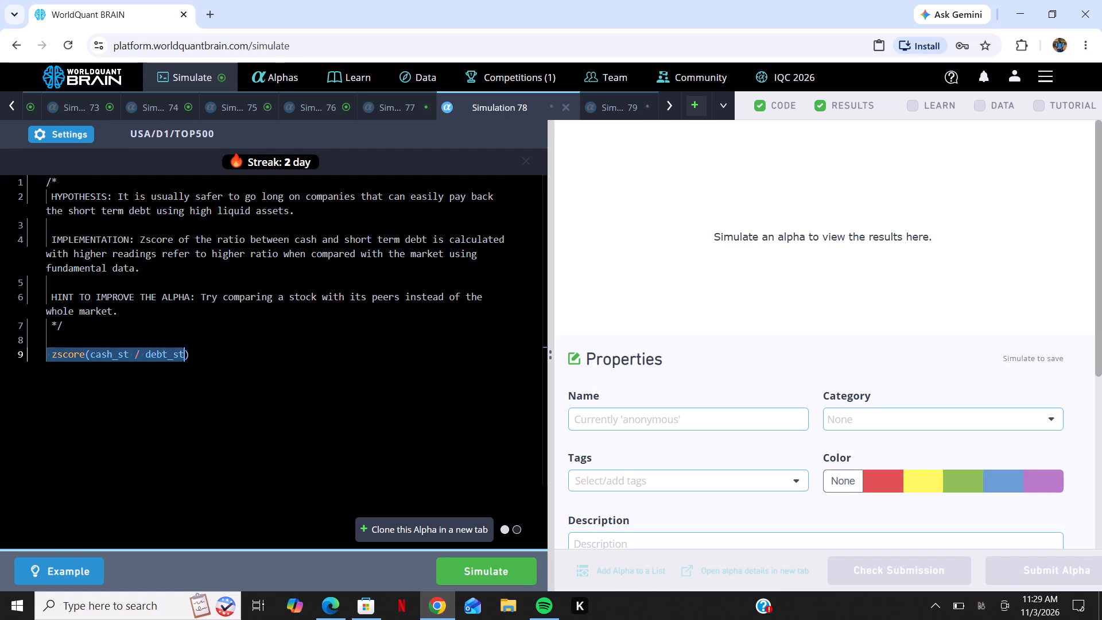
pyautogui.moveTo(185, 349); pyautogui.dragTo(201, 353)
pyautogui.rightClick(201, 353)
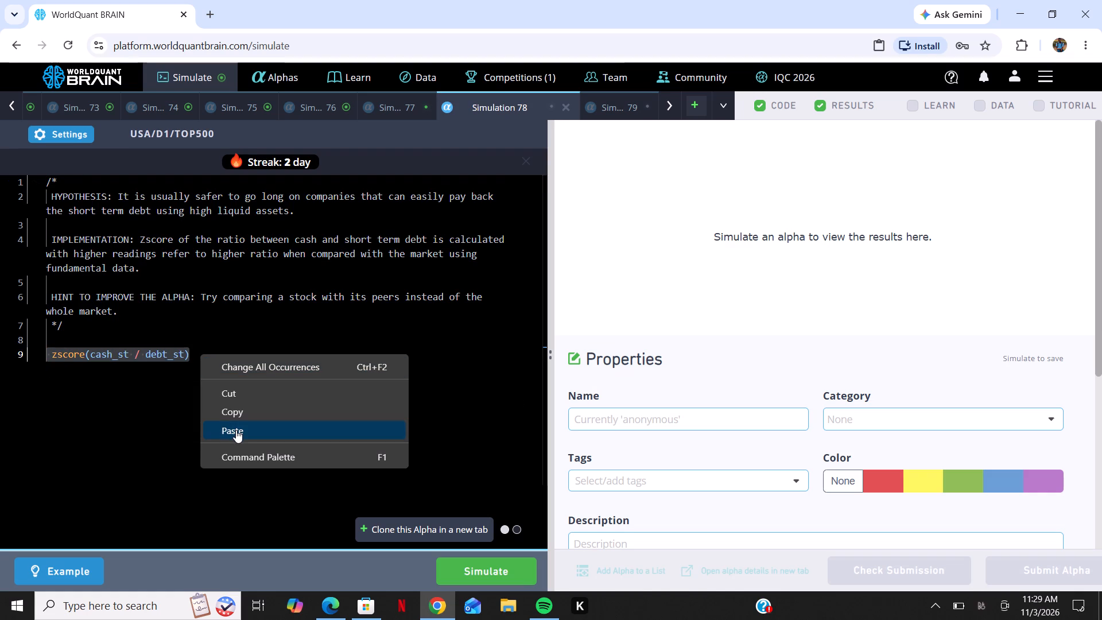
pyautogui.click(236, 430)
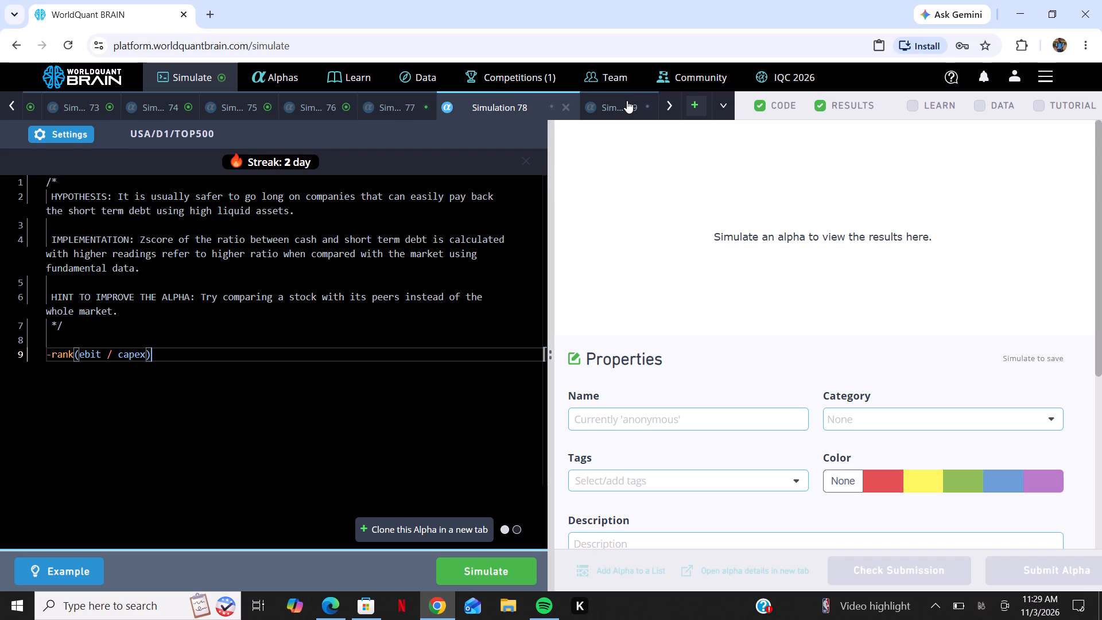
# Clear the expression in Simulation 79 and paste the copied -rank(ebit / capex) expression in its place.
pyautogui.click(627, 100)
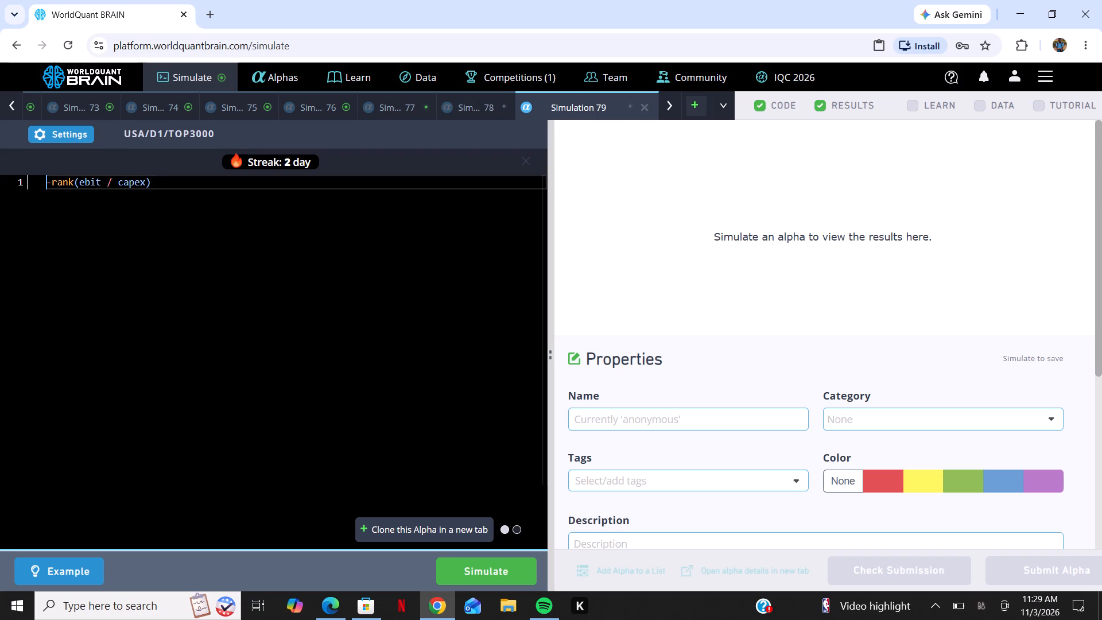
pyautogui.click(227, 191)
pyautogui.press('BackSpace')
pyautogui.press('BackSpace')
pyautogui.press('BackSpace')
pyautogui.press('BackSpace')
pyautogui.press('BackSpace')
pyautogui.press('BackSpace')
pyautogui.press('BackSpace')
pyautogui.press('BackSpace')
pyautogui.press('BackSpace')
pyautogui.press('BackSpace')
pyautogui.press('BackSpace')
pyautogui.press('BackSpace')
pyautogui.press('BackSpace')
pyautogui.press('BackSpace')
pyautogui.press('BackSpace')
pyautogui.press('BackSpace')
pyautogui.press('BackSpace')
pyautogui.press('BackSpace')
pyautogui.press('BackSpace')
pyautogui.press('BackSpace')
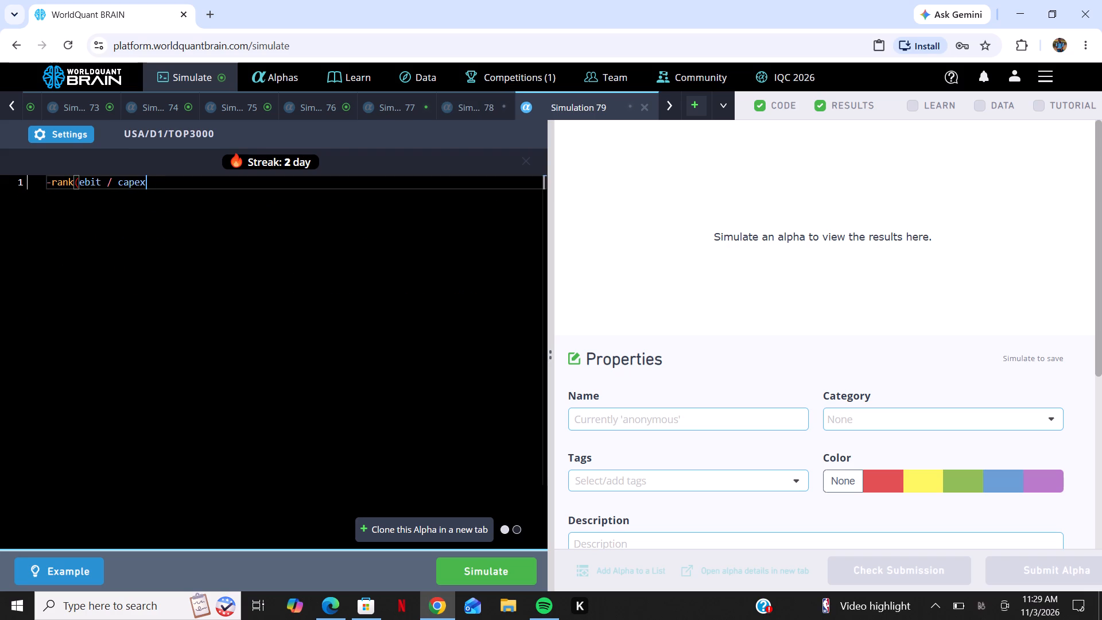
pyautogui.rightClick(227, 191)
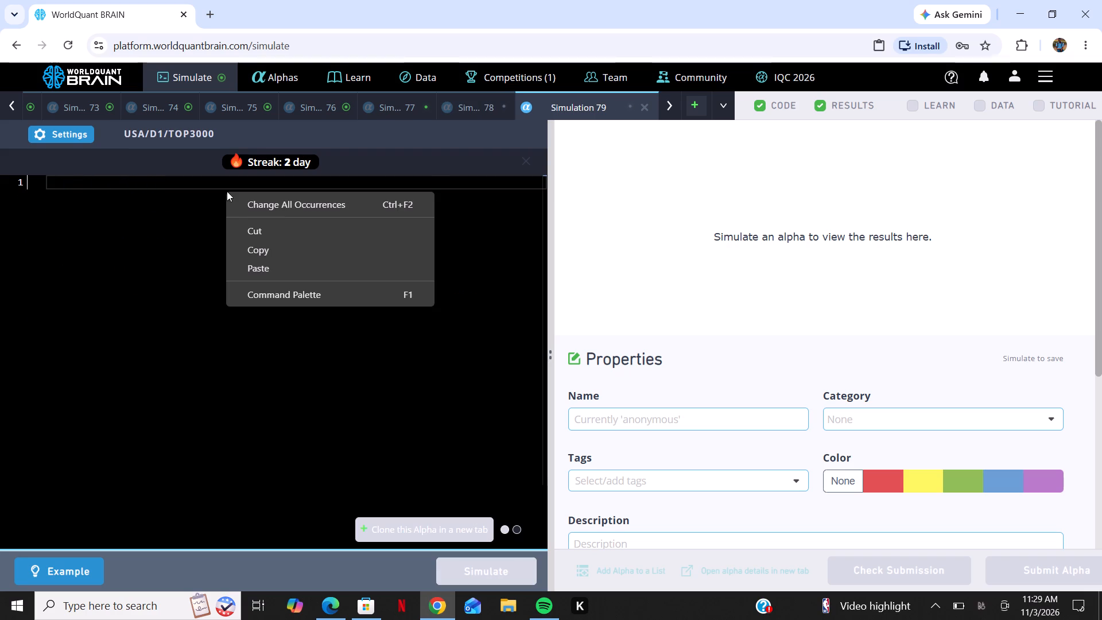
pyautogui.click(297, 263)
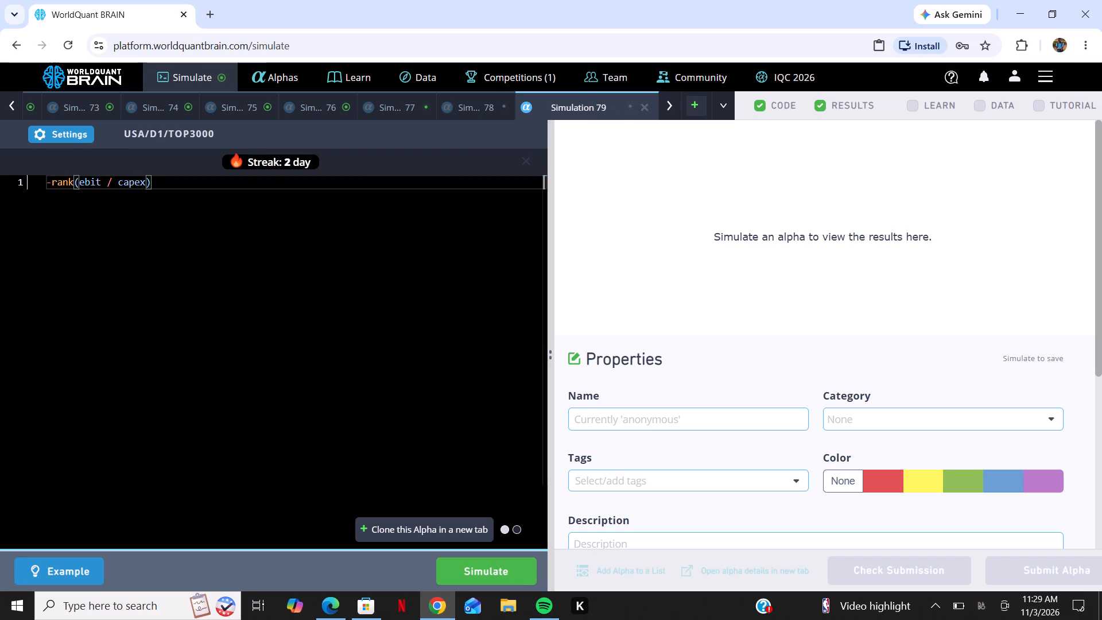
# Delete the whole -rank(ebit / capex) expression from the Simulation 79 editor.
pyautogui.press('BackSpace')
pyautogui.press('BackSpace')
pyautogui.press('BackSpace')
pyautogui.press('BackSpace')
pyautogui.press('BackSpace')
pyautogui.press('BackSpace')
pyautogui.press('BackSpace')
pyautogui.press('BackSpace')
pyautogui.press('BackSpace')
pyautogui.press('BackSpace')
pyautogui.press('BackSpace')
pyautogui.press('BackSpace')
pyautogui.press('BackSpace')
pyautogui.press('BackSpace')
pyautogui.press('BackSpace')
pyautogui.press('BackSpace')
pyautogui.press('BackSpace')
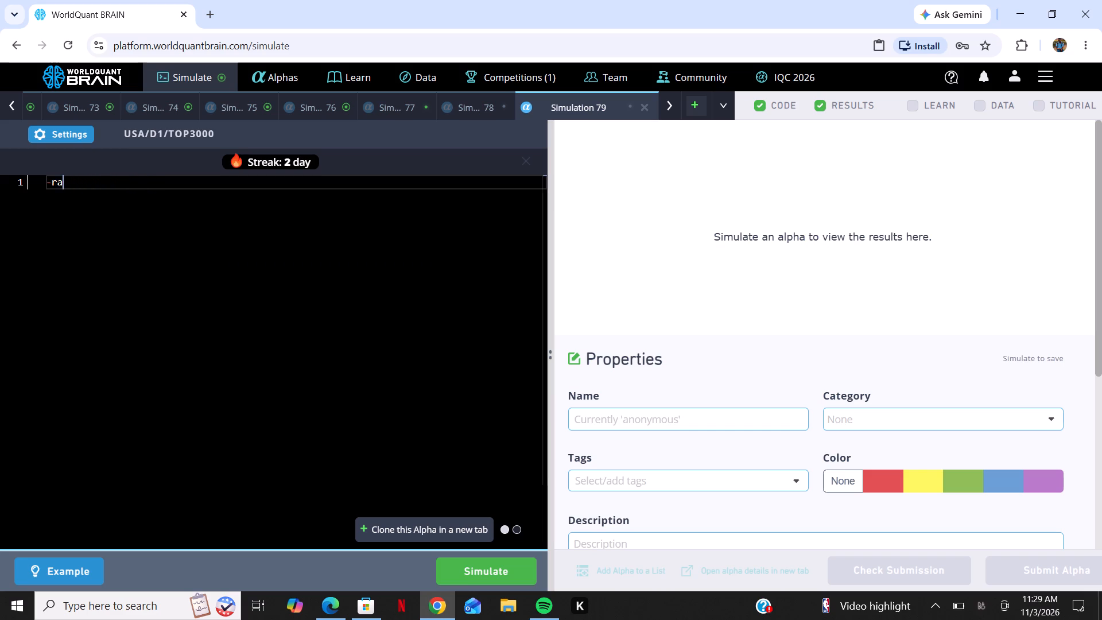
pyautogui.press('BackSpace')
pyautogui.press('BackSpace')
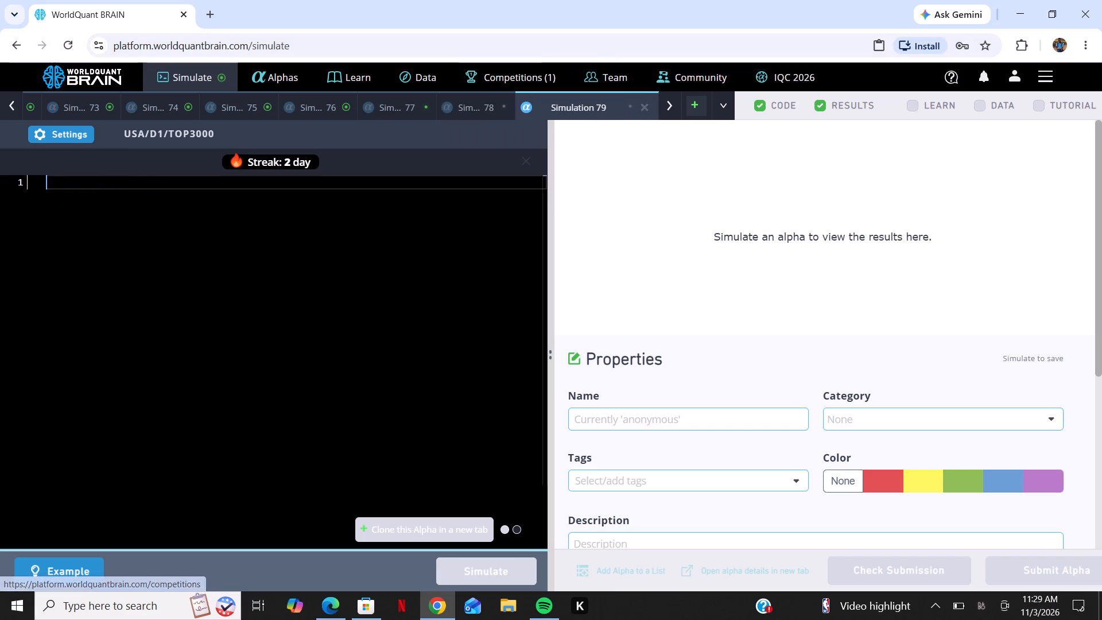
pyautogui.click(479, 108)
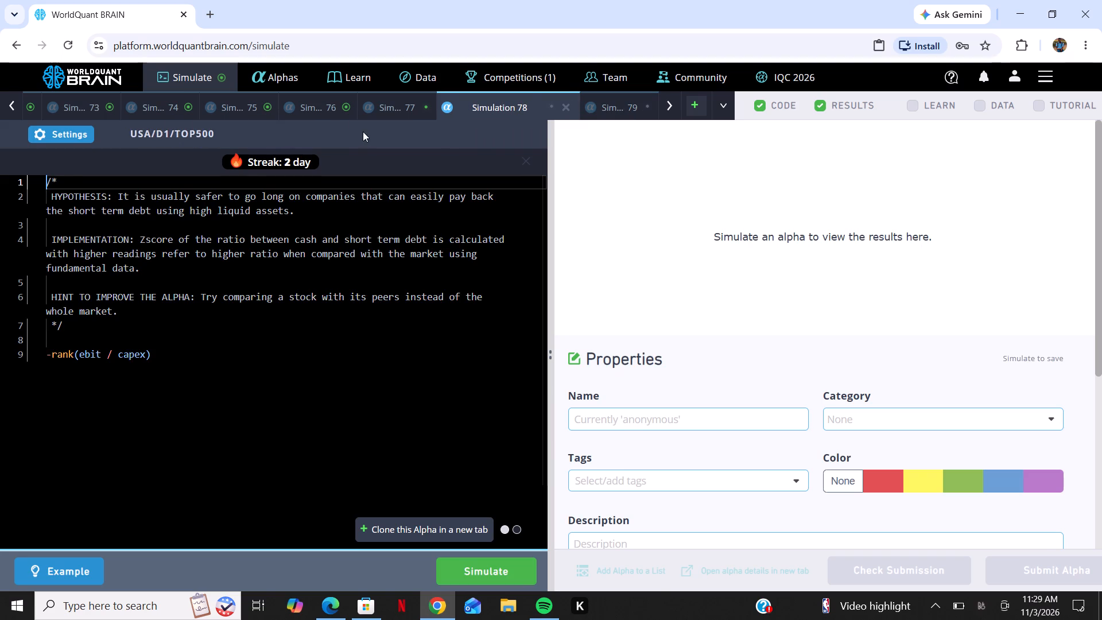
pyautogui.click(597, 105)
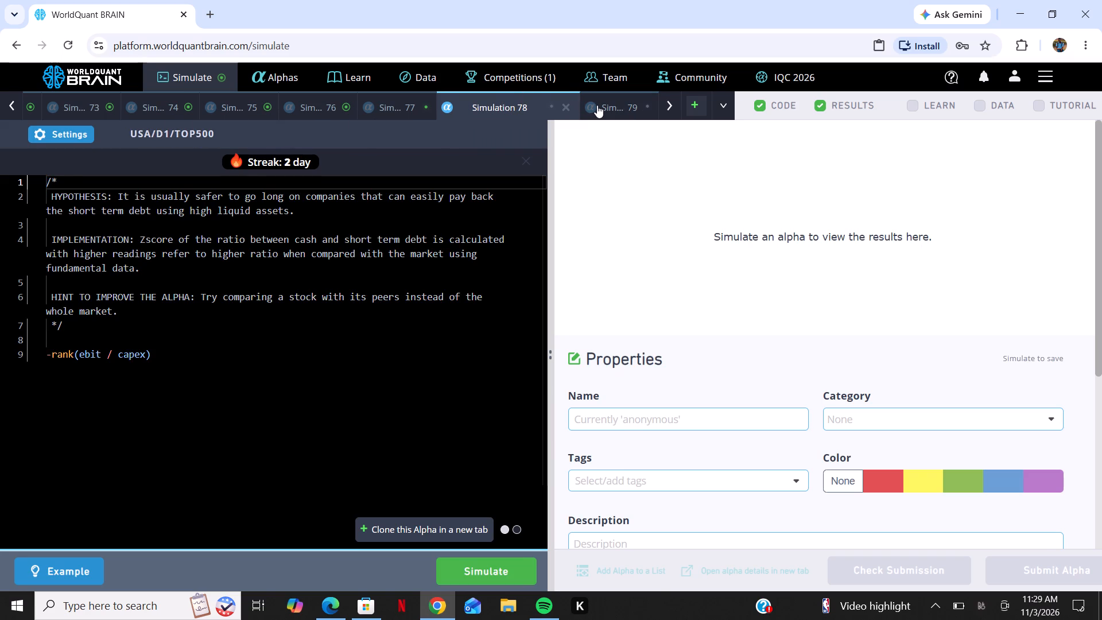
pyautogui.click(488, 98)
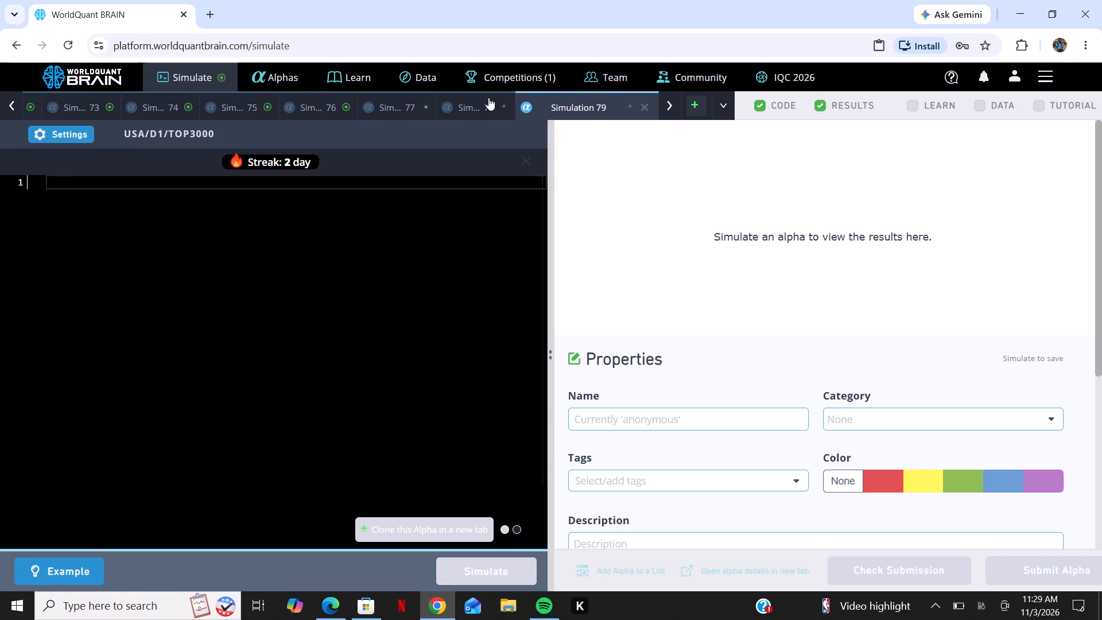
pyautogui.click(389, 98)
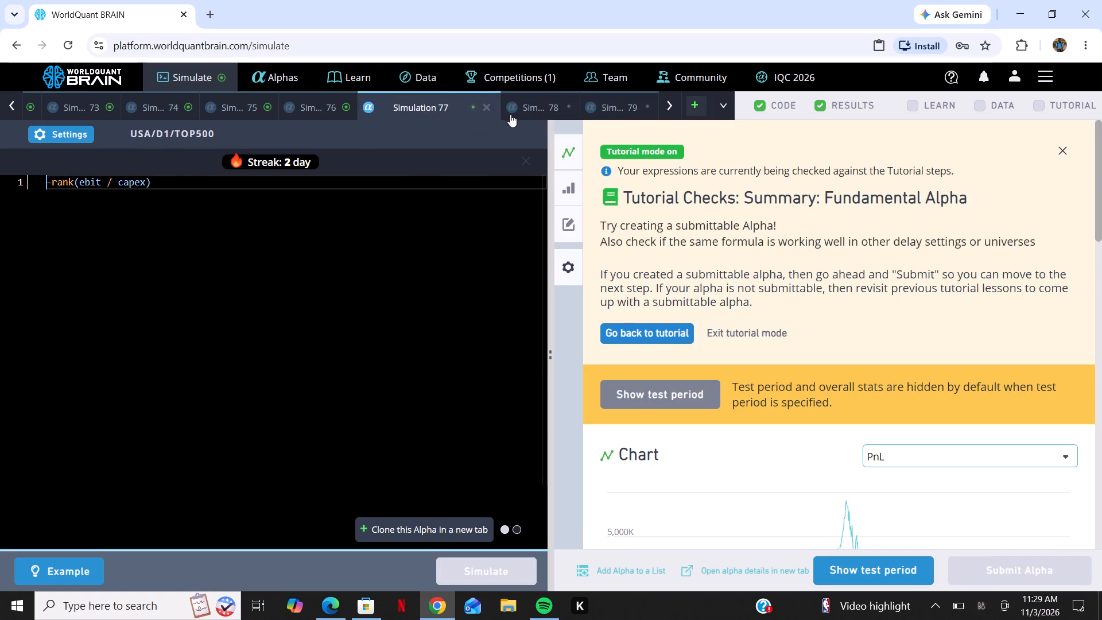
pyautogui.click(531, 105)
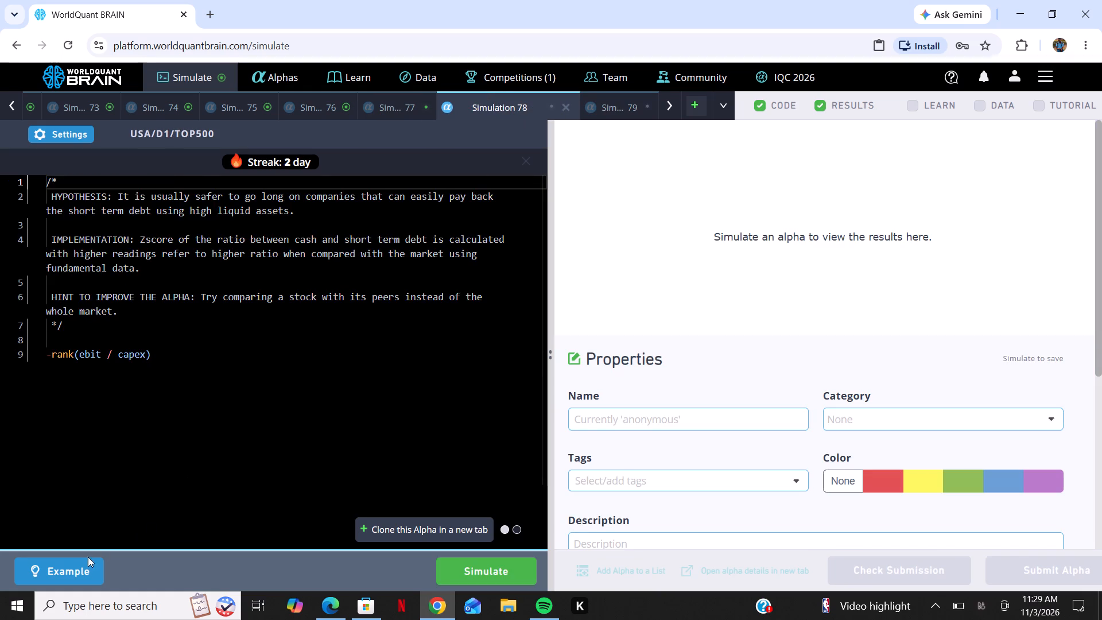
# Load another example in Simulation 78 and replace its -scl12_buzz expression with the copied -rank(ebit / capex).
pyautogui.click(73, 567)
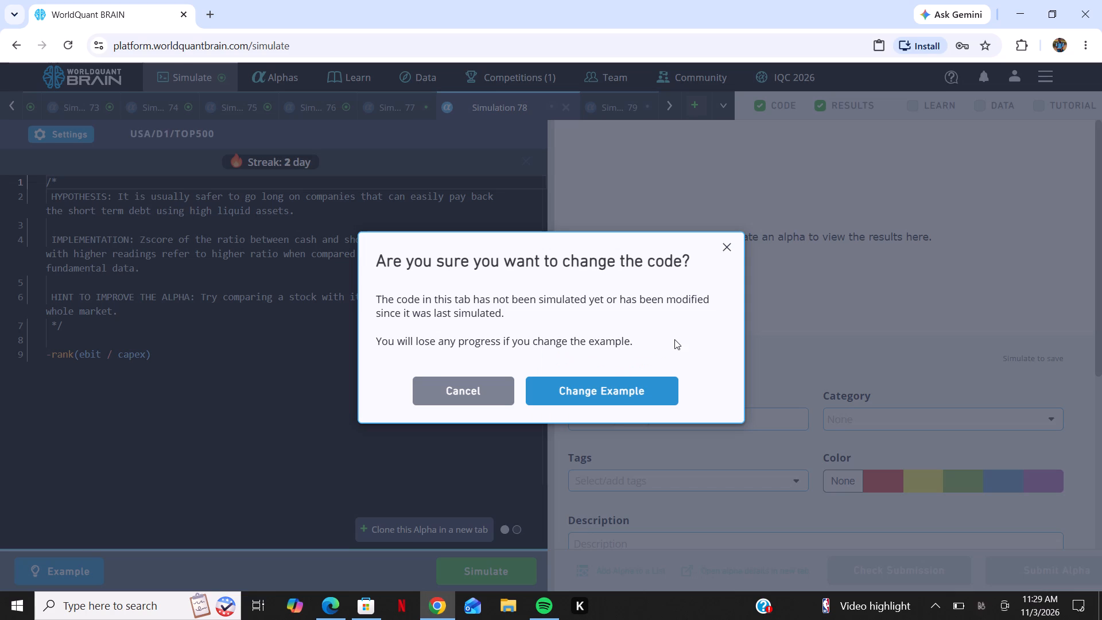
pyautogui.click(650, 386)
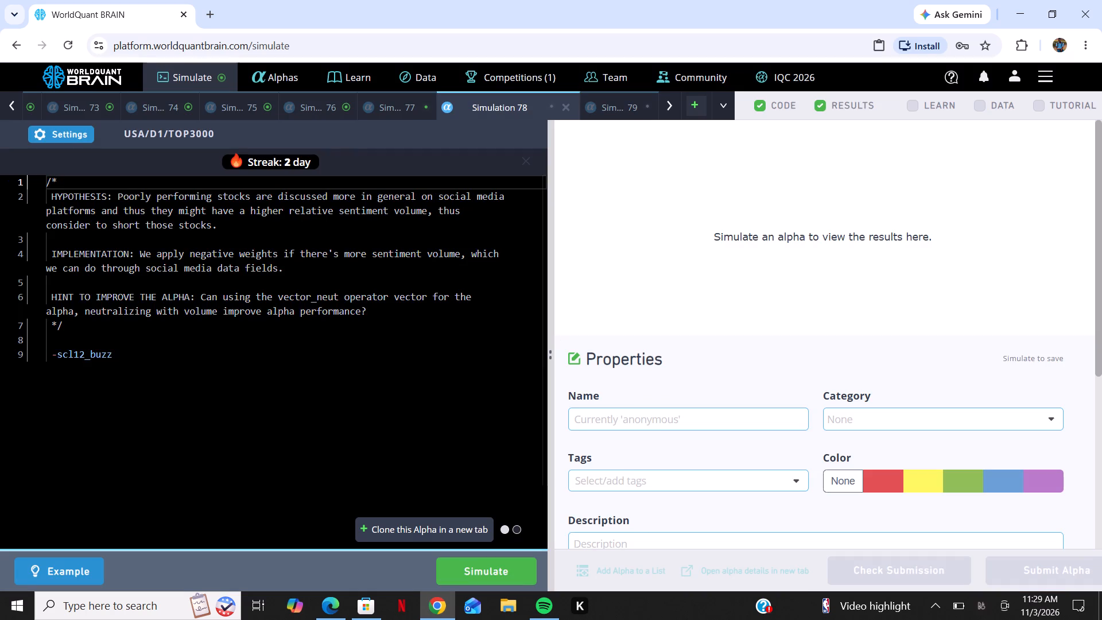
pyautogui.moveTo(49, 352); pyautogui.dragTo(125, 352)
pyautogui.rightClick(125, 352)
pyautogui.click(188, 423)
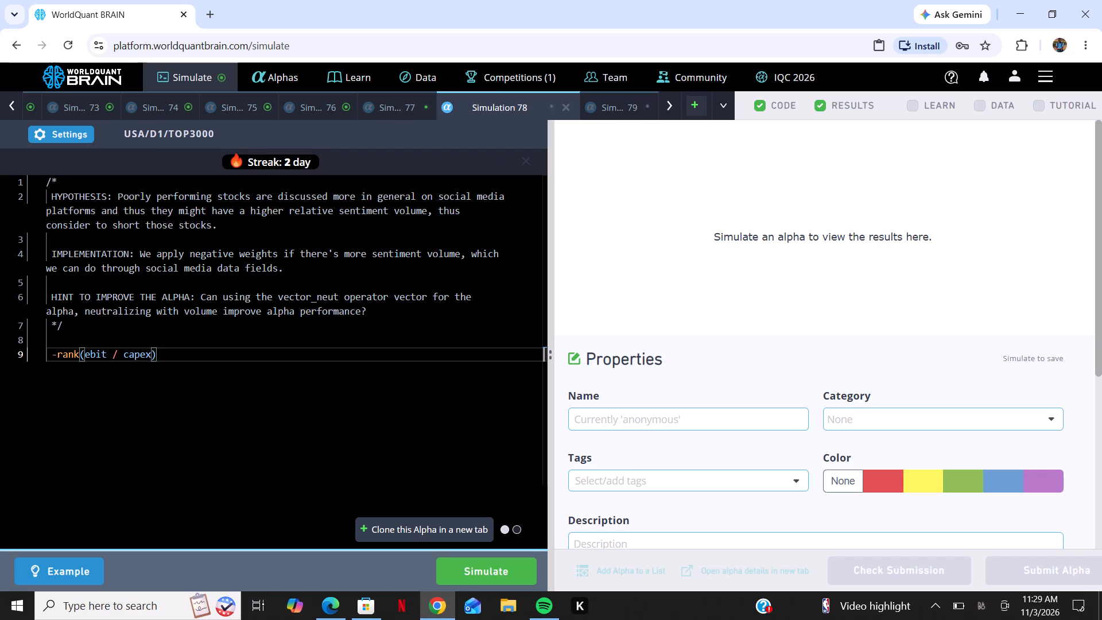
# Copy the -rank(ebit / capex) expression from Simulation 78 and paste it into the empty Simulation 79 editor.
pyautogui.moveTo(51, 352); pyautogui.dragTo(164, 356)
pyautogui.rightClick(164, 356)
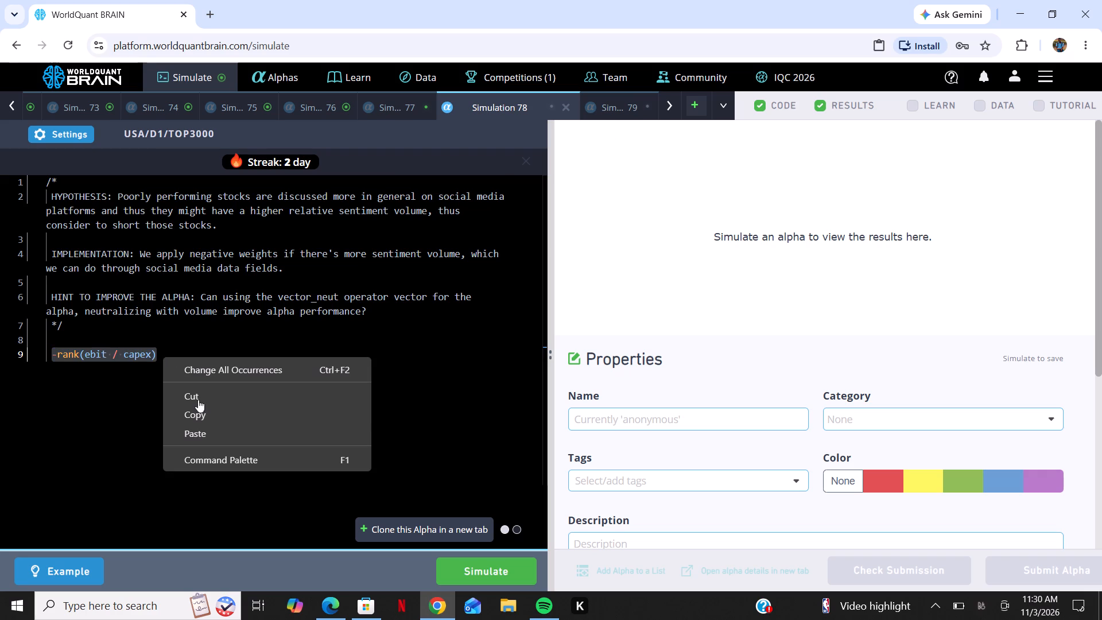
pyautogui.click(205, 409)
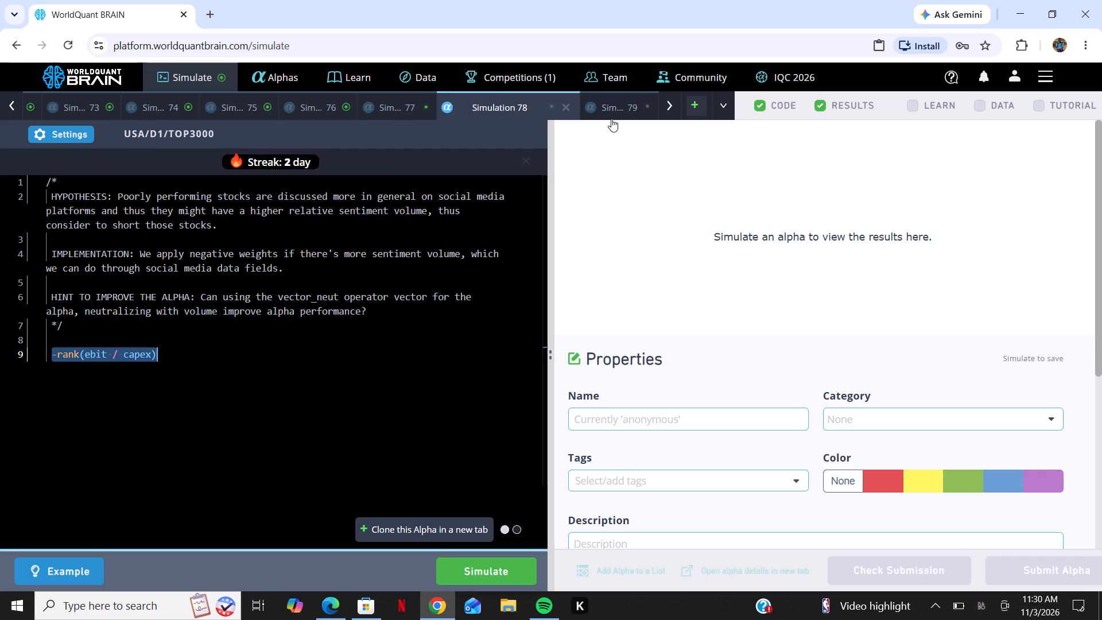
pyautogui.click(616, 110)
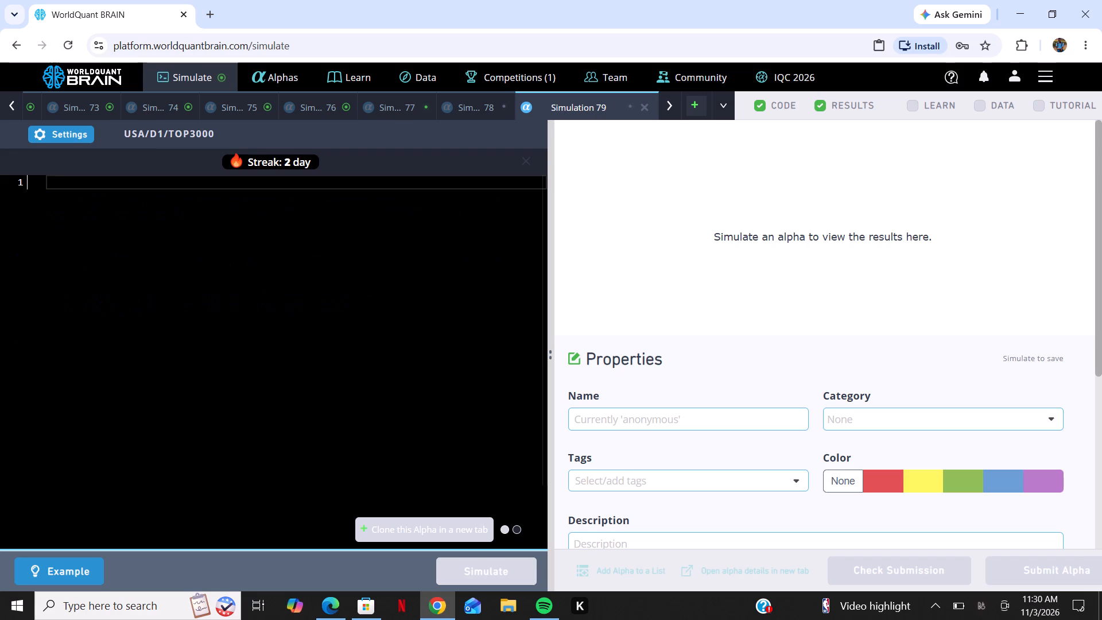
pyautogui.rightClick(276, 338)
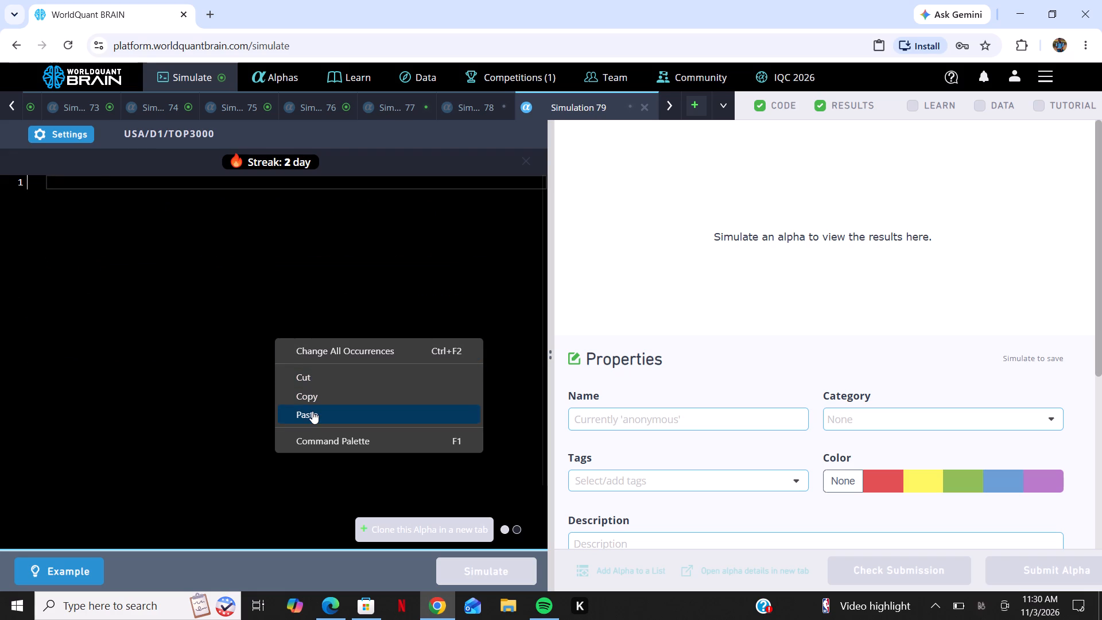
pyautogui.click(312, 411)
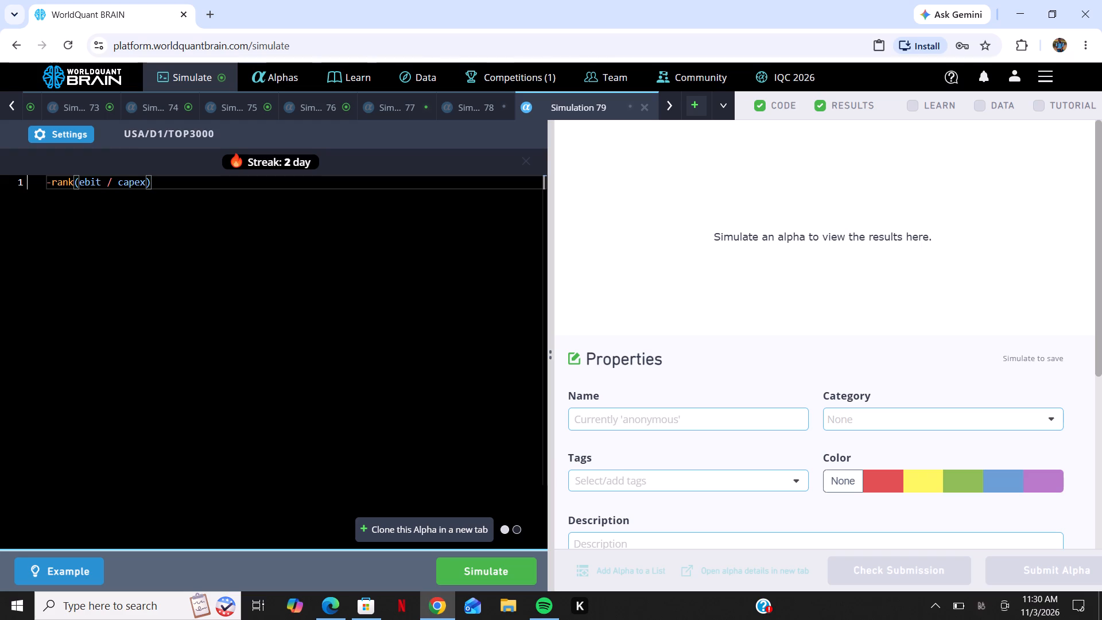
# Replace the code in Simulation 79 with another example and copy its ts_rank(operating_income,252) expression.
pyautogui.click(90, 565)
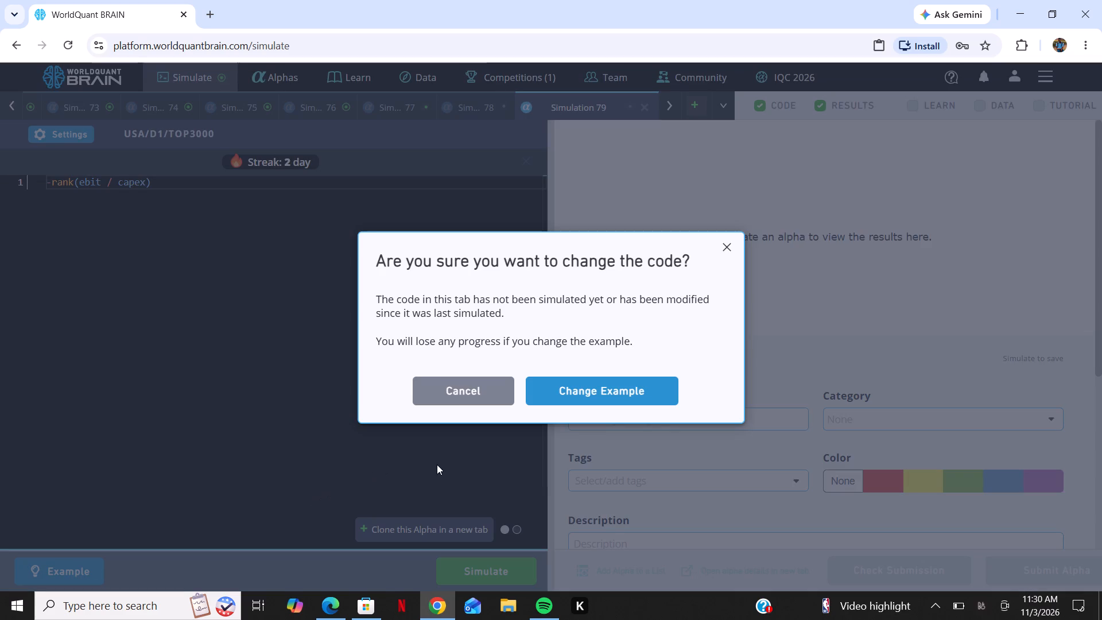
pyautogui.click(641, 392)
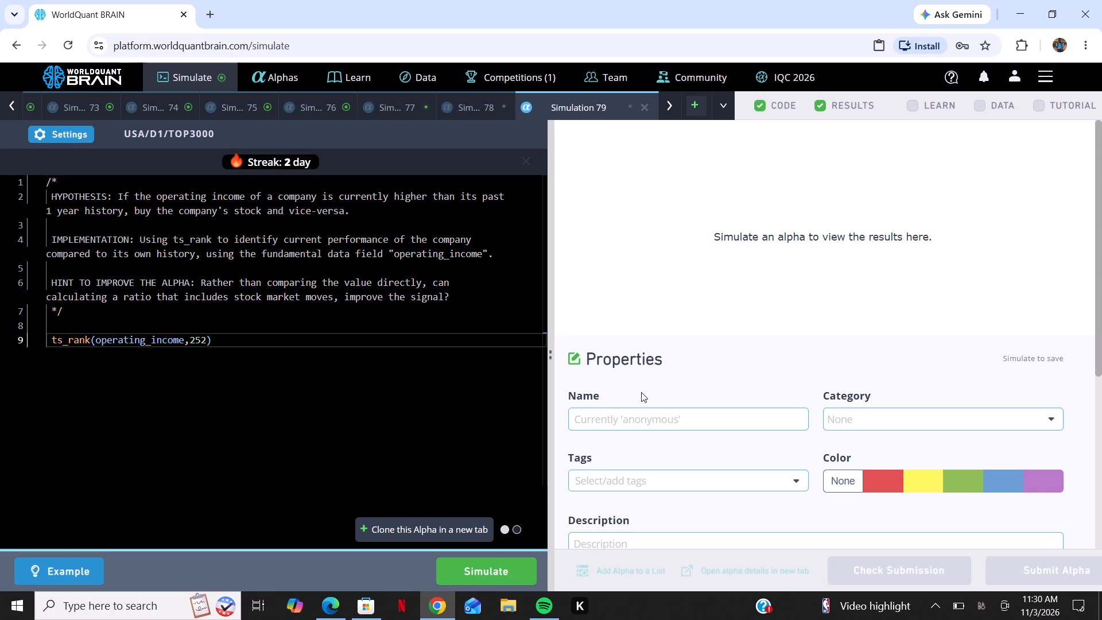
pyautogui.click(107, 381)
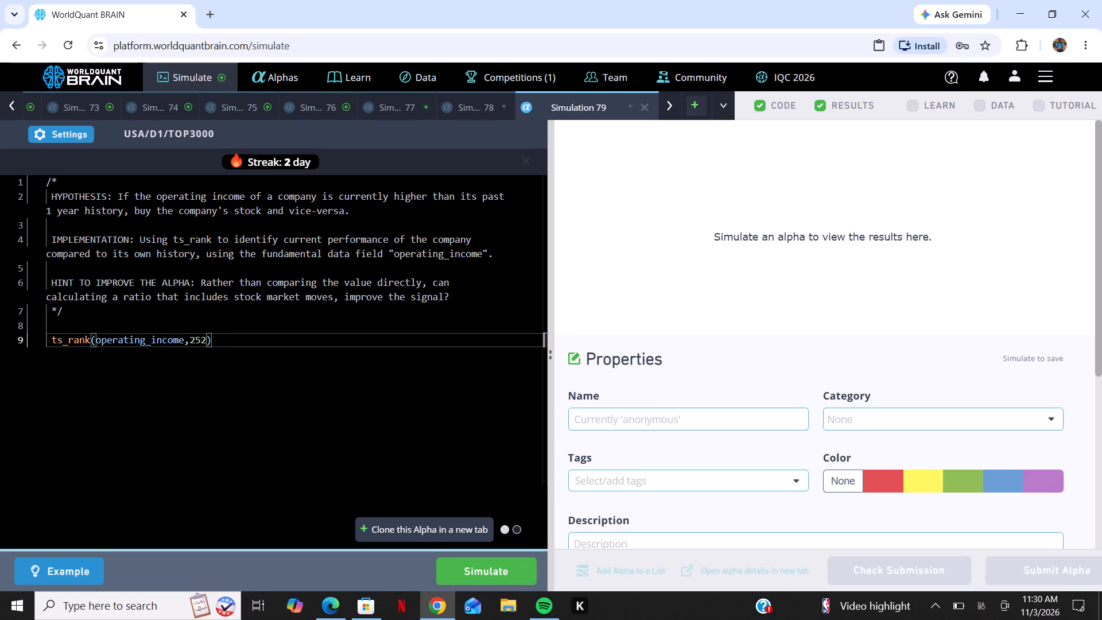
pyautogui.moveTo(52, 336); pyautogui.dragTo(215, 336)
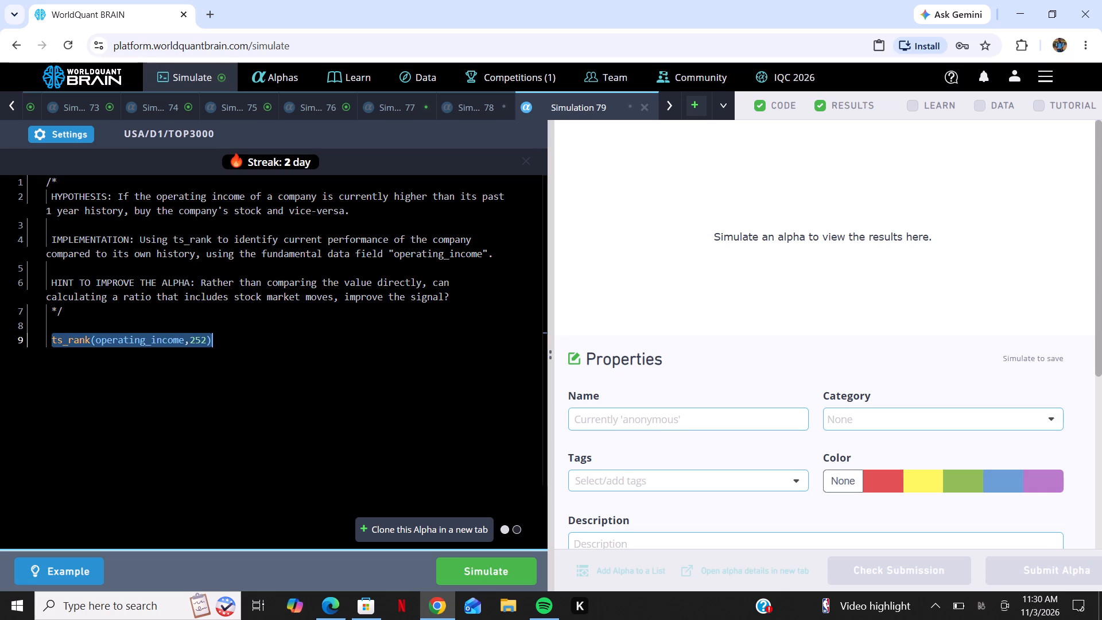
pyautogui.rightClick(368, 428)
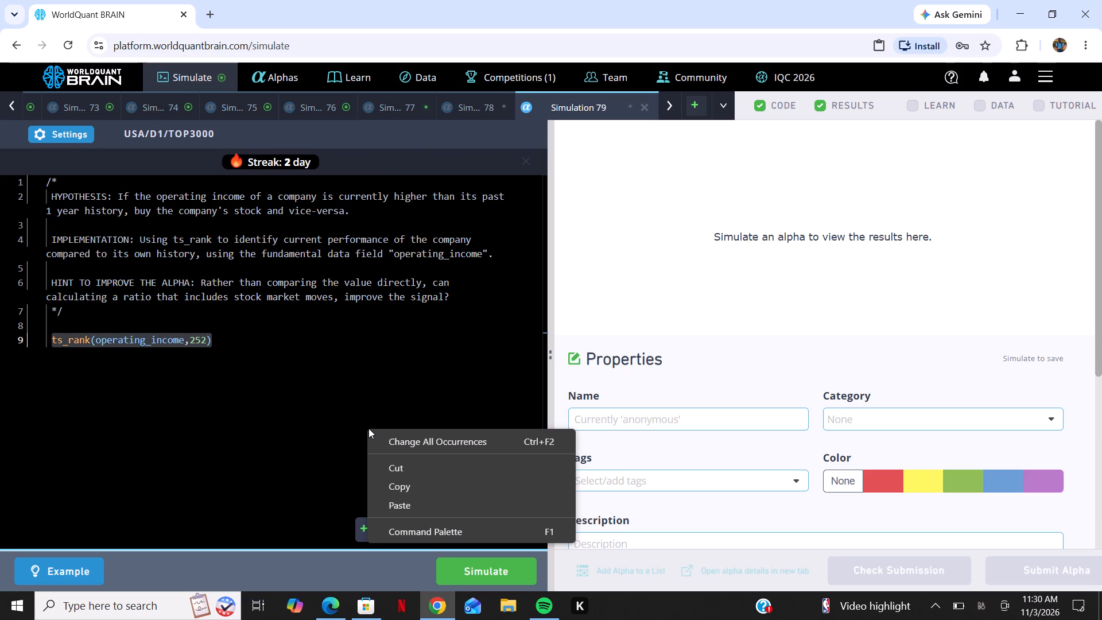
pyautogui.click(410, 485)
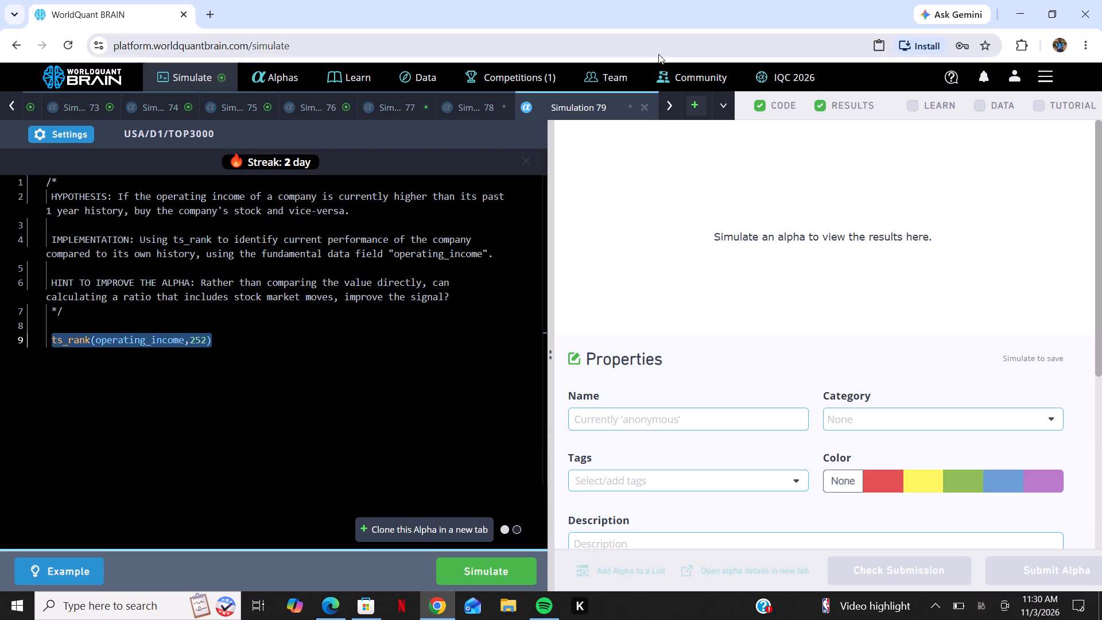
# Add a new simulation tab and paste the copied ts_rank(operating_income,252) expression into its editor.
pyautogui.click(707, 100)
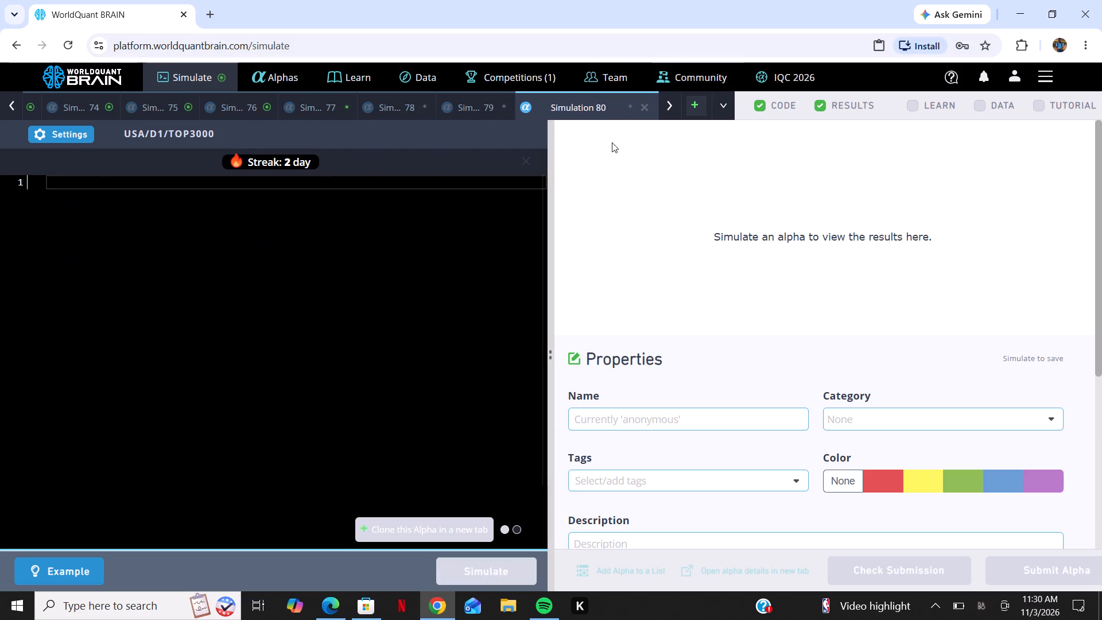
pyautogui.rightClick(306, 251)
pyautogui.click(343, 327)
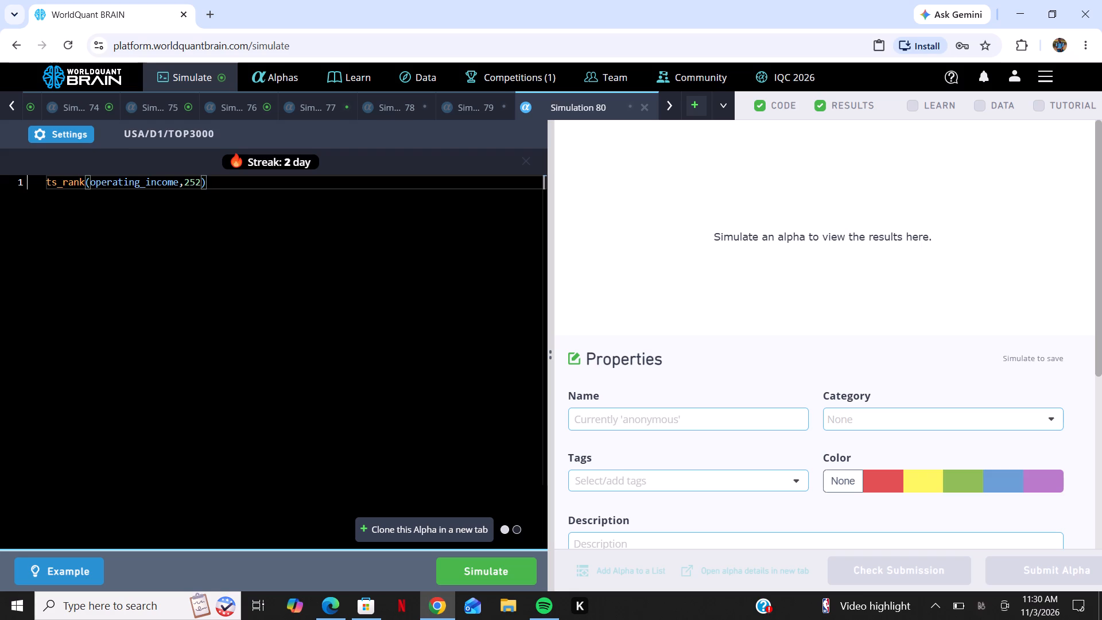
# Set Simulation 80 to Industry neutralization, TOPSP500 universe and decay 7, apply the settings and run the simulation.
pyautogui.click(65, 127)
pyautogui.click(100, 340)
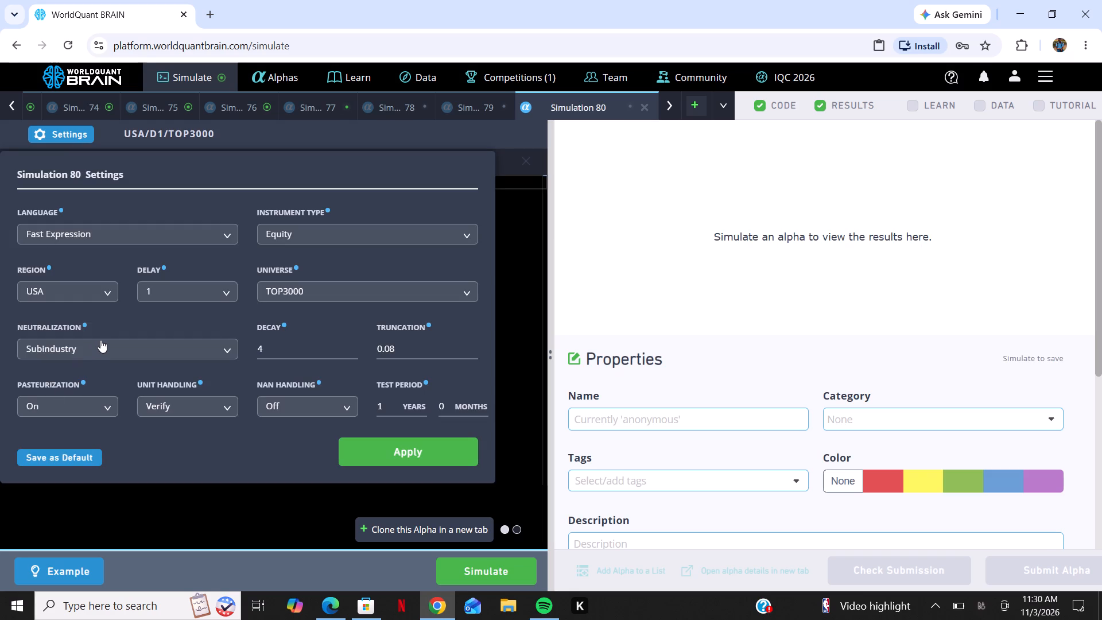
pyautogui.click(87, 432)
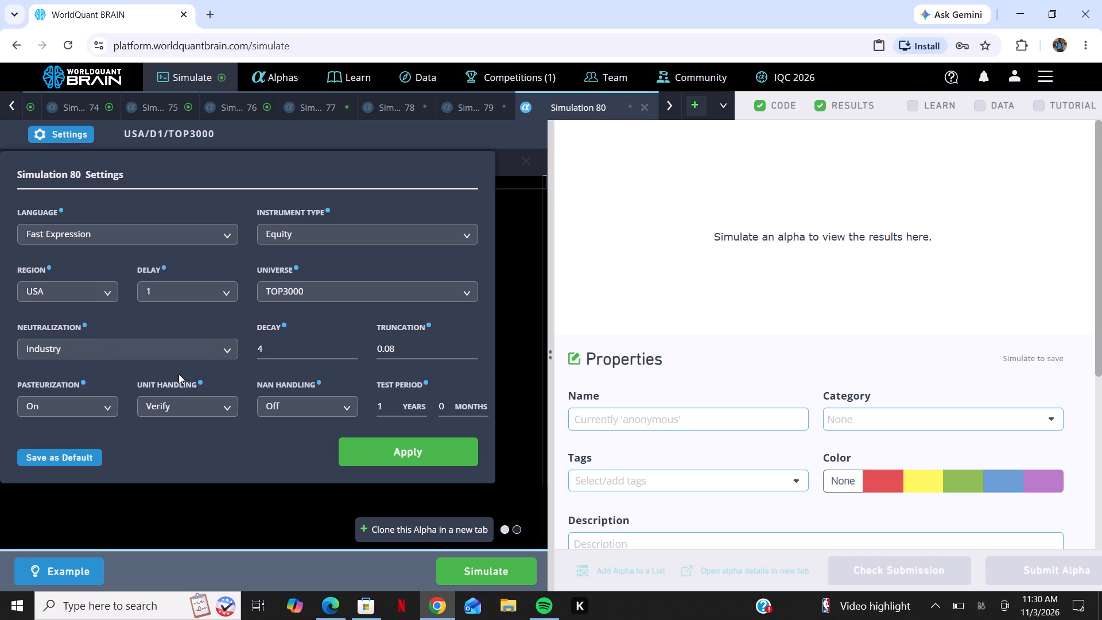
pyautogui.click(300, 289)
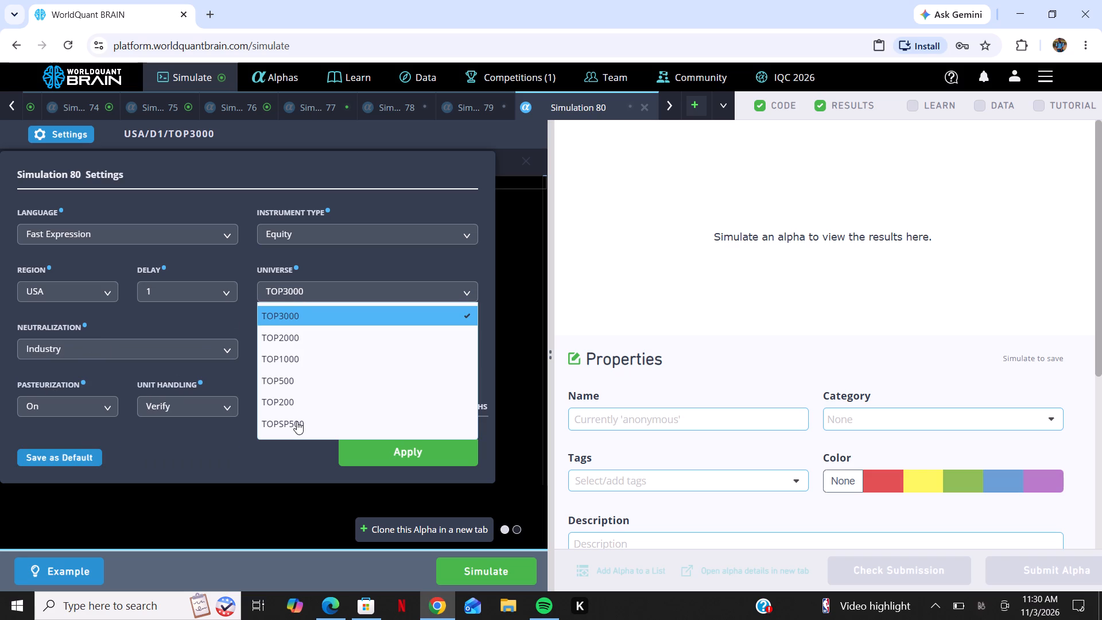
pyautogui.click(297, 421)
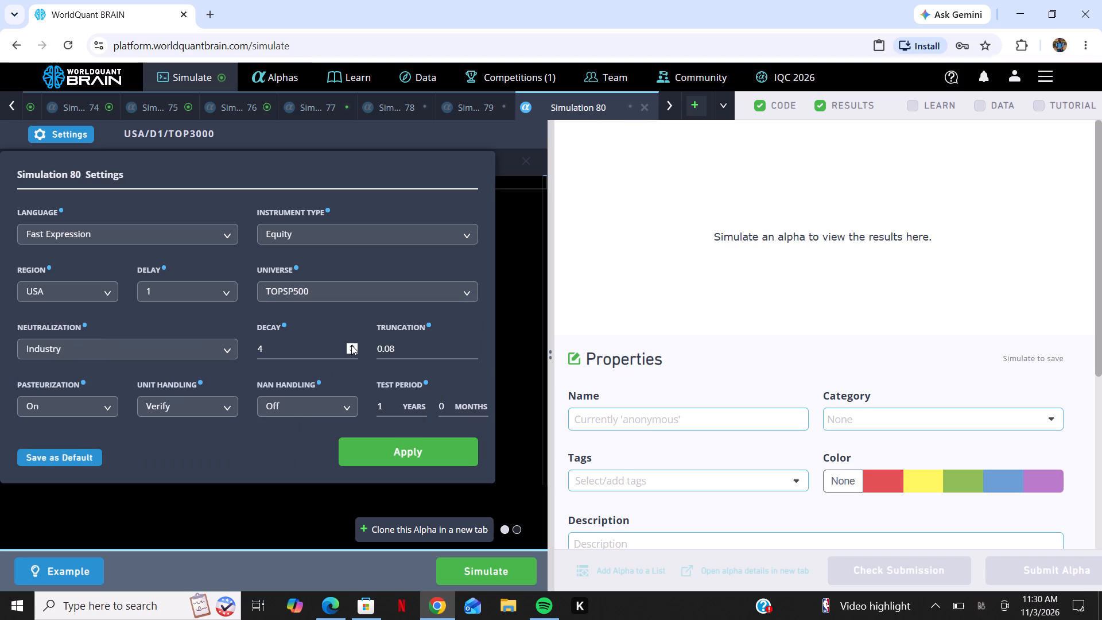
pyautogui.tripleClick(351, 345)
pyautogui.click(368, 441)
pyautogui.click(476, 569)
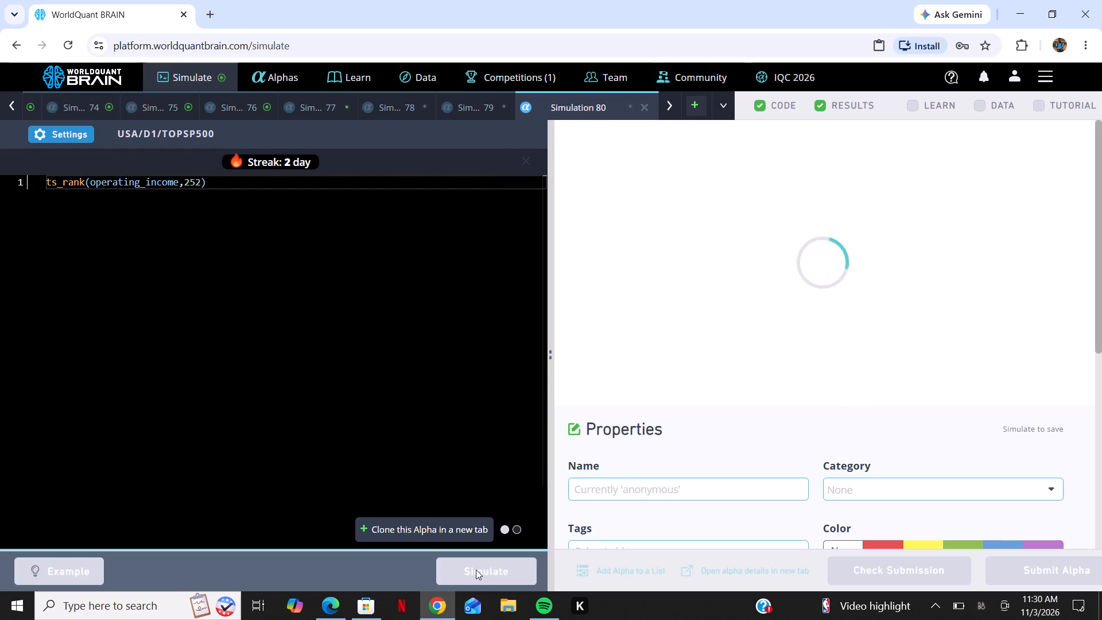
# Add a new simulation tab and paste the copied ts_rank(operating_income,252) expression into its editor.
pyautogui.click(699, 106)
pyautogui.rightClick(292, 259)
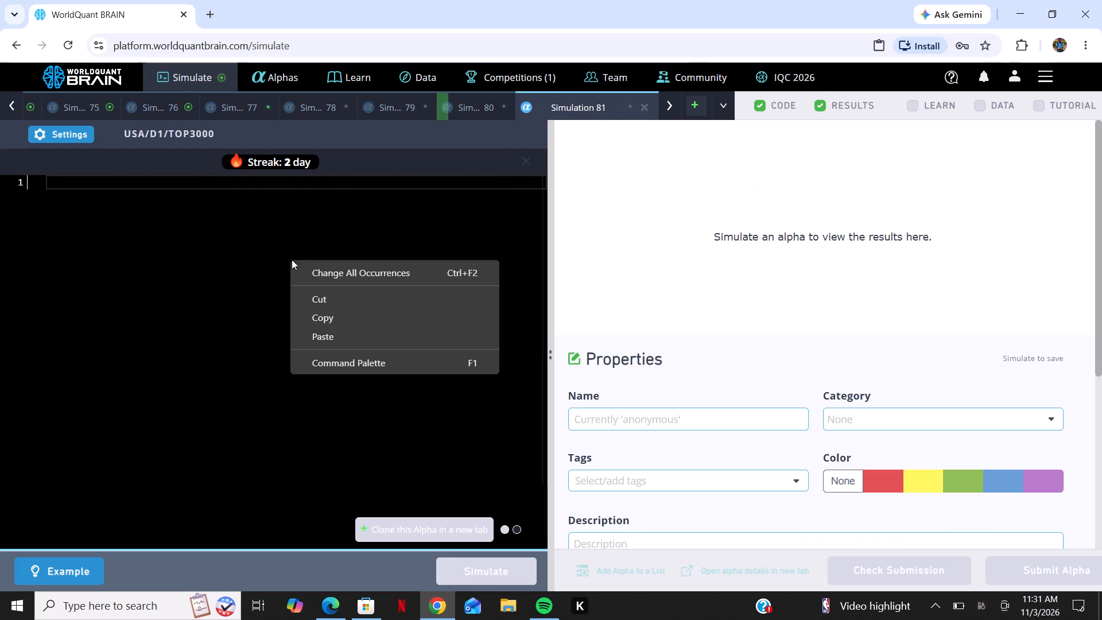
pyautogui.click(325, 339)
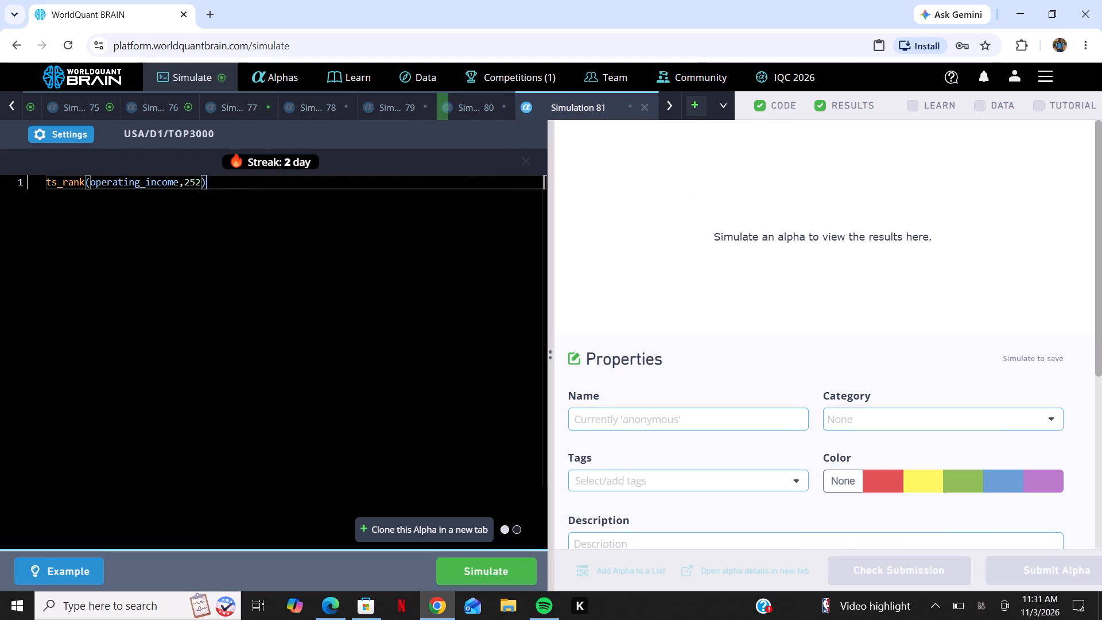
# Set Simulation 81 to Industry neutralization, TOP200 universe and decay 10, apply the settings and run the simulation.
pyautogui.click(83, 134)
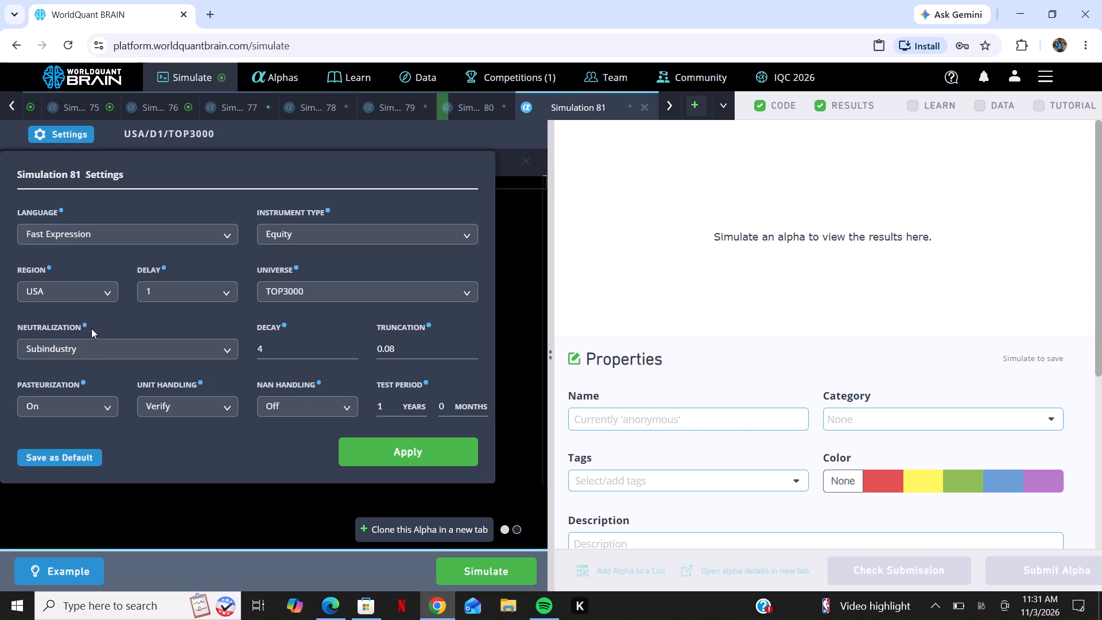
pyautogui.click(93, 343)
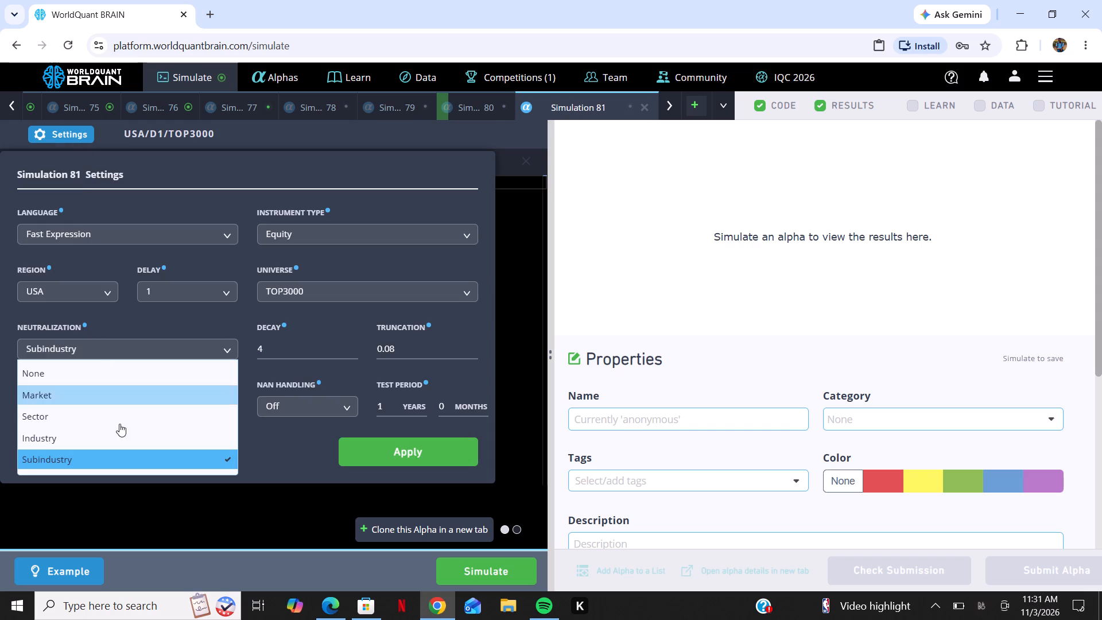
pyautogui.click(121, 430)
pyautogui.click(344, 293)
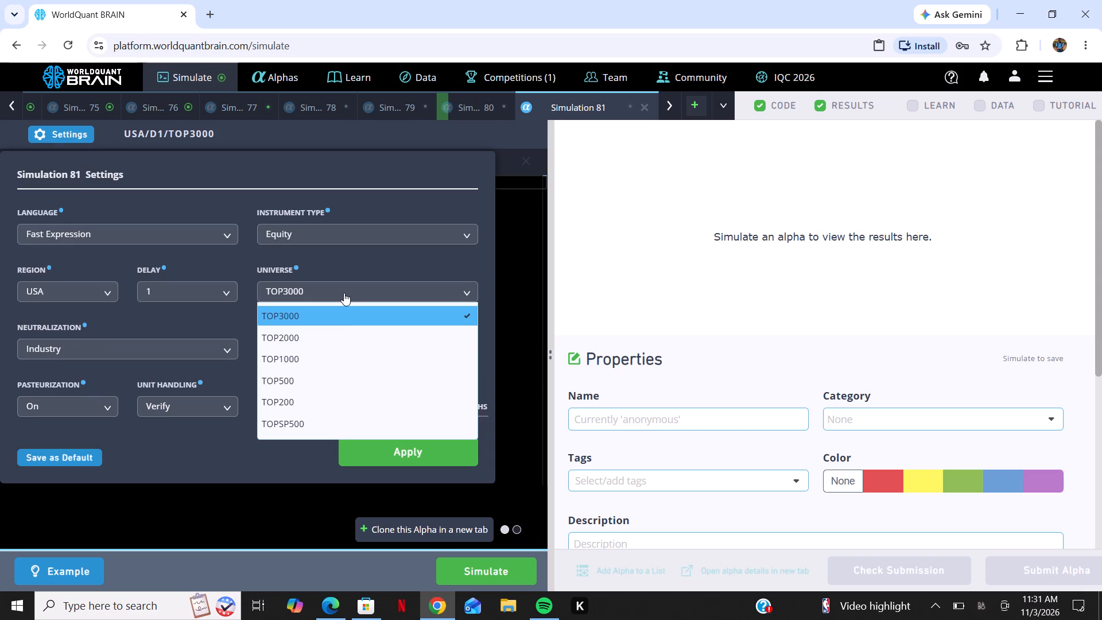
pyautogui.click(344, 405)
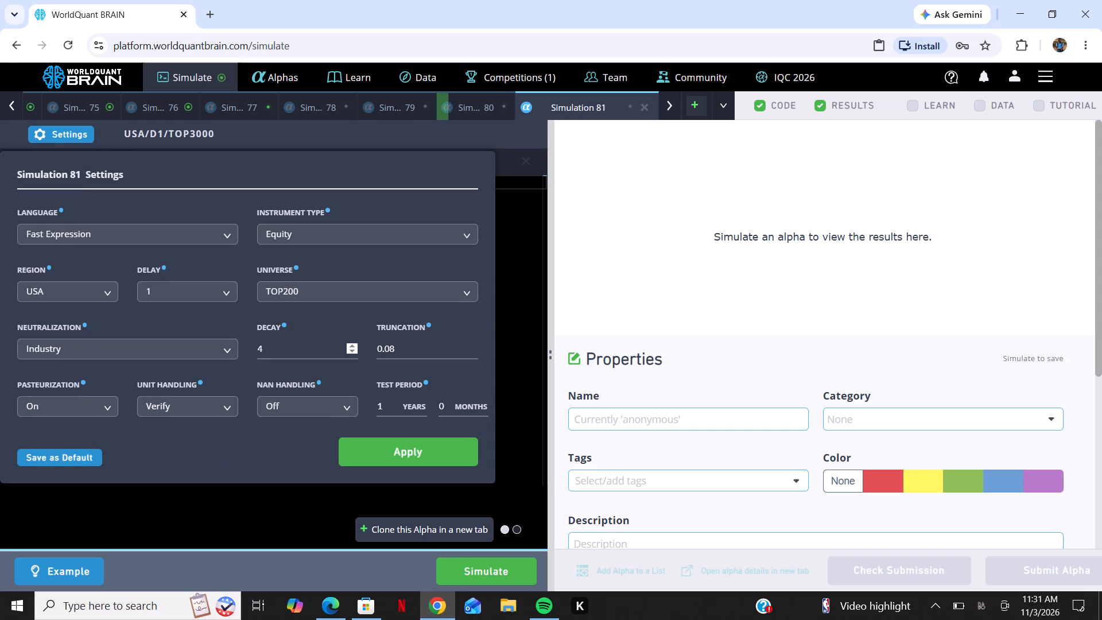
pyautogui.tripleClick(351, 344)
pyautogui.tripleClick(351, 344)
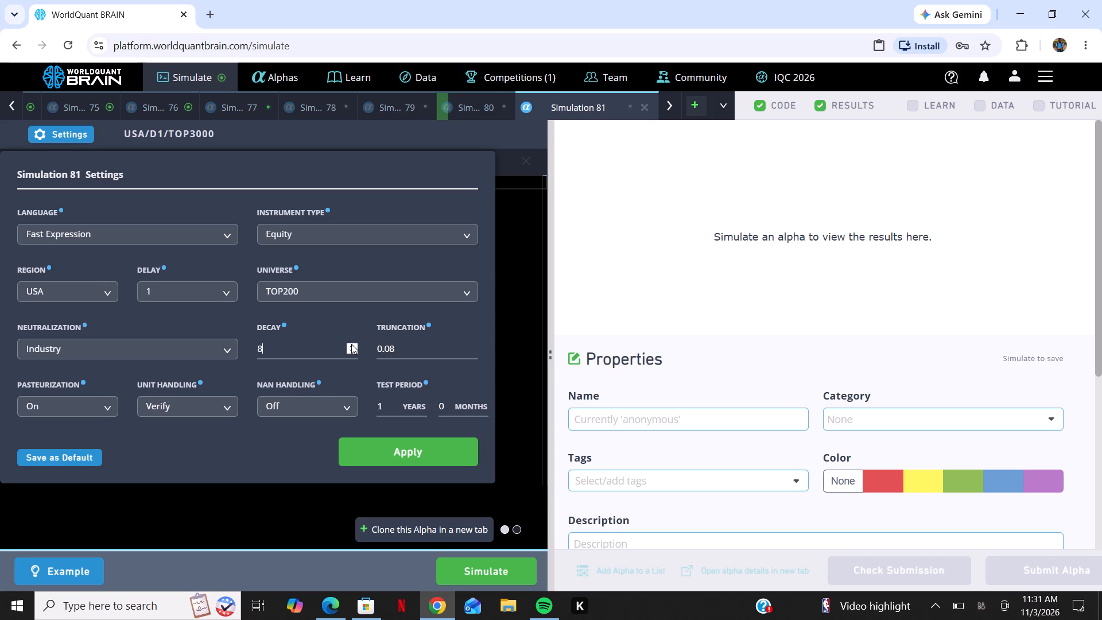
pyautogui.click(440, 453)
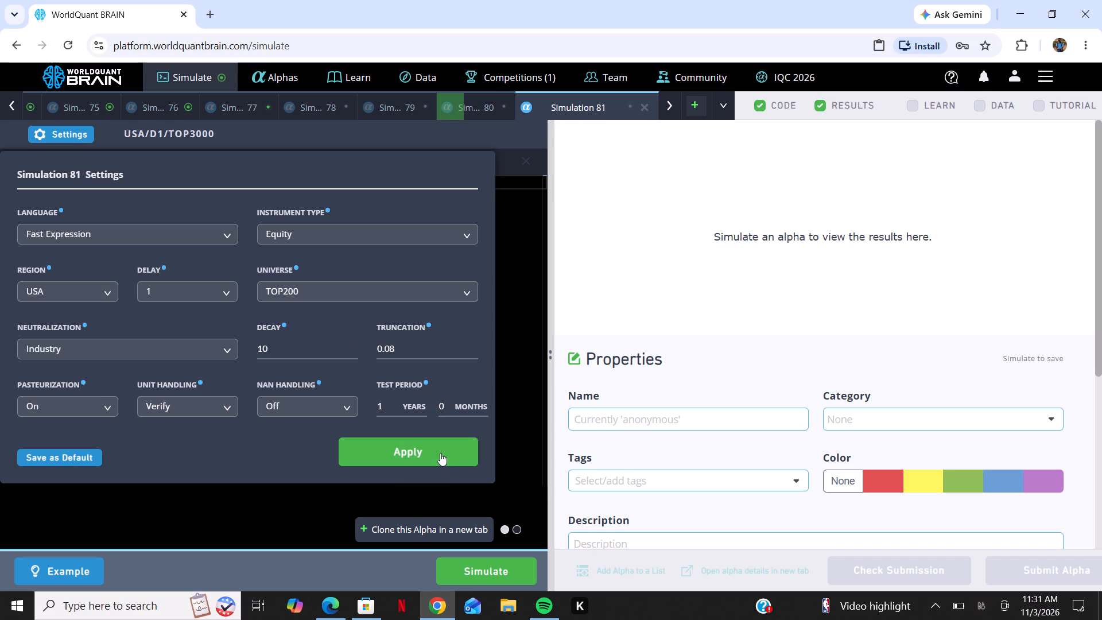
pyautogui.click(496, 573)
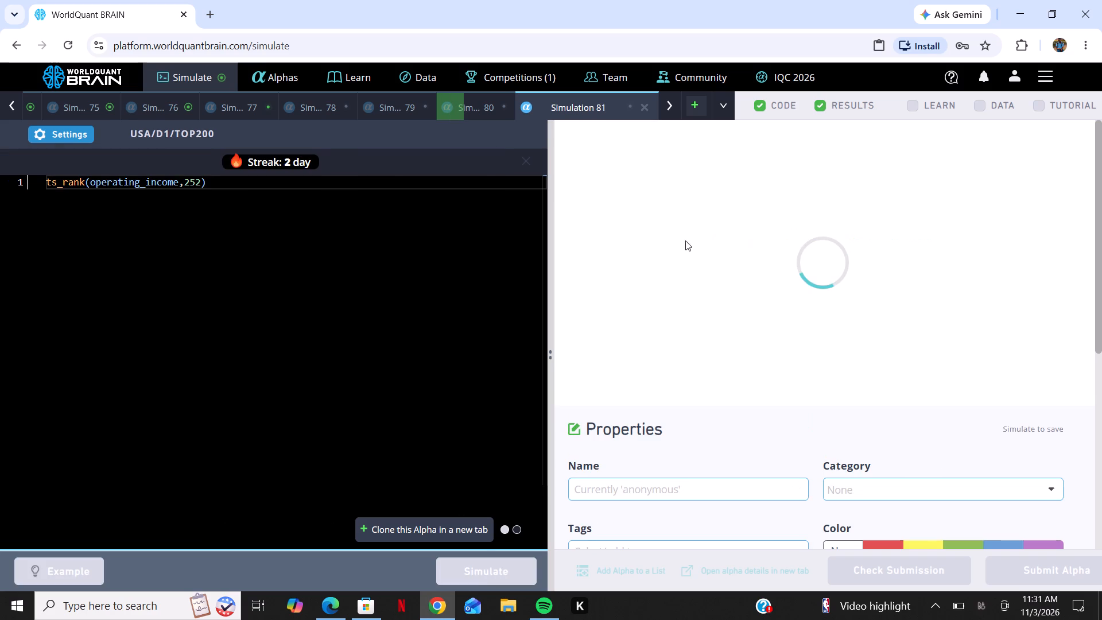
# Add another simulation tab and paste the copied ts_rank(operating_income,252) expression into its empty editor.
pyautogui.click(696, 98)
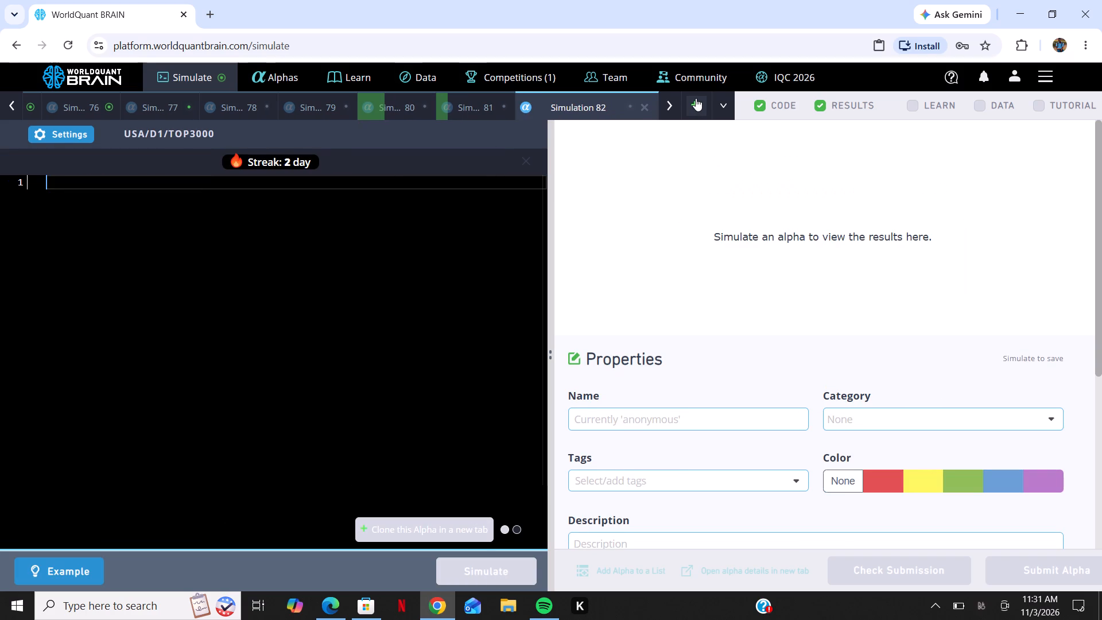
pyautogui.rightClick(133, 313)
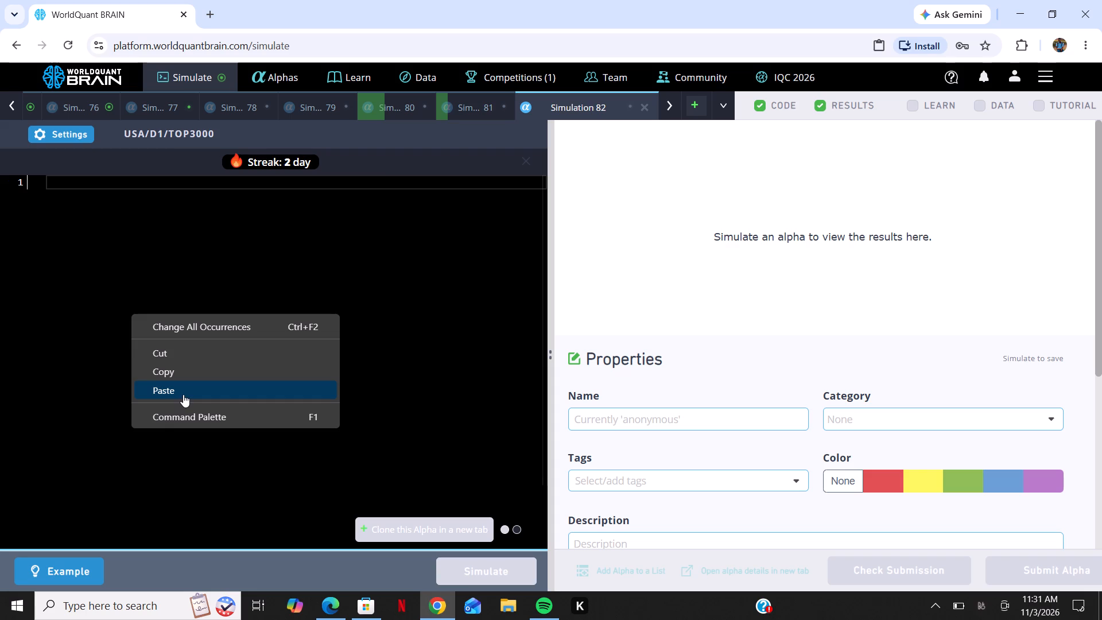
pyautogui.click(183, 394)
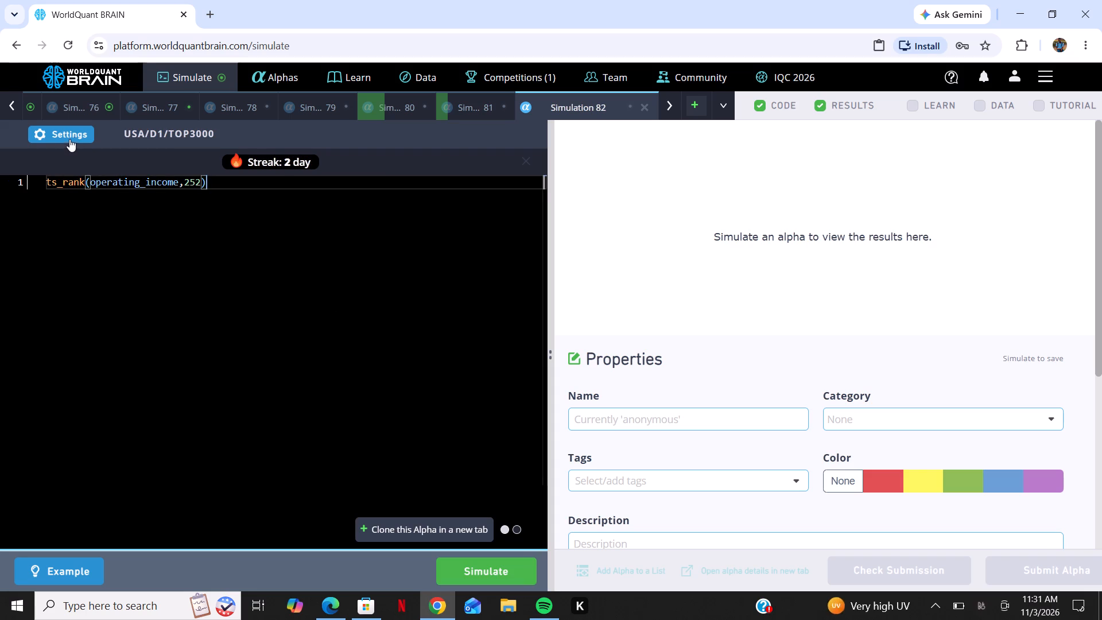
# Set Simulation 82 to Industry neutralization, TOP500 universe and decay 15, apply the settings and run the simulation.
pyautogui.click(72, 131)
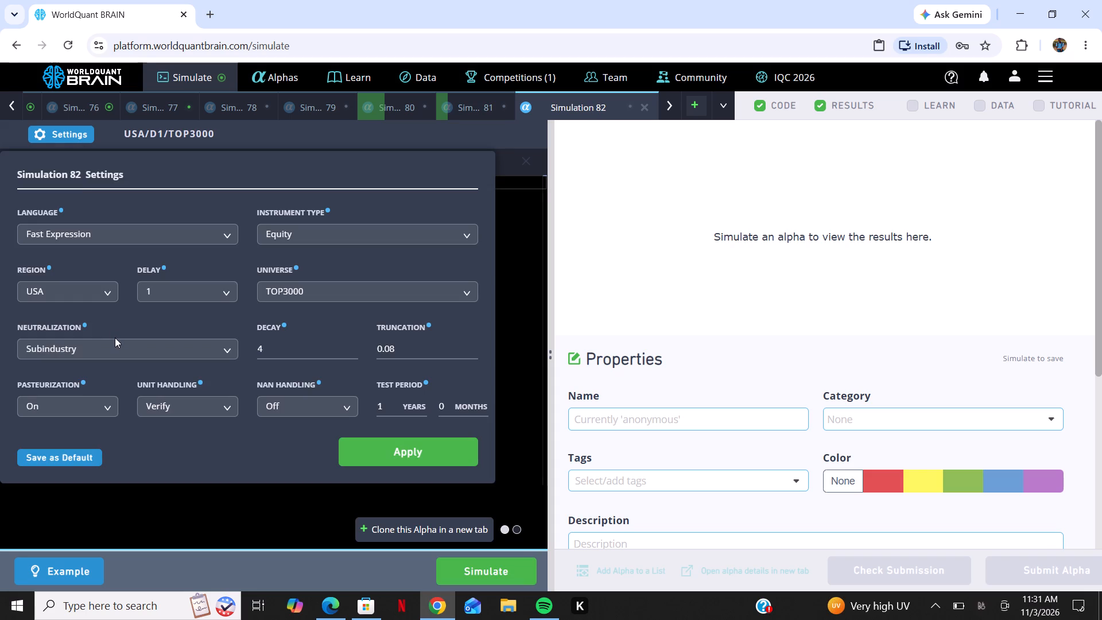
pyautogui.click(115, 338)
pyautogui.click(113, 347)
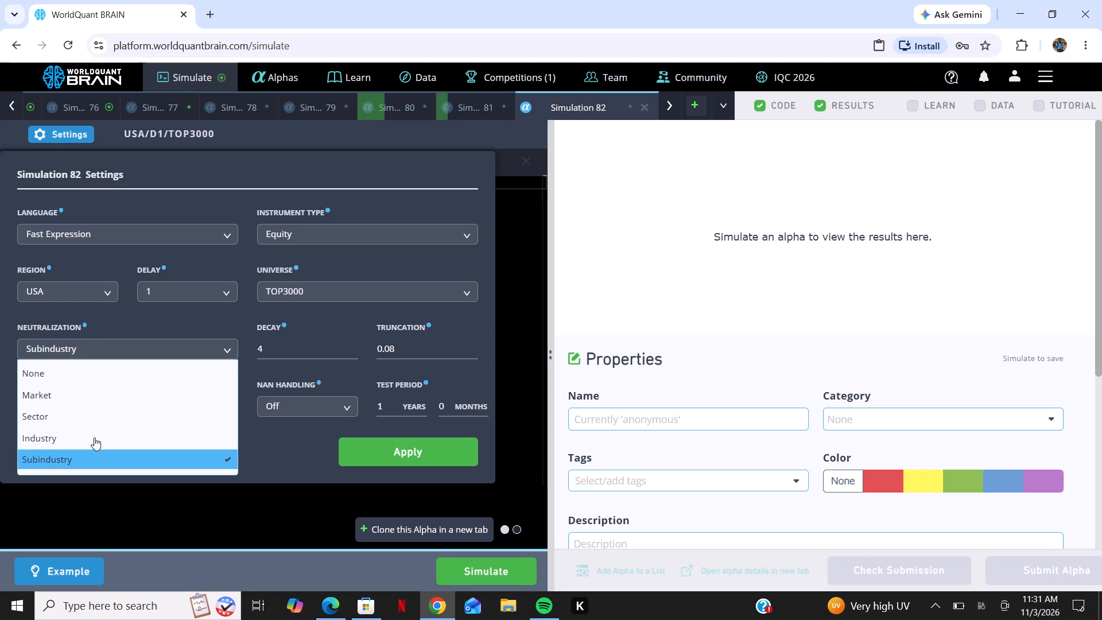
pyautogui.click(94, 439)
pyautogui.click(374, 288)
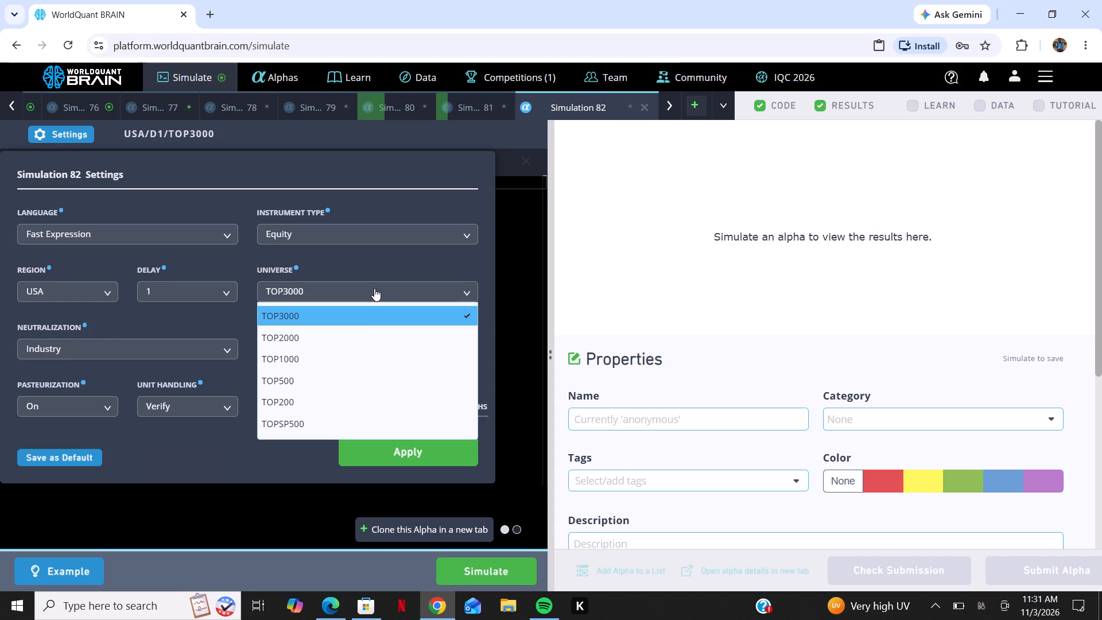
pyautogui.click(350, 371)
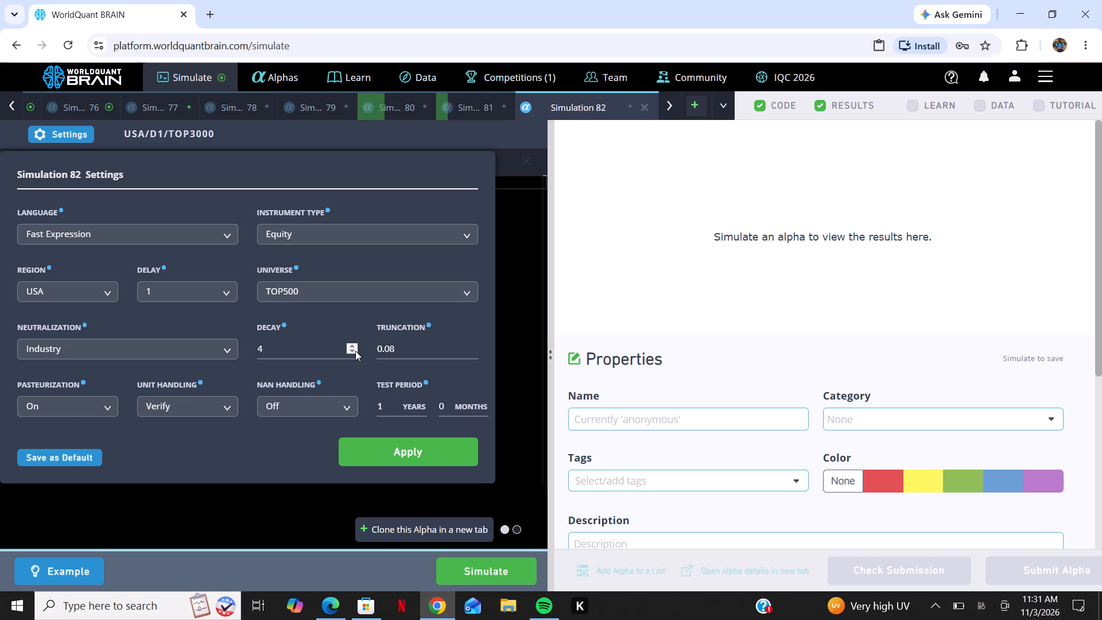
pyautogui.tripleClick(355, 345)
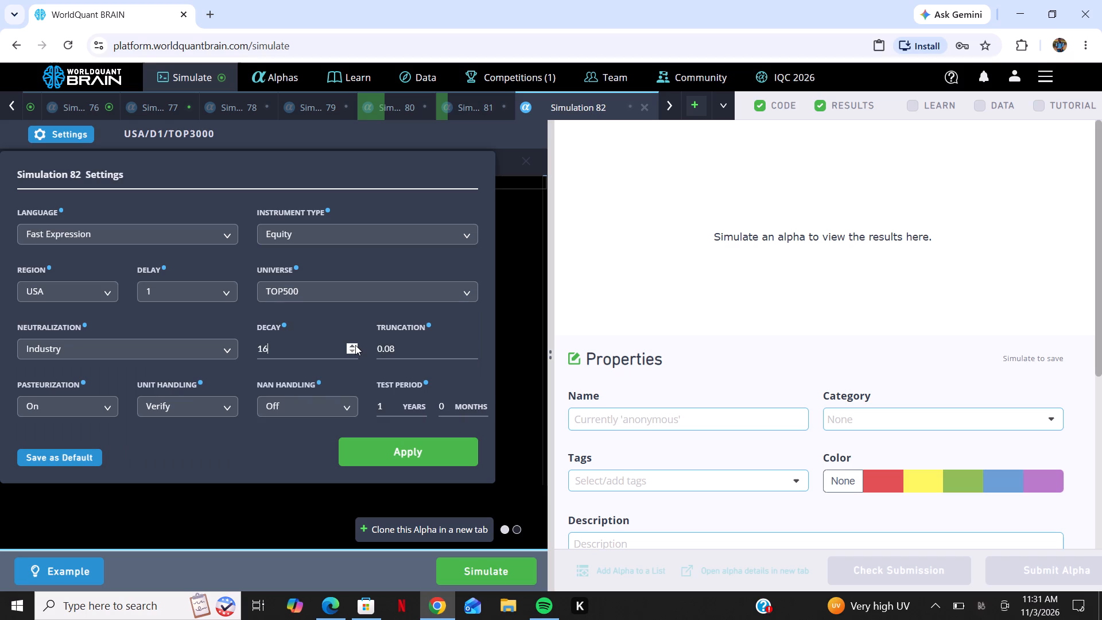
pyautogui.click(354, 349)
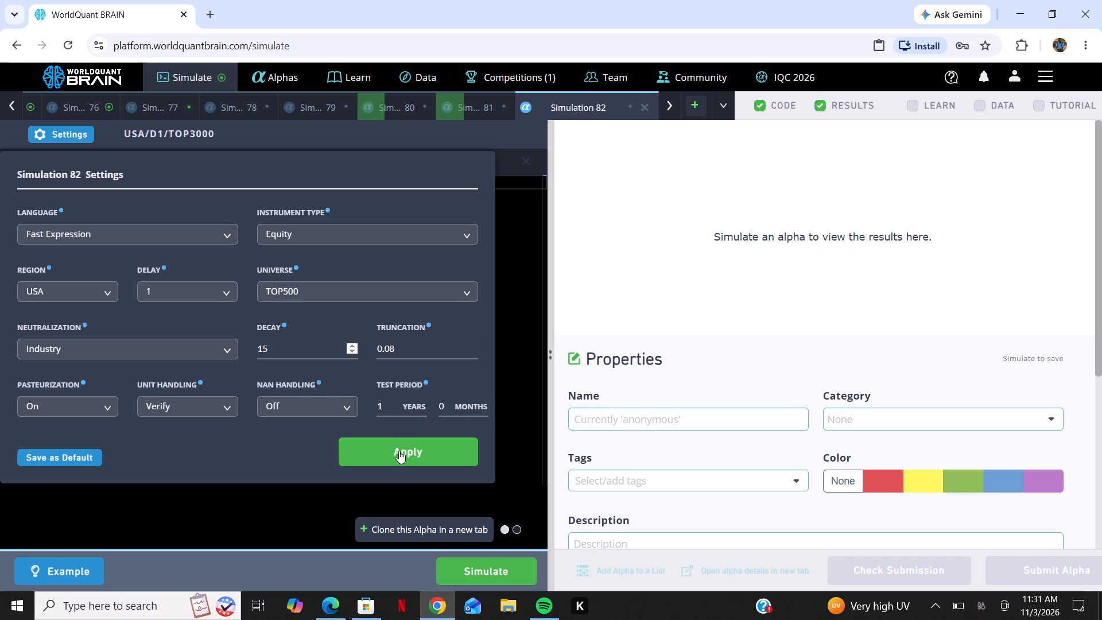
pyautogui.click(399, 452)
pyautogui.click(502, 575)
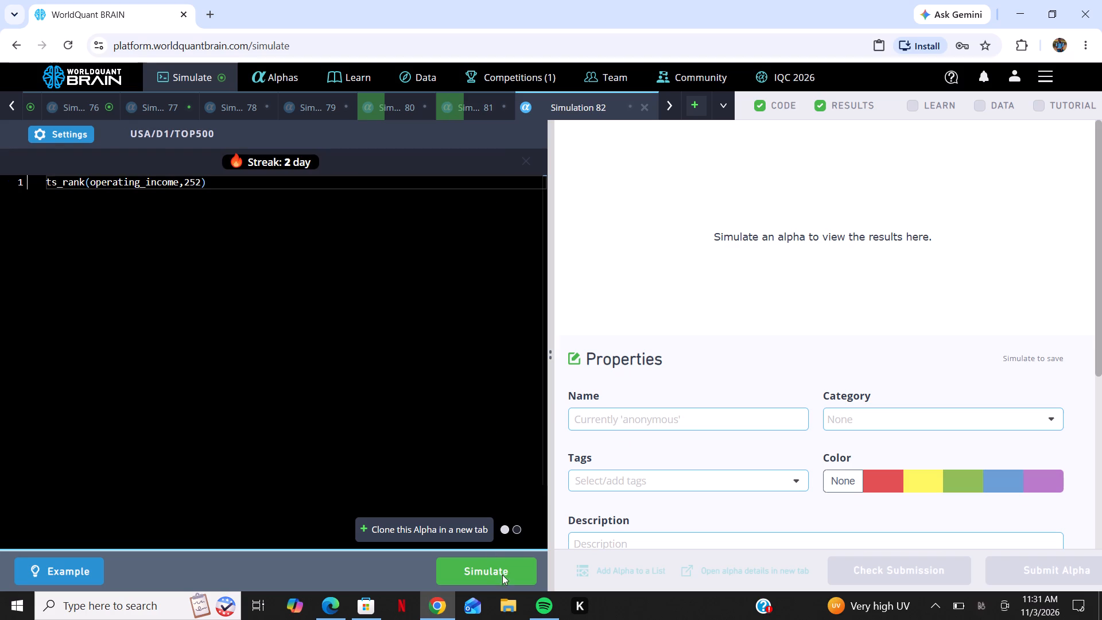
# Add one more simulation tab and paste the copied ts_rank(operating_income,252) expression into its editor.
pyautogui.click(689, 106)
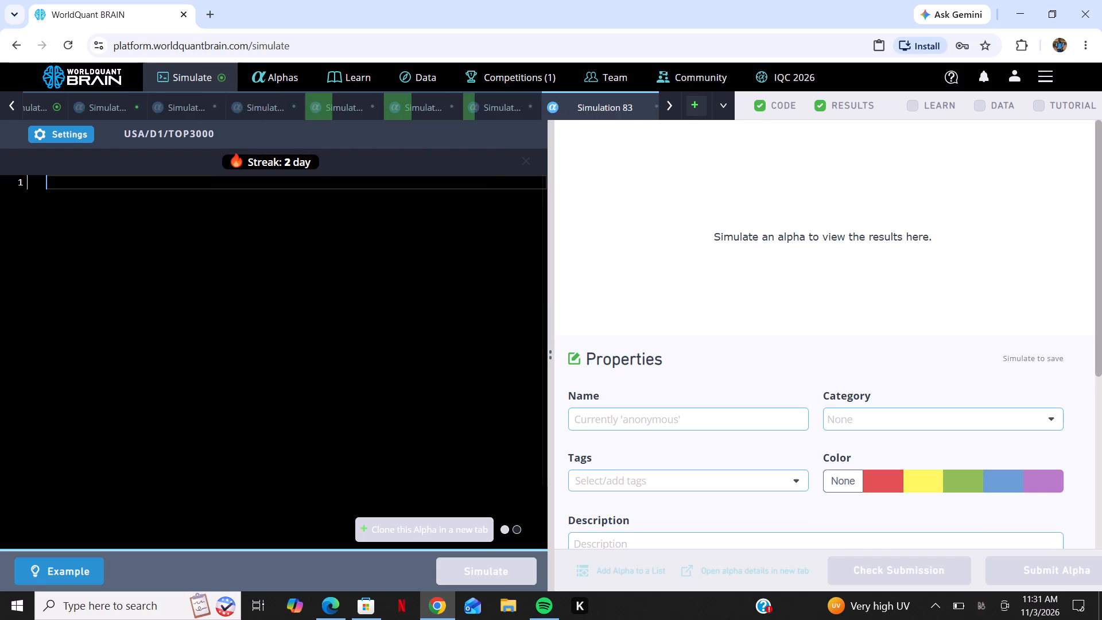
pyautogui.rightClick(222, 338)
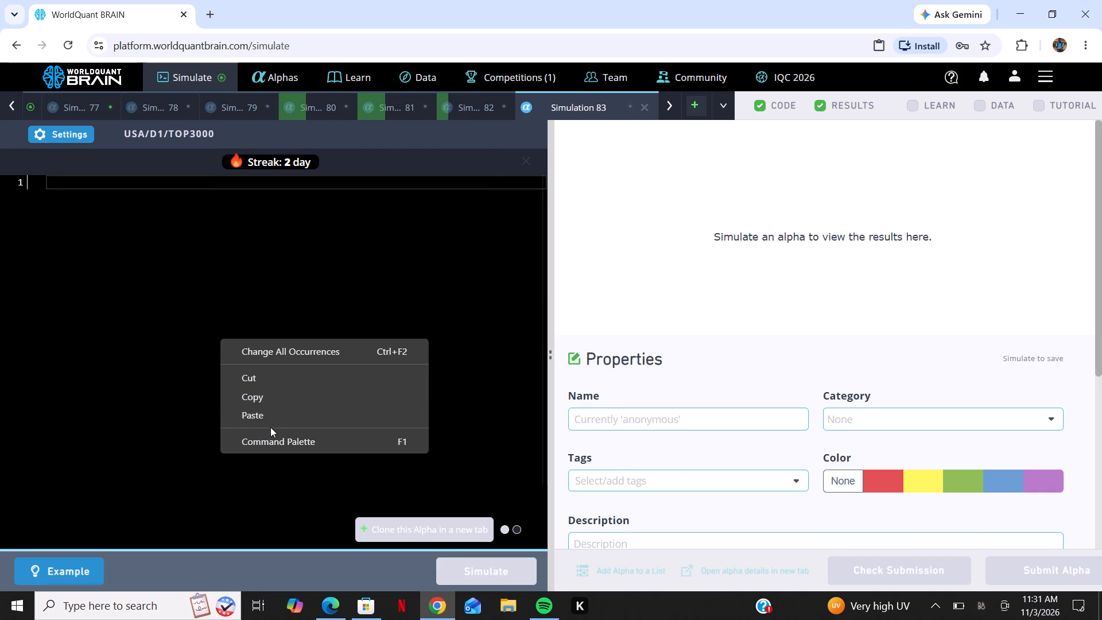
pyautogui.click(277, 422)
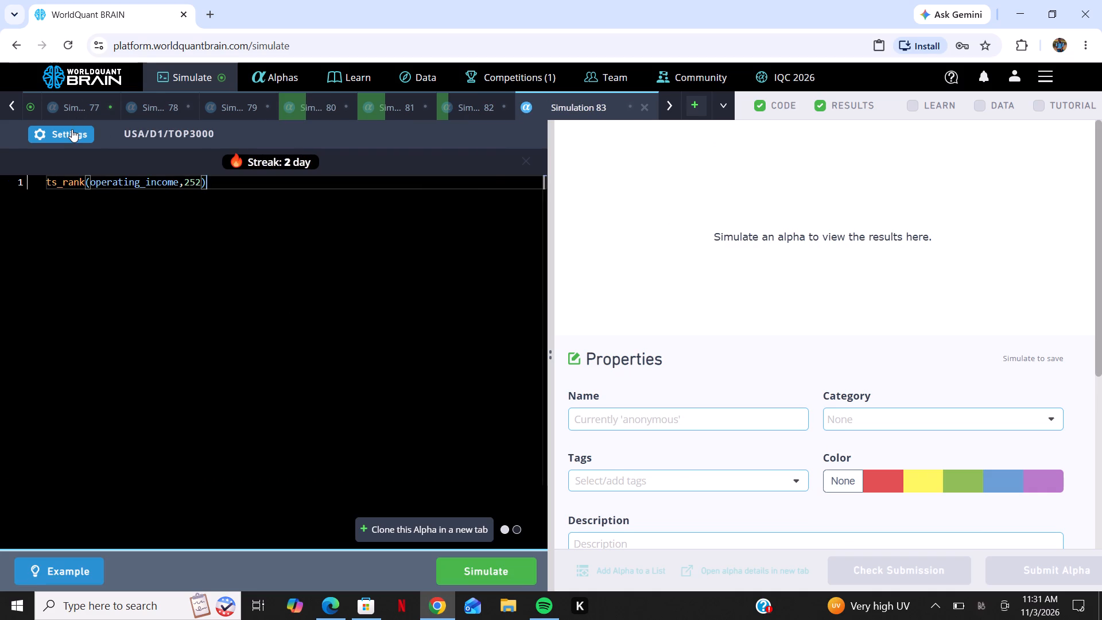
# Set Simulation 83 to Industry neutralization, TOP500 universe and decay 20, and apply the settings.
pyautogui.click(72, 129)
pyautogui.click(96, 347)
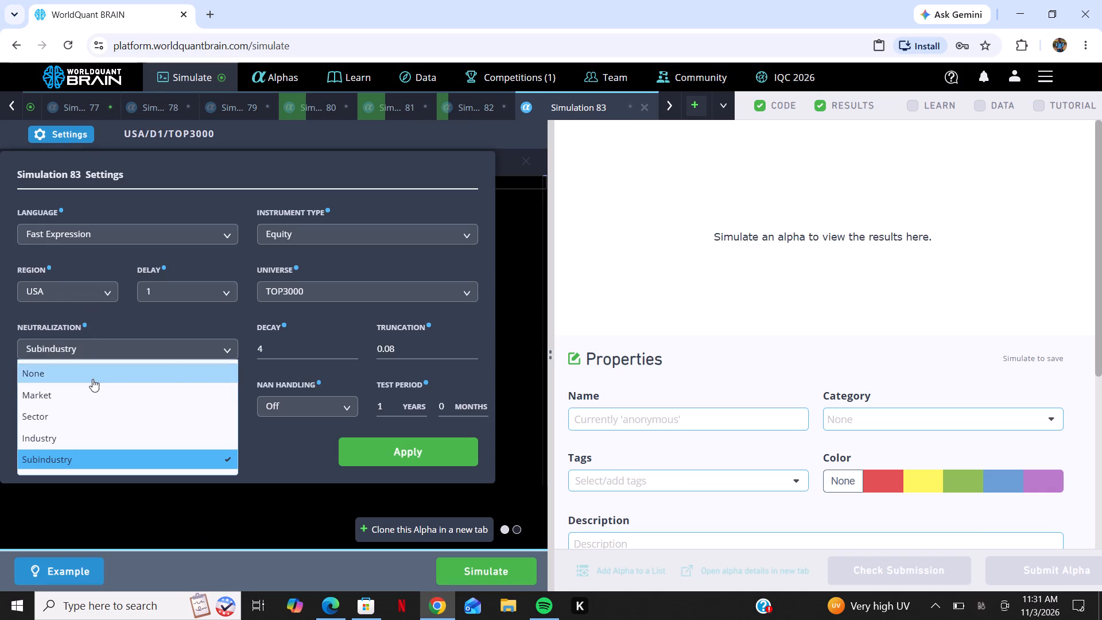
pyautogui.click(88, 435)
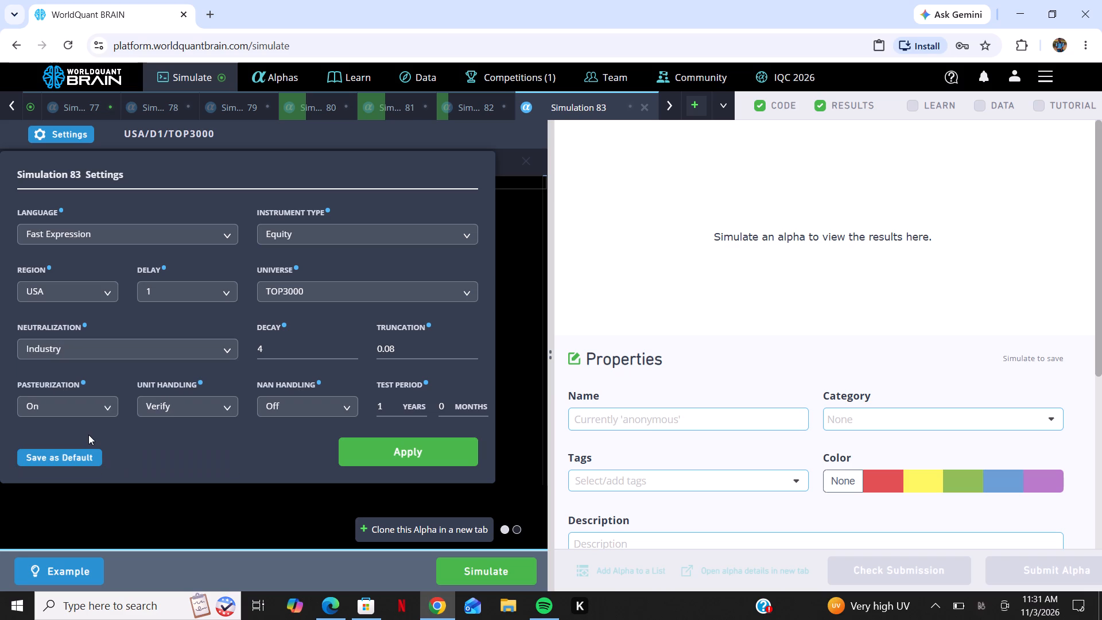
pyautogui.click(343, 288)
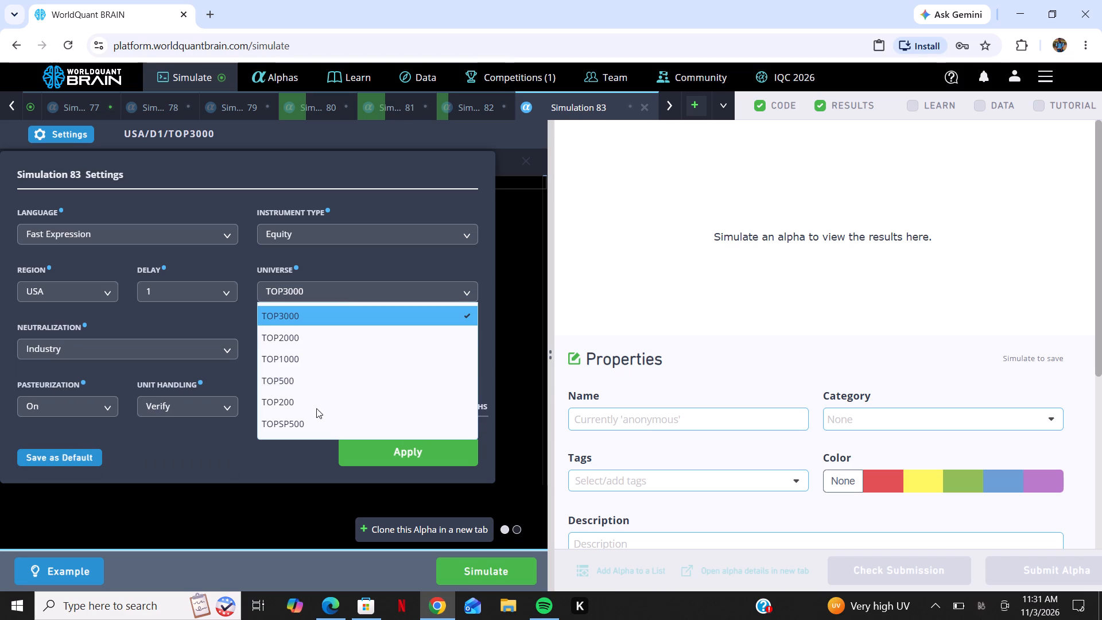
pyautogui.click(340, 371)
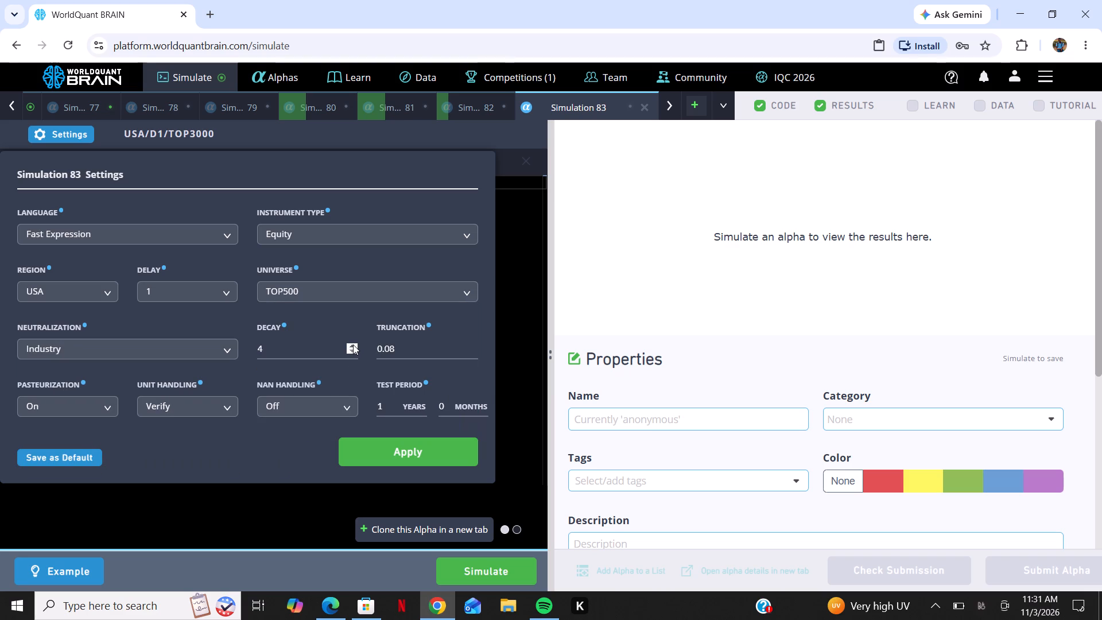
pyautogui.doubleClick(353, 344)
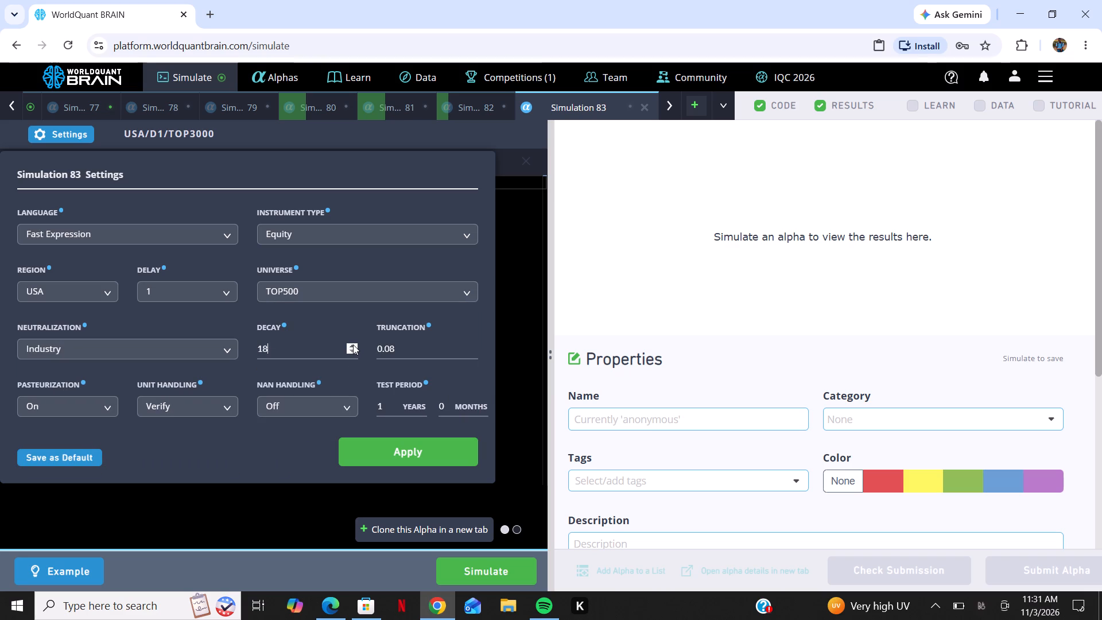
pyautogui.doubleClick(353, 344)
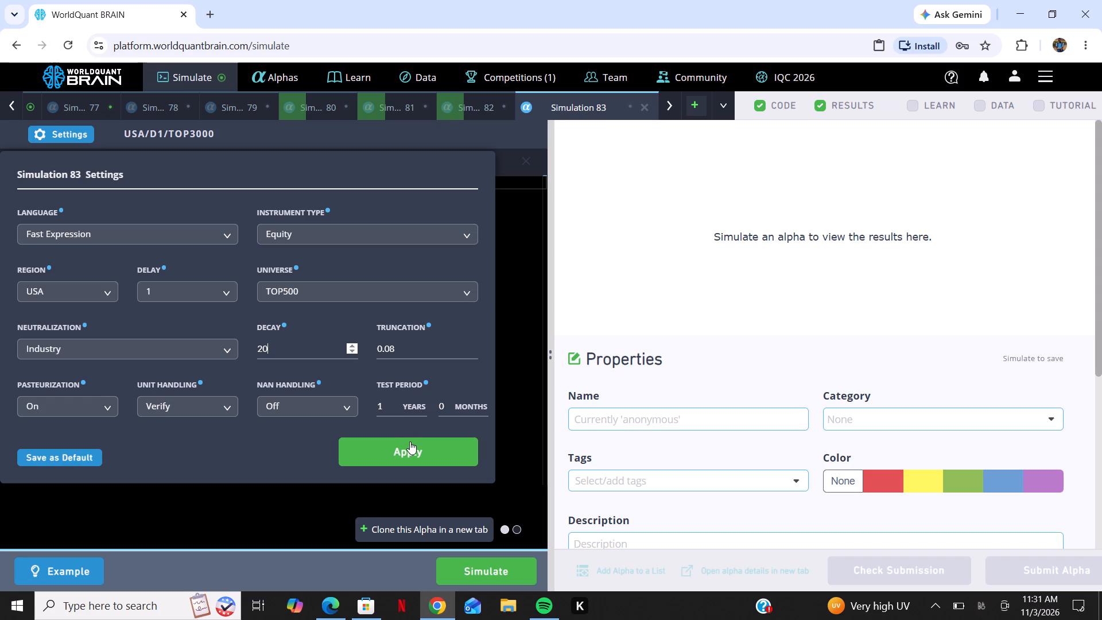
pyautogui.click(410, 441)
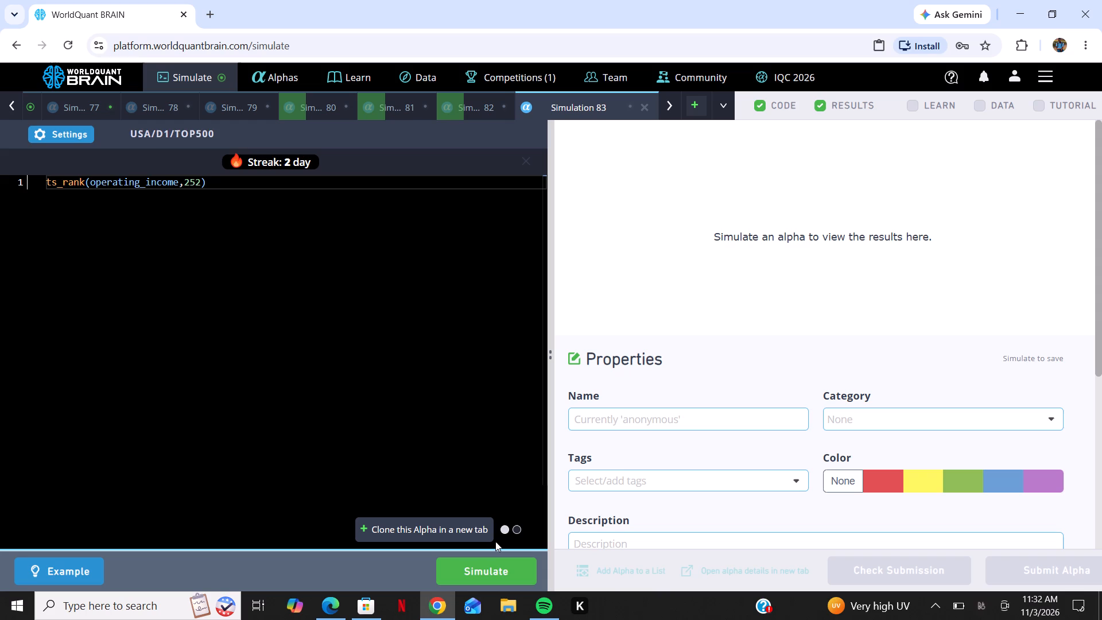
# Run the simulation of the ts_rank(operating_income,252) alpha in Simulation 83.
pyautogui.click(489, 580)
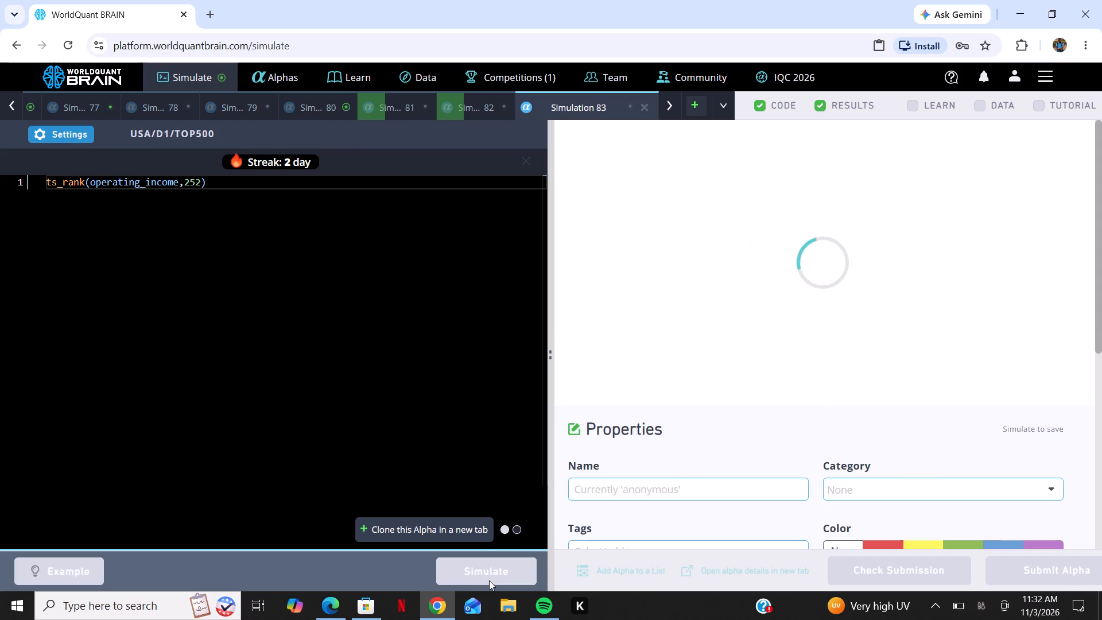
# Add another simulation tab and paste the copied ts_rank(operating_income,252) expression into its empty editor.
pyautogui.click(689, 109)
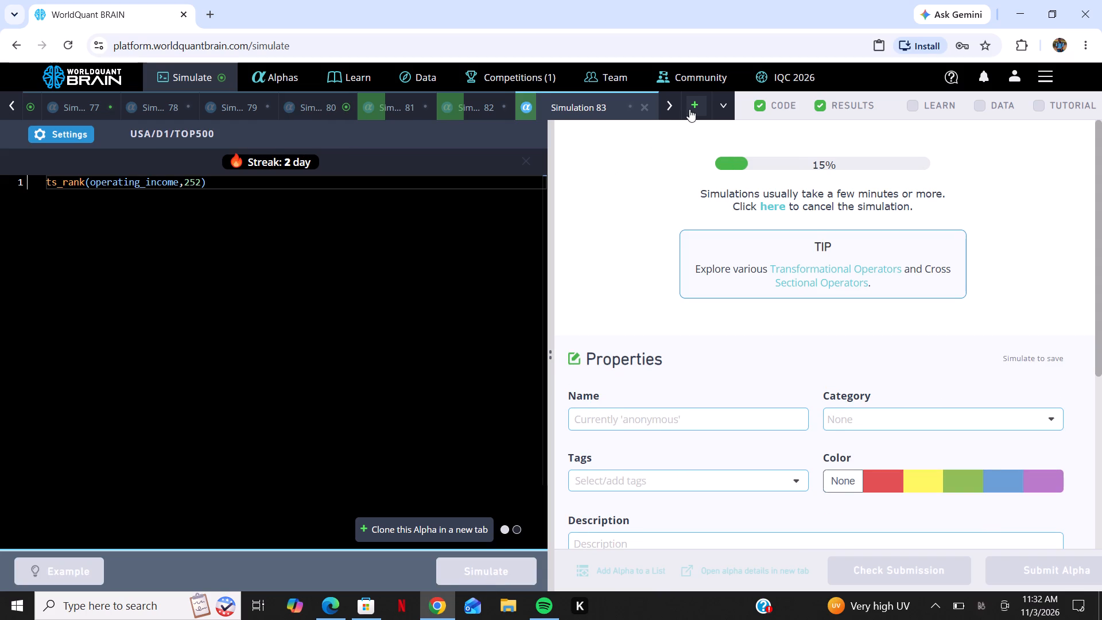
pyautogui.rightClick(324, 308)
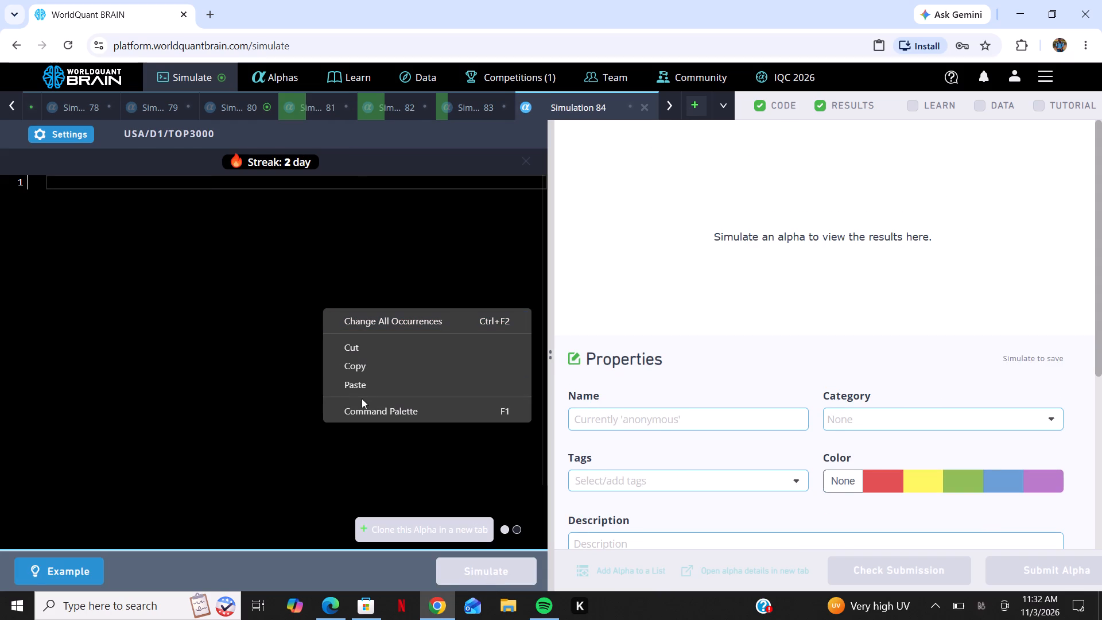
pyautogui.click(382, 385)
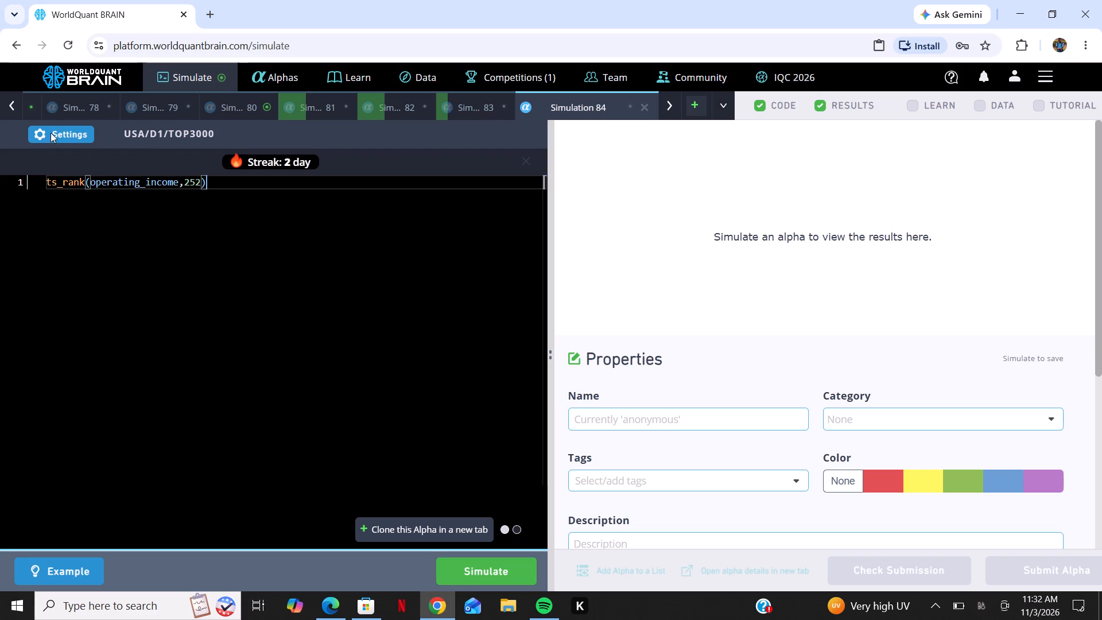
# Set Simulation 84 to Industry neutralization, TOP1000 universe and decay 25, apply the settings and run the simulation.
pyautogui.click(61, 130)
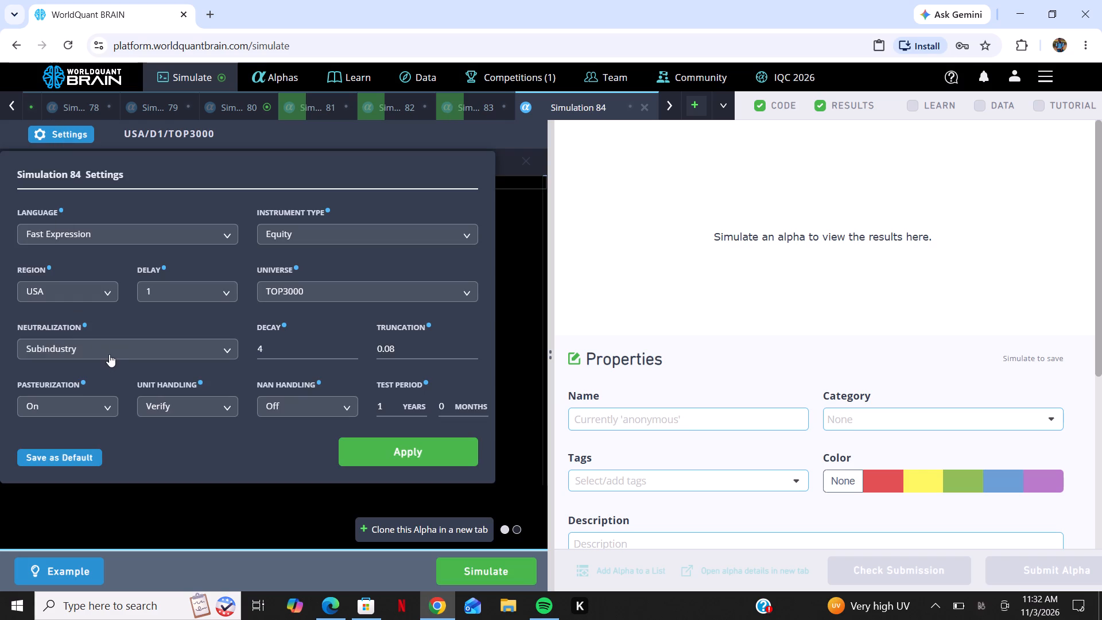
pyautogui.click(117, 350)
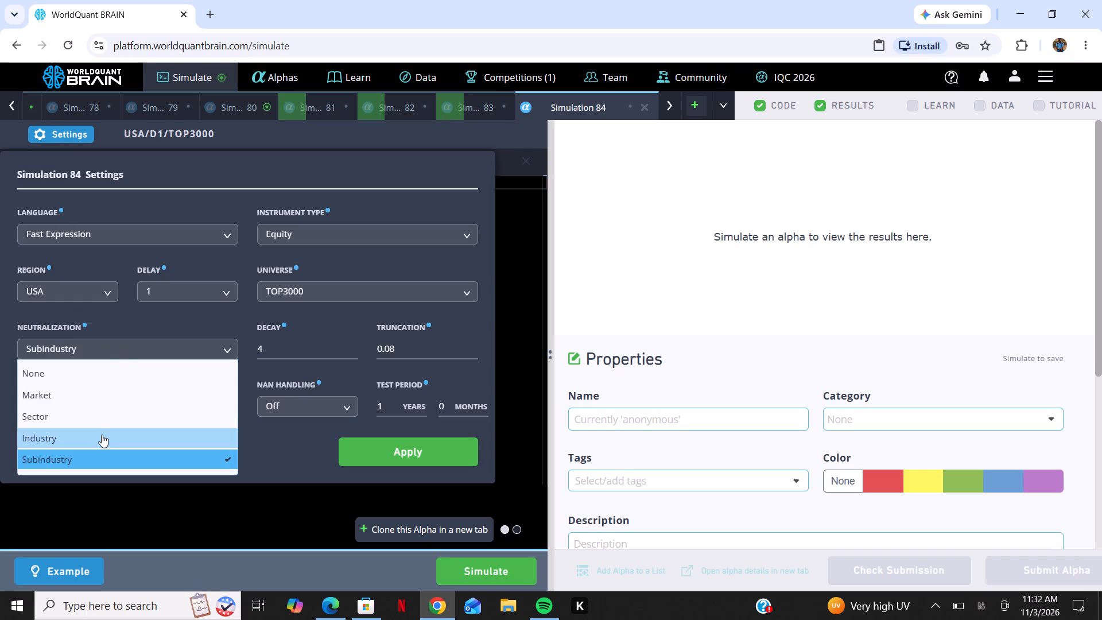
pyautogui.click(102, 435)
pyautogui.click(325, 286)
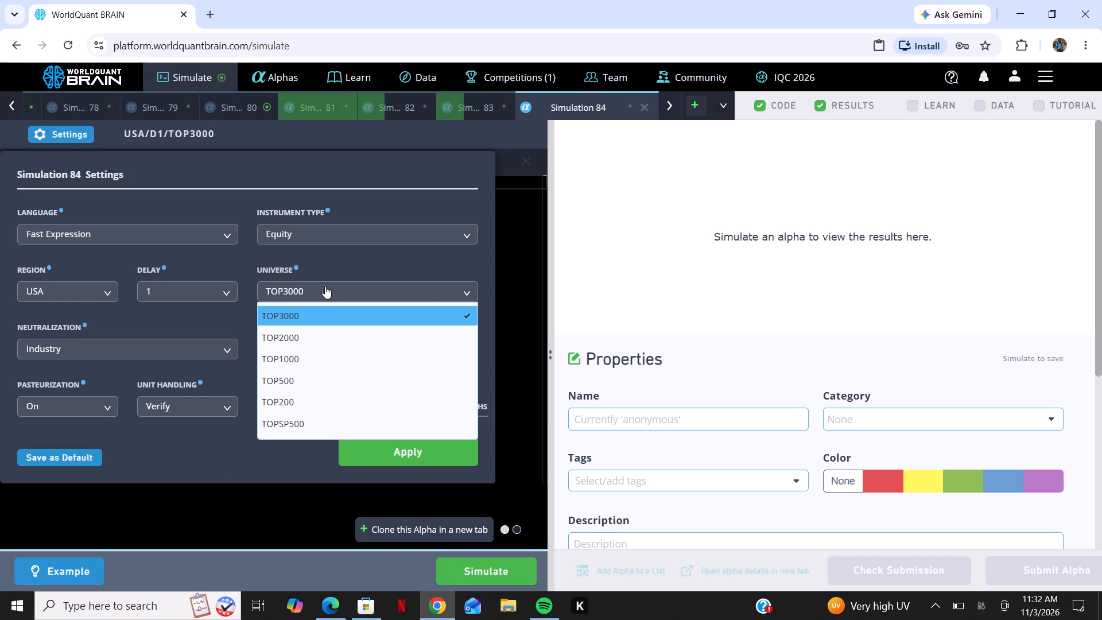
pyautogui.click(328, 358)
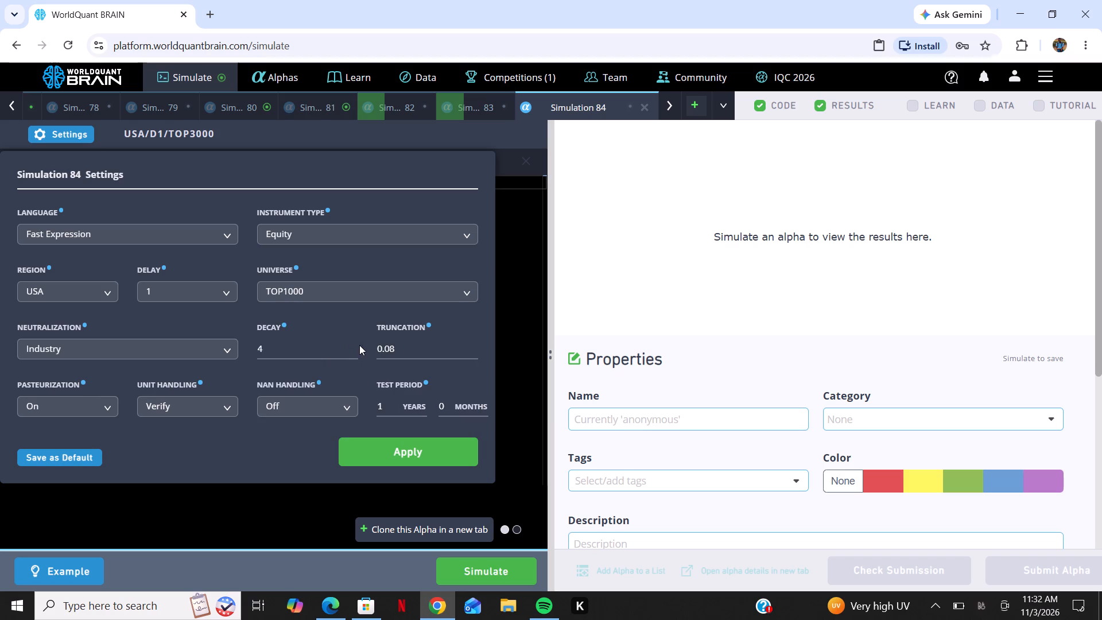
pyautogui.click(356, 342)
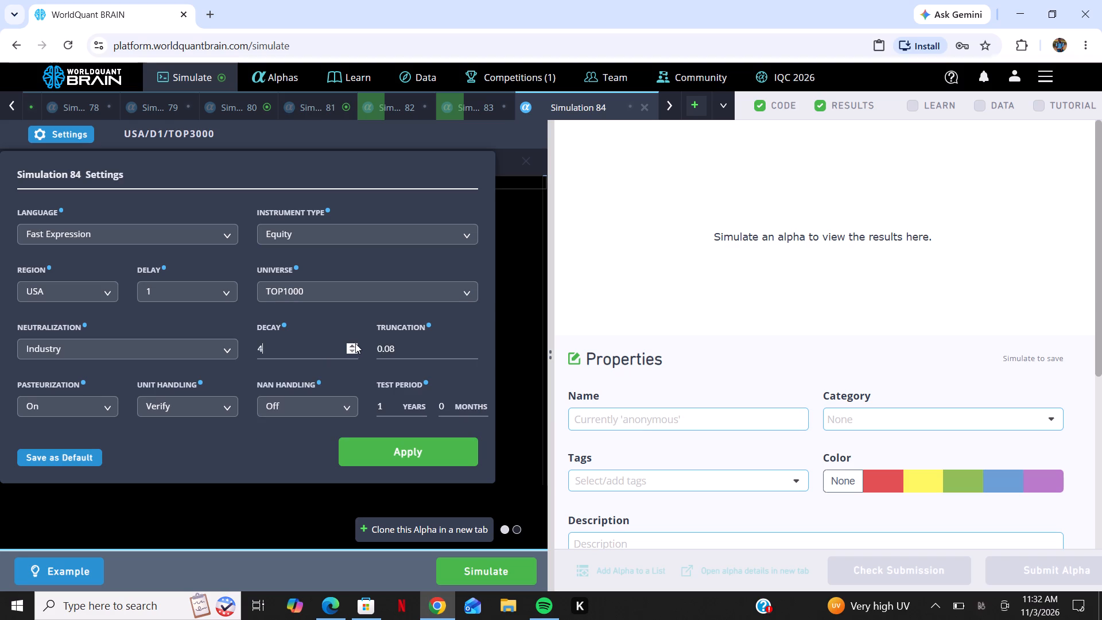
pyautogui.tripleClick(354, 344)
pyautogui.tripleClick(354, 344)
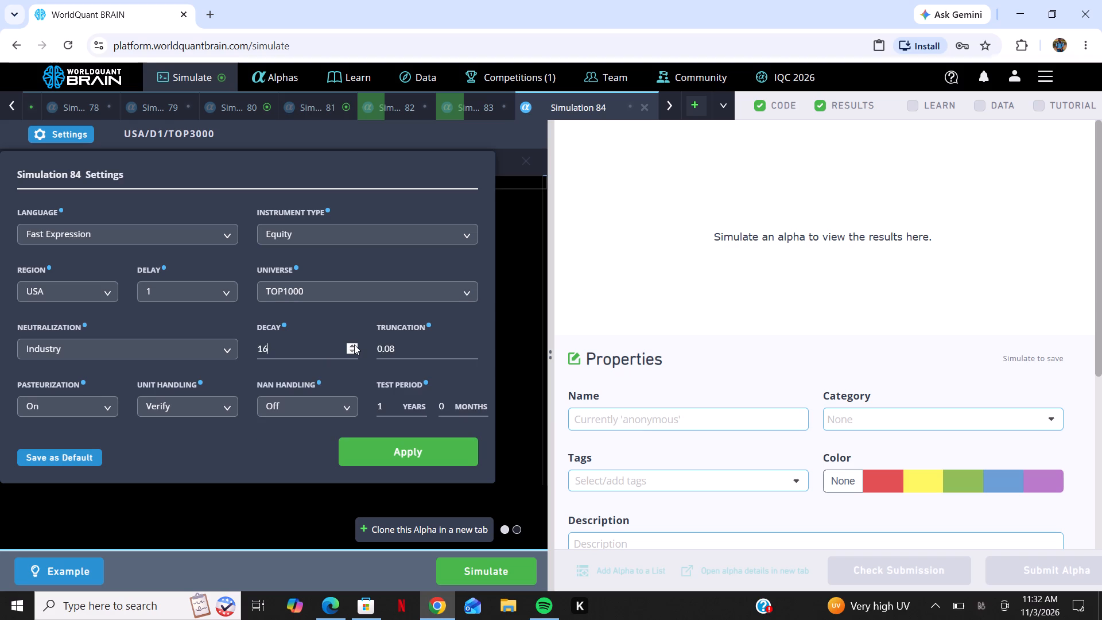
pyautogui.tripleClick(354, 344)
pyautogui.tripleClick(354, 344)
pyautogui.click(354, 344)
pyautogui.click(432, 451)
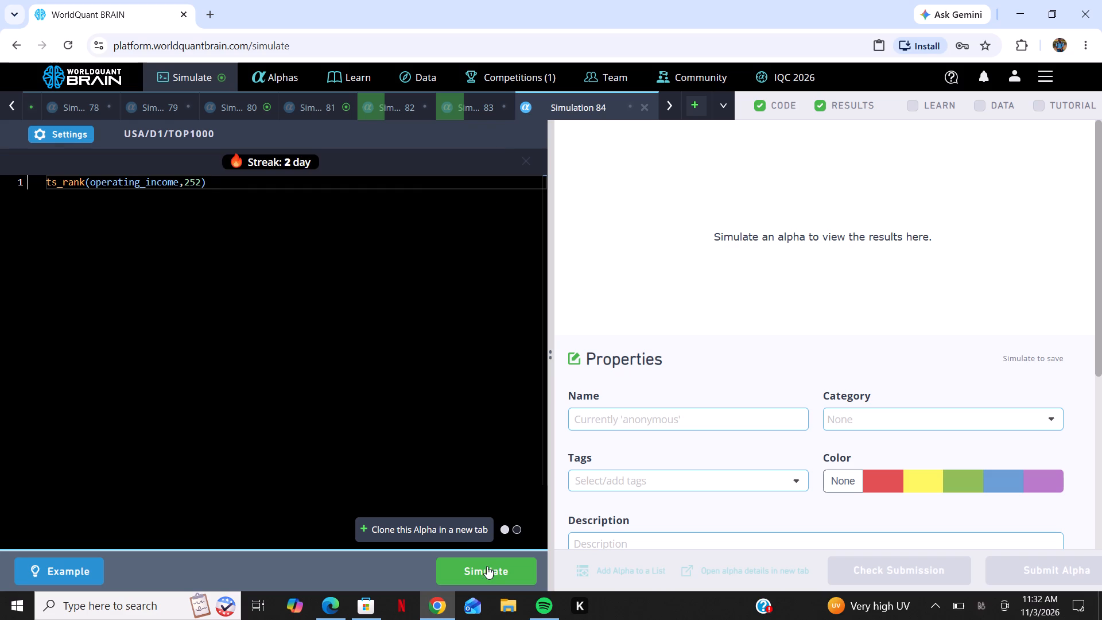
pyautogui.click(488, 573)
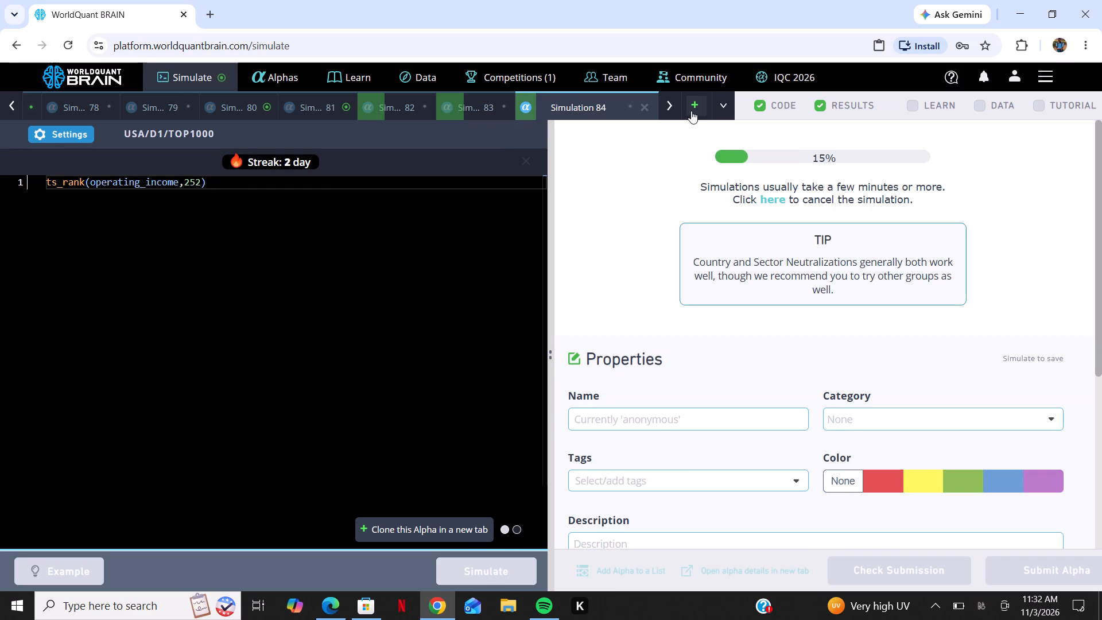
# Add a further simulation tab and paste the copied ts_rank(operating_income,252) expression into its editor.
pyautogui.click(691, 111)
pyautogui.rightClick(382, 283)
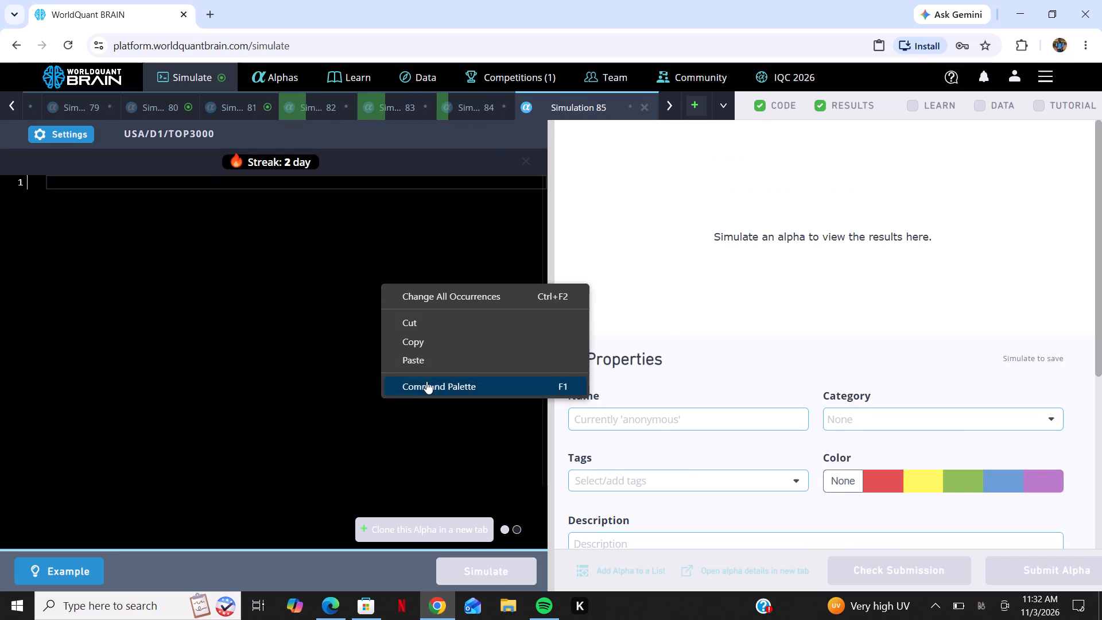
pyautogui.click(449, 361)
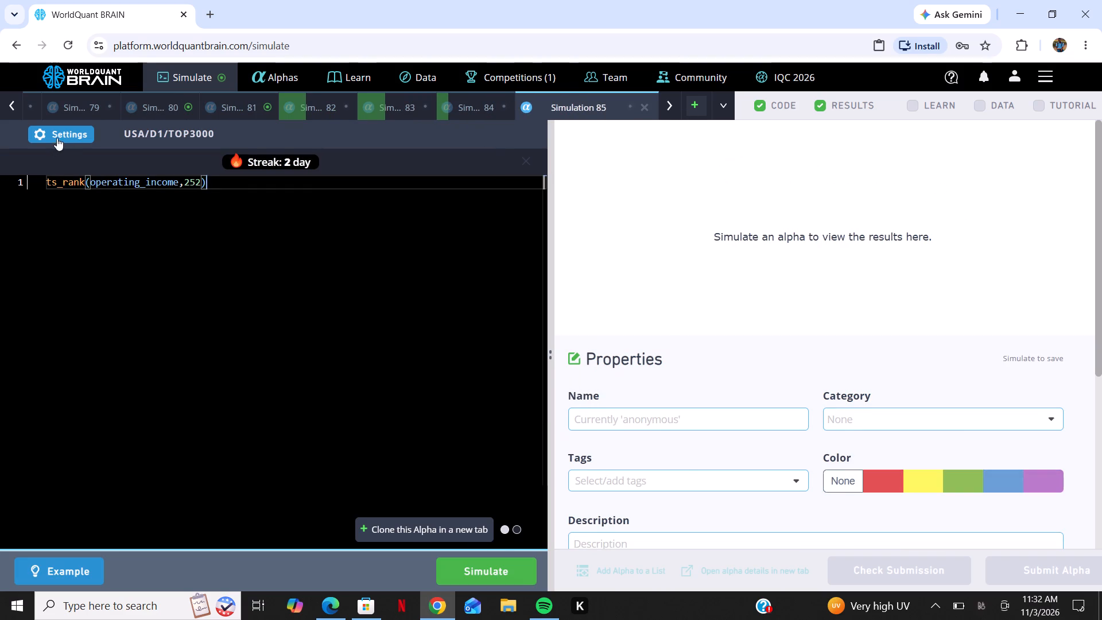
# Set Simulation 85 to Industry neutralization, TOP2000 universe and decay 30, apply the settings and run the simulation.
pyautogui.click(87, 127)
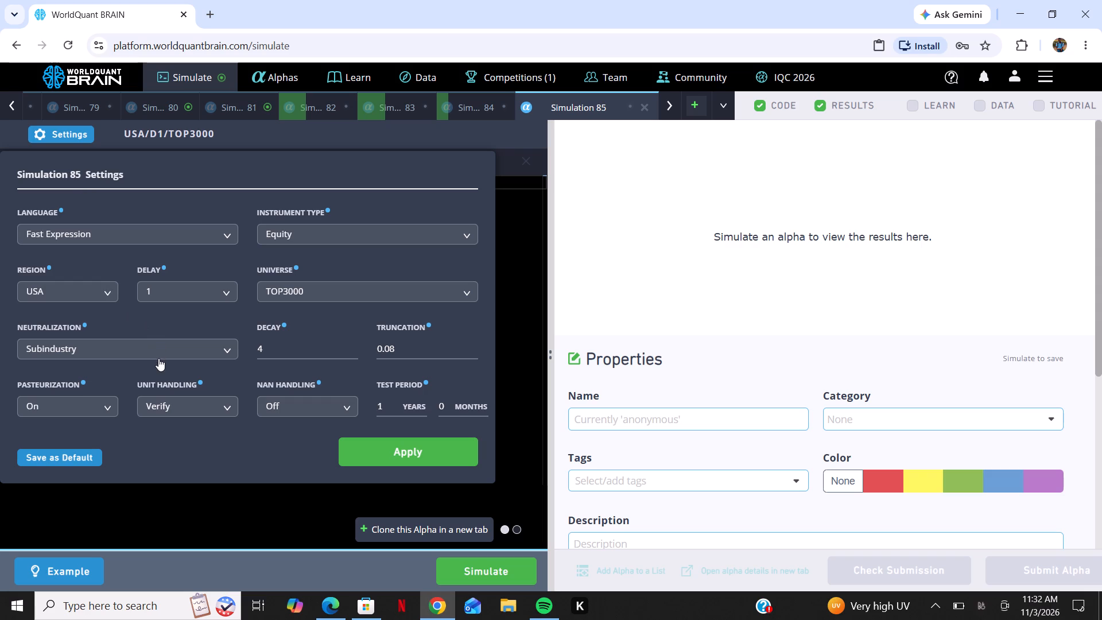
pyautogui.click(158, 358)
pyautogui.click(102, 439)
pyautogui.click(305, 284)
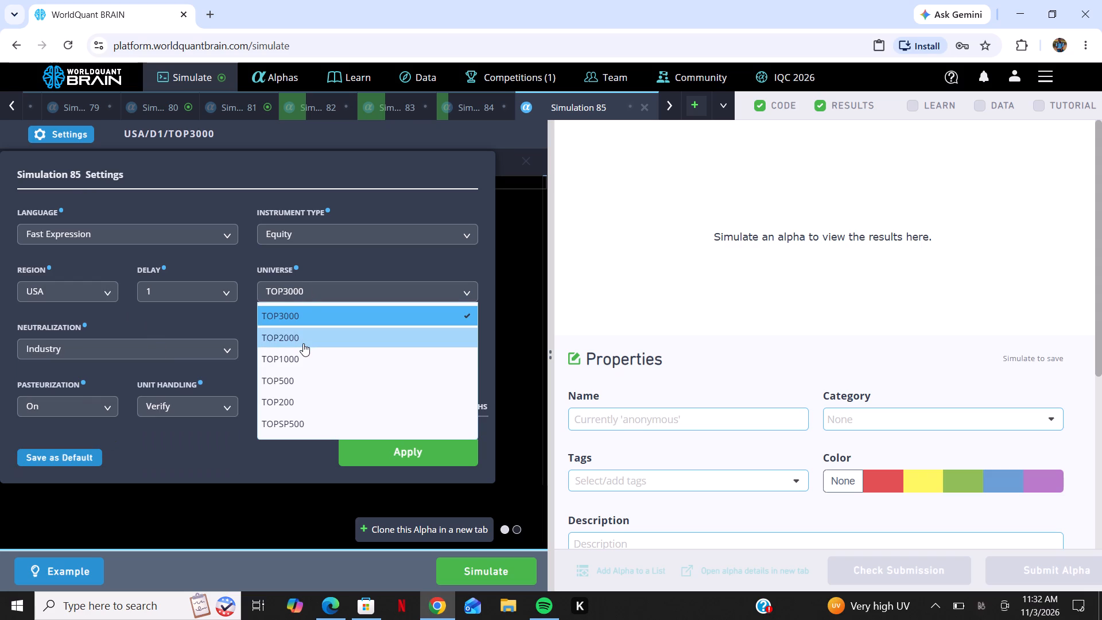
pyautogui.click(303, 343)
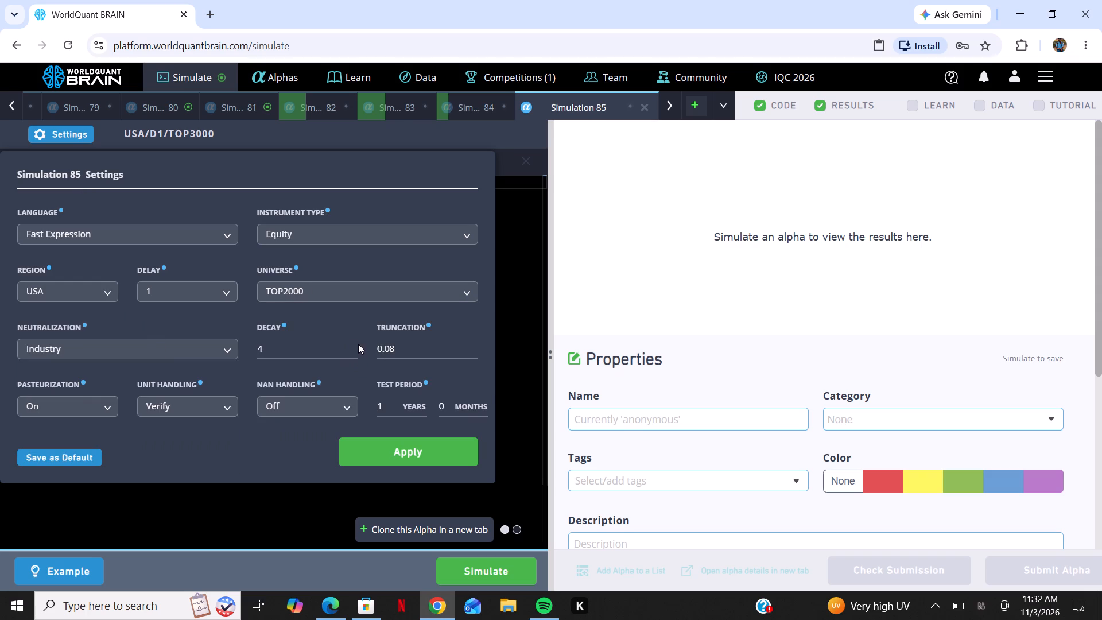
pyautogui.doubleClick(350, 346)
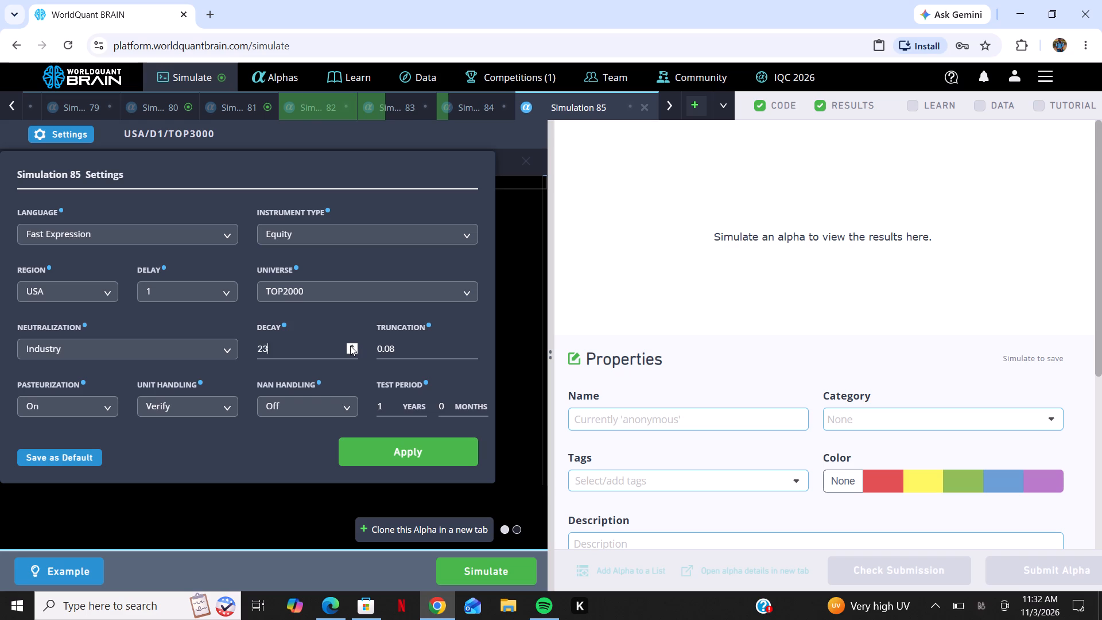
pyautogui.click(350, 346)
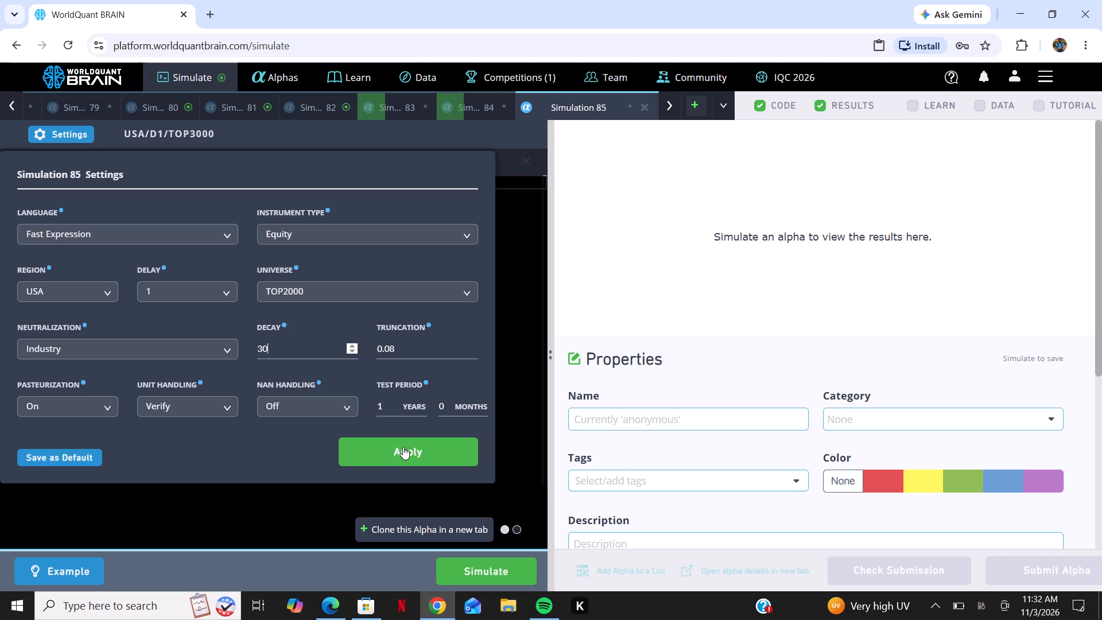
pyautogui.click(403, 447)
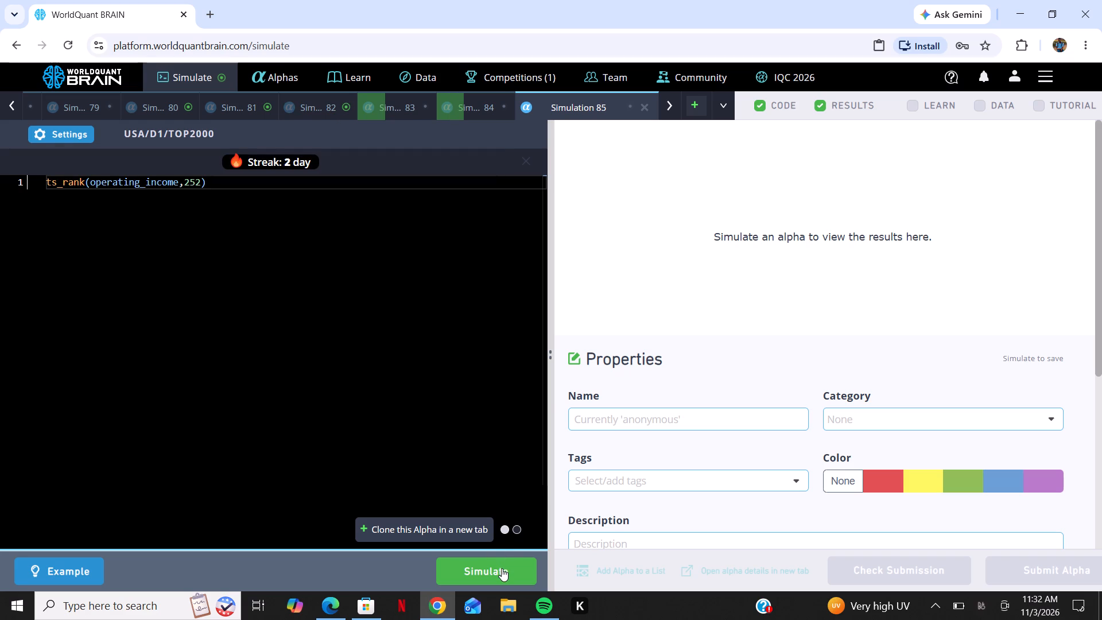
pyautogui.click(502, 568)
# Add one more simulation tab and paste the copied ts_rank(operating_income,252) expression into its empty editor.
pyautogui.click(693, 110)
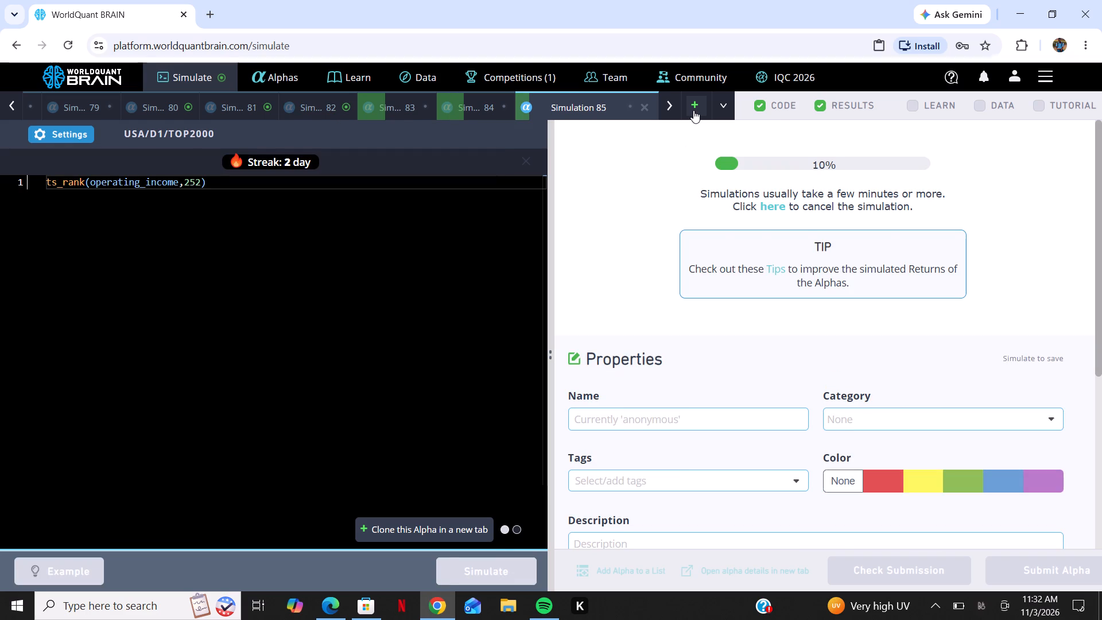
pyautogui.rightClick(386, 254)
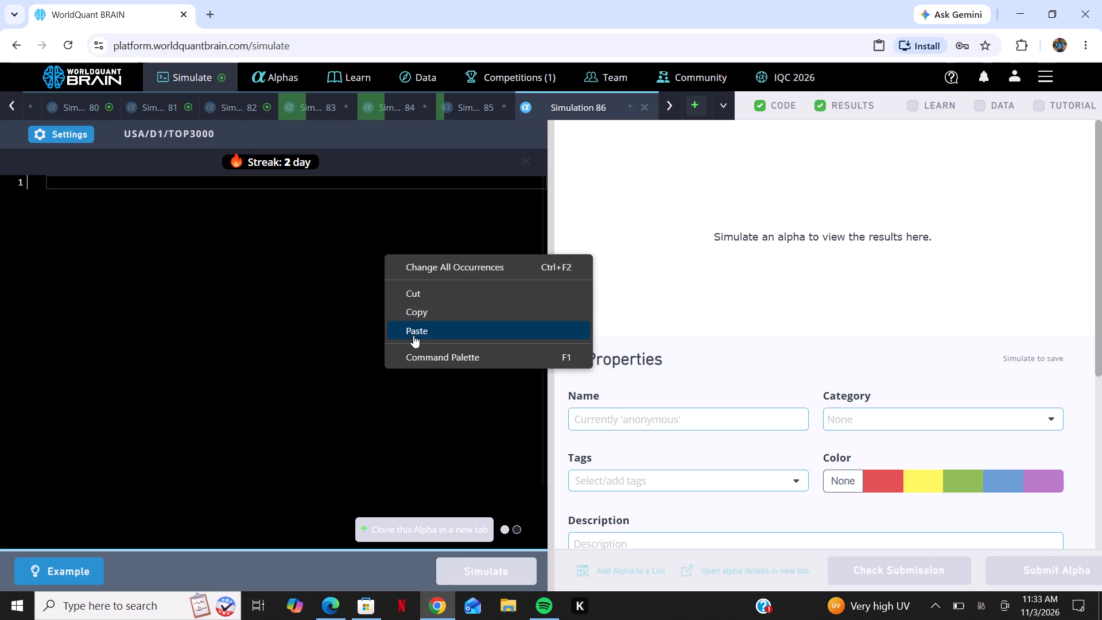
pyautogui.click(413, 335)
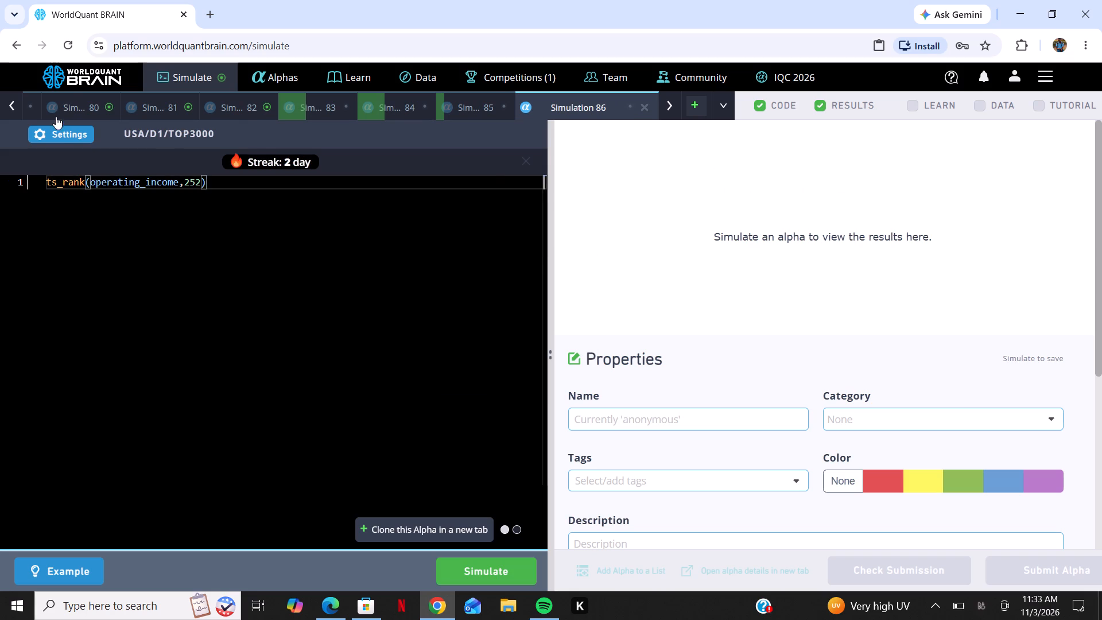
# Set Simulation 86 to Industry neutralization, TOP2000 universe and decay 35, and apply the settings.
pyautogui.click(60, 129)
pyautogui.click(82, 352)
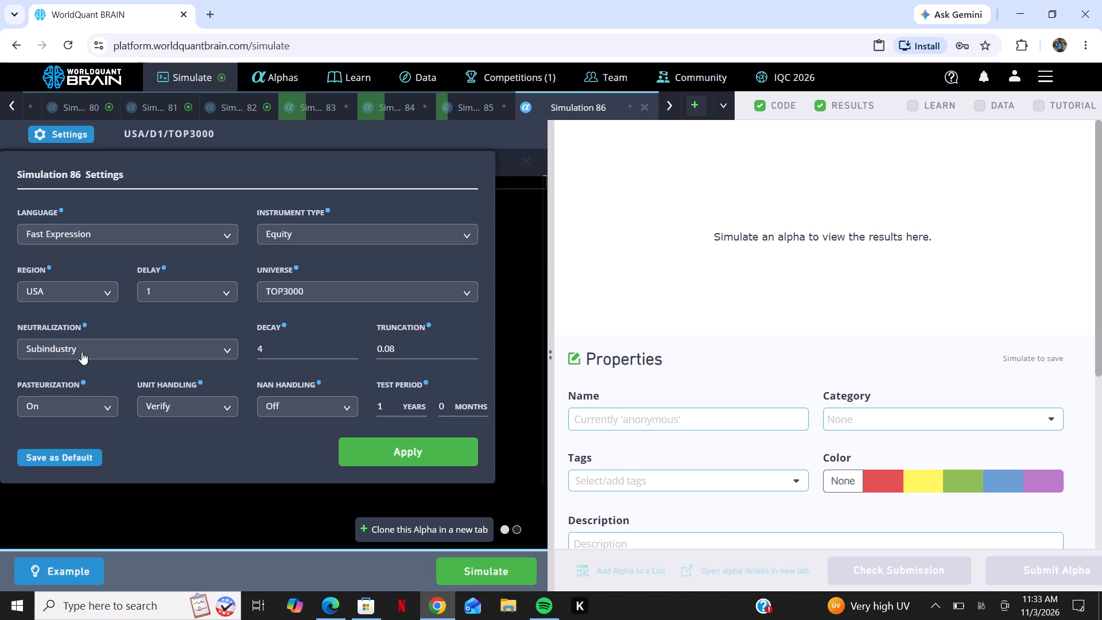
pyautogui.click(86, 441)
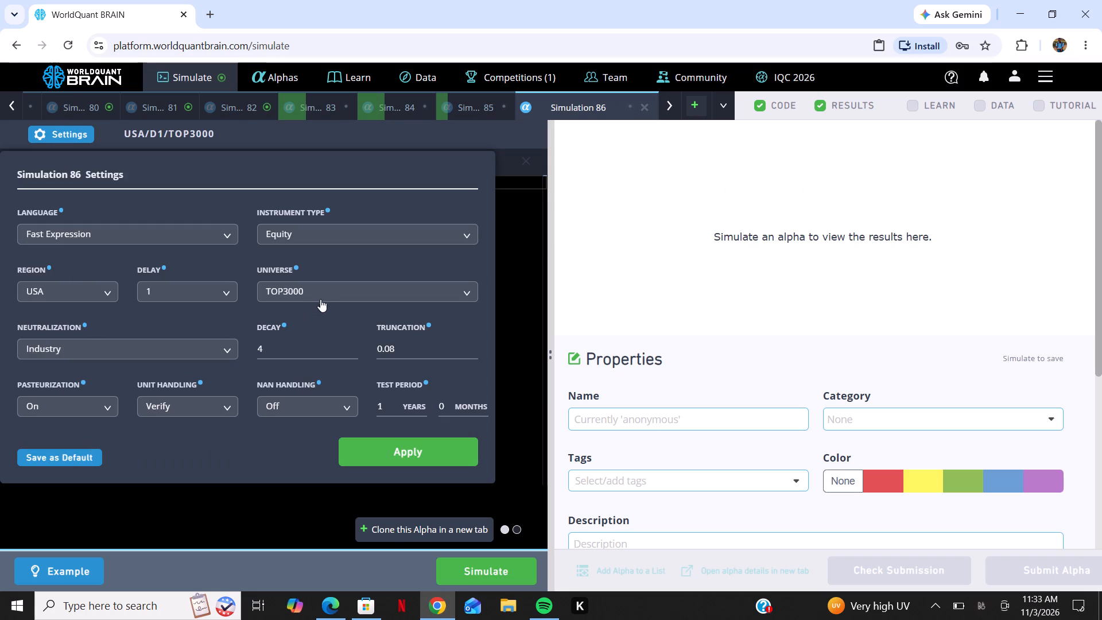
pyautogui.click(328, 296)
pyautogui.click(323, 332)
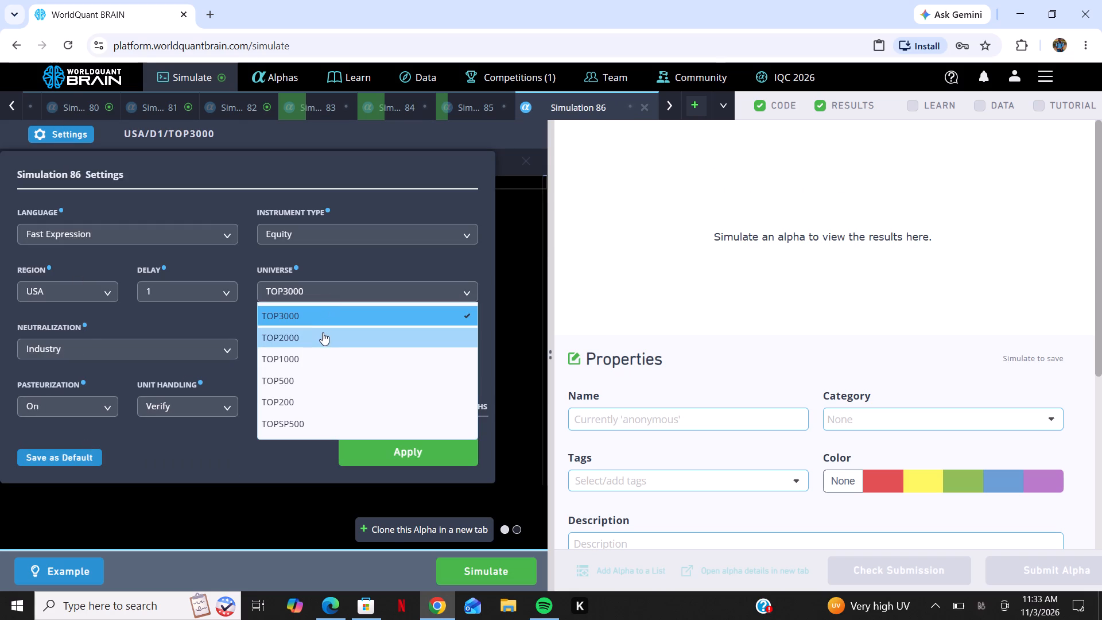
pyautogui.click(350, 345)
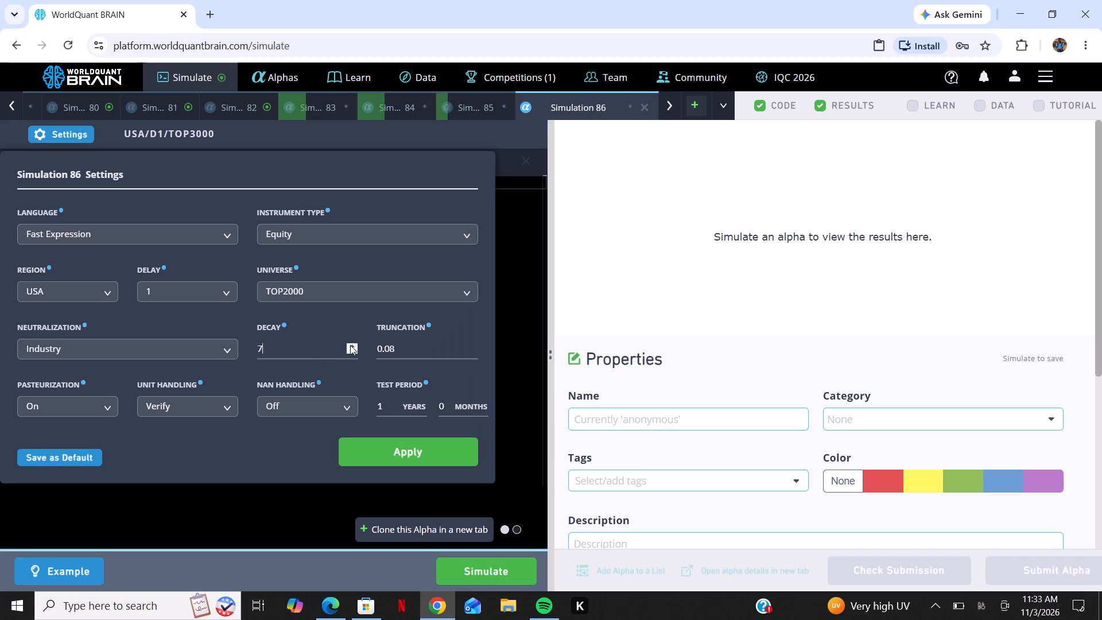
pyautogui.tripleClick(350, 345)
pyautogui.tripleClick(350, 345)
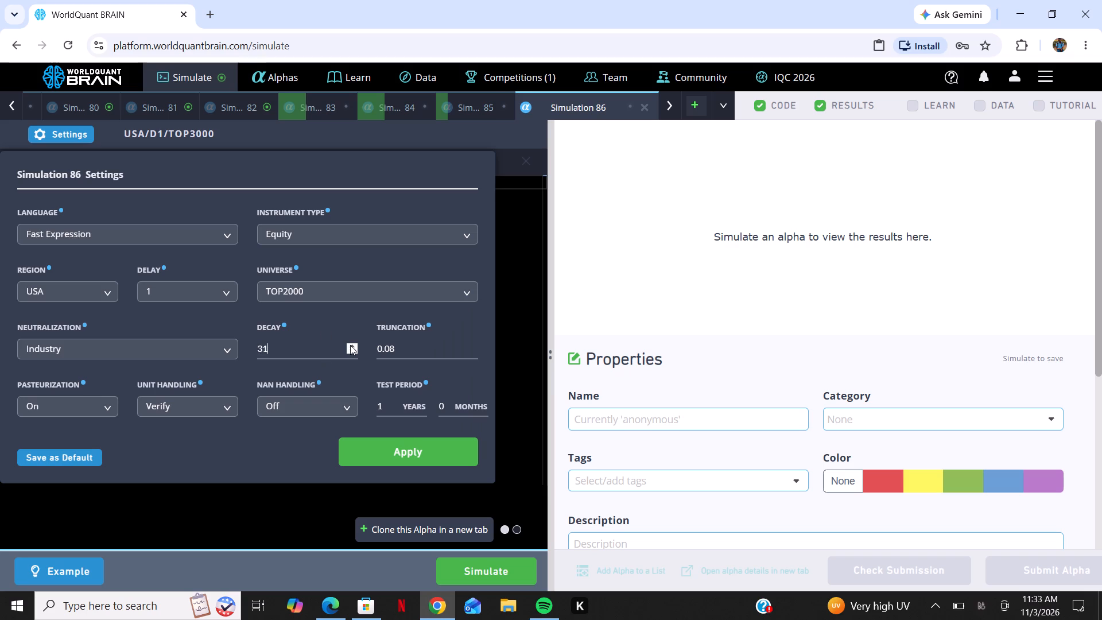
pyautogui.tripleClick(350, 345)
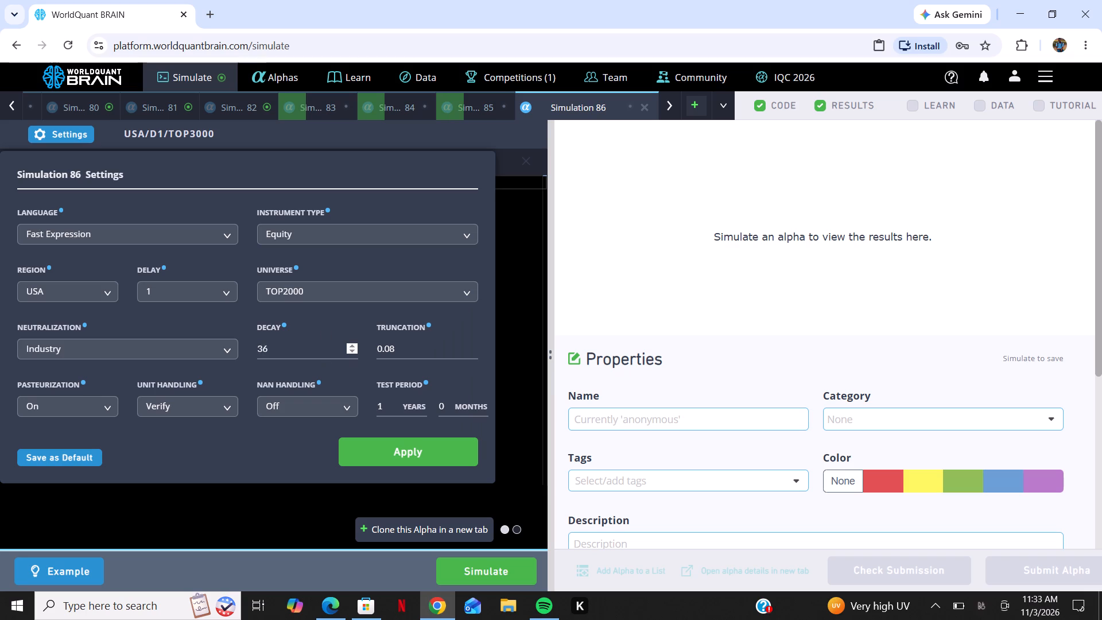
pyautogui.click(354, 352)
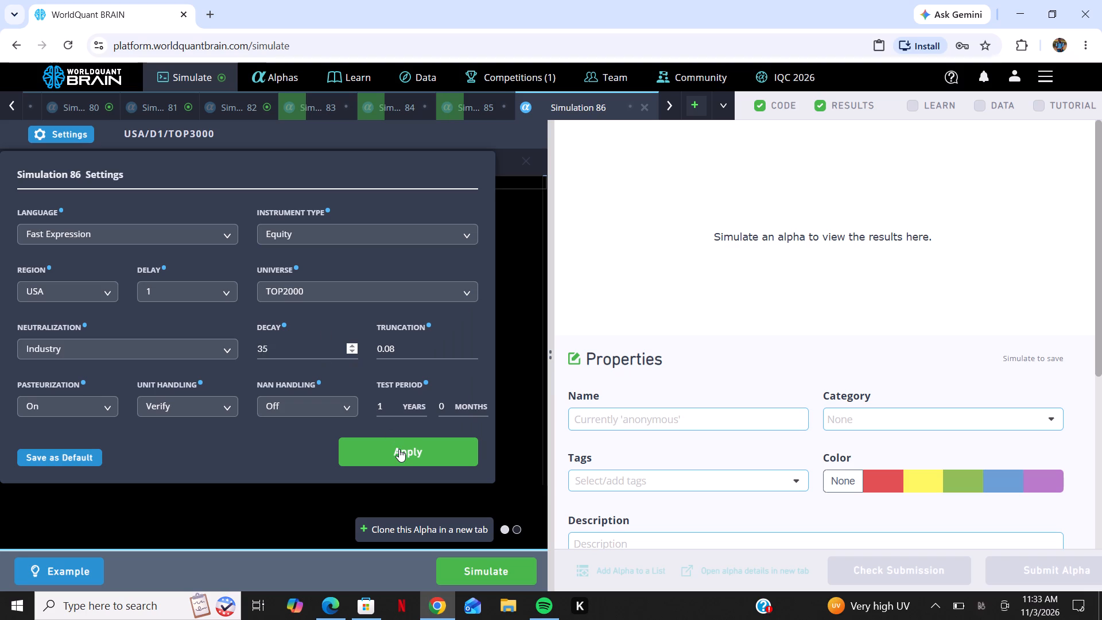
pyautogui.click(399, 449)
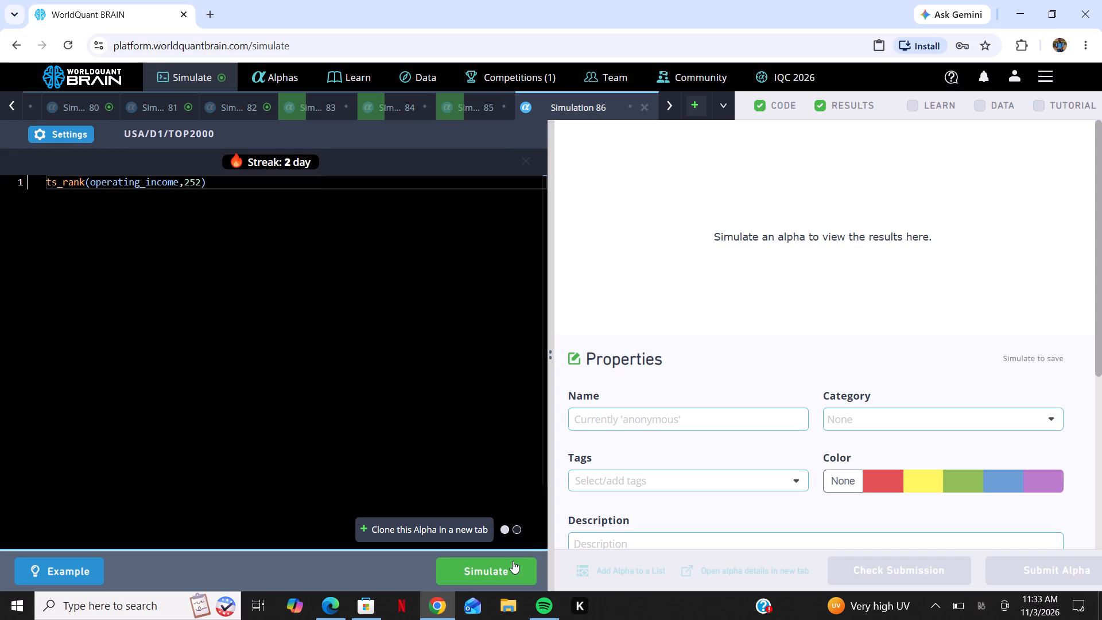
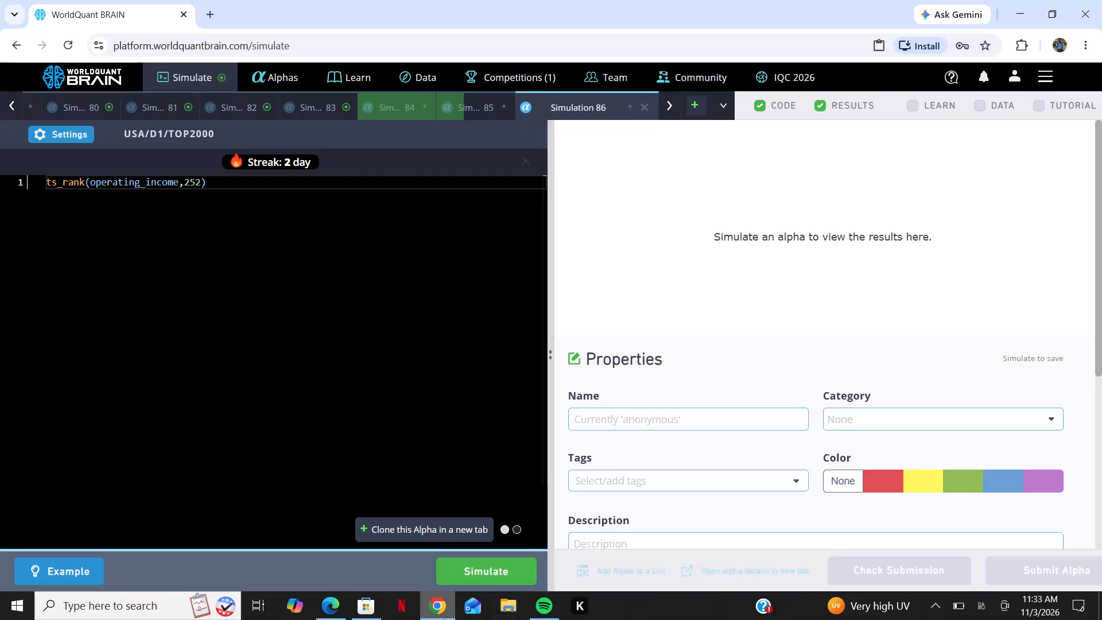
# Run the simulation of ts_rank(operating_income,252) in Simulation 86.
pyautogui.click(471, 564)
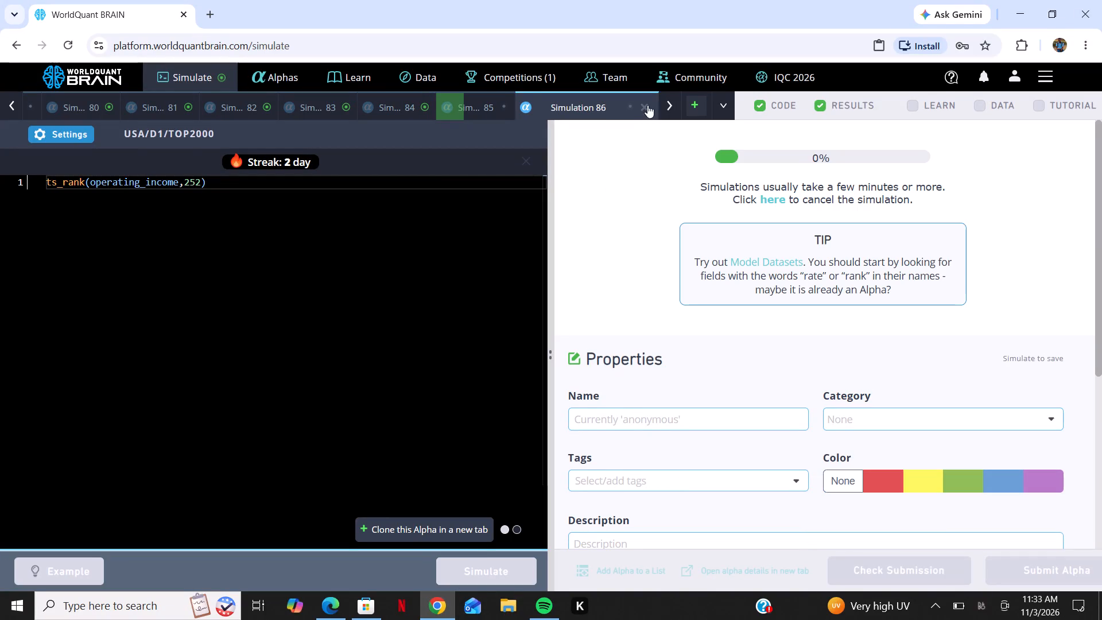
# Add another simulation tab and paste the copied ts_rank(operating_income,252) expression into its empty editor.
pyautogui.click(690, 104)
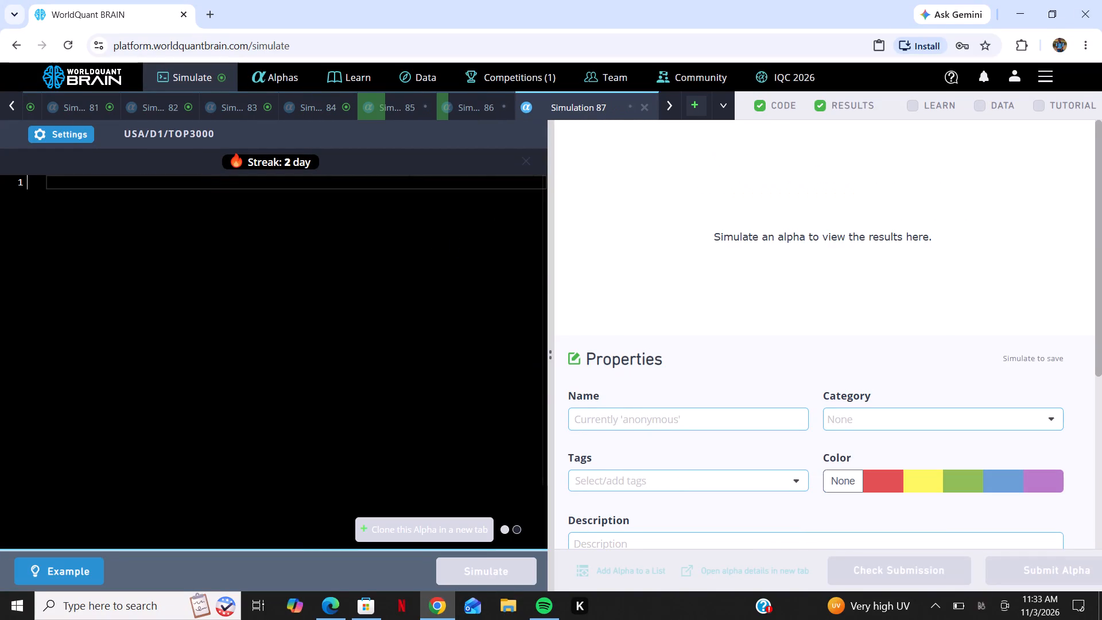
pyautogui.rightClick(405, 274)
pyautogui.click(472, 351)
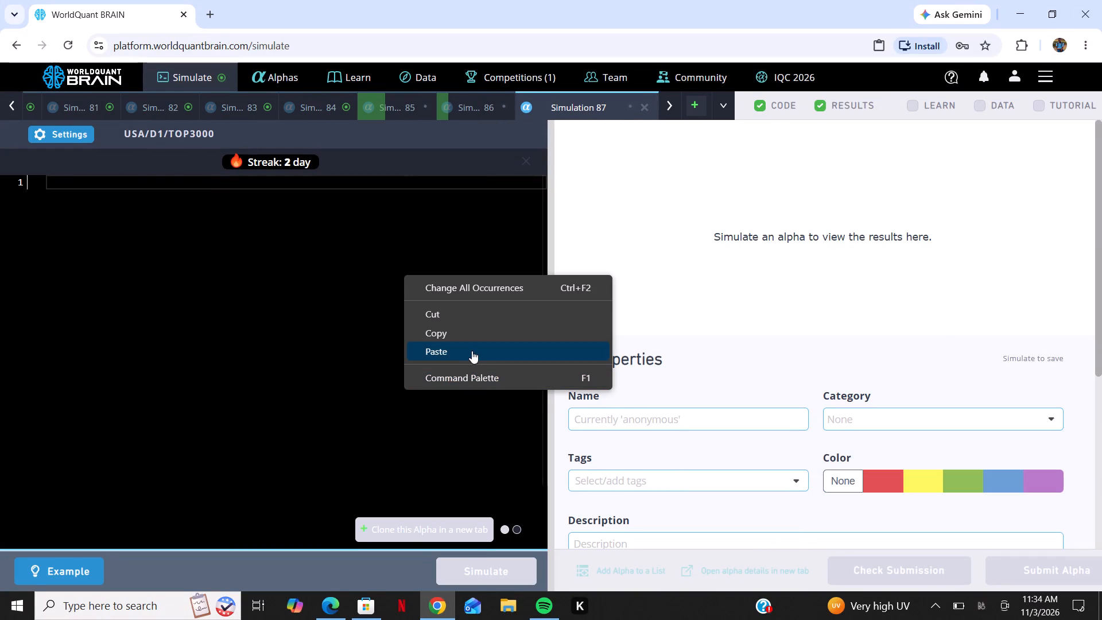
# Set Simulation 87 to Sector neutralization, TOP2000 universe and decay 8, apply the settings and run the simulation.
pyautogui.click(79, 133)
pyautogui.click(107, 347)
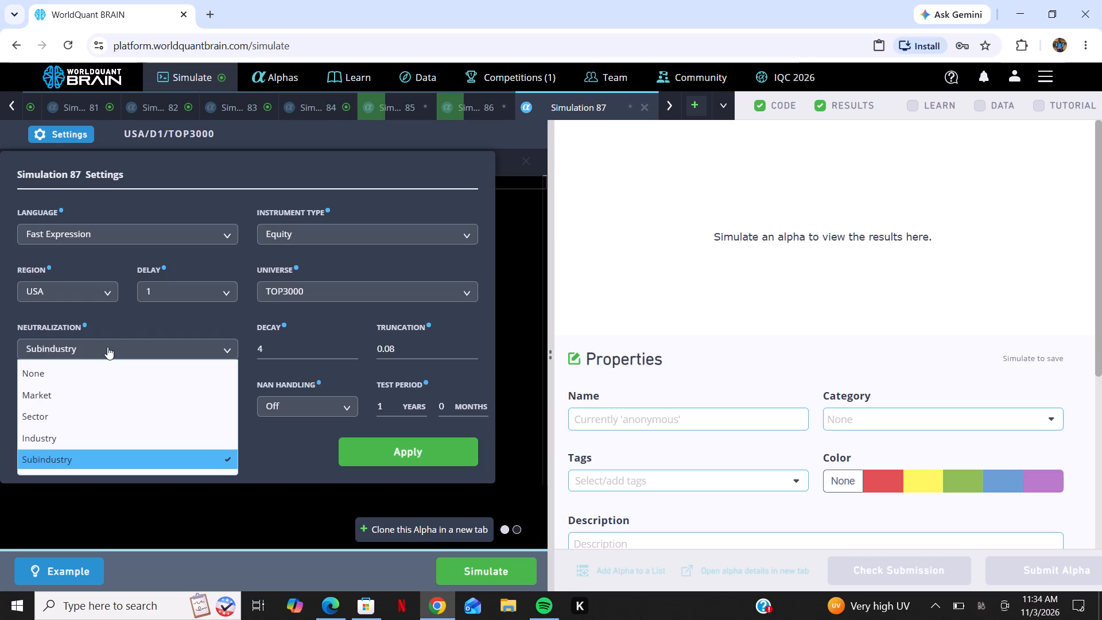
pyautogui.click(69, 416)
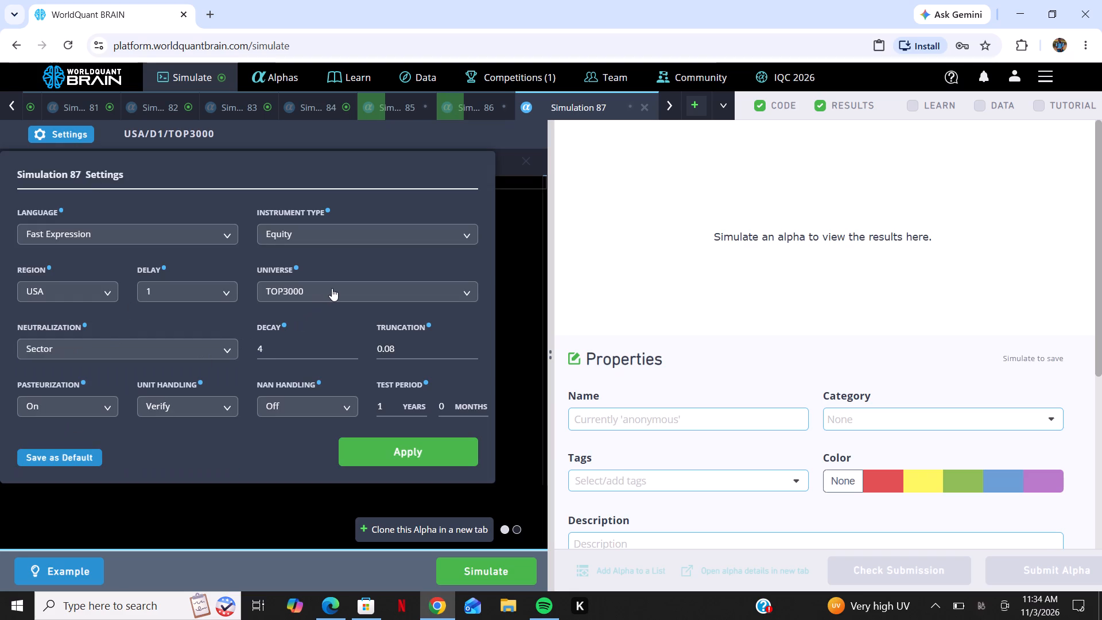
pyautogui.click(332, 288)
pyautogui.click(337, 331)
pyautogui.tripleClick(350, 346)
pyautogui.click(350, 346)
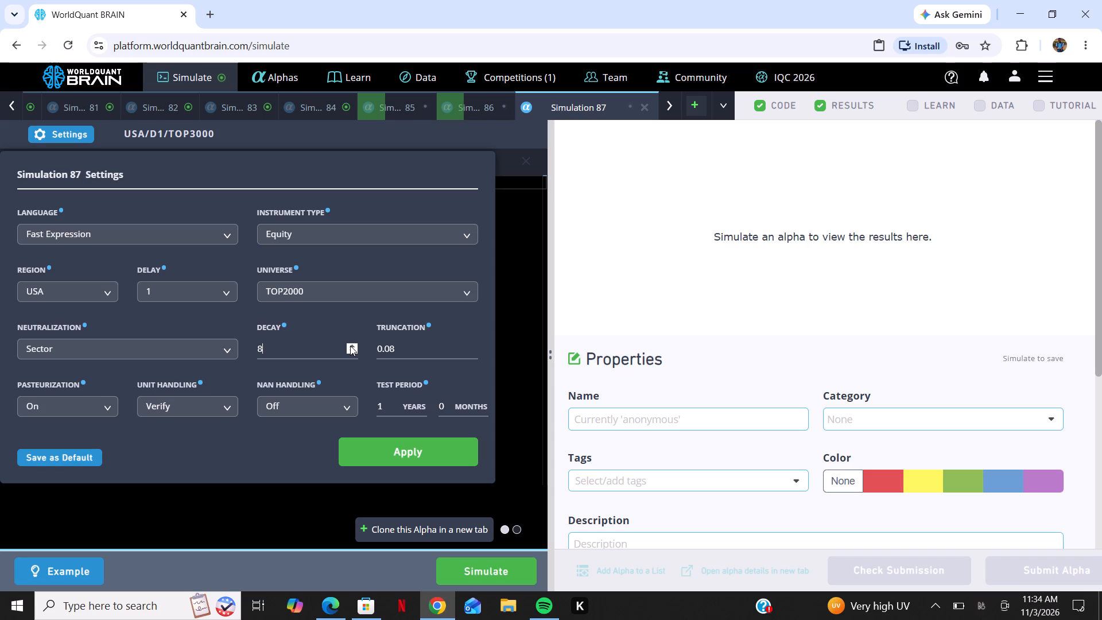
pyautogui.click(420, 455)
pyautogui.click(500, 572)
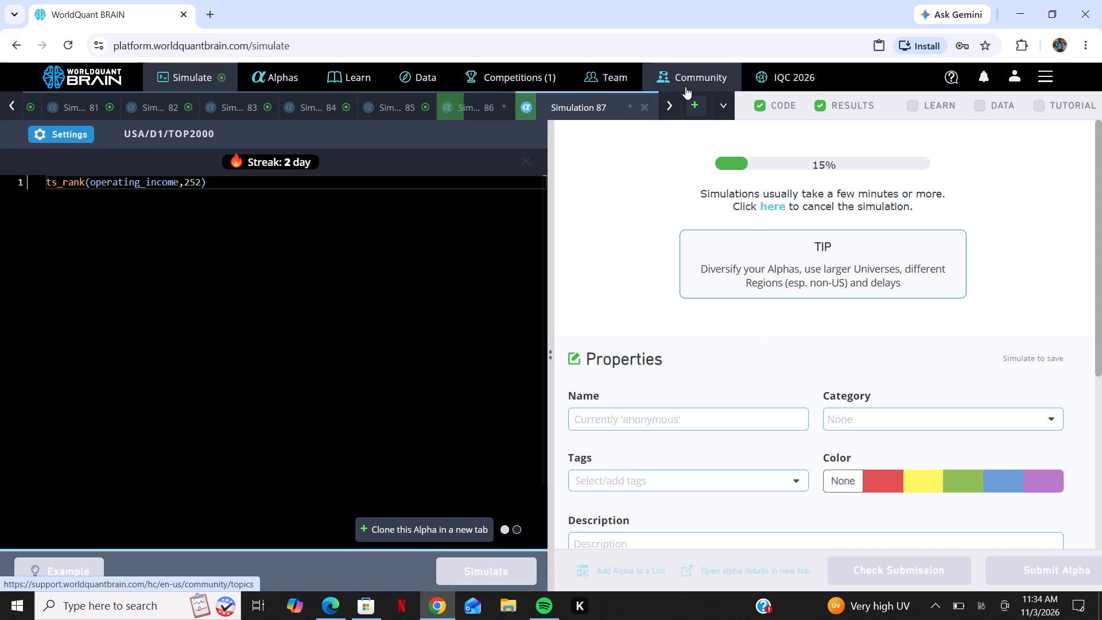
# Add a further simulation tab and paste the copied ts_rank(operating_income,252) expression into its editor.
pyautogui.click(697, 107)
pyautogui.rightClick(275, 292)
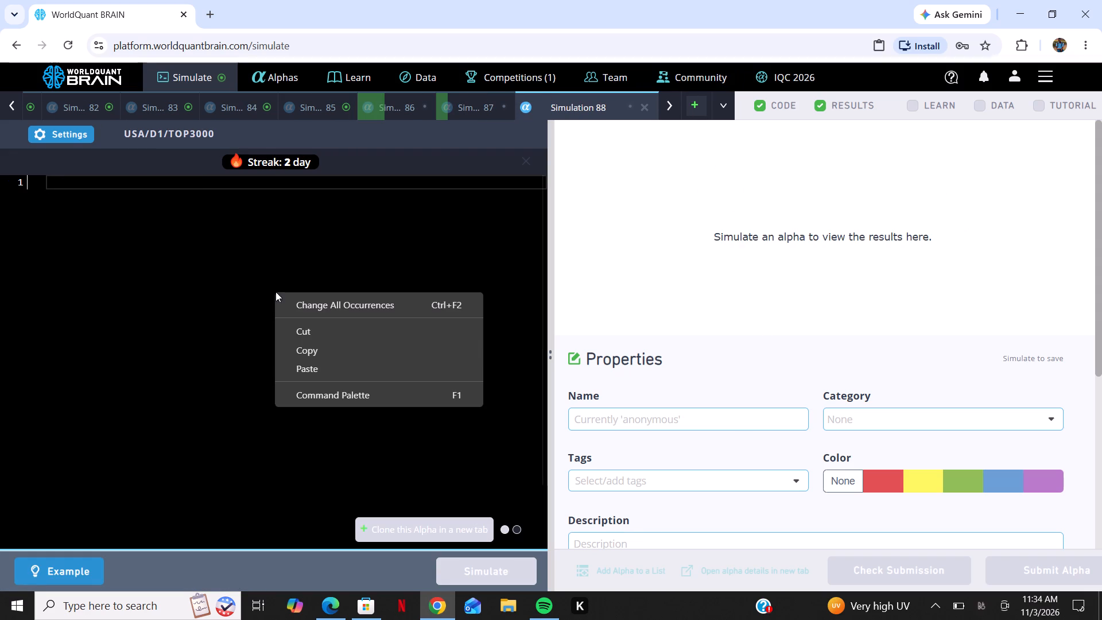
pyautogui.click(308, 361)
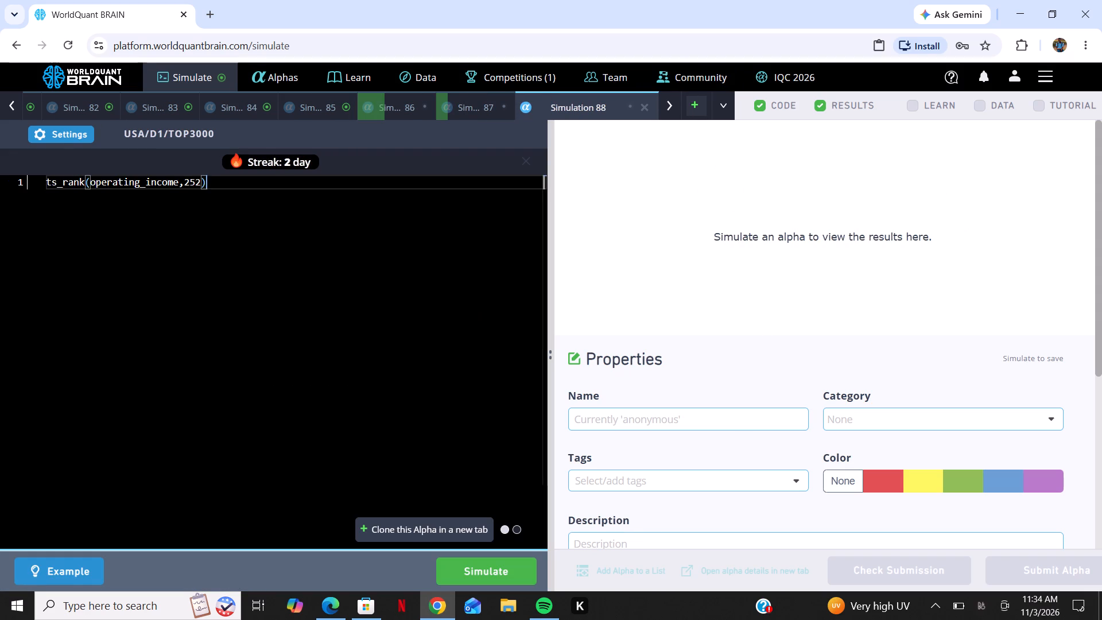
# Set Simulation 88 to Sector neutralization, TOP1000 universe and decay 11, apply the settings and run the simulation.
pyautogui.click(68, 131)
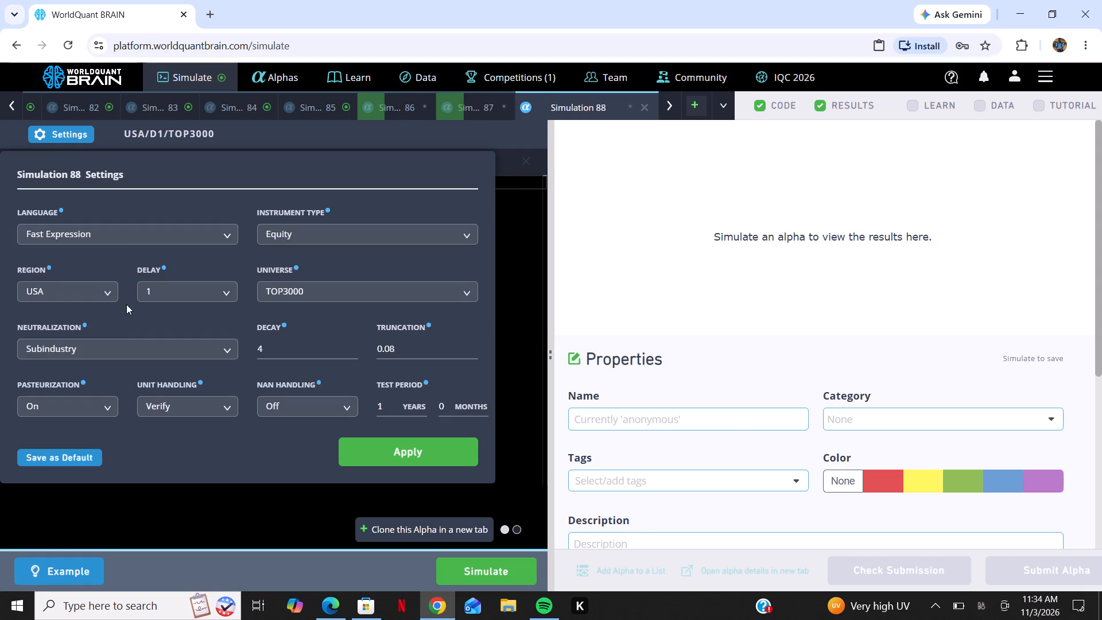
pyautogui.click(126, 352)
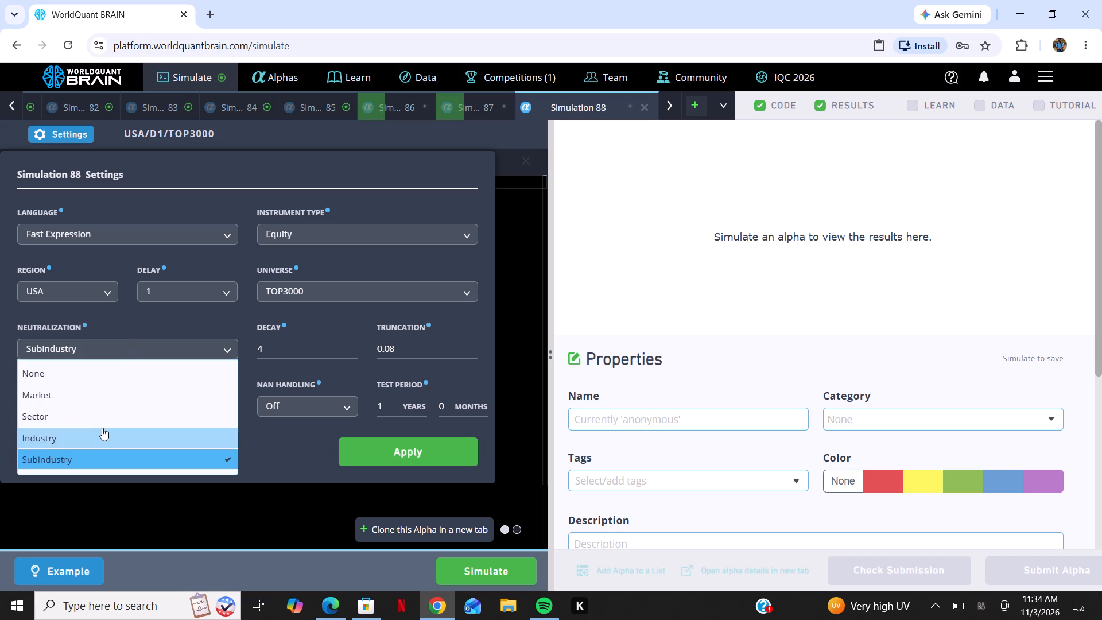
pyautogui.click(112, 424)
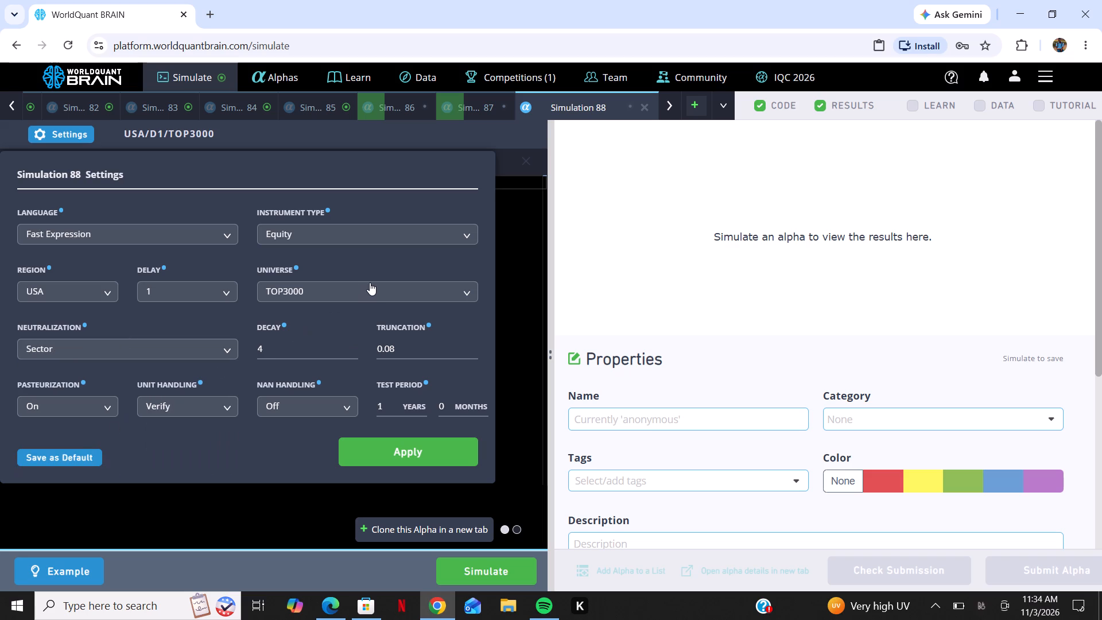
pyautogui.click(370, 282)
pyautogui.click(334, 358)
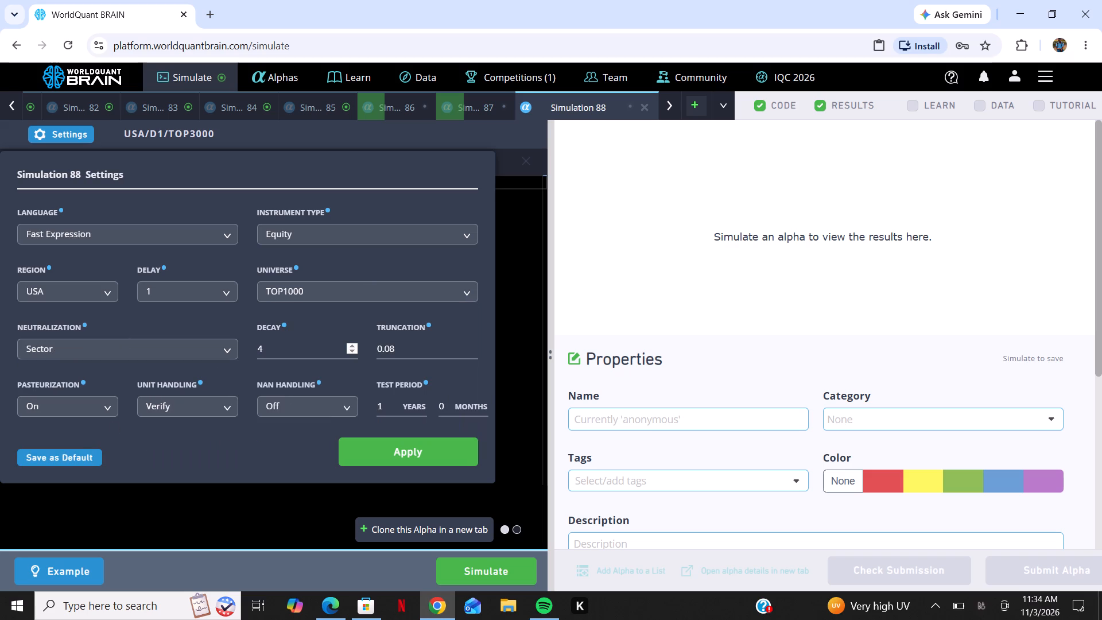
pyautogui.tripleClick(356, 348)
pyautogui.tripleClick(356, 348)
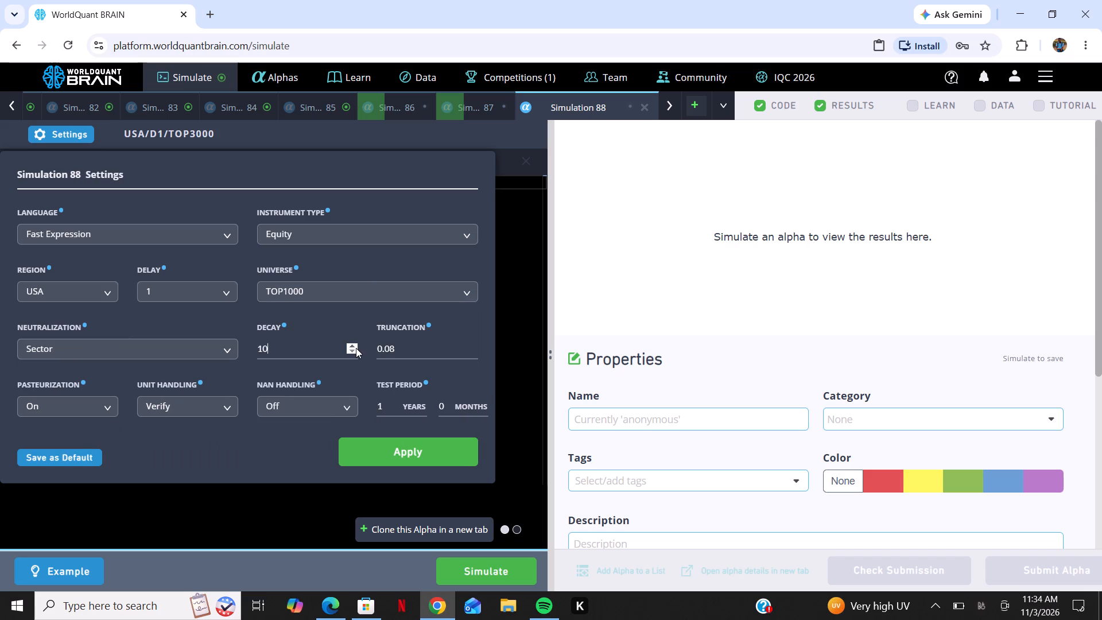
pyautogui.click(356, 348)
pyautogui.click(385, 440)
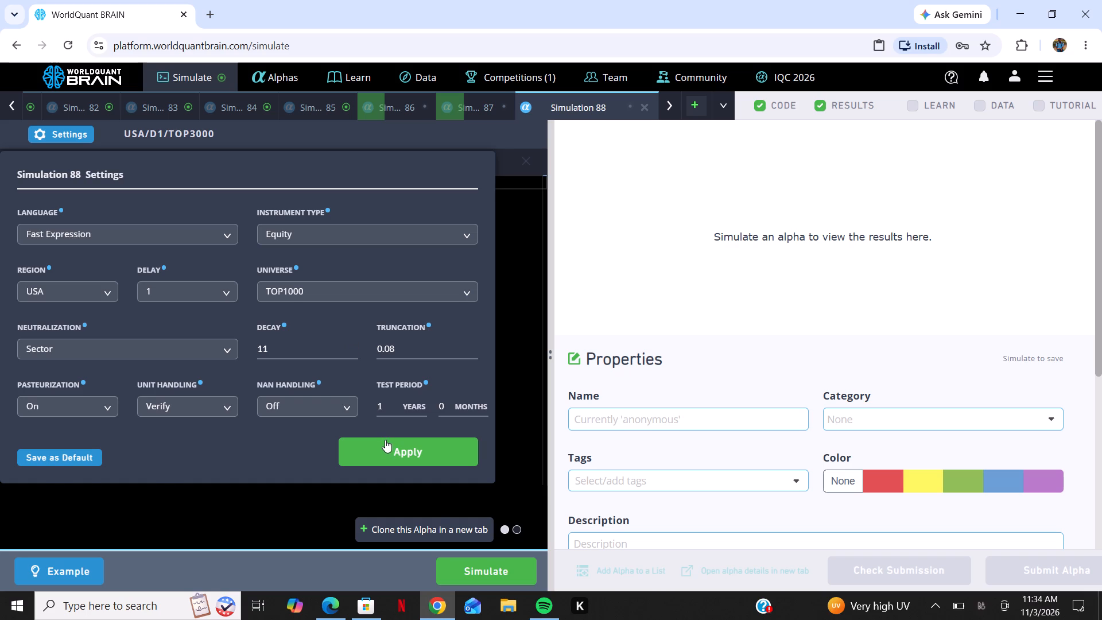
pyautogui.click(474, 563)
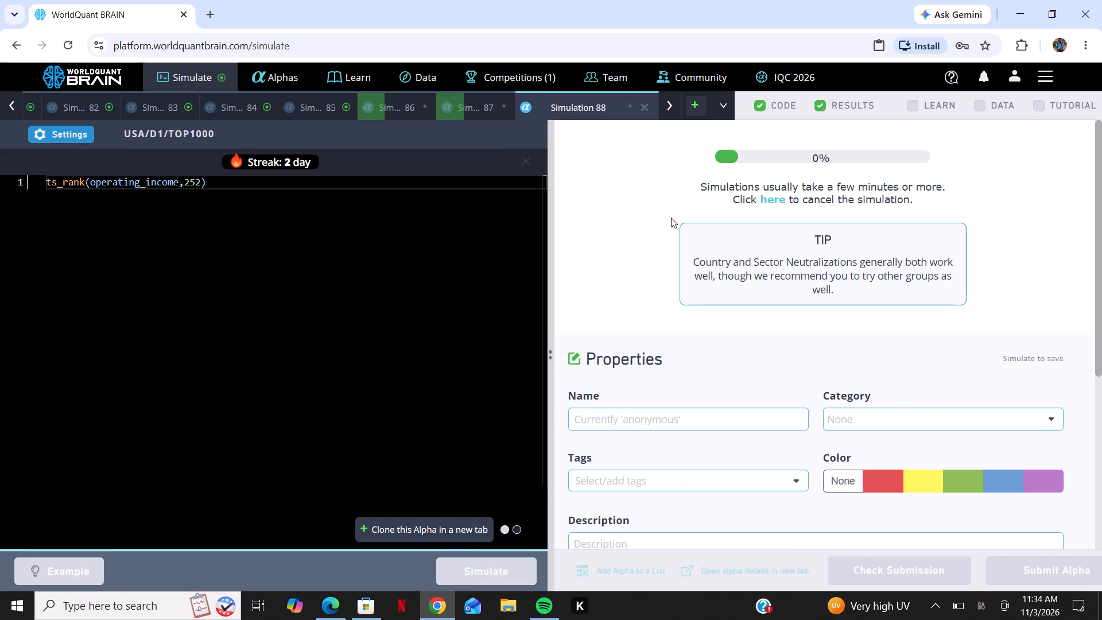
# Add one more simulation tab and paste the copied ts_rank(operating_income,252) expression into its empty editor.
pyautogui.click(698, 104)
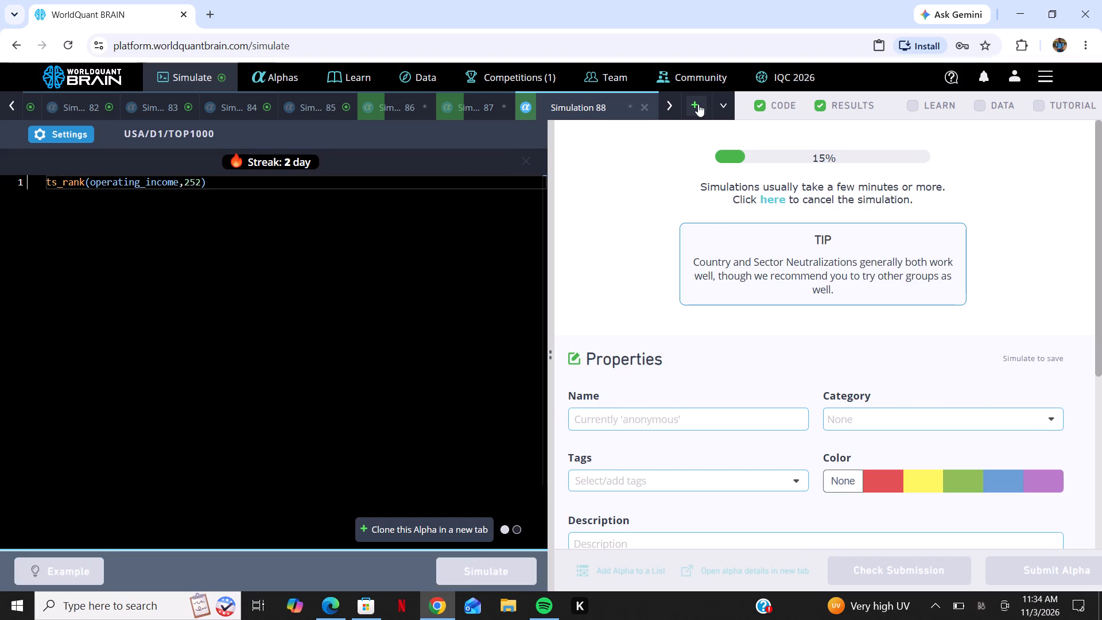
pyautogui.rightClick(201, 347)
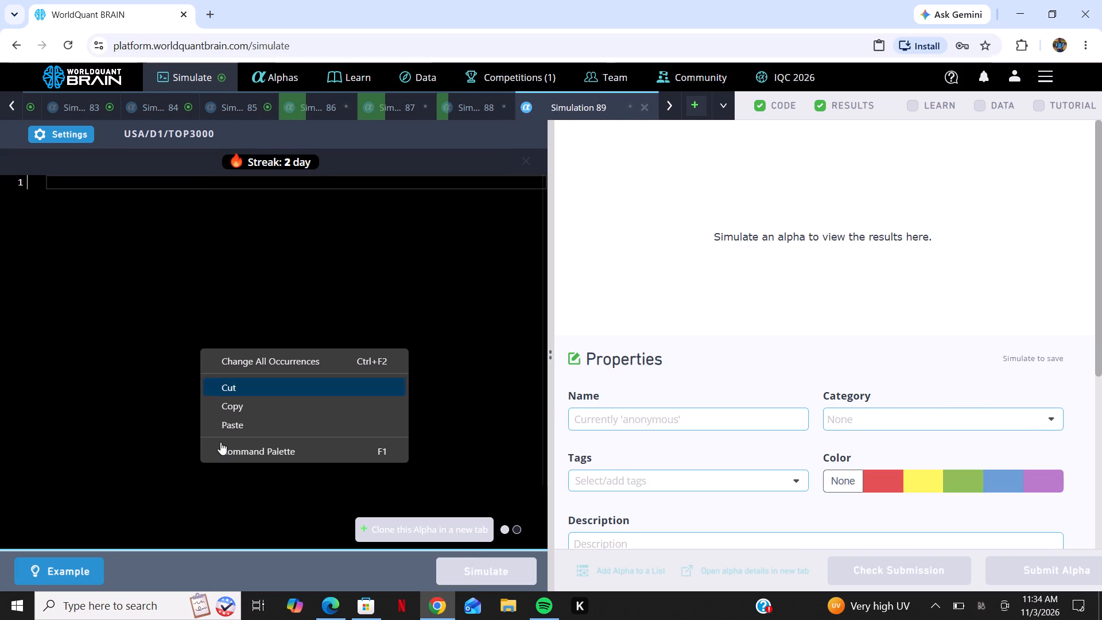
pyautogui.click(249, 426)
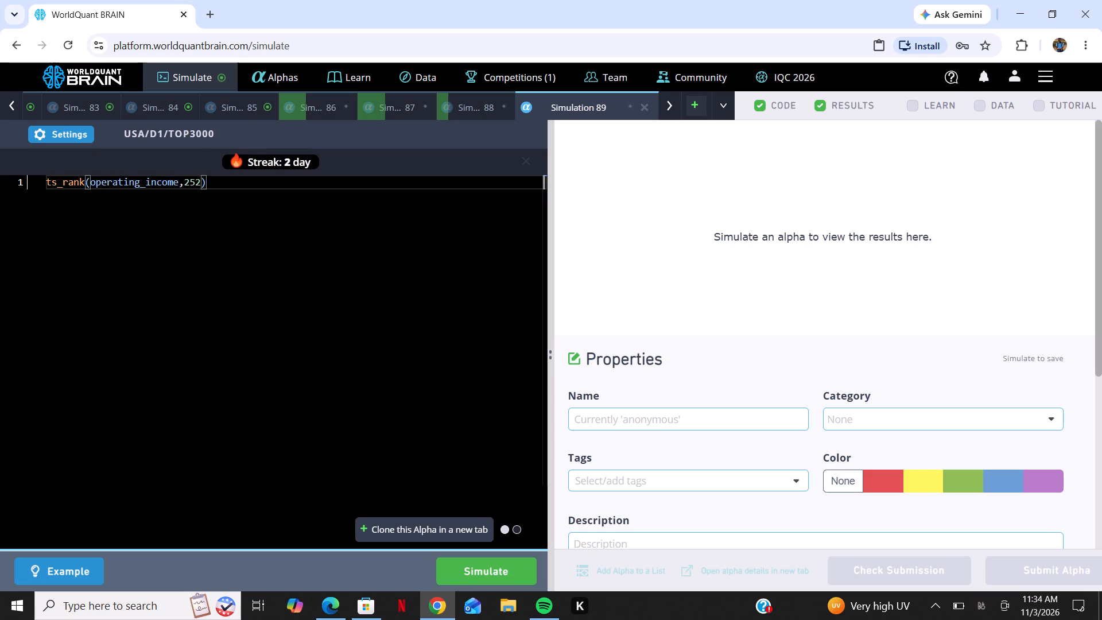
# Set Simulation 89 to Sector neutralization, TOP500 universe and decay 14, apply the settings and run the simulation.
pyautogui.click(76, 133)
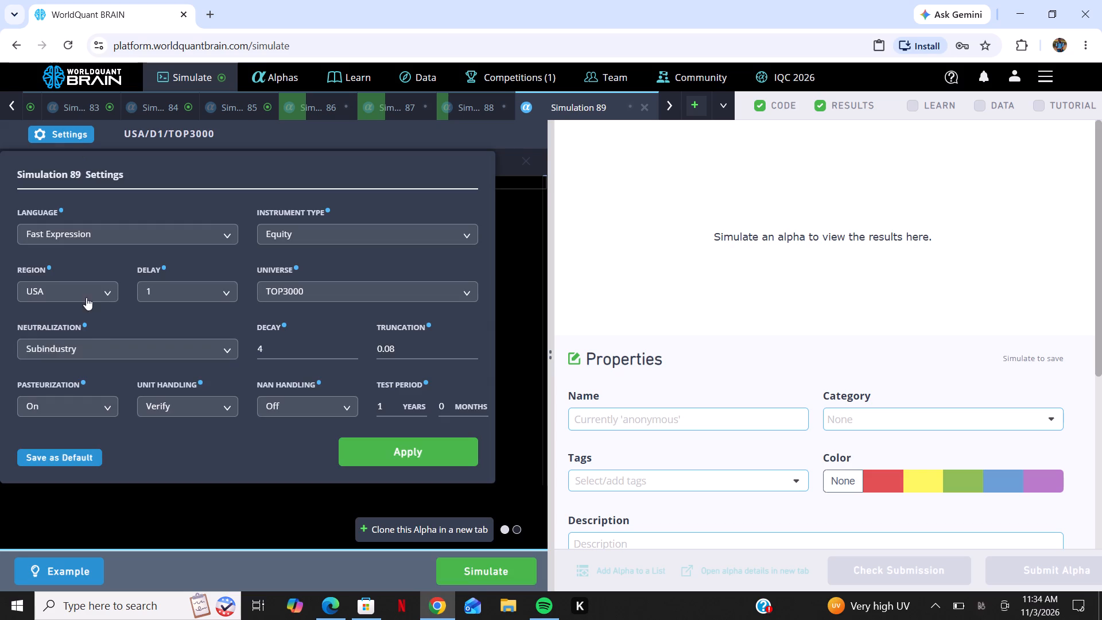
pyautogui.click(88, 337)
pyautogui.click(88, 343)
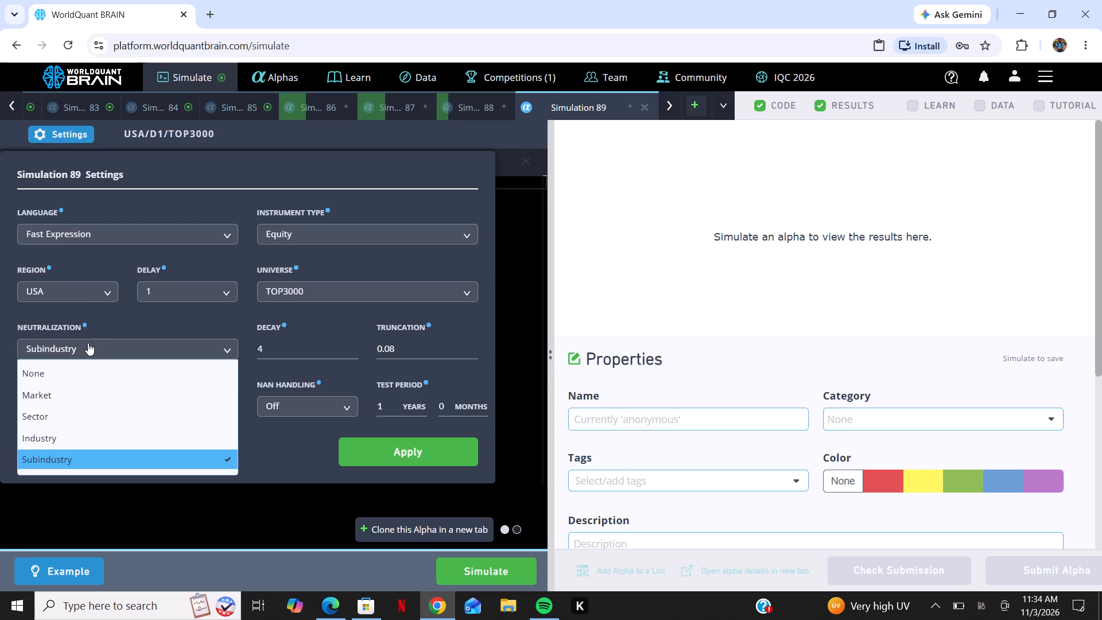
pyautogui.click(57, 411)
pyautogui.click(340, 284)
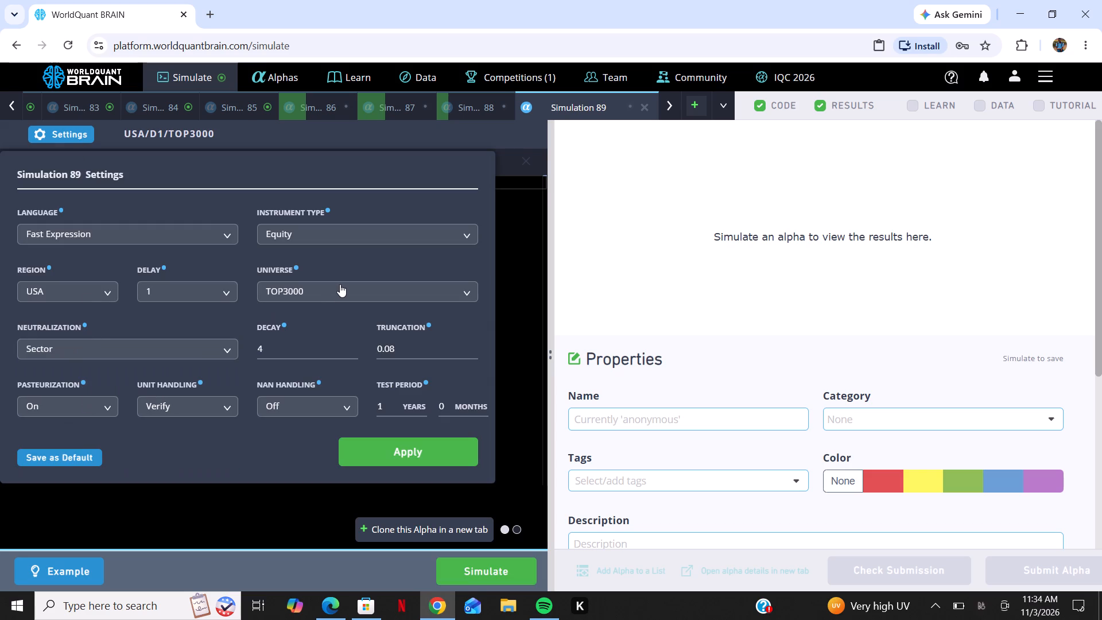
pyautogui.click(333, 385)
pyautogui.tripleClick(353, 343)
pyautogui.tripleClick(353, 343)
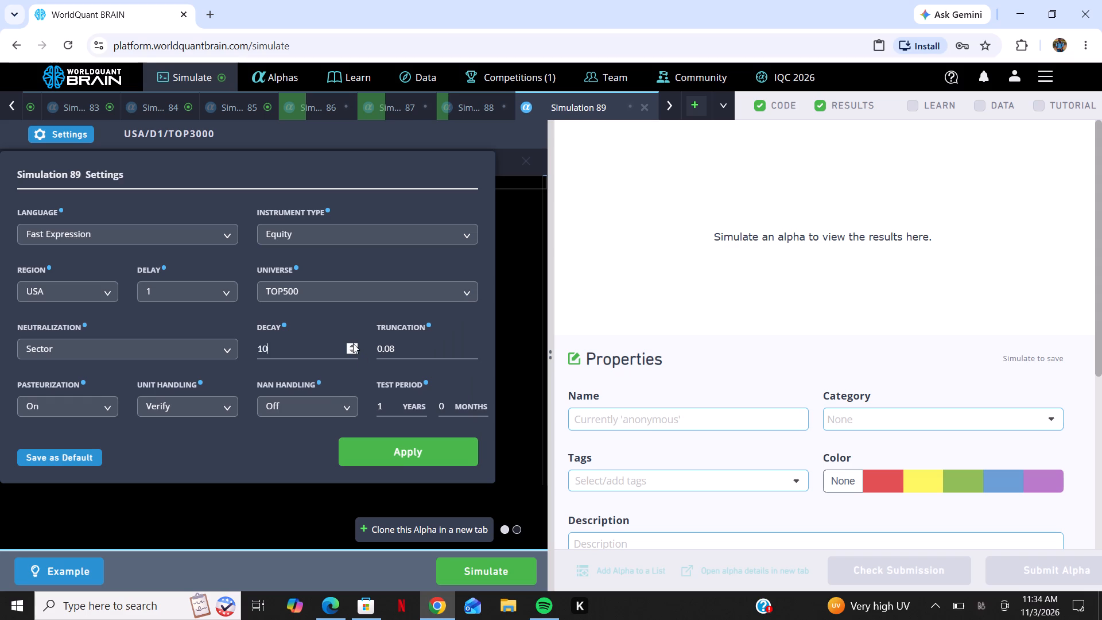
pyautogui.tripleClick(353, 343)
pyautogui.click(353, 343)
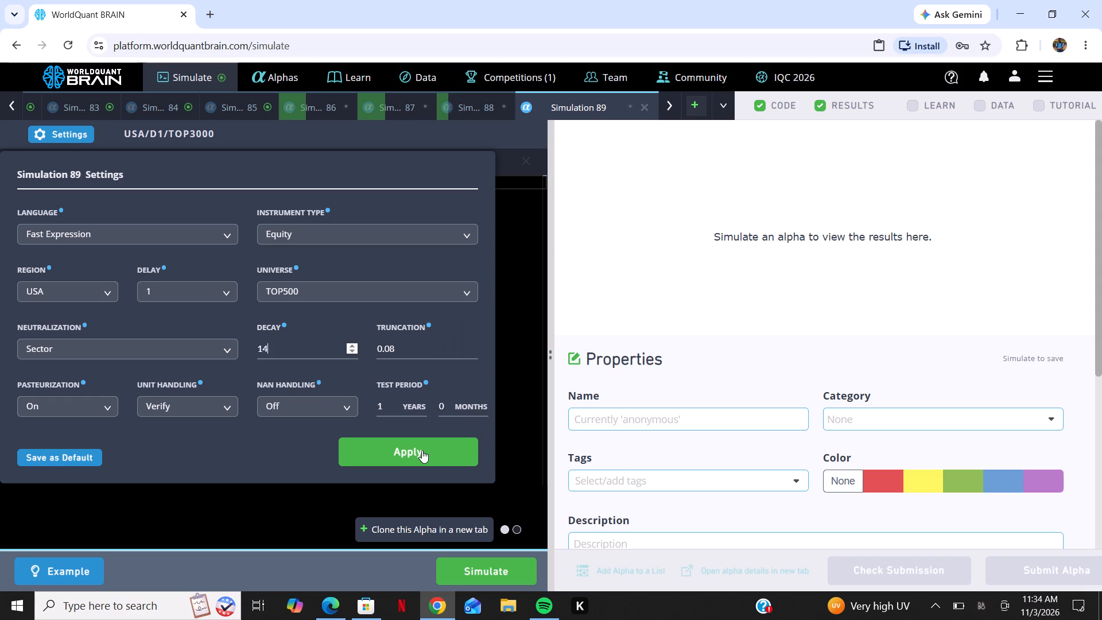
pyautogui.click(422, 450)
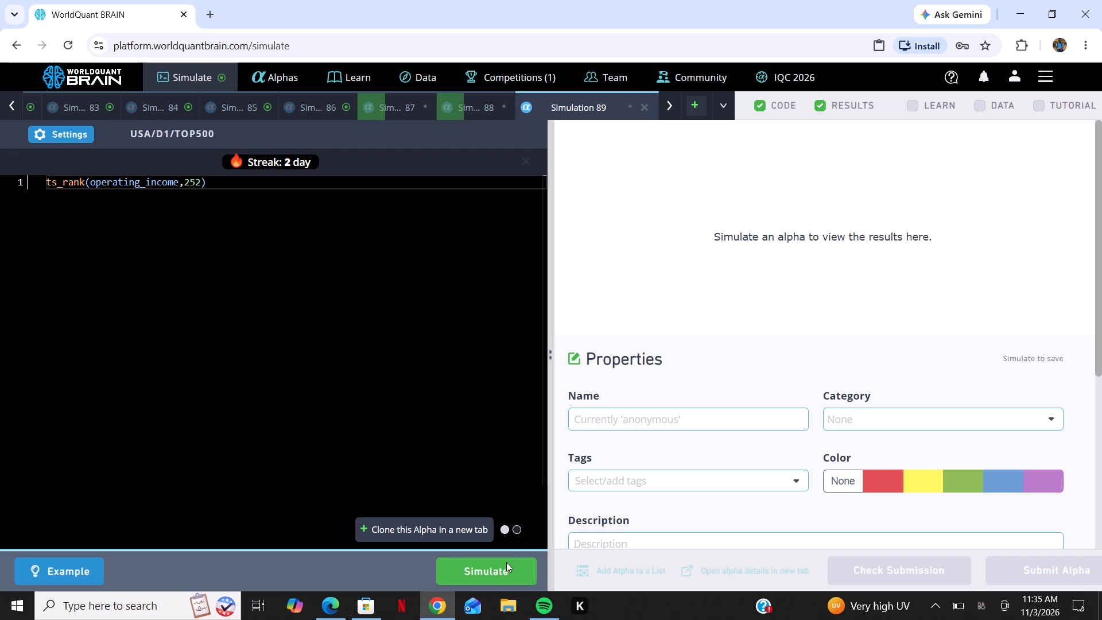
pyautogui.click(506, 577)
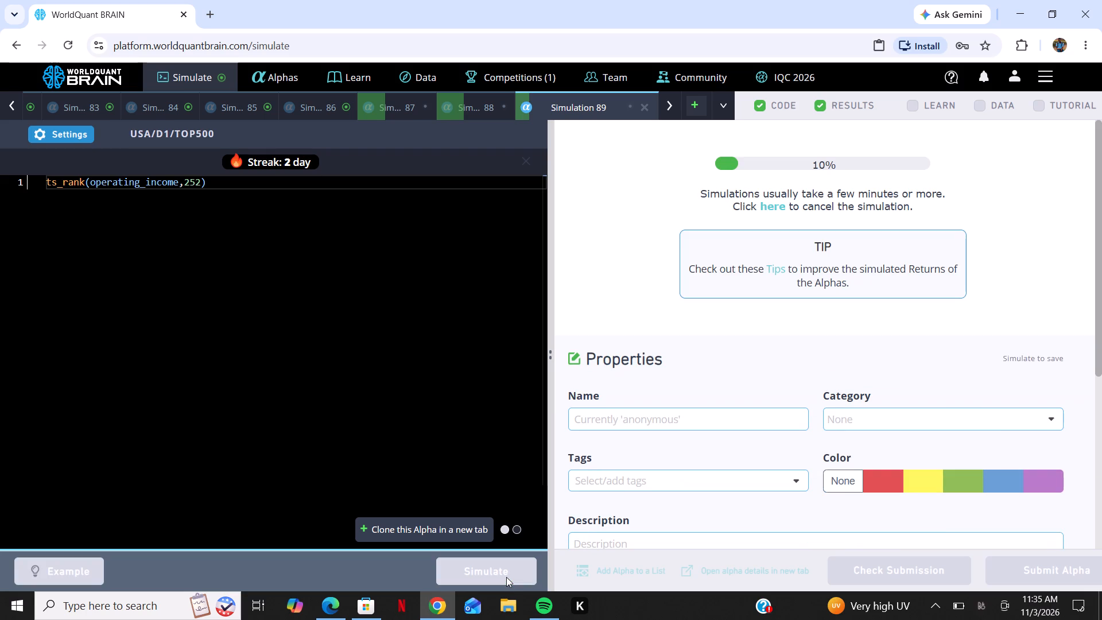
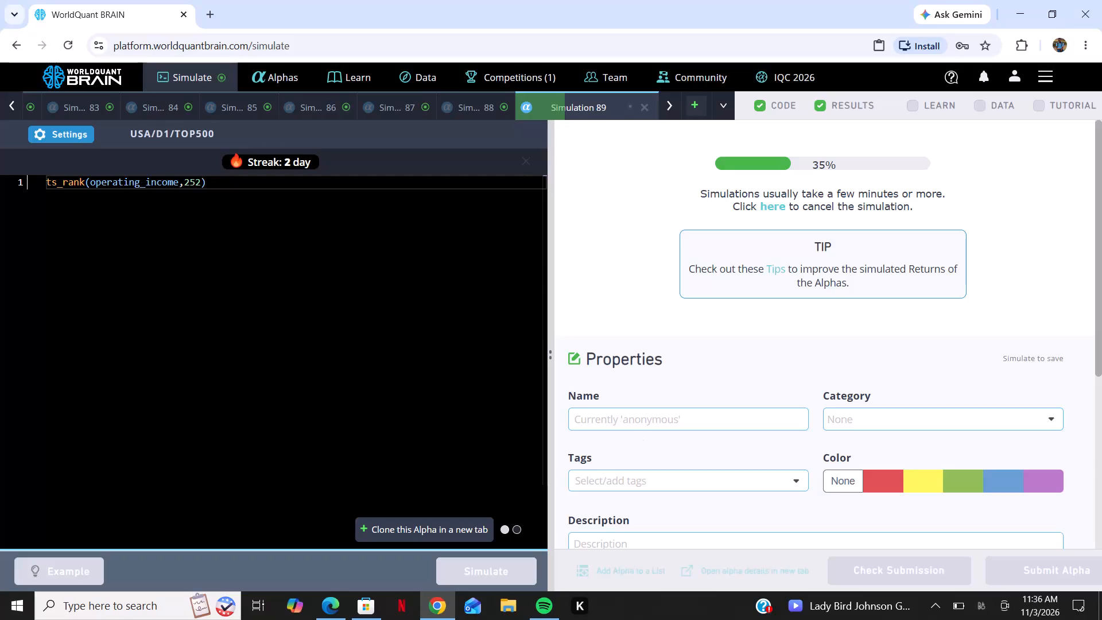
# Create a new simulation and paste the copied expression ts_rank(operating_income,252) into its code editor.
pyautogui.click(699, 103)
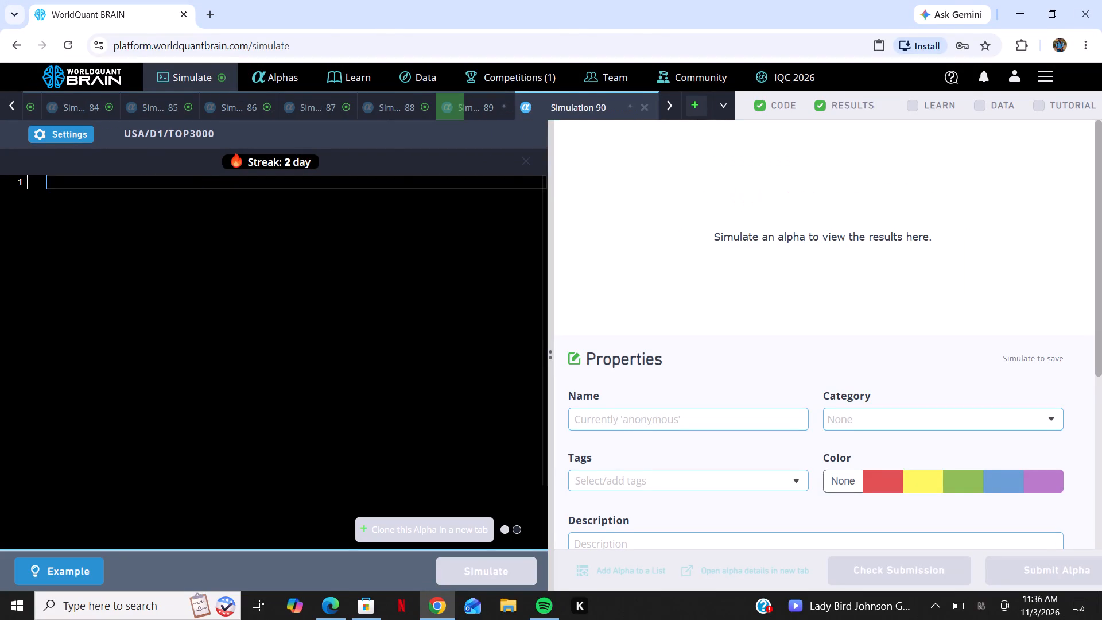
pyautogui.rightClick(331, 261)
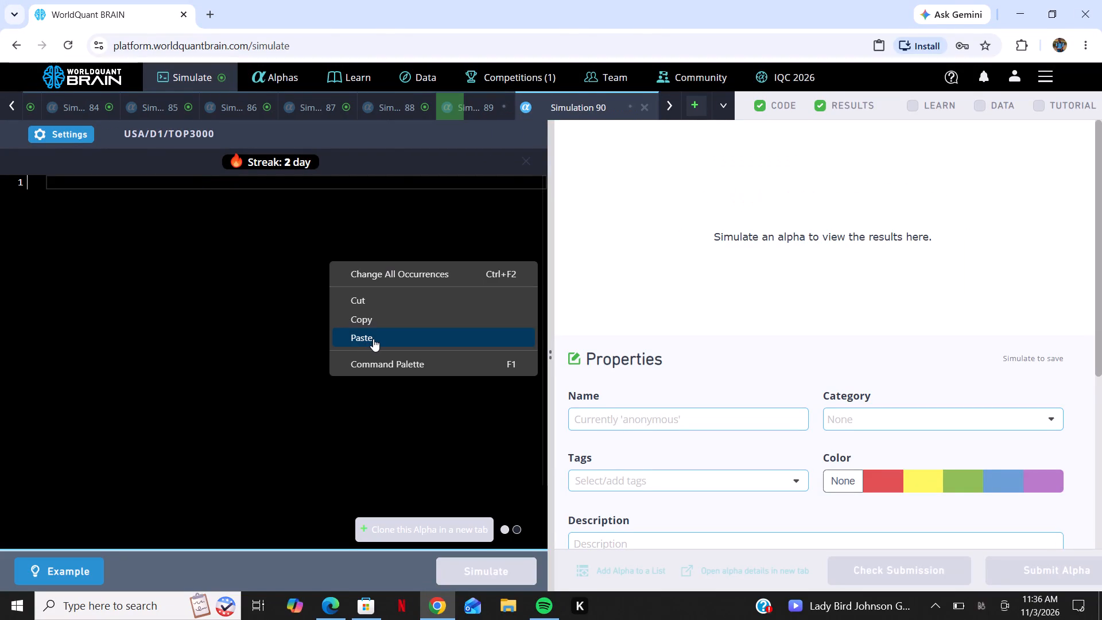
pyautogui.click(373, 339)
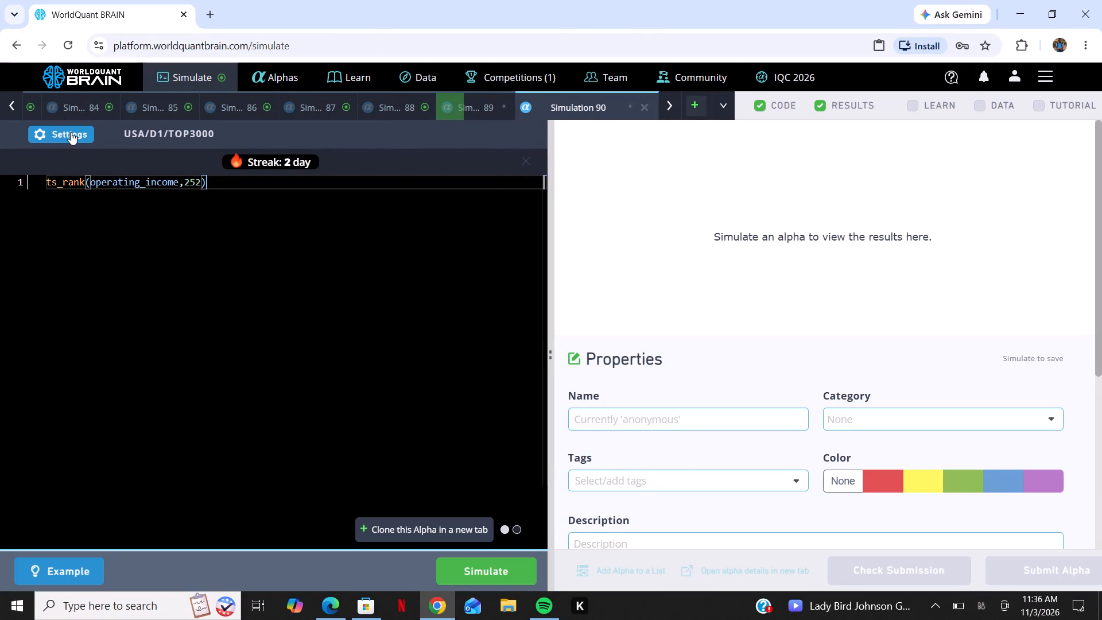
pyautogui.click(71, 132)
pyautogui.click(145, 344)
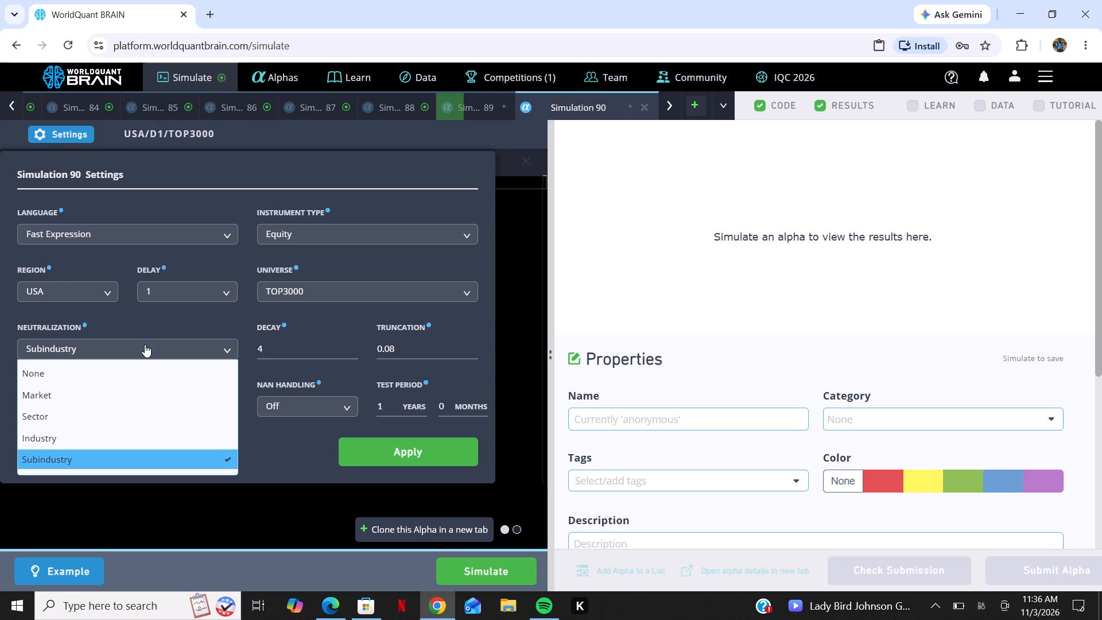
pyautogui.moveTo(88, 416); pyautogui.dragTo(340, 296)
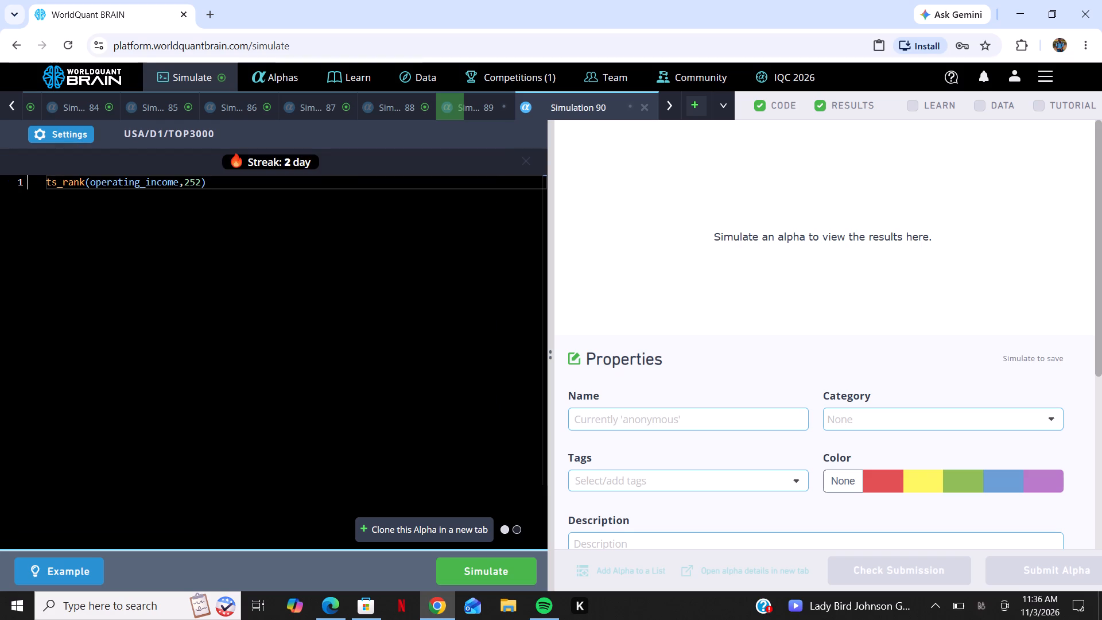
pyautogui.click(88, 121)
# Simulate the new alpha with Sector neutralization, the TOP500 universe and a decay of 16.
pyautogui.click(84, 138)
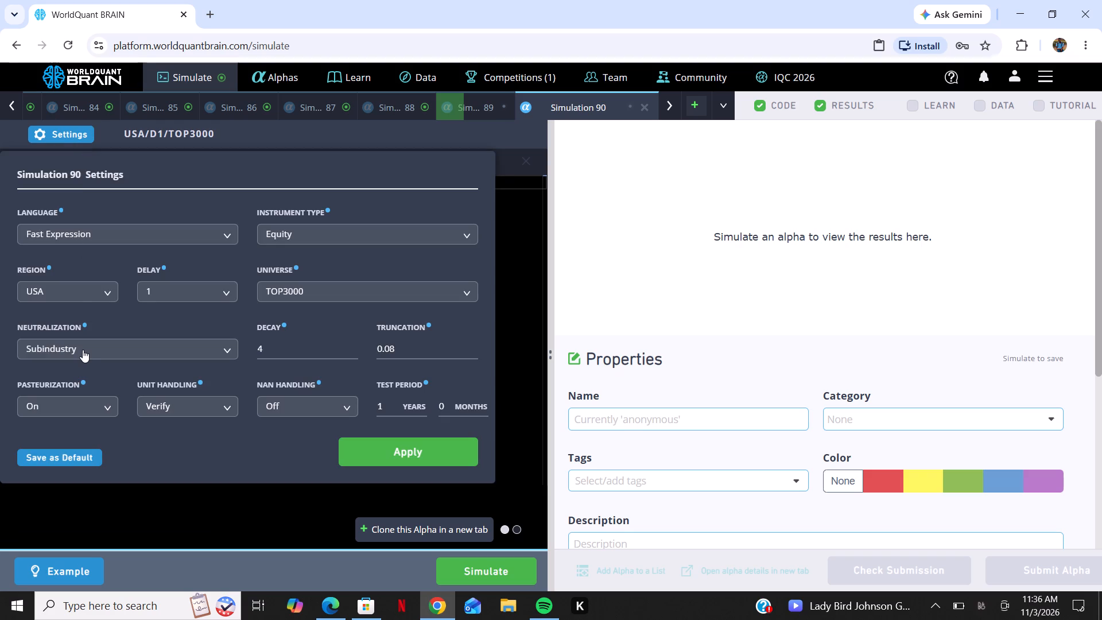
pyautogui.click(83, 350)
pyautogui.click(107, 421)
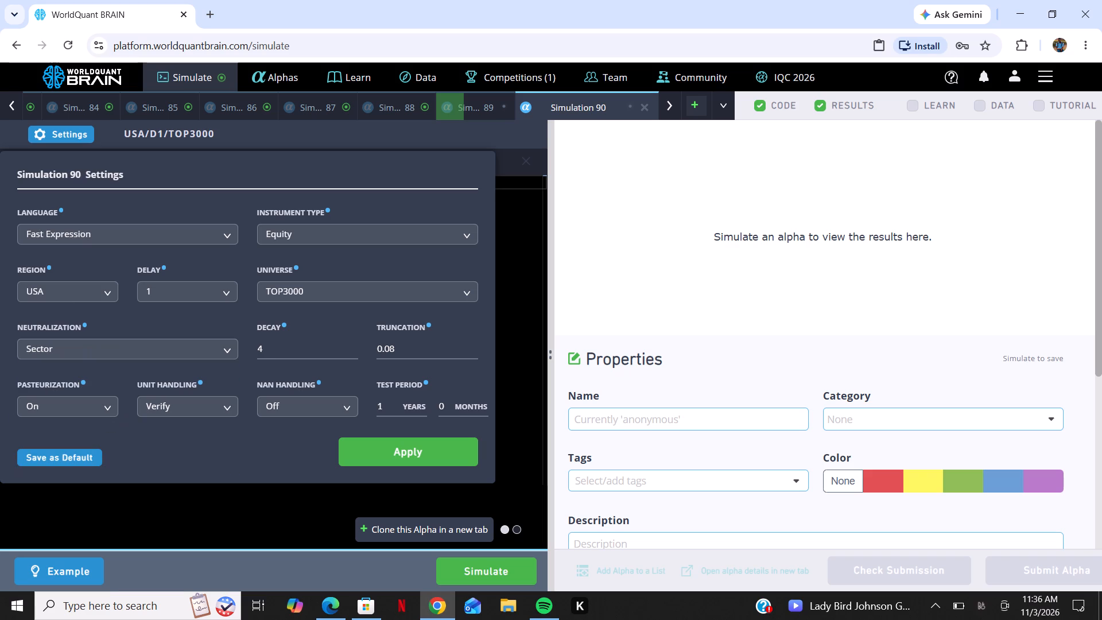
pyautogui.click(331, 296)
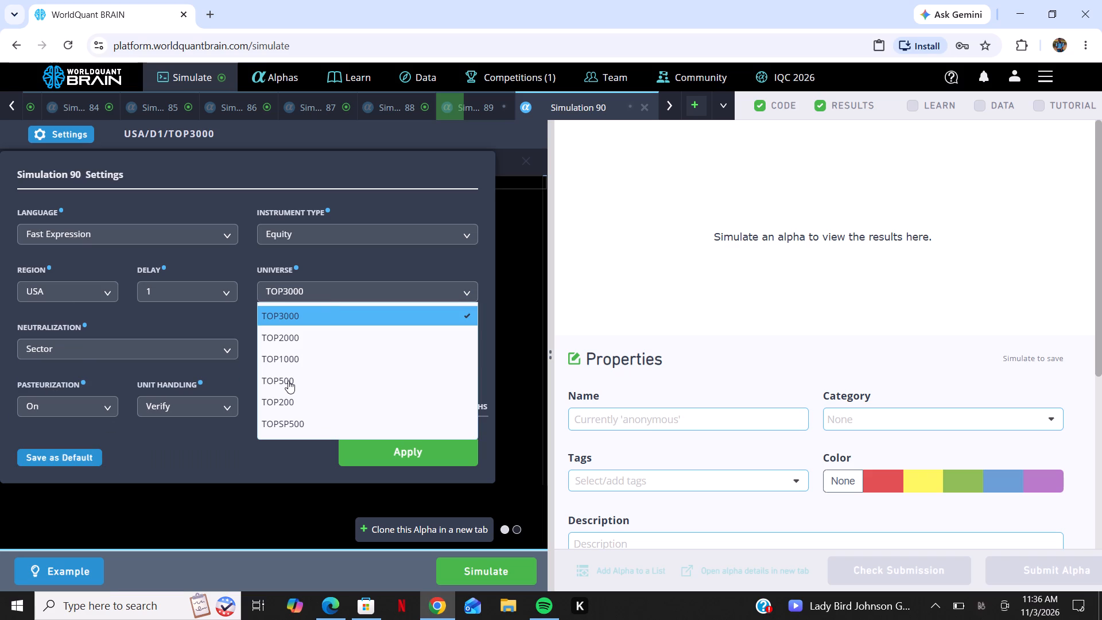
pyautogui.click(288, 381)
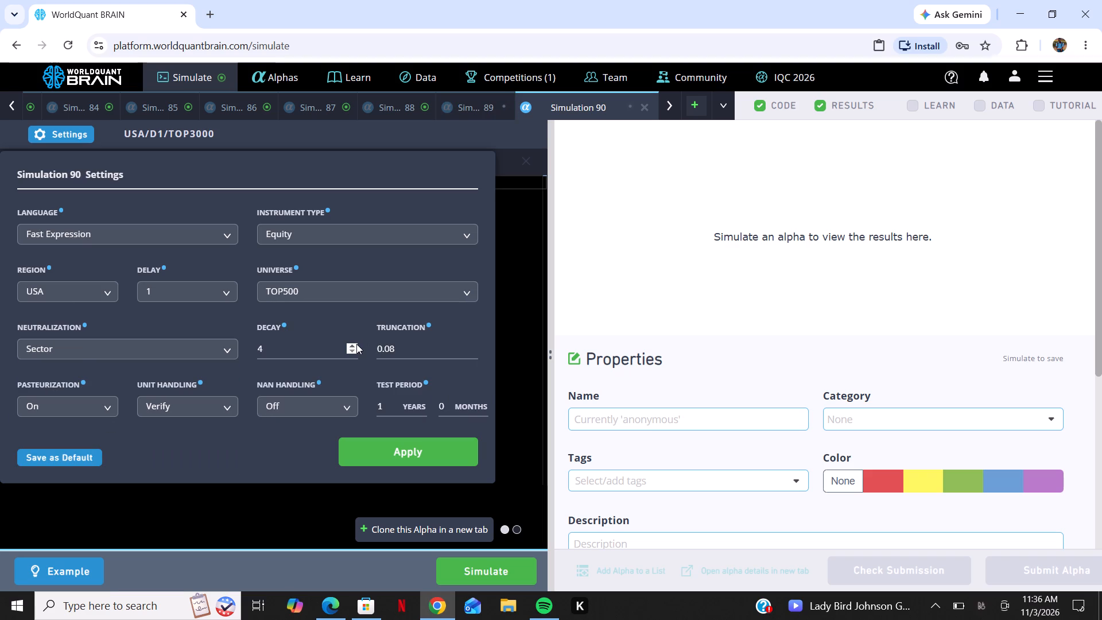
pyautogui.tripleClick(356, 344)
pyautogui.tripleClick(356, 344)
pyautogui.tripleClick(356, 344)
pyautogui.doubleClick(356, 344)
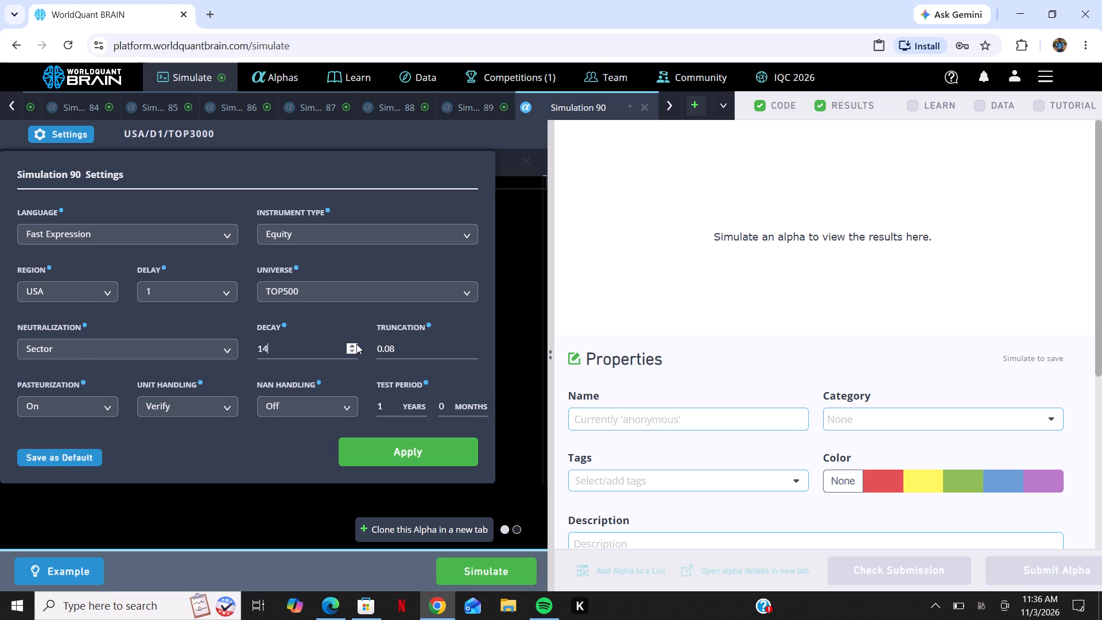
pyautogui.click(356, 344)
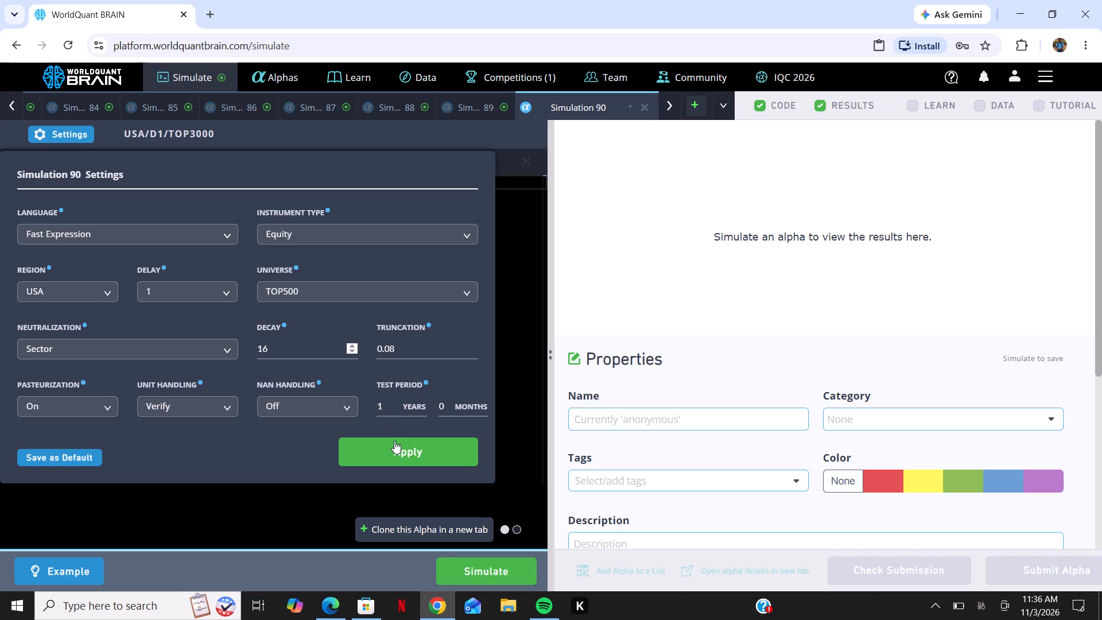
pyautogui.click(394, 441)
pyautogui.click(472, 572)
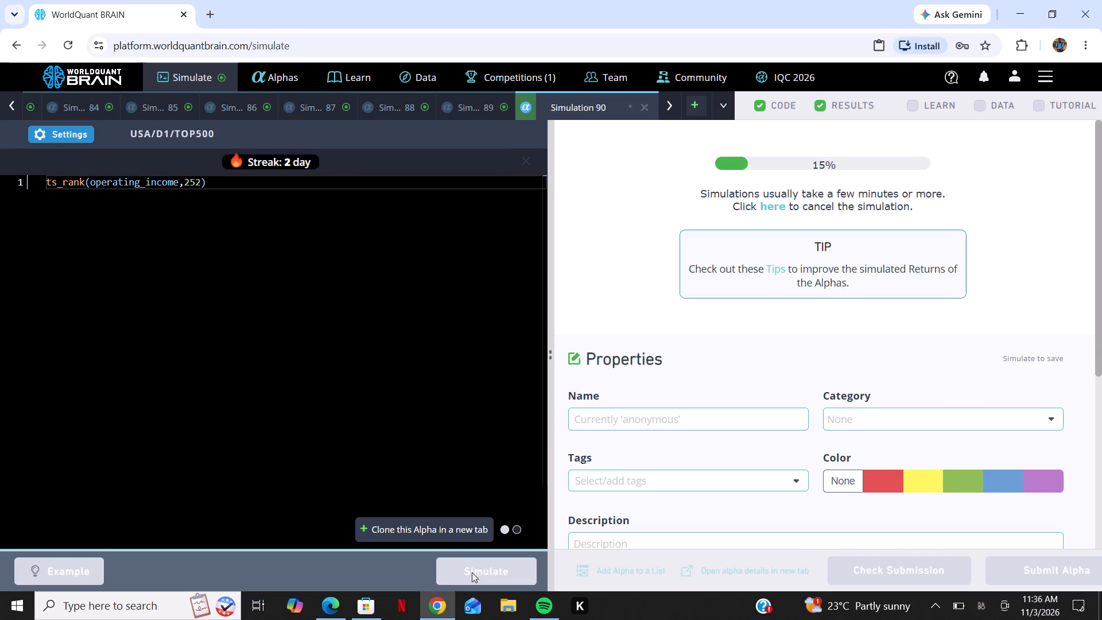
# Create another simulation and paste the expression ts_rank(operating_income,252) into its code editor.
pyautogui.click(689, 110)
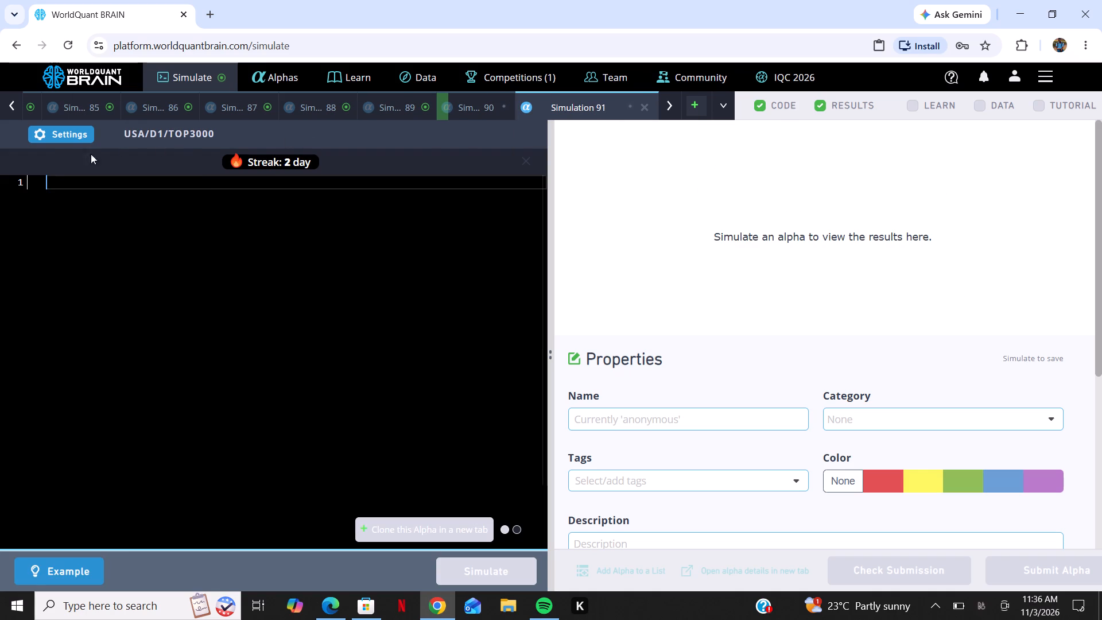
pyautogui.rightClick(74, 187)
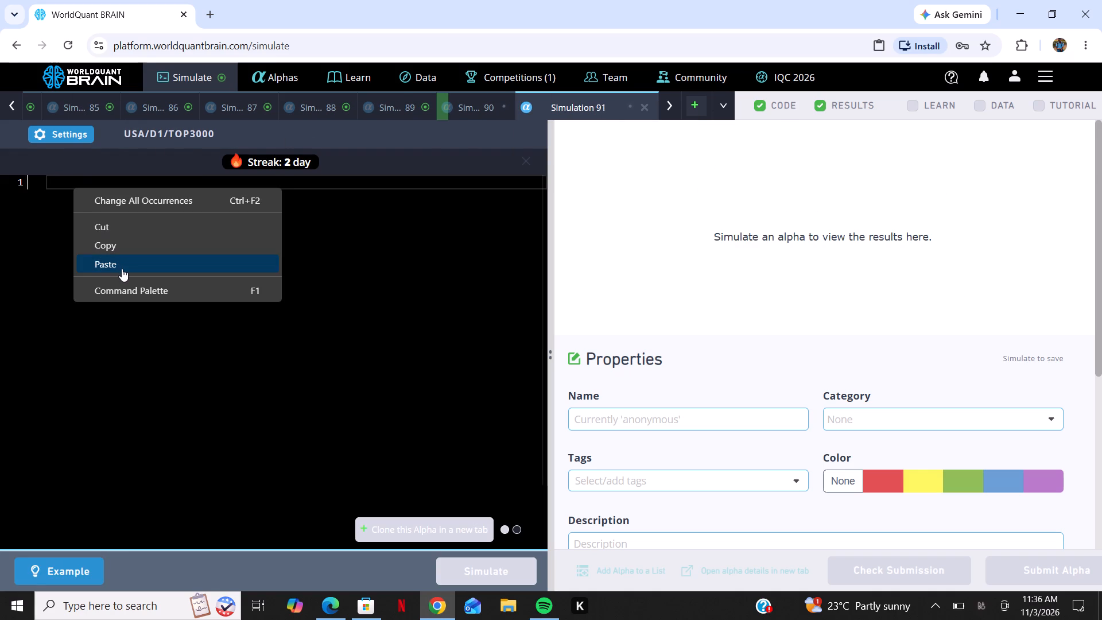
pyautogui.click(122, 269)
# Simulate this alpha with Sector neutralization, the TOP200 universe and a decay of 18.
pyautogui.click(71, 130)
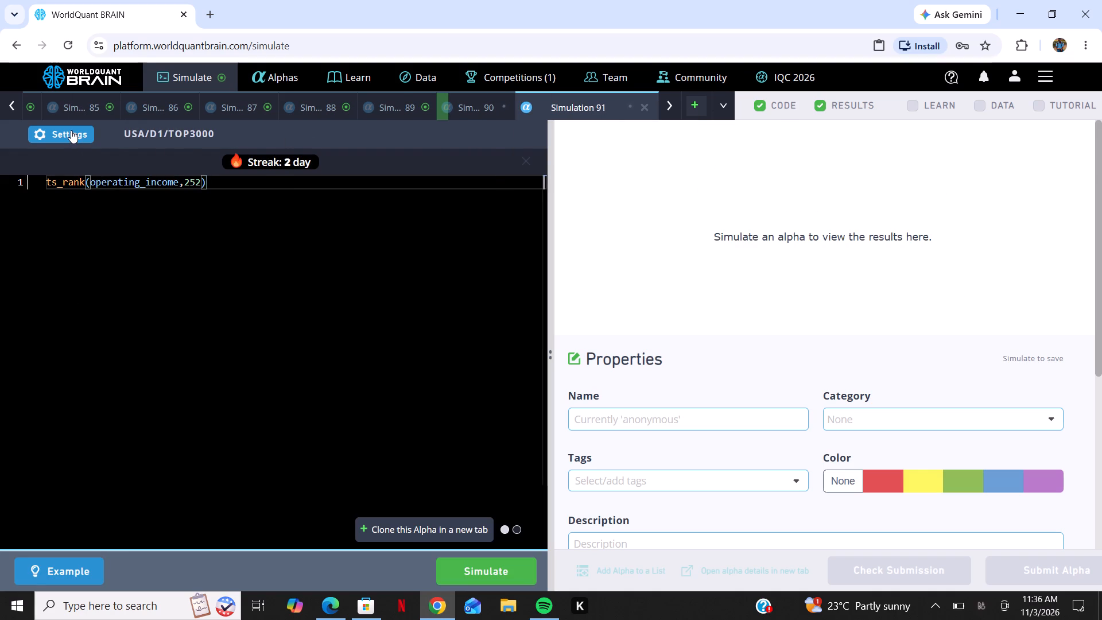
pyautogui.click(111, 342)
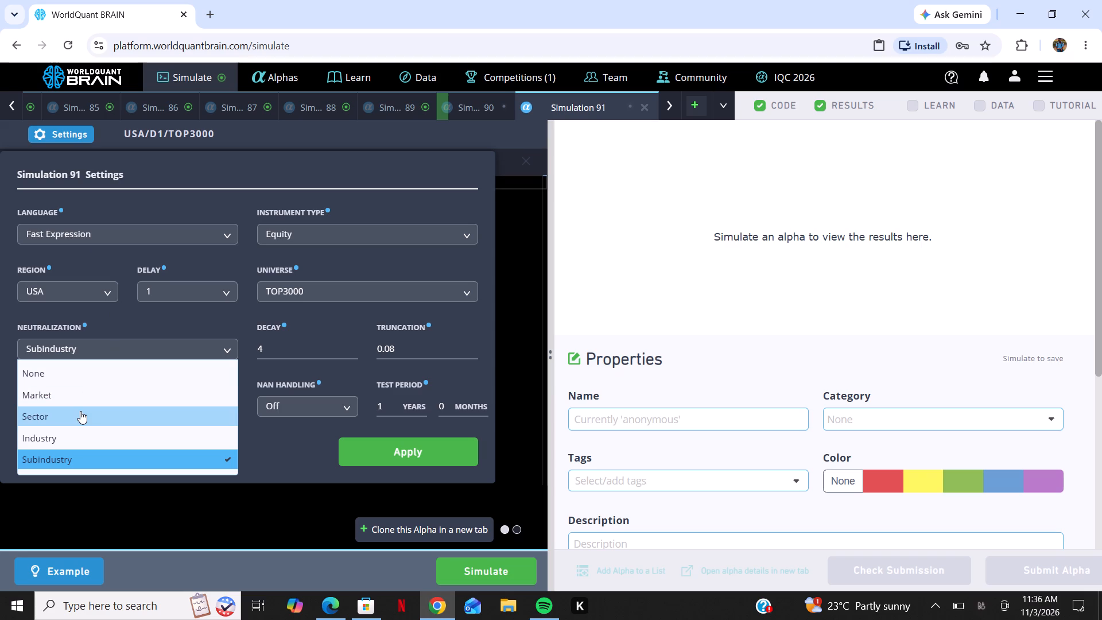
pyautogui.click(80, 411)
pyautogui.click(334, 295)
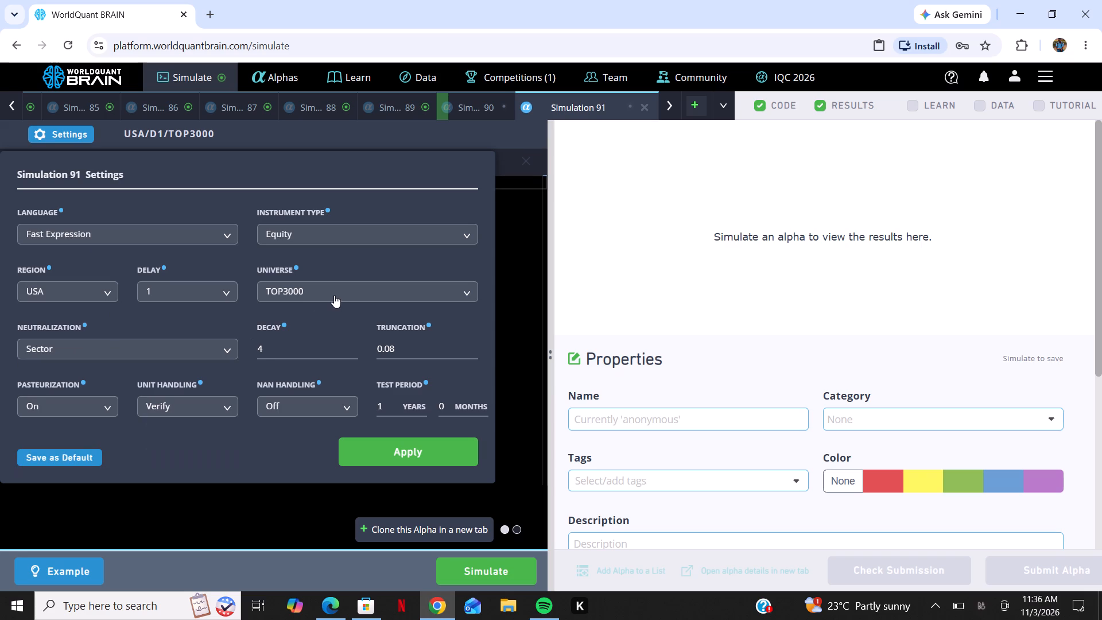
pyautogui.click(290, 402)
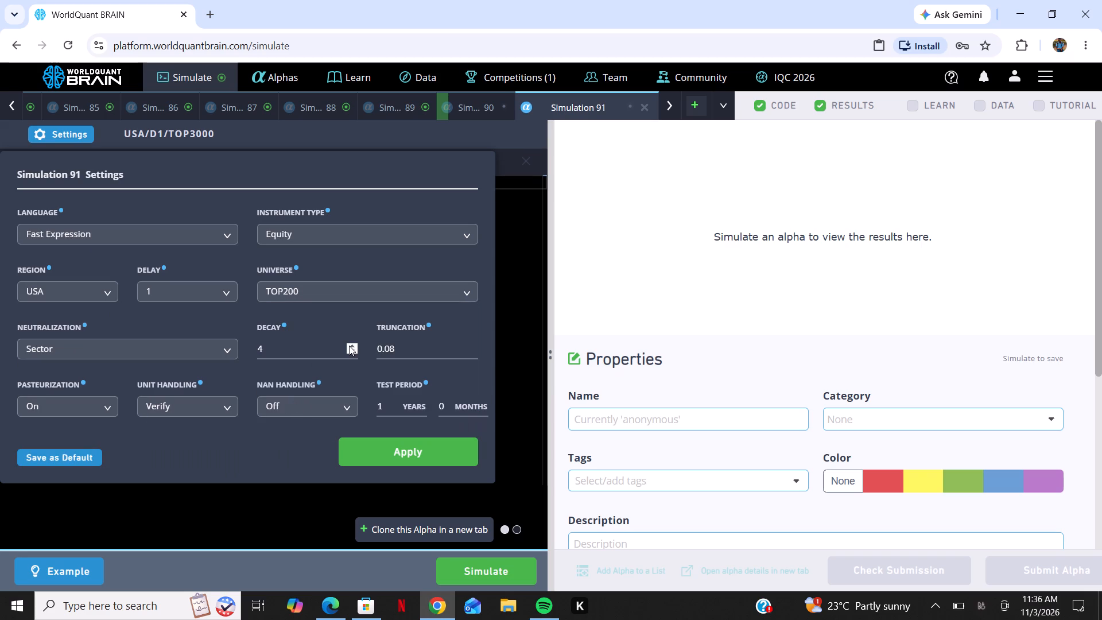
pyautogui.tripleClick(351, 346)
pyautogui.tripleClick(351, 346)
pyautogui.tripleClick(351, 346)
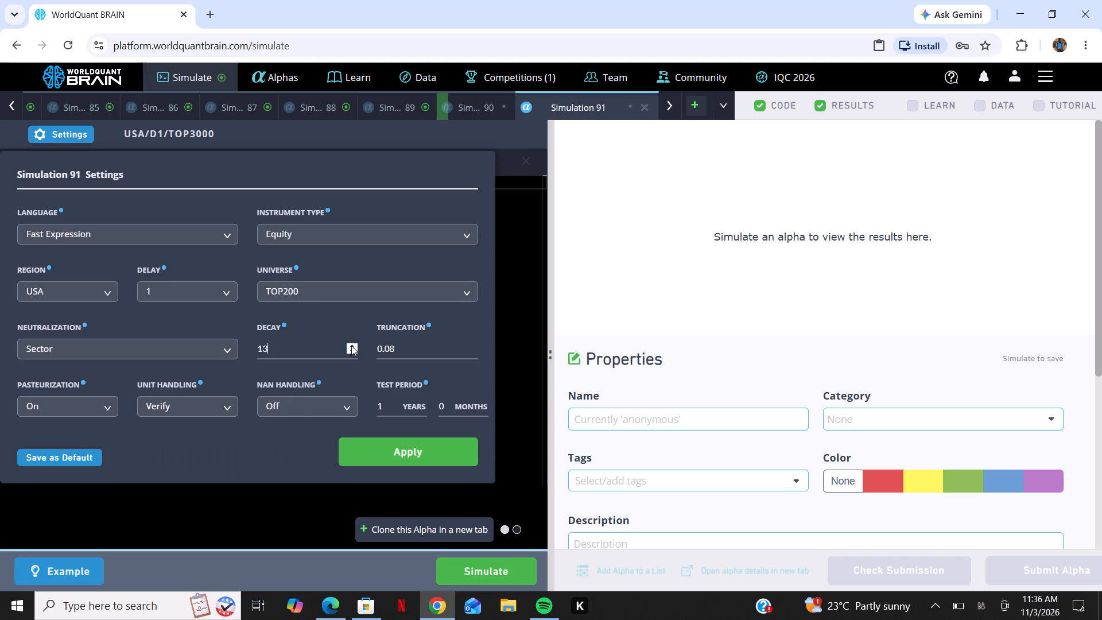
pyautogui.tripleClick(351, 346)
pyautogui.click(351, 346)
pyautogui.click(351, 346)
pyautogui.click(405, 452)
pyautogui.click(467, 564)
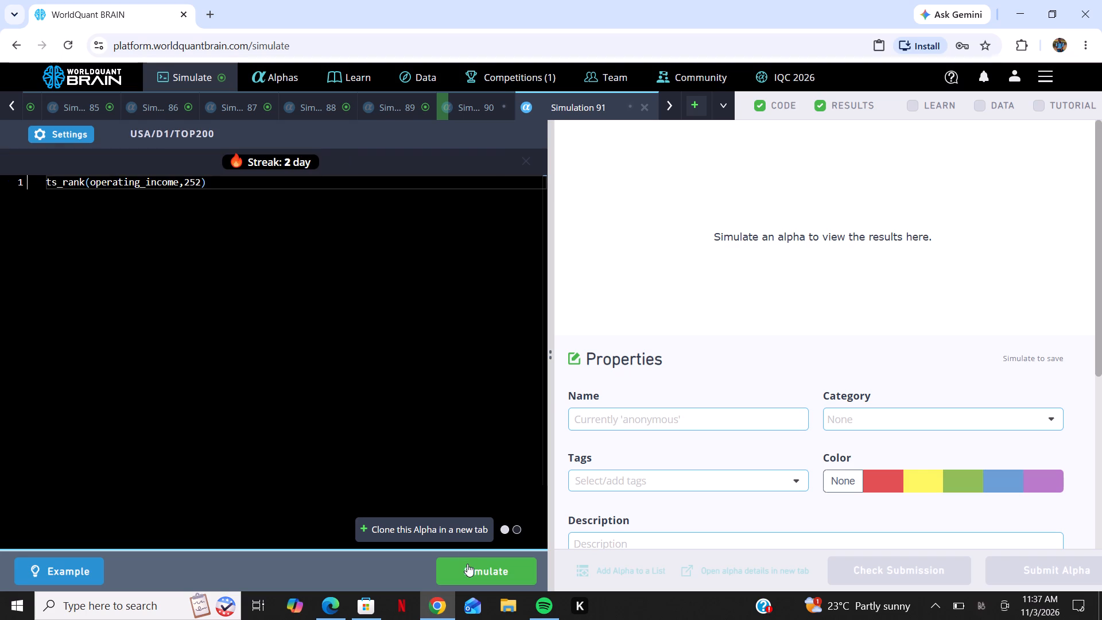
# Add one more simulation and paste the expression ts_rank(operating_income,252) into its code editor.
pyautogui.click(694, 108)
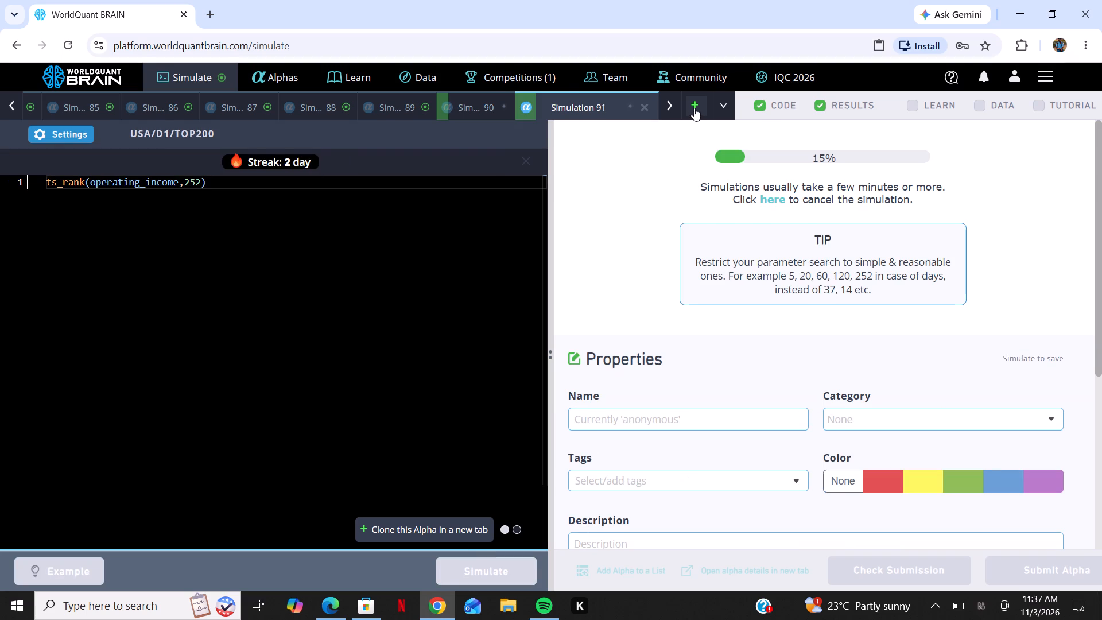
pyautogui.rightClick(384, 282)
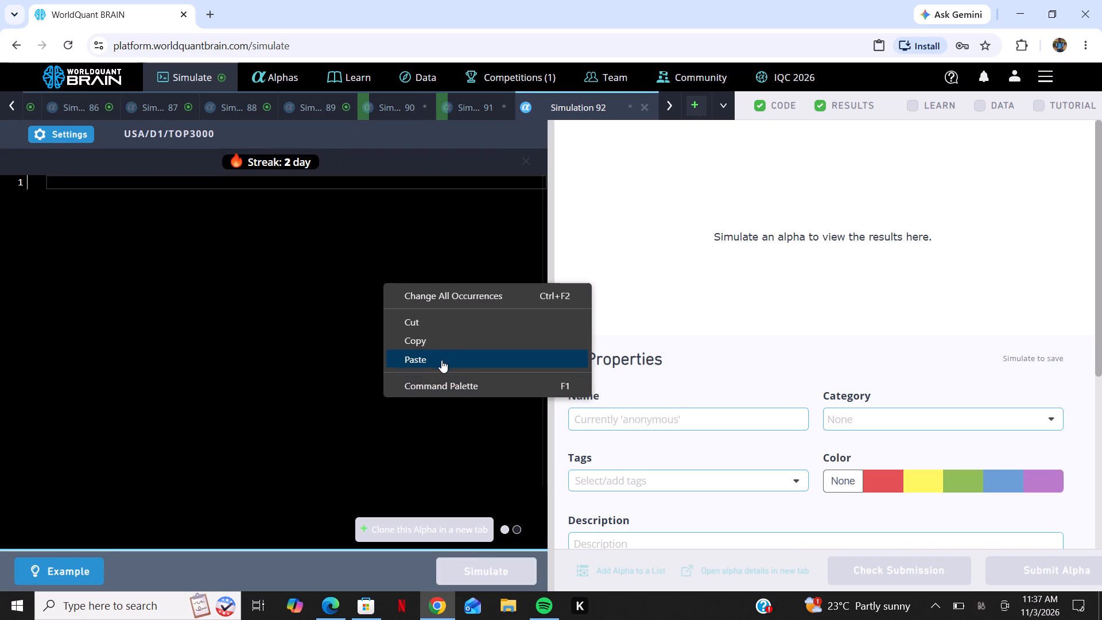
pyautogui.click(445, 358)
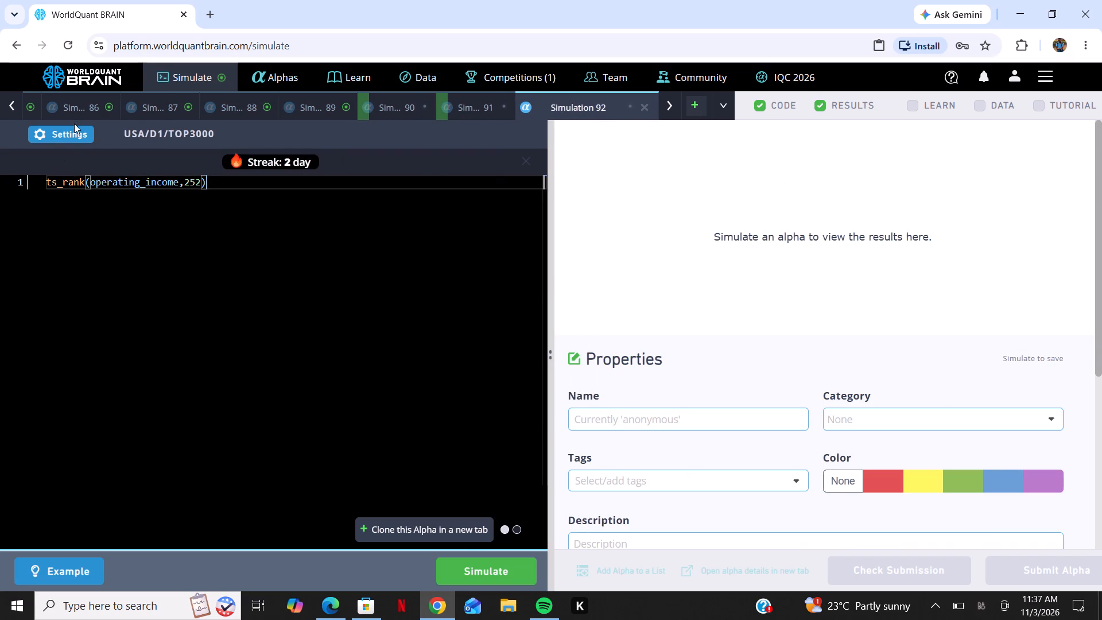
# Simulate this alpha with Sector neutralization, the TOPSP500 universe and a decay of 24.
pyautogui.click(72, 131)
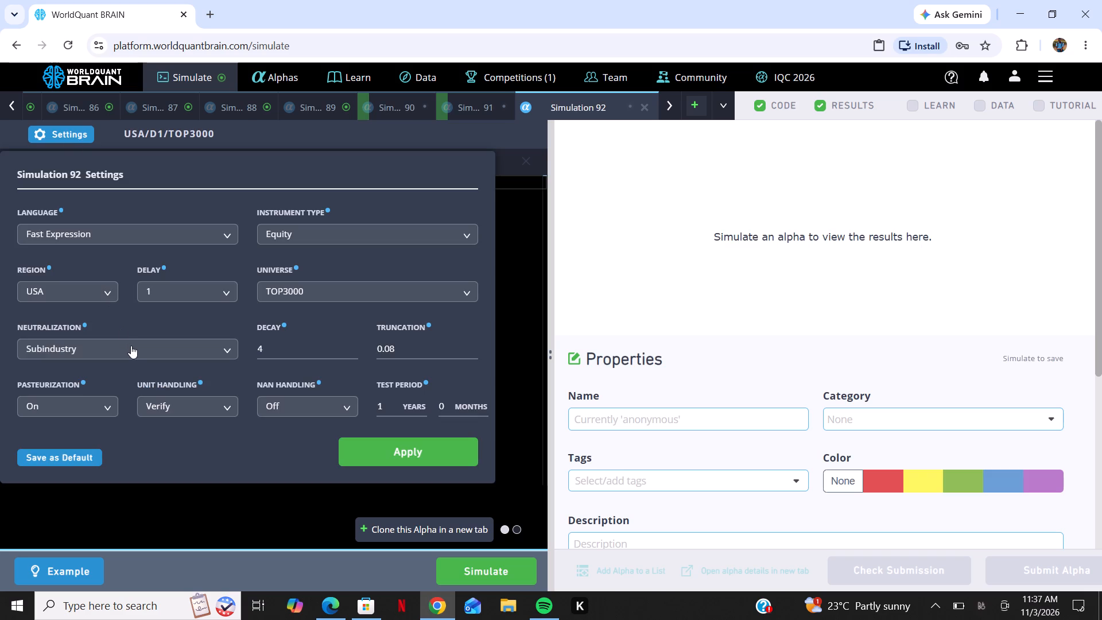
pyautogui.click(131, 346)
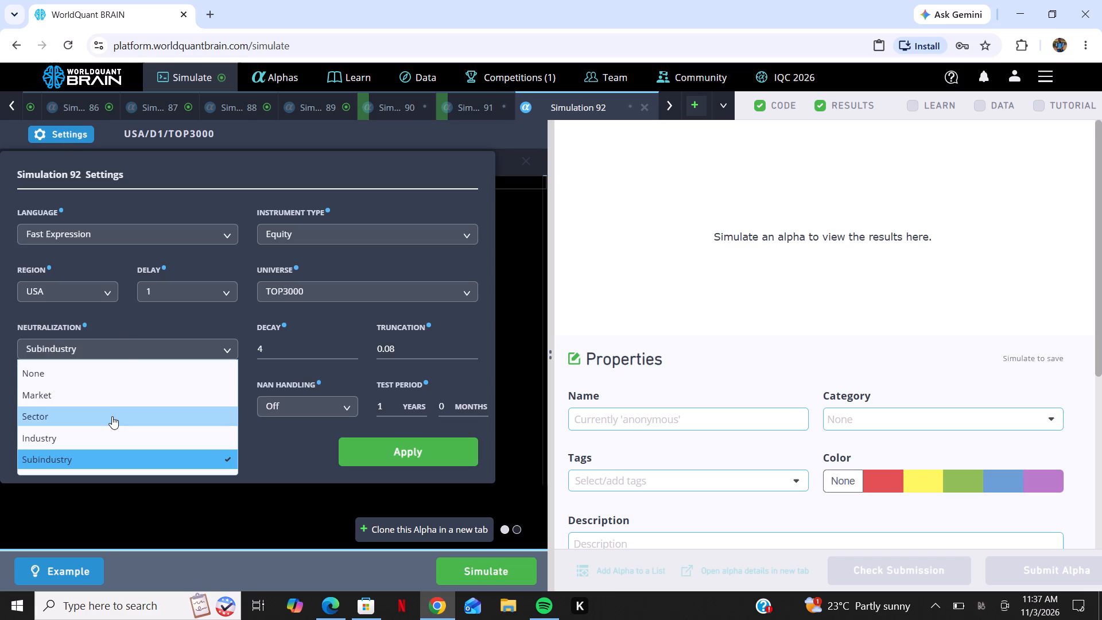
pyautogui.click(112, 416)
pyautogui.click(320, 292)
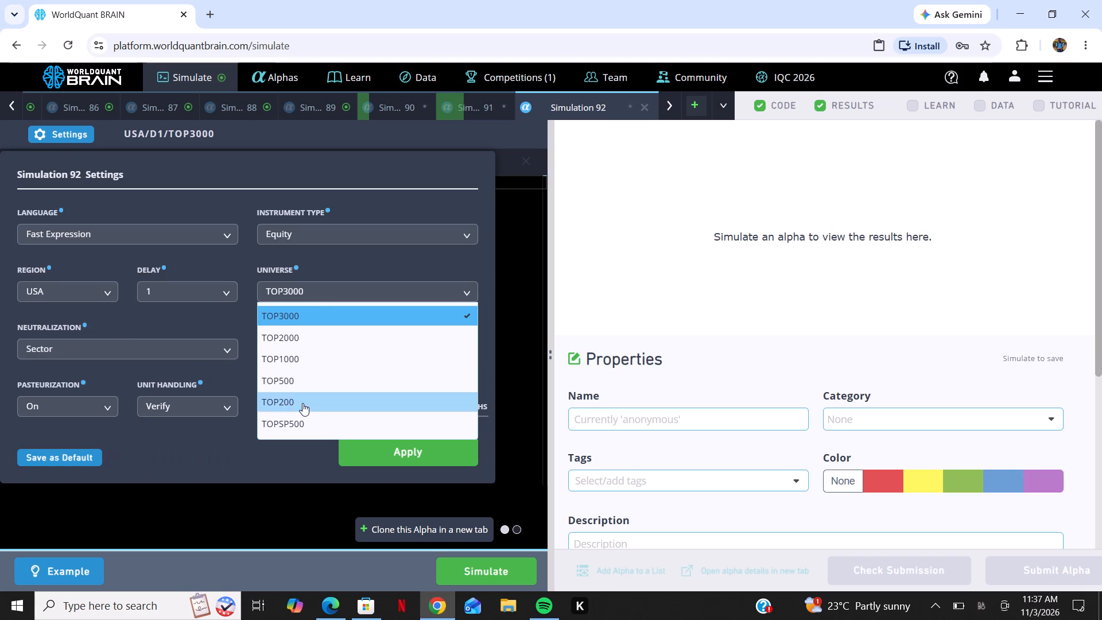
pyautogui.click(301, 418)
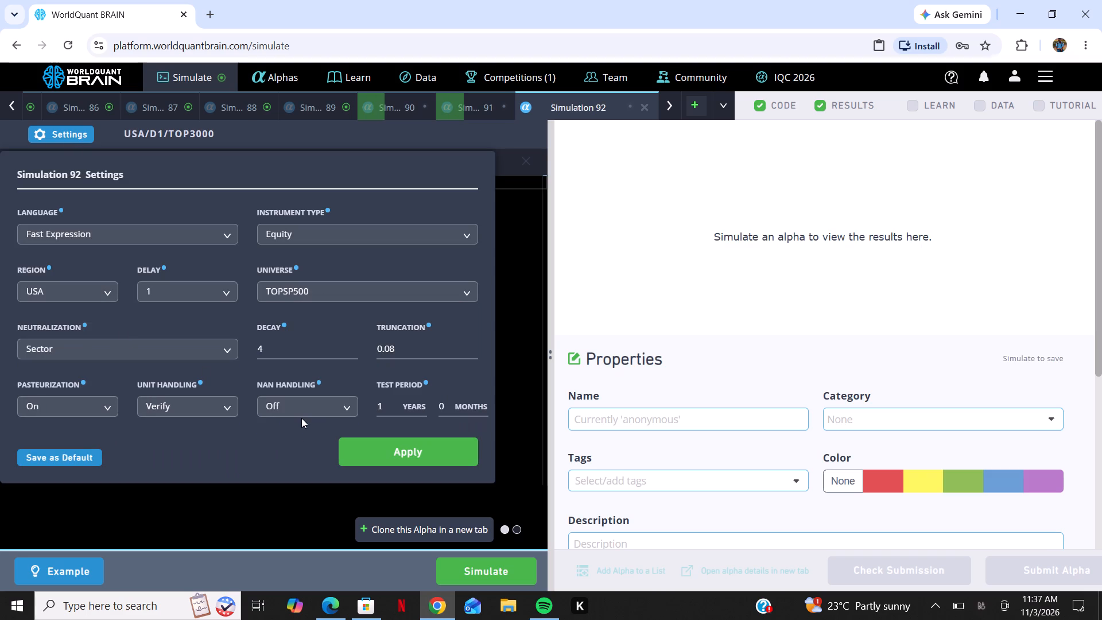
pyautogui.tripleClick(356, 343)
pyautogui.tripleClick(356, 343)
pyautogui.tripleClick(356, 343)
pyautogui.click(402, 461)
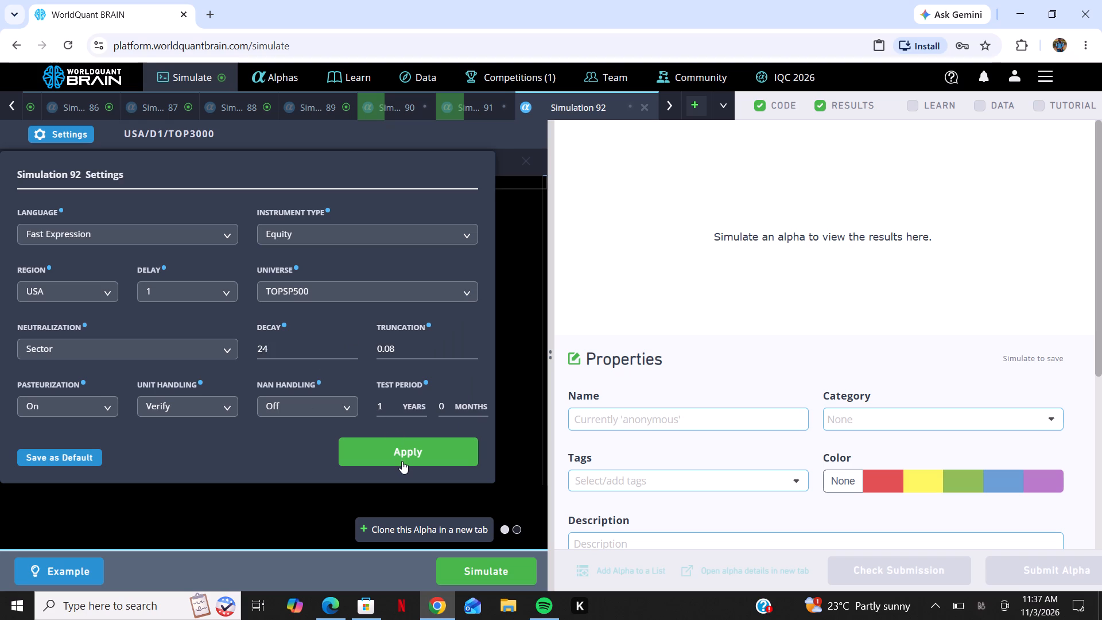
pyautogui.click(494, 583)
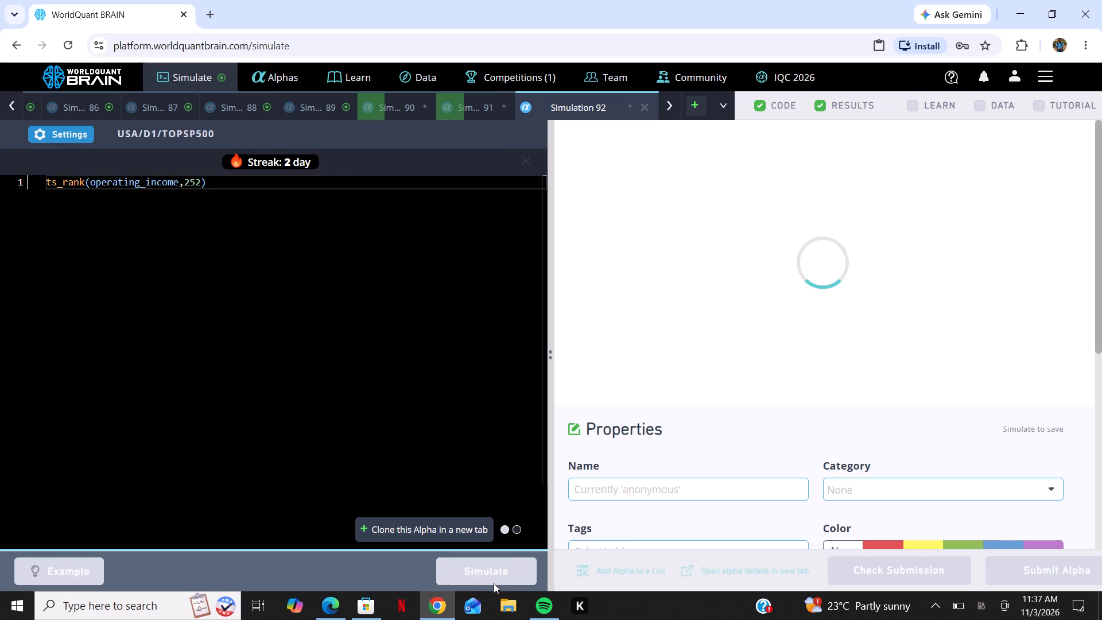
# Create a further simulation and paste the expression ts_rank(operating_income,252) into its code editor.
pyautogui.click(697, 114)
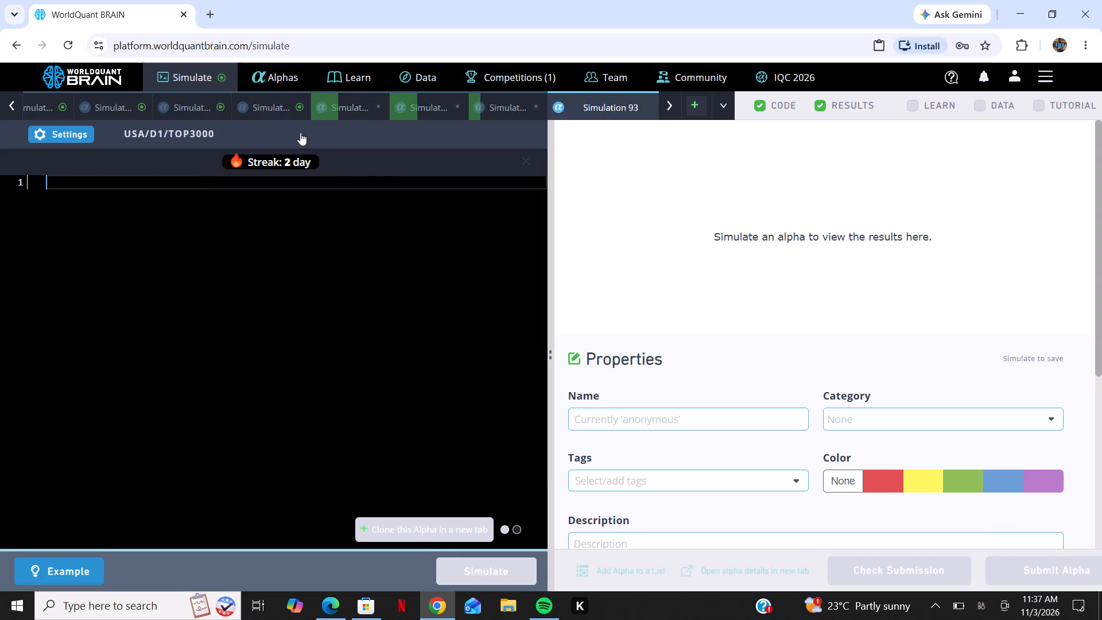
pyautogui.rightClick(93, 207)
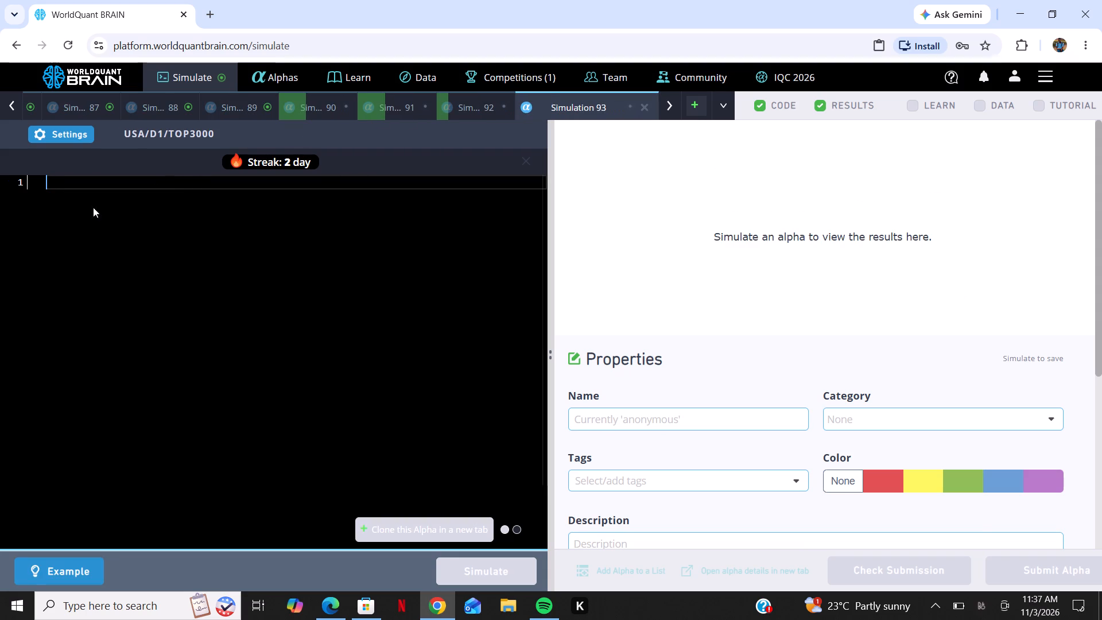
pyautogui.click(130, 279)
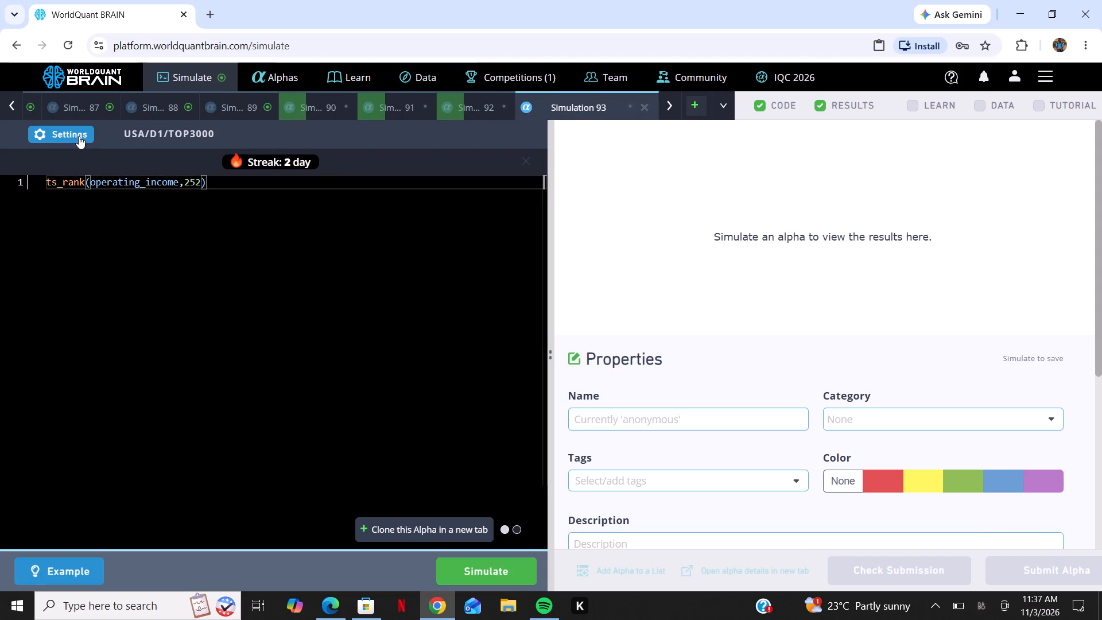
# Simulate this alpha with Market neutralization, the TOP2000 universe and a decay of 11.
pyautogui.click(79, 133)
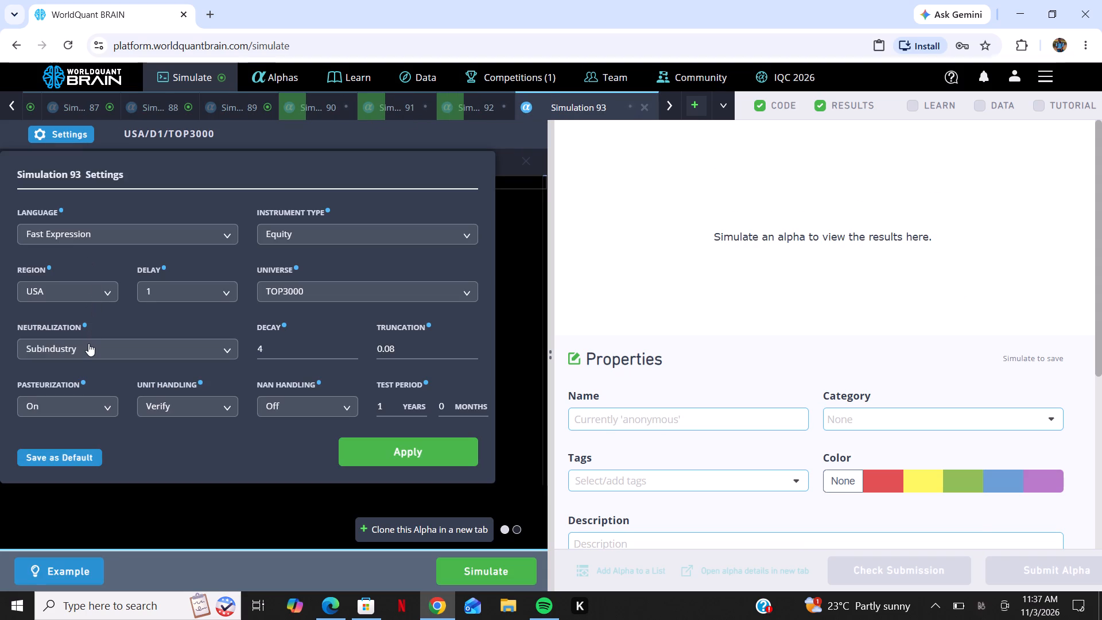
pyautogui.click(88, 343)
pyautogui.click(112, 396)
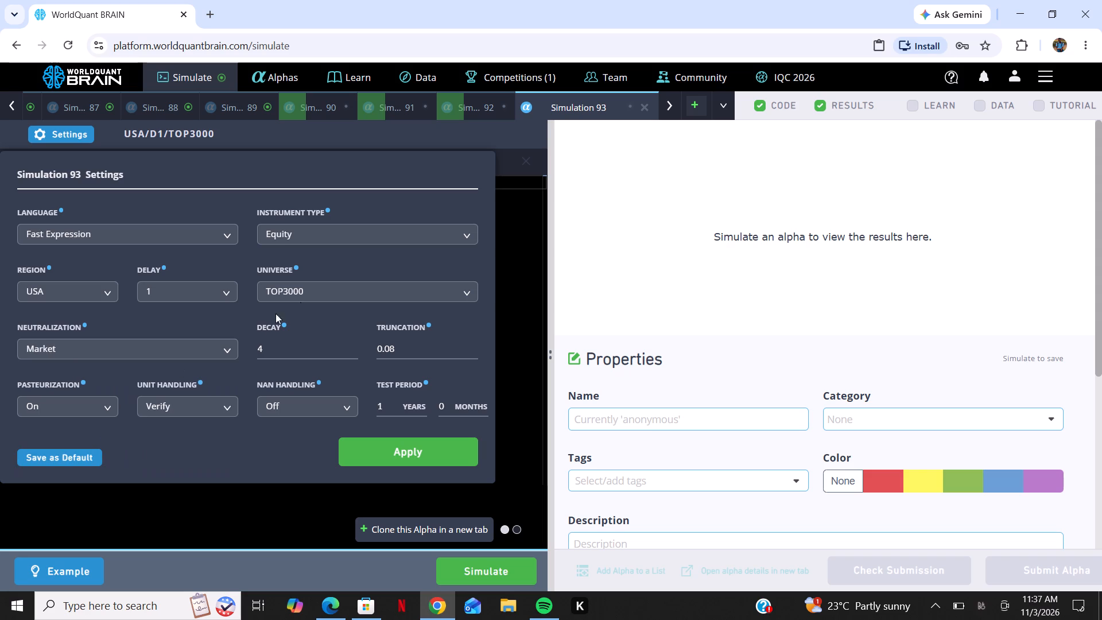
pyautogui.click(318, 295)
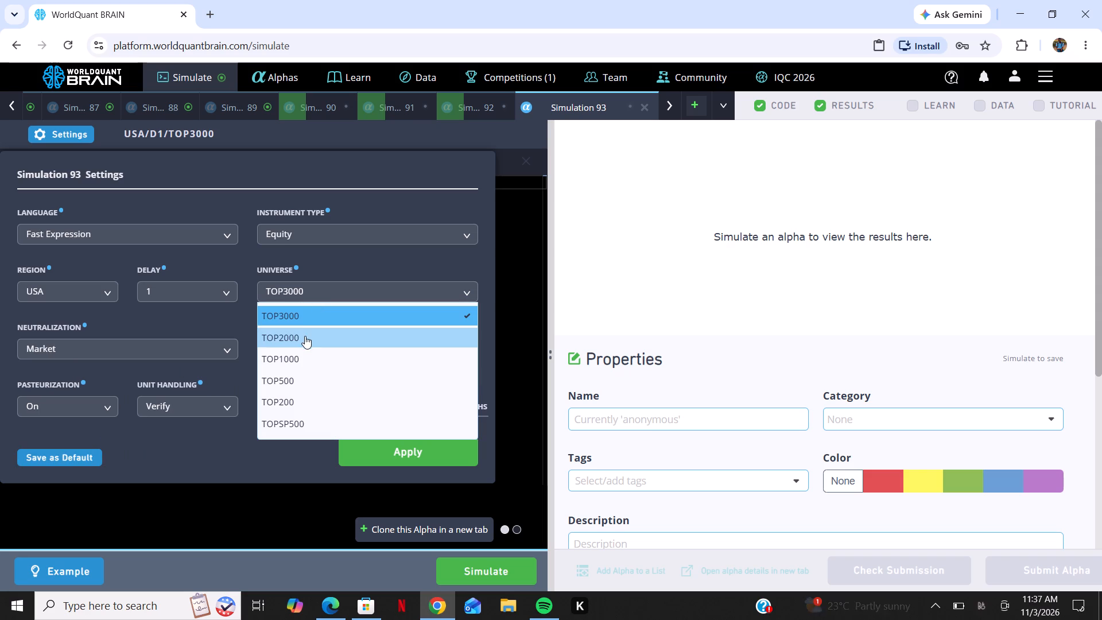
pyautogui.click(305, 336)
pyautogui.tripleClick(352, 347)
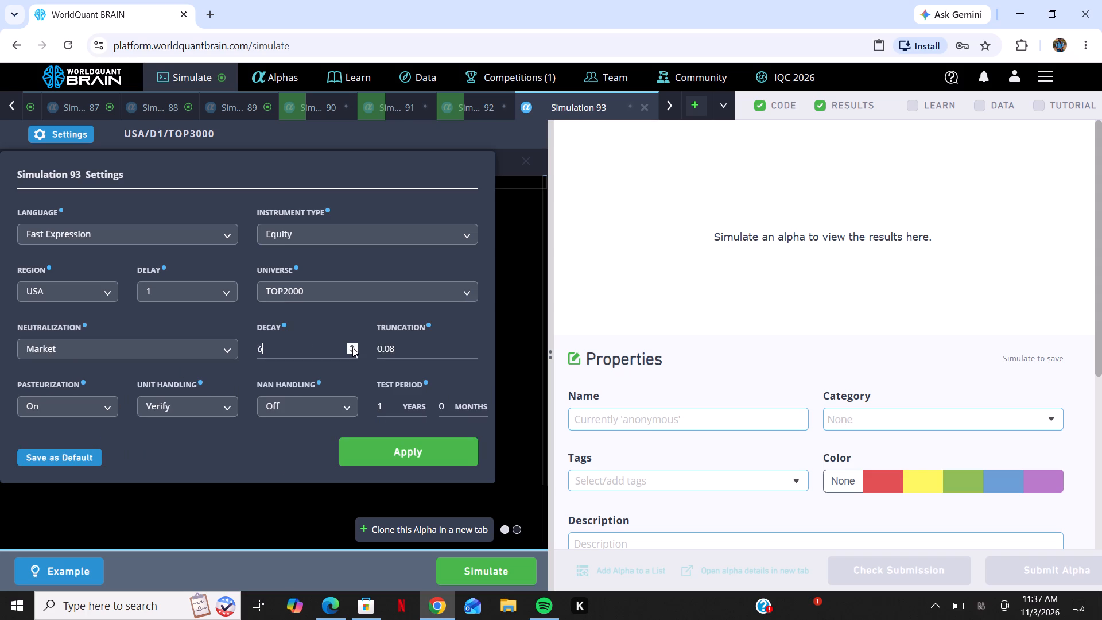
pyautogui.click(352, 347)
pyautogui.doubleClick(352, 347)
pyautogui.click(352, 347)
pyautogui.click(388, 451)
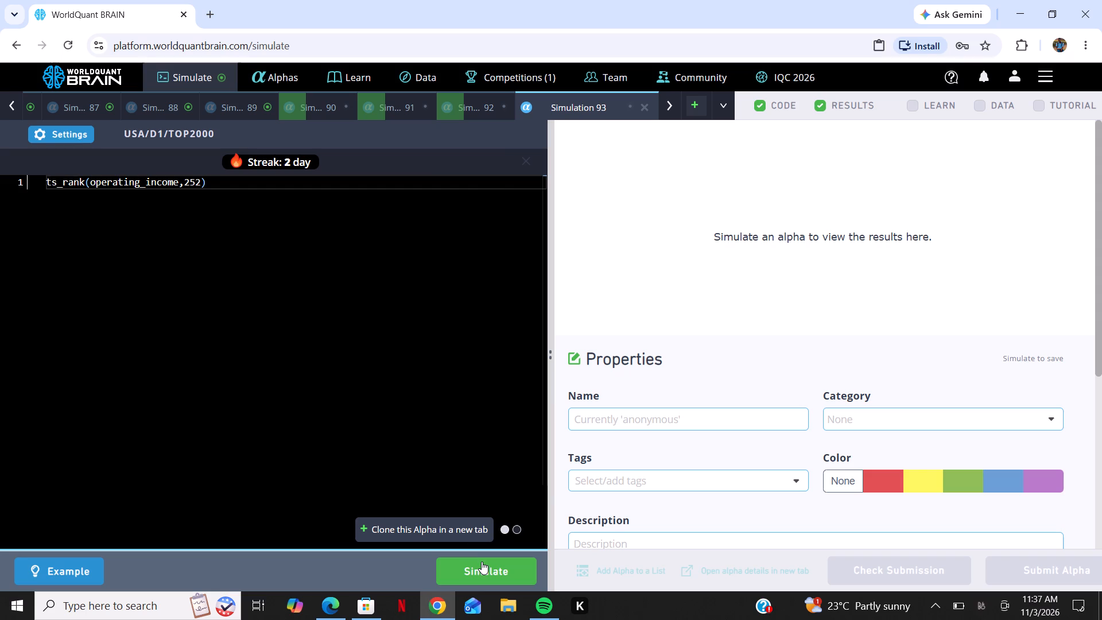
pyautogui.click(482, 563)
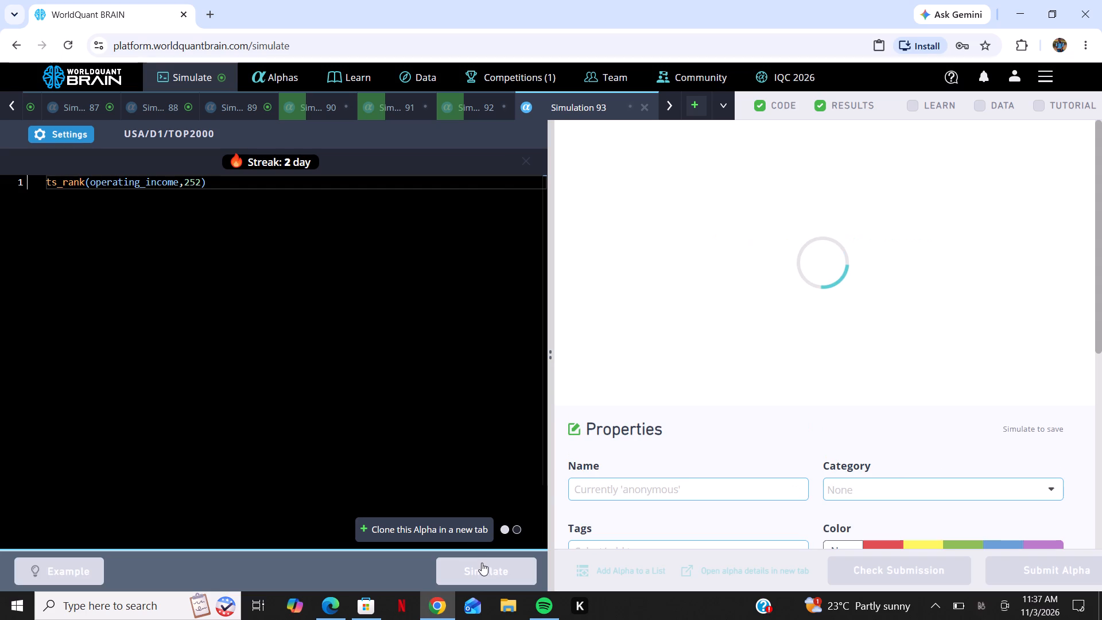
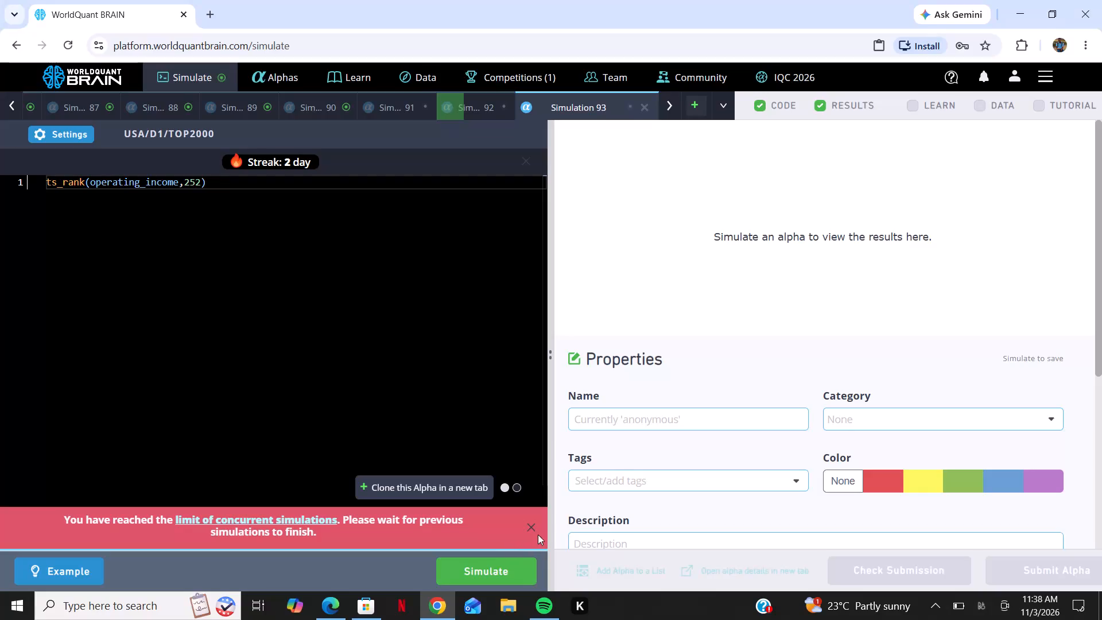
# Rerun the pending TOP2000 alpha simulation and open its settings for review.
pyautogui.click(528, 531)
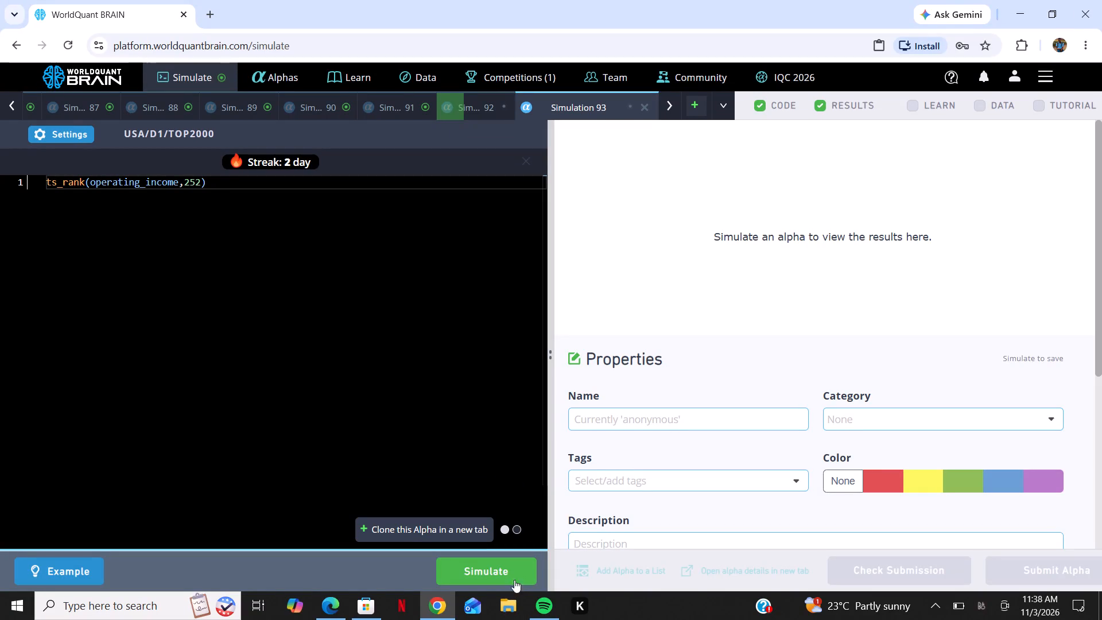
pyautogui.click(525, 563)
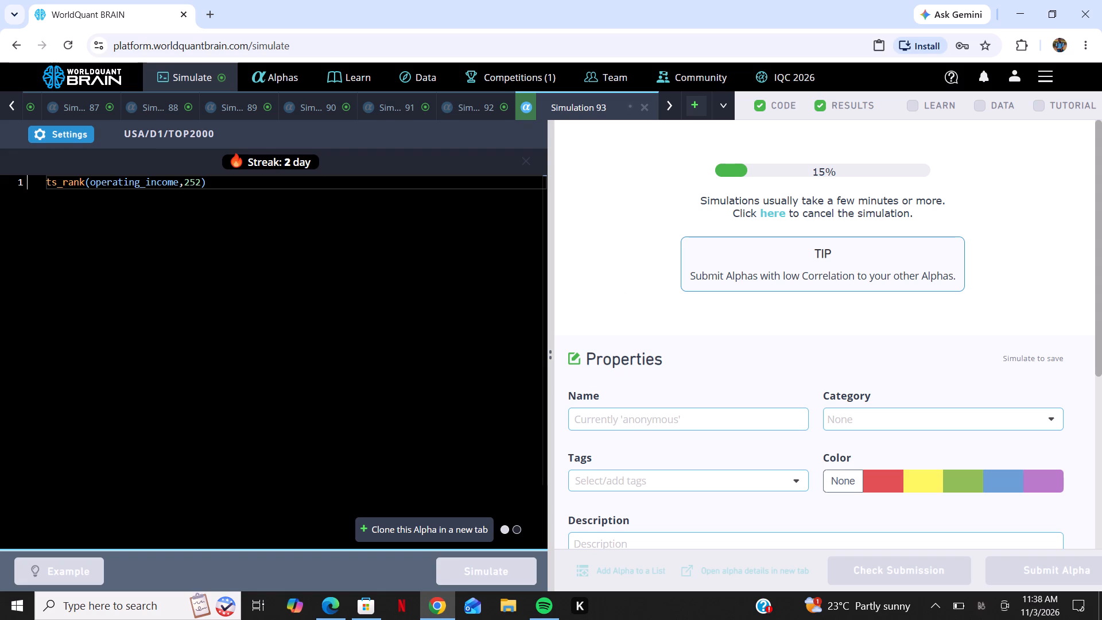
pyautogui.click(57, 131)
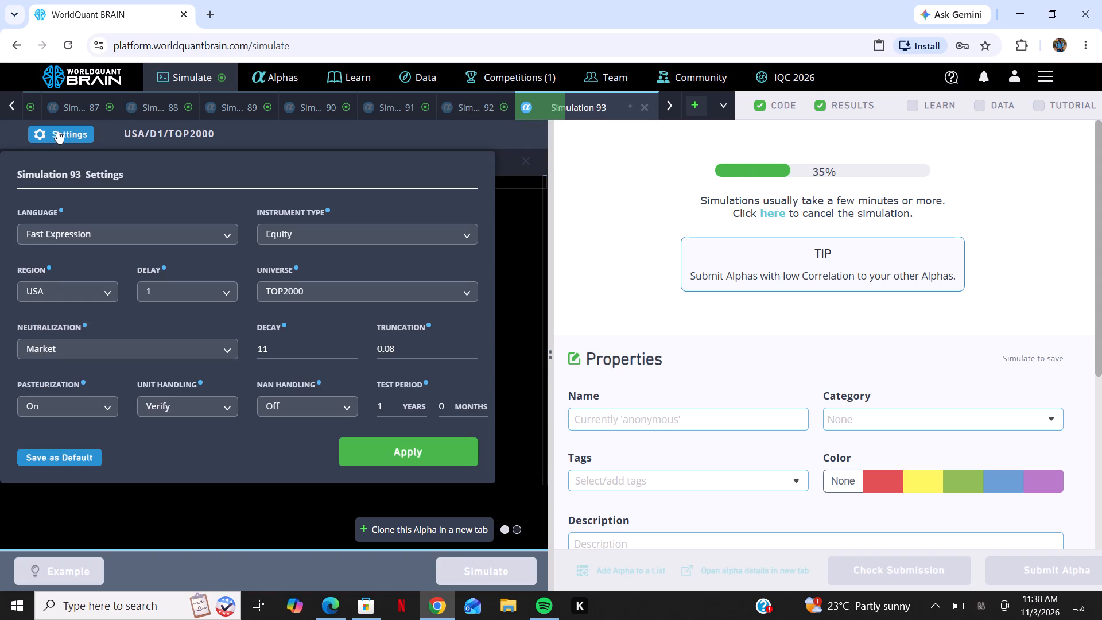
# Add another simulation and paste the expression ts_rank(operating_income,252) into its code editor.
pyautogui.click(703, 108)
pyautogui.rightClick(385, 199)
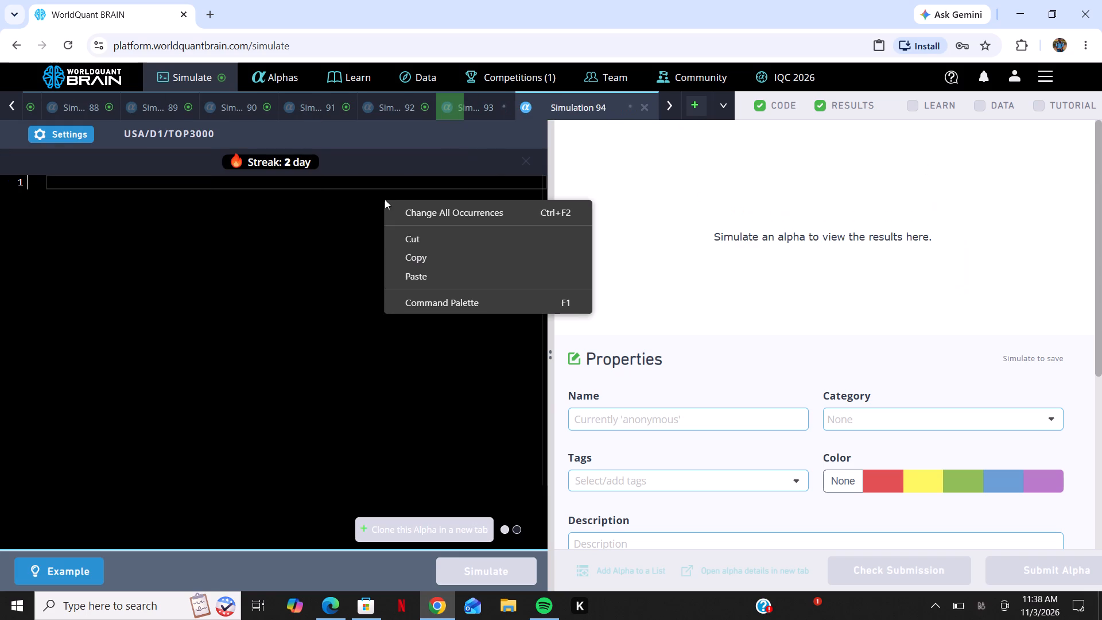
pyautogui.click(401, 270)
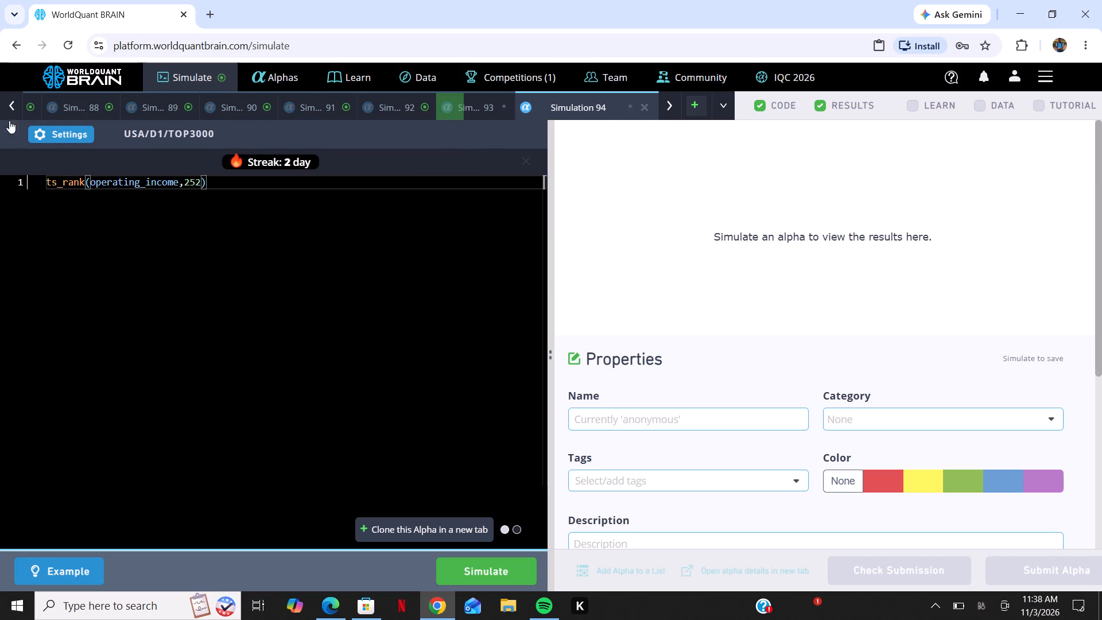
# Simulate this alpha with Market neutralization, the TOP1000 universe and a raised decay.
pyautogui.click(76, 134)
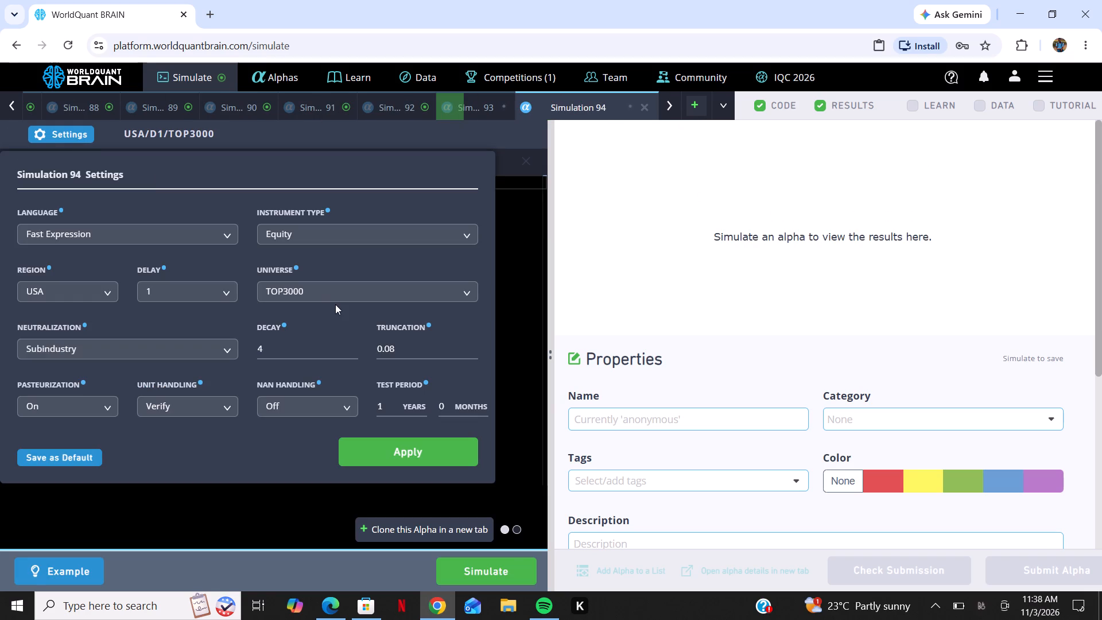
pyautogui.click(351, 296)
pyautogui.click(336, 363)
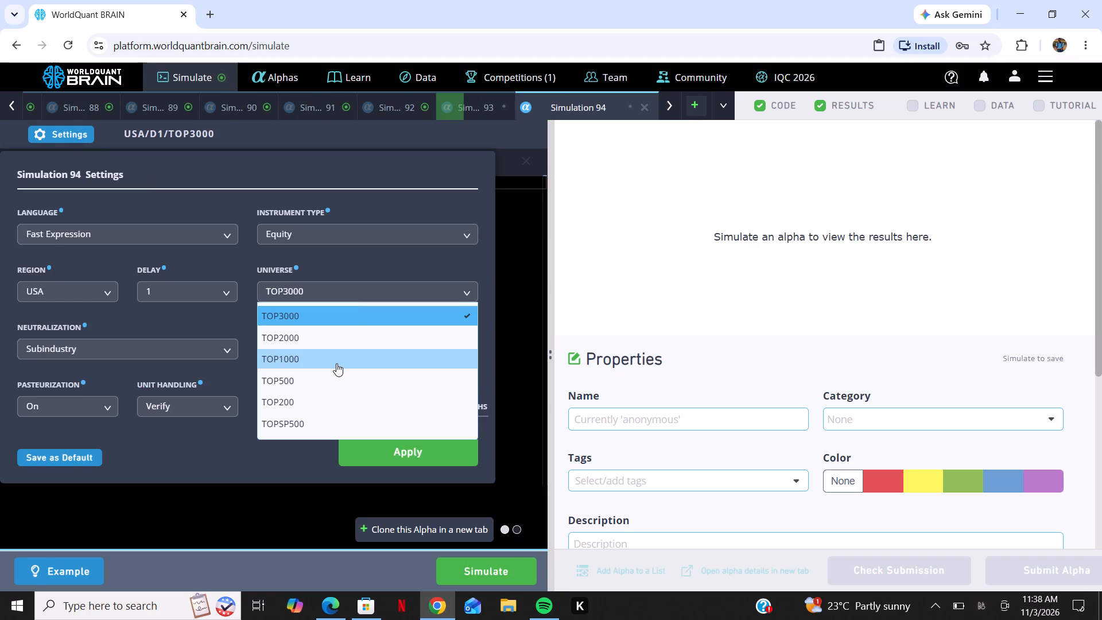
pyautogui.click(177, 354)
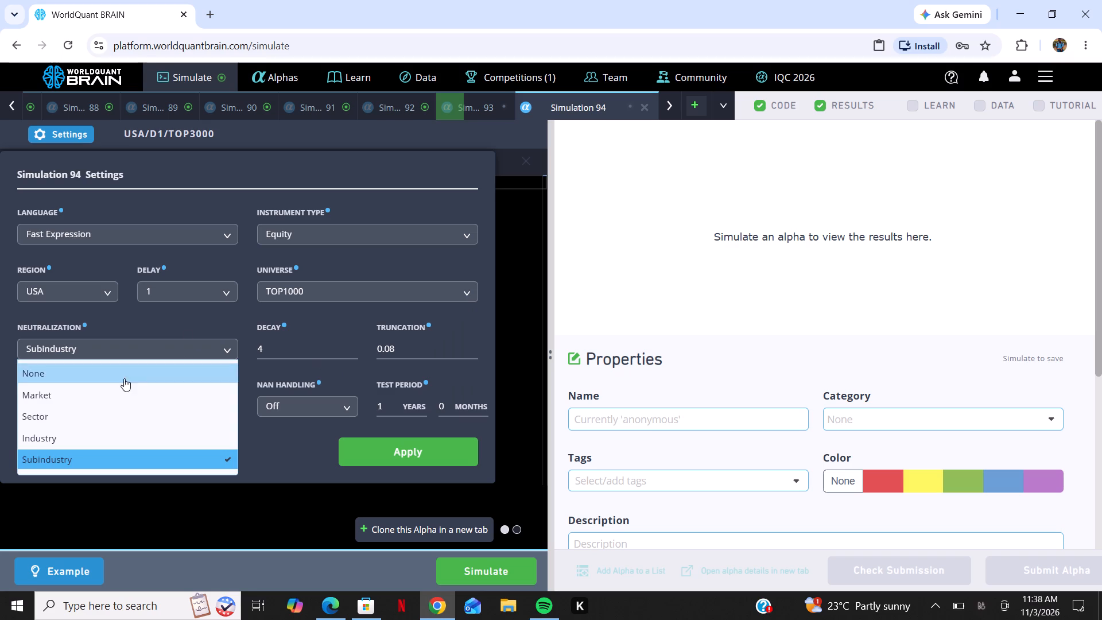
pyautogui.click(110, 391)
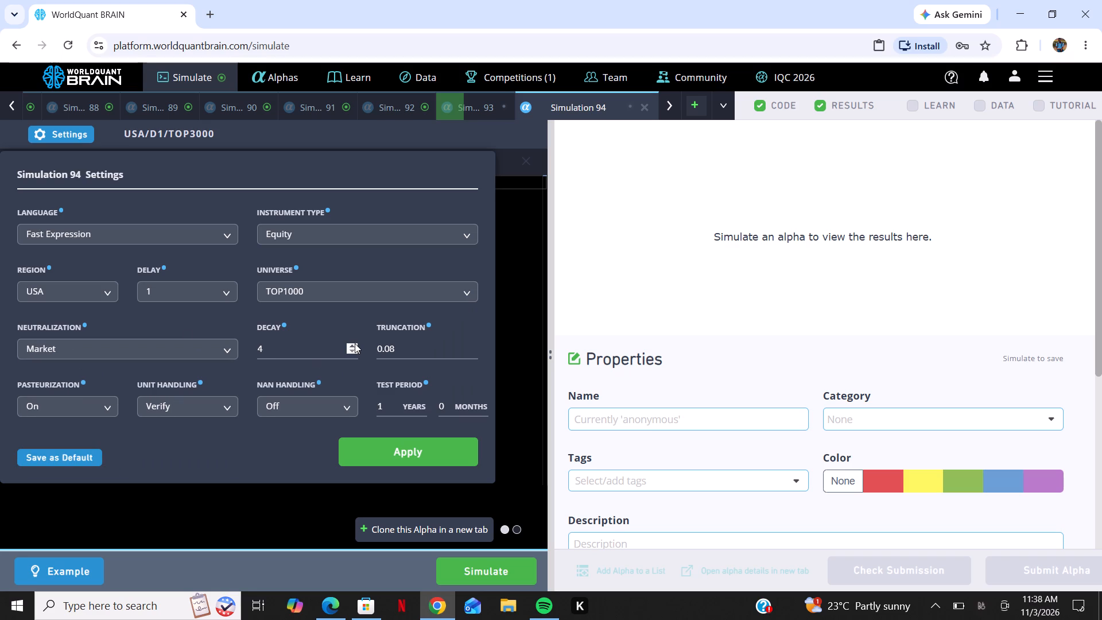
pyautogui.tripleClick(355, 343)
pyautogui.tripleClick(355, 343)
pyautogui.tripleClick(355, 343)
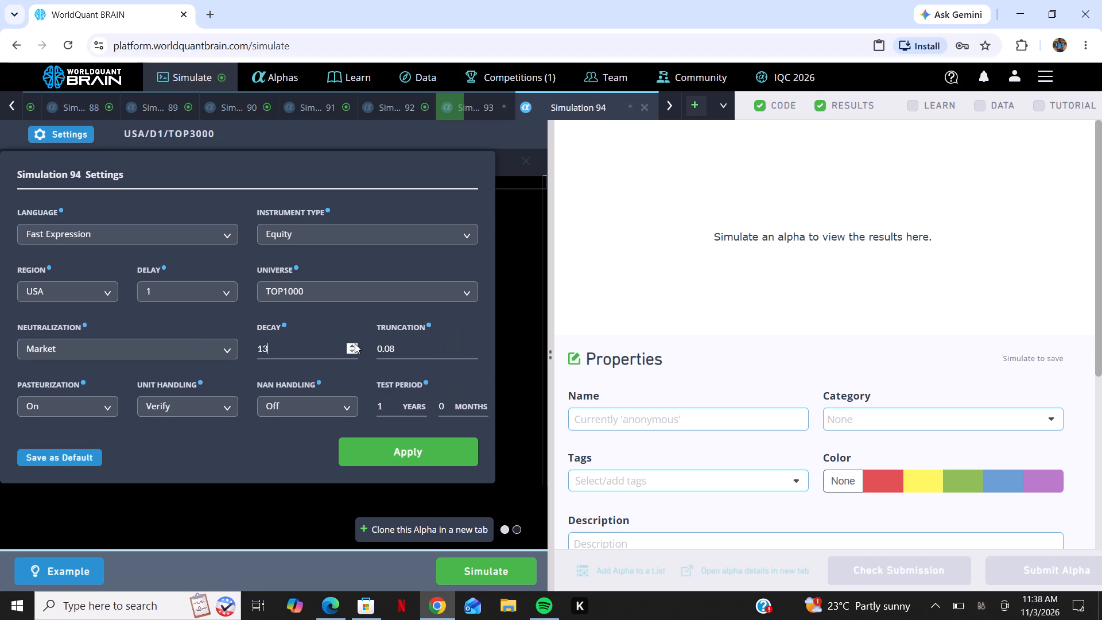
pyautogui.click(355, 343)
pyautogui.click(408, 442)
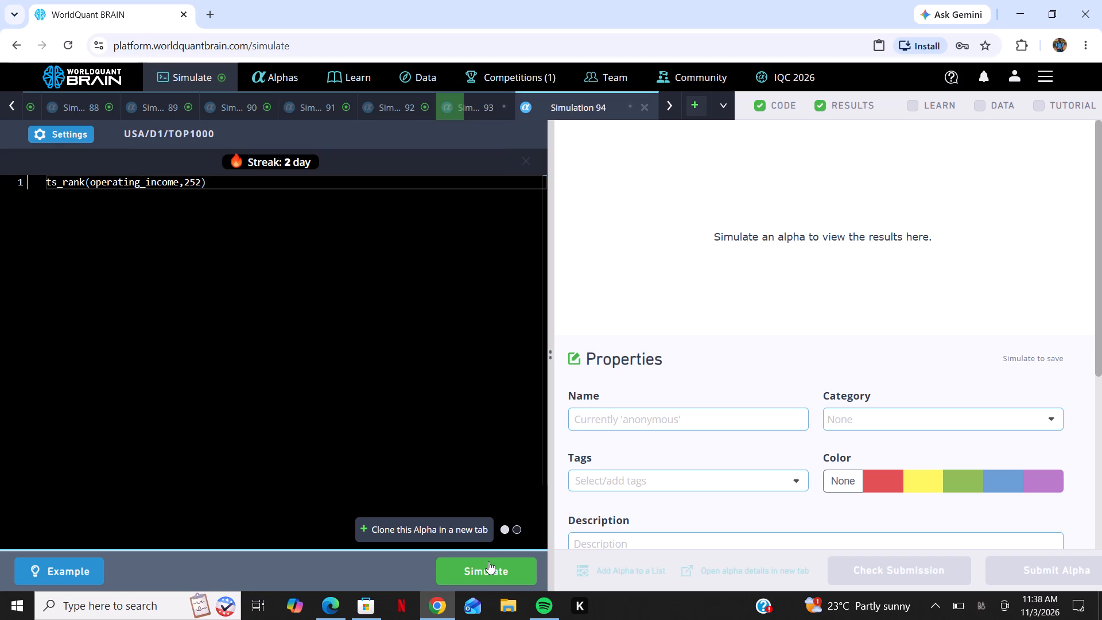
pyautogui.click(488, 561)
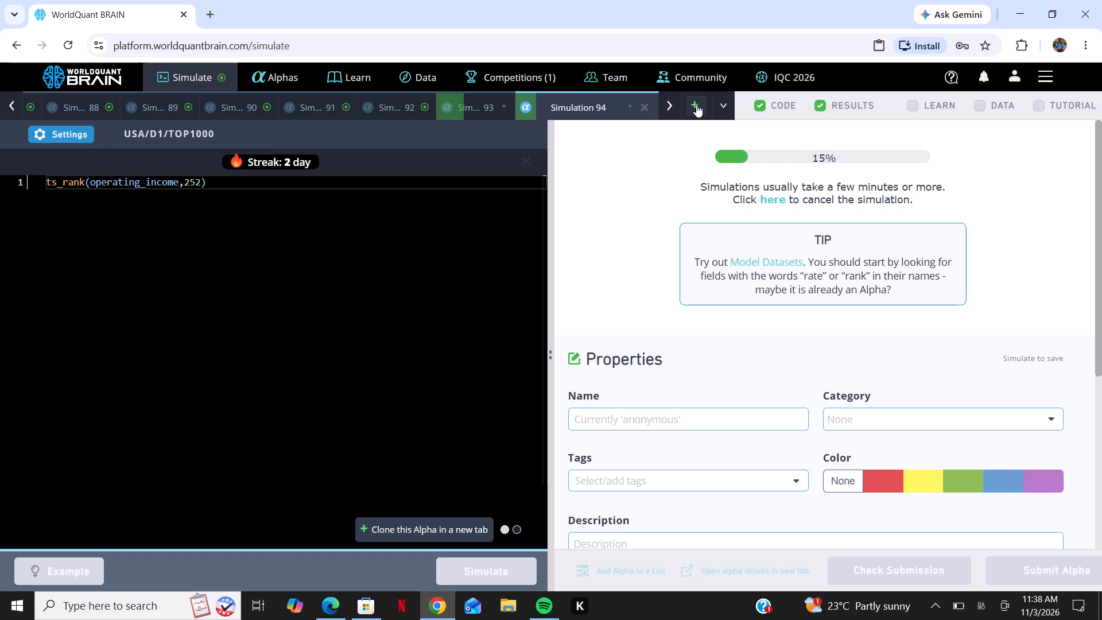
# Create one more simulation and paste the expression ts_rank(operating_income,252) into its code editor.
pyautogui.click(696, 104)
pyautogui.rightClick(207, 363)
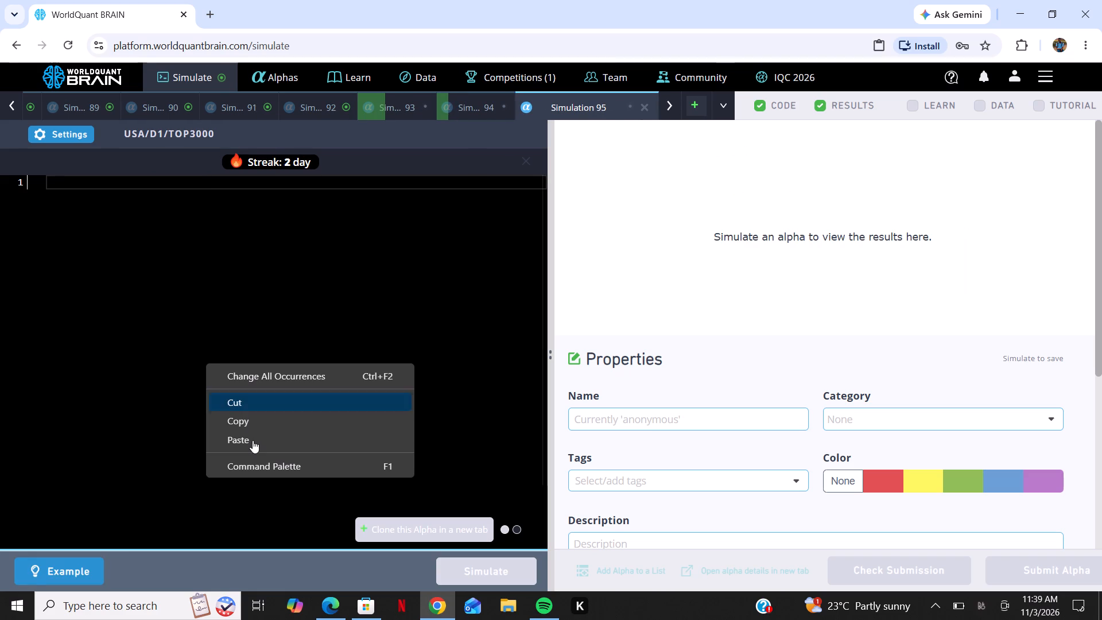
pyautogui.click(253, 441)
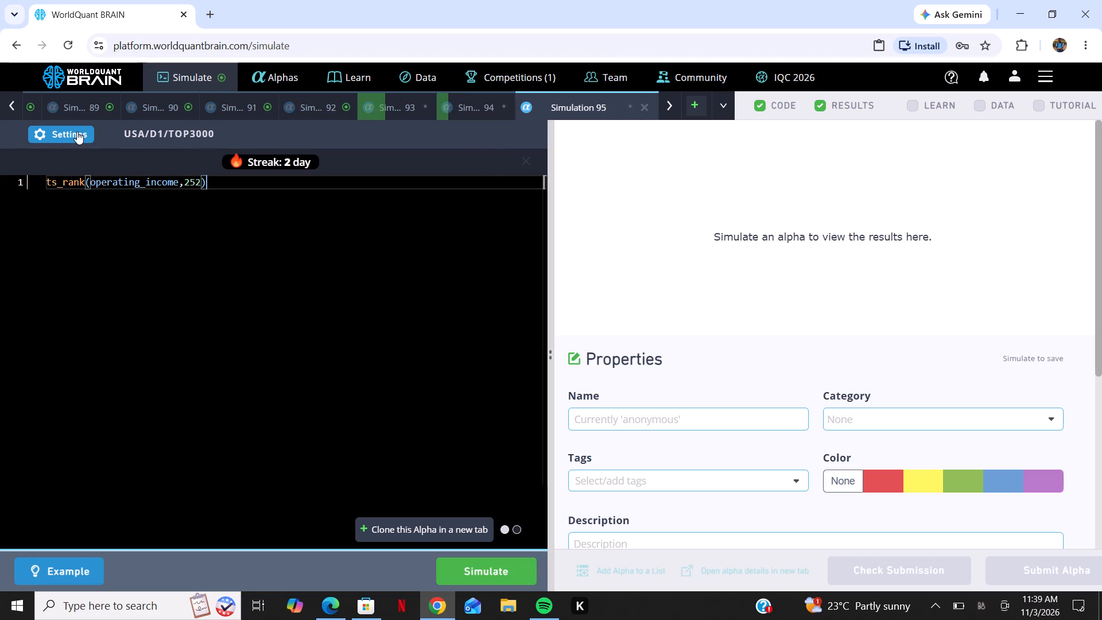
# Simulate this alpha with Market neutralization, the TOP500 universe and a decay of about 19.
pyautogui.click(77, 131)
pyautogui.click(209, 347)
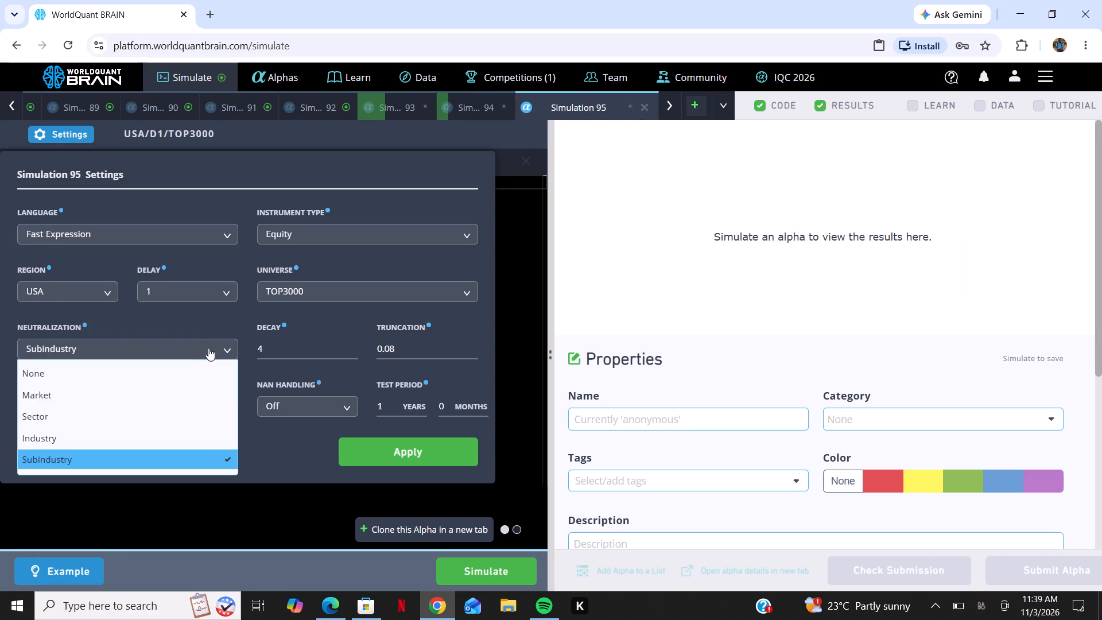
pyautogui.click(169, 392)
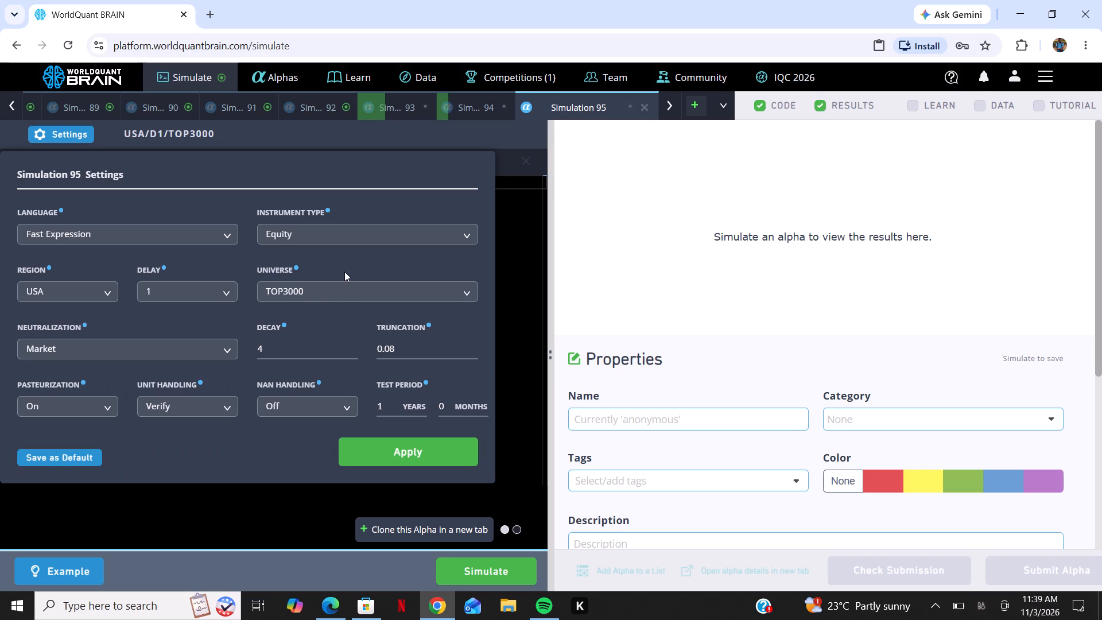
pyautogui.click(342, 292)
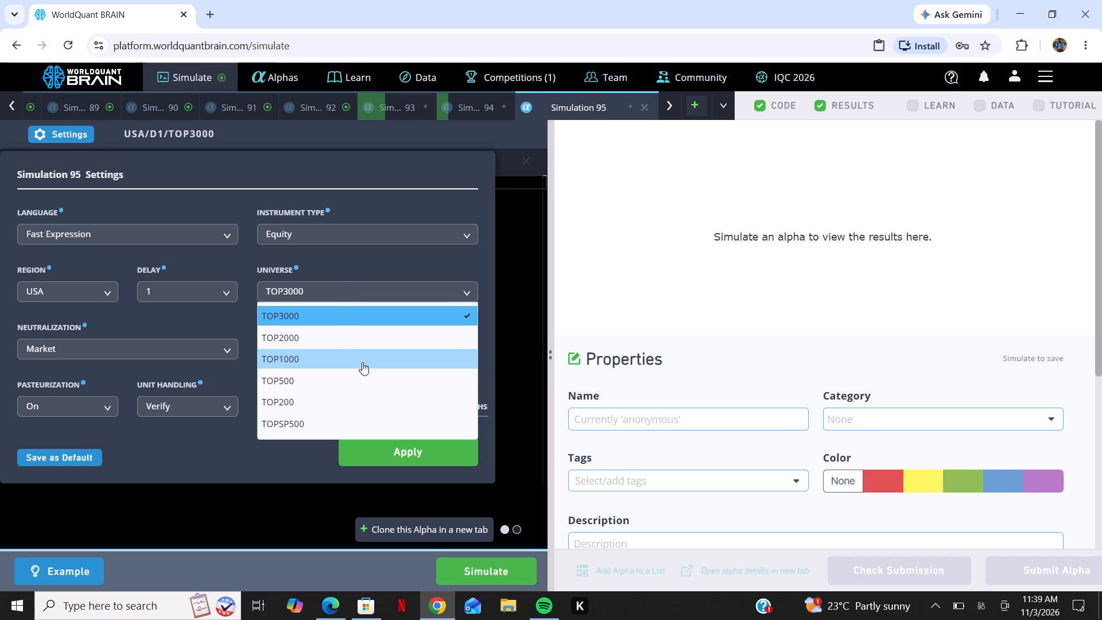
pyautogui.click(351, 377)
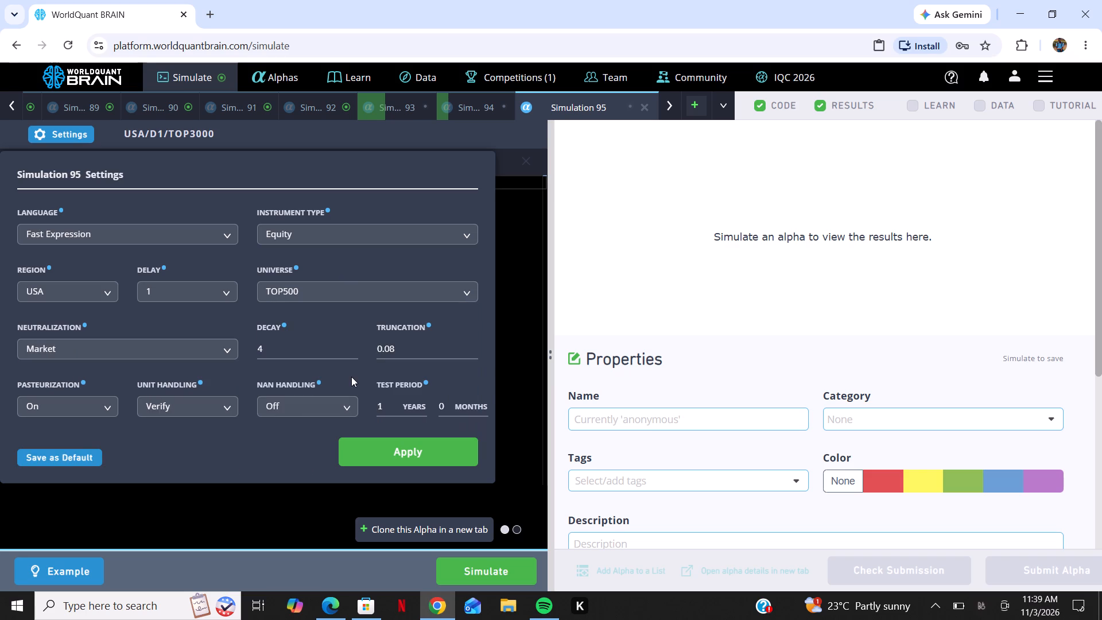
pyautogui.tripleClick(354, 345)
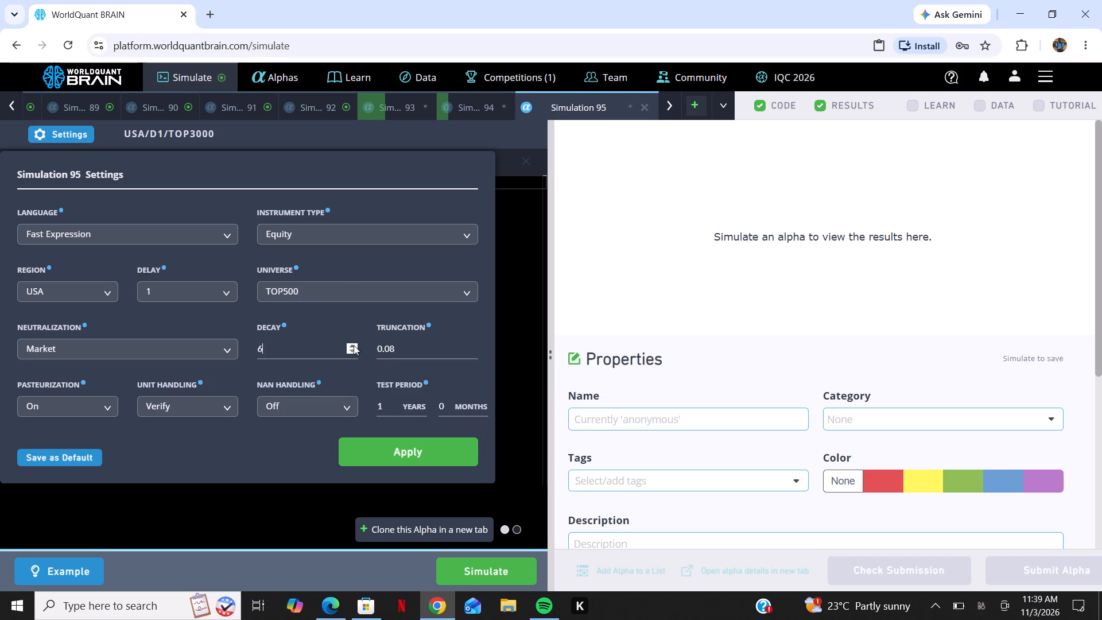
pyautogui.tripleClick(354, 345)
pyautogui.click(354, 345)
pyautogui.tripleClick(354, 345)
pyautogui.tripleClick(354, 345)
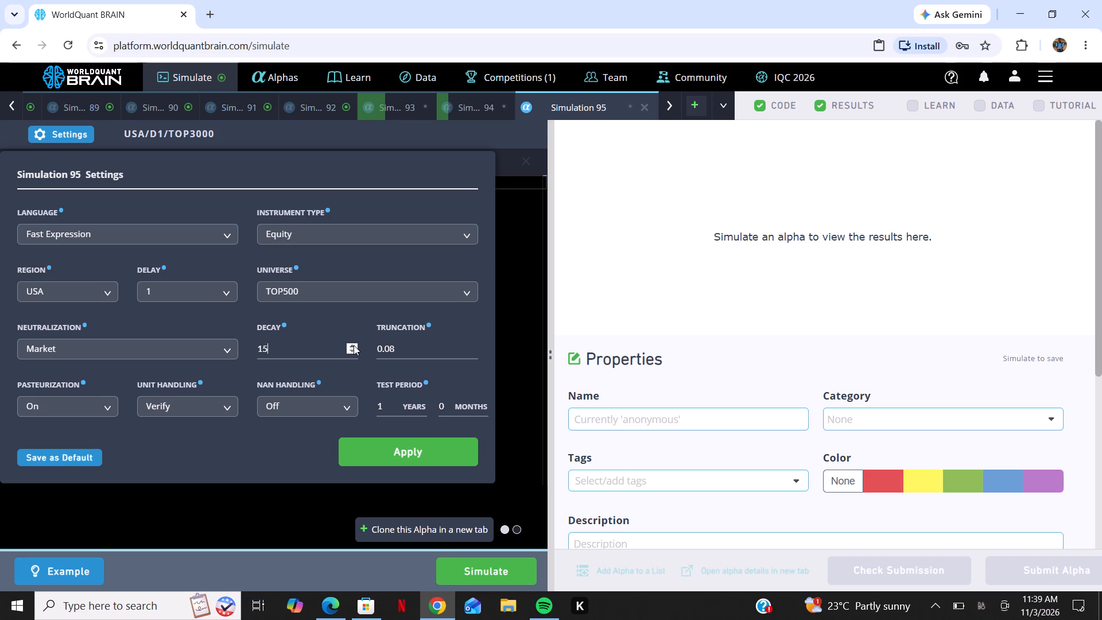
pyautogui.click(354, 345)
pyautogui.moveTo(354, 345); pyautogui.dragTo(356, 347)
pyautogui.moveTo(356, 347); pyautogui.dragTo(436, 441)
pyautogui.click(436, 441)
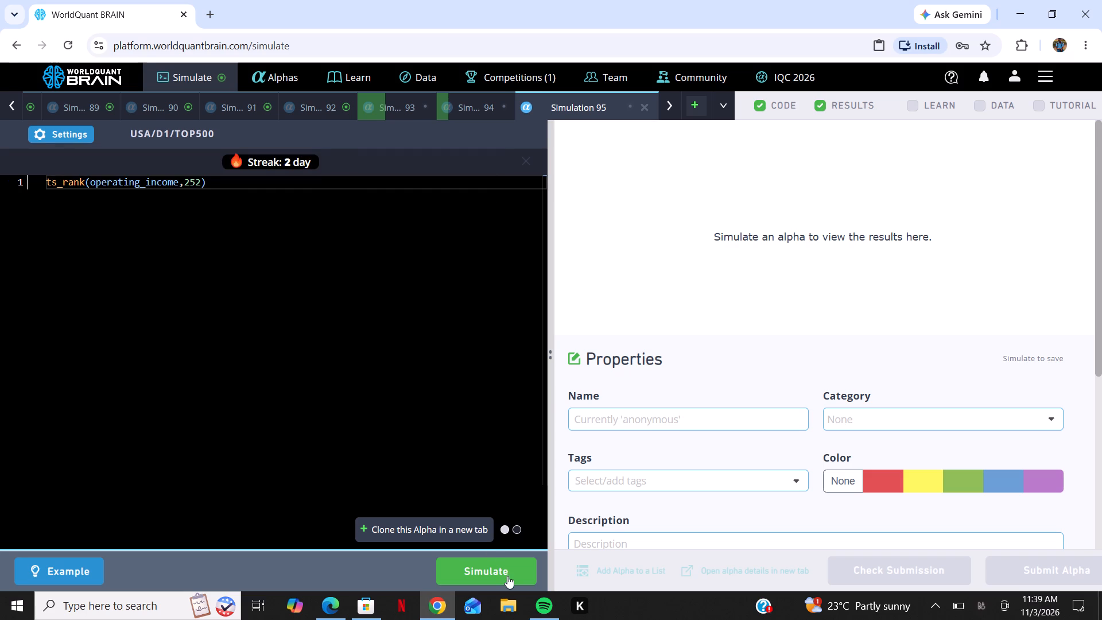
pyautogui.click(507, 576)
# Add a new simulation and paste the expression ts_rank(operating_income,252) into its code editor.
pyautogui.click(691, 111)
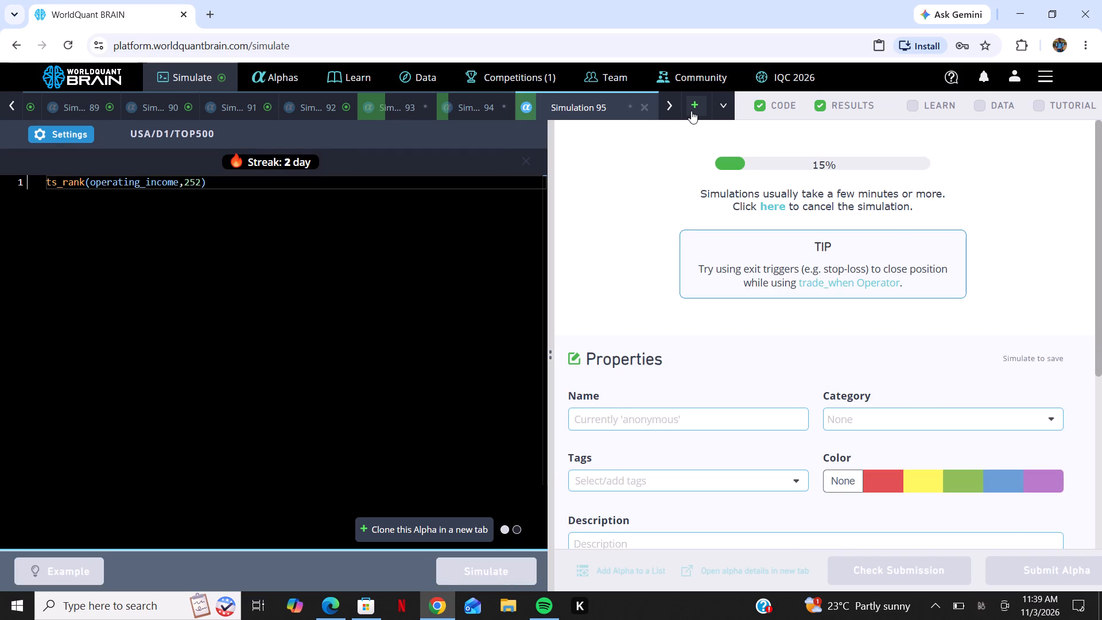
pyautogui.rightClick(200, 318)
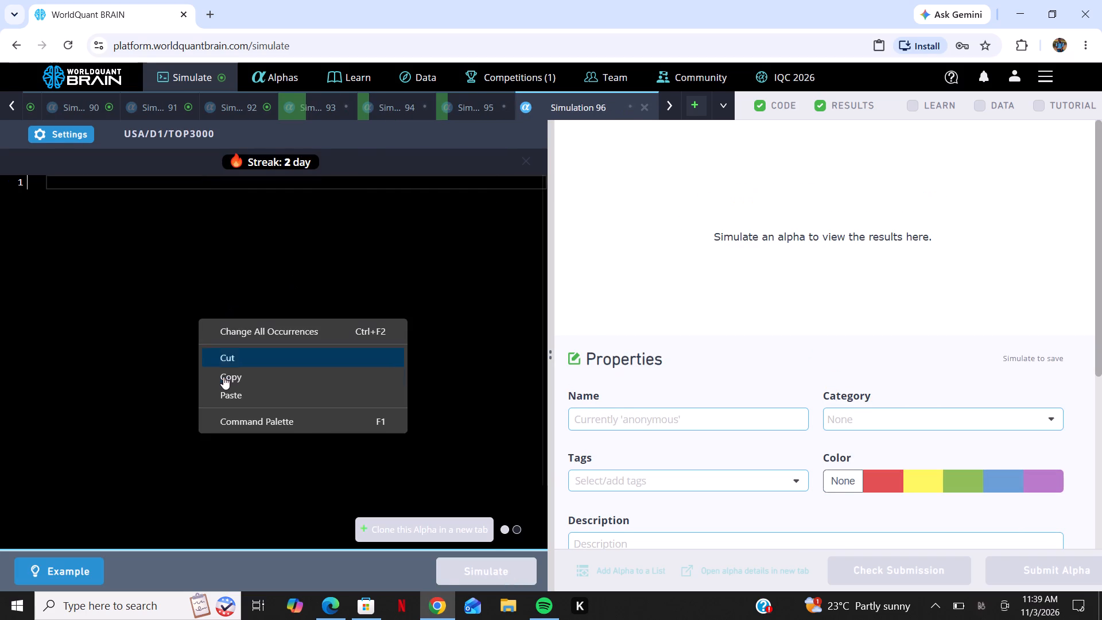
pyautogui.click(226, 386)
# Simulate this alpha with Market neutralization, the TOP200 universe and a decay of 23.
pyautogui.click(83, 139)
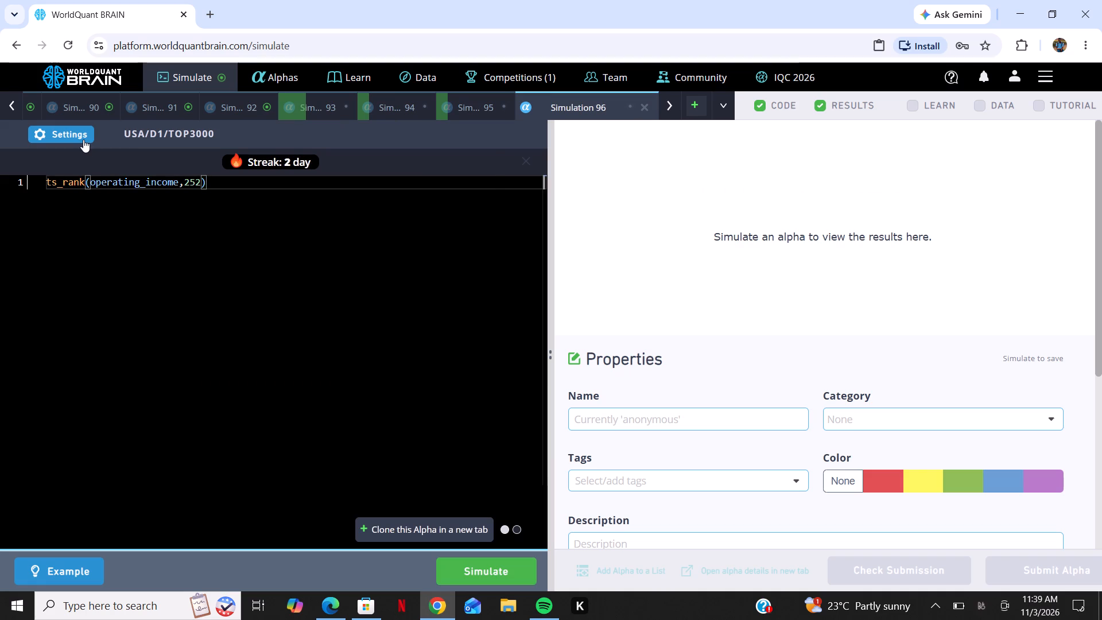
pyautogui.click(295, 296)
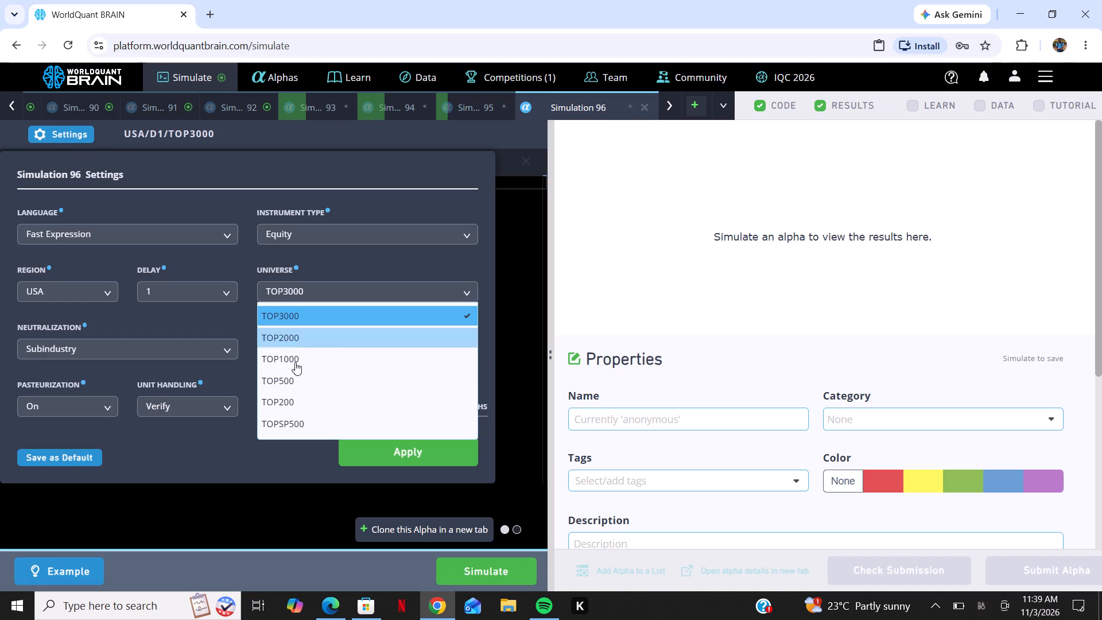
pyautogui.click(296, 394)
pyautogui.click(172, 354)
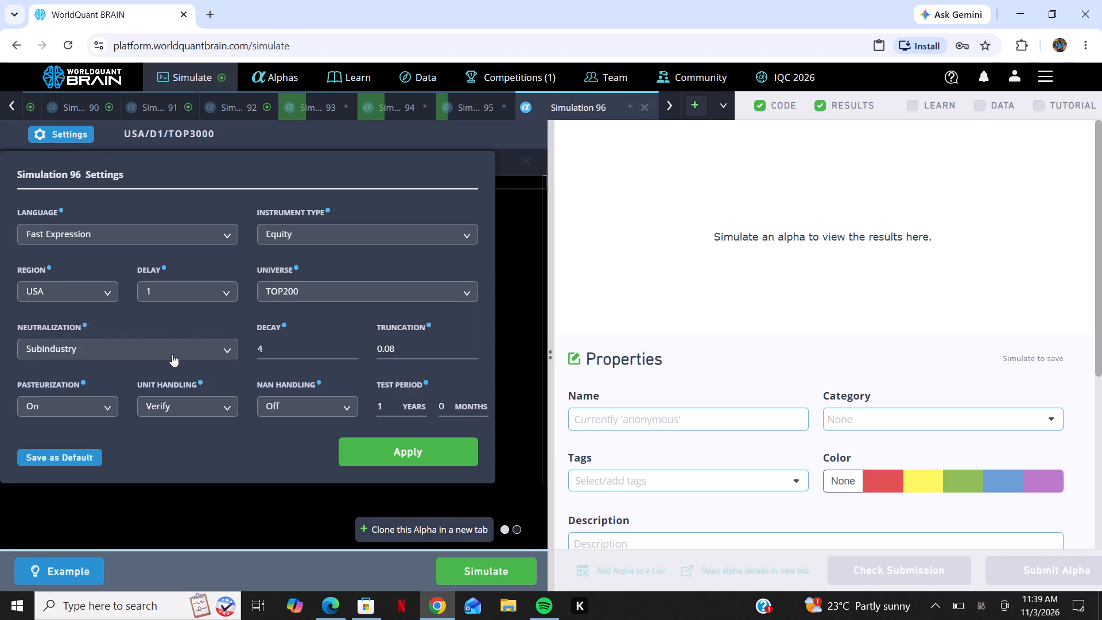
pyautogui.click(125, 386)
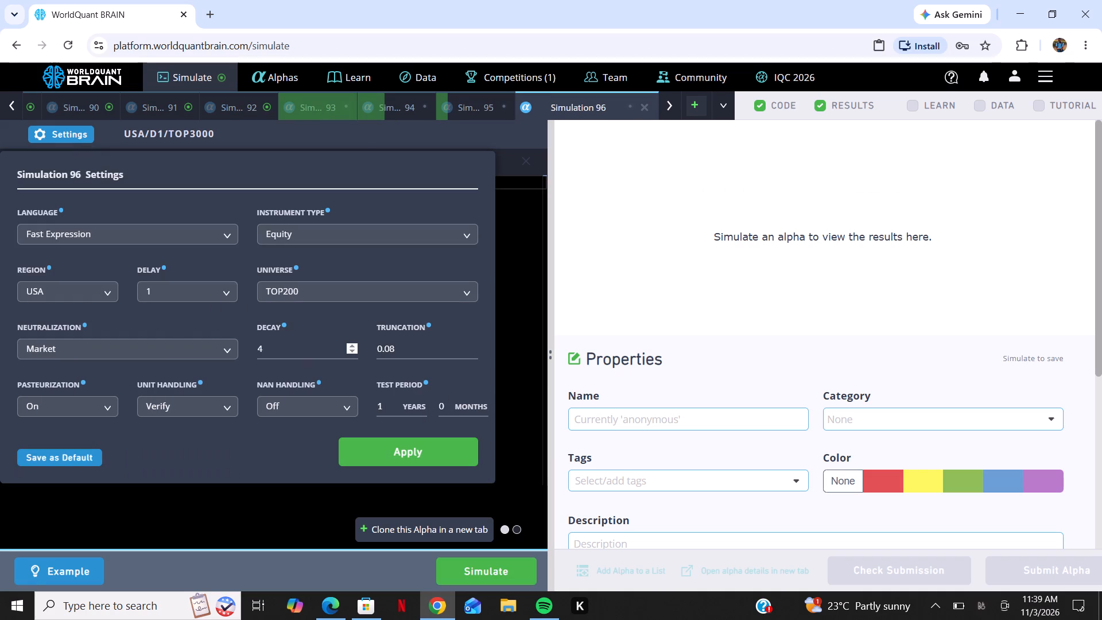
pyautogui.tripleClick(350, 343)
pyautogui.click(350, 343)
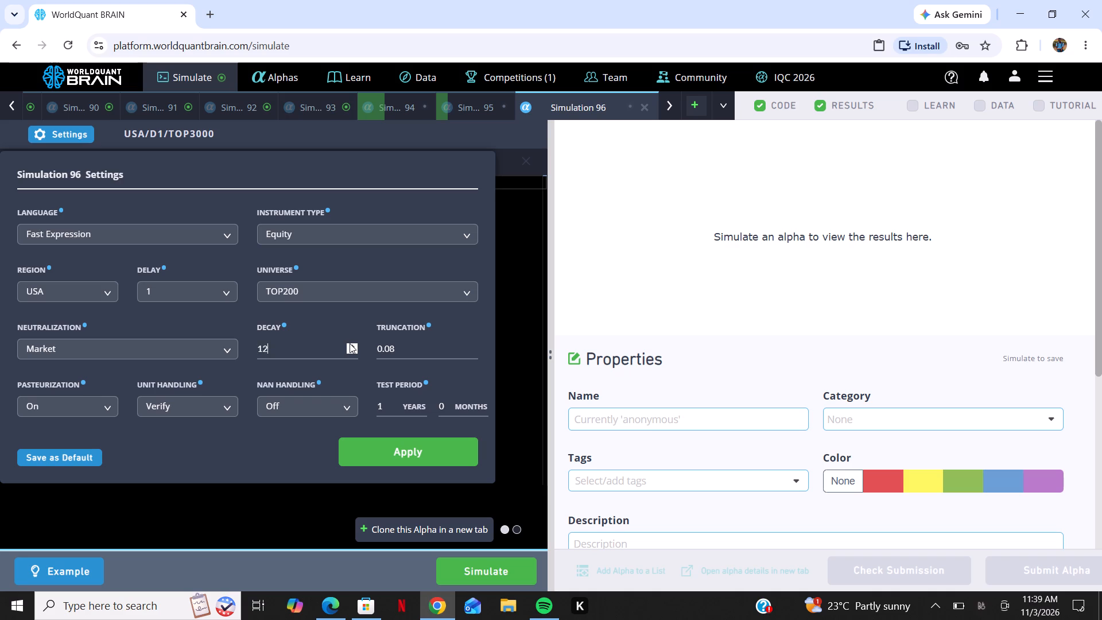
pyautogui.click(350, 343)
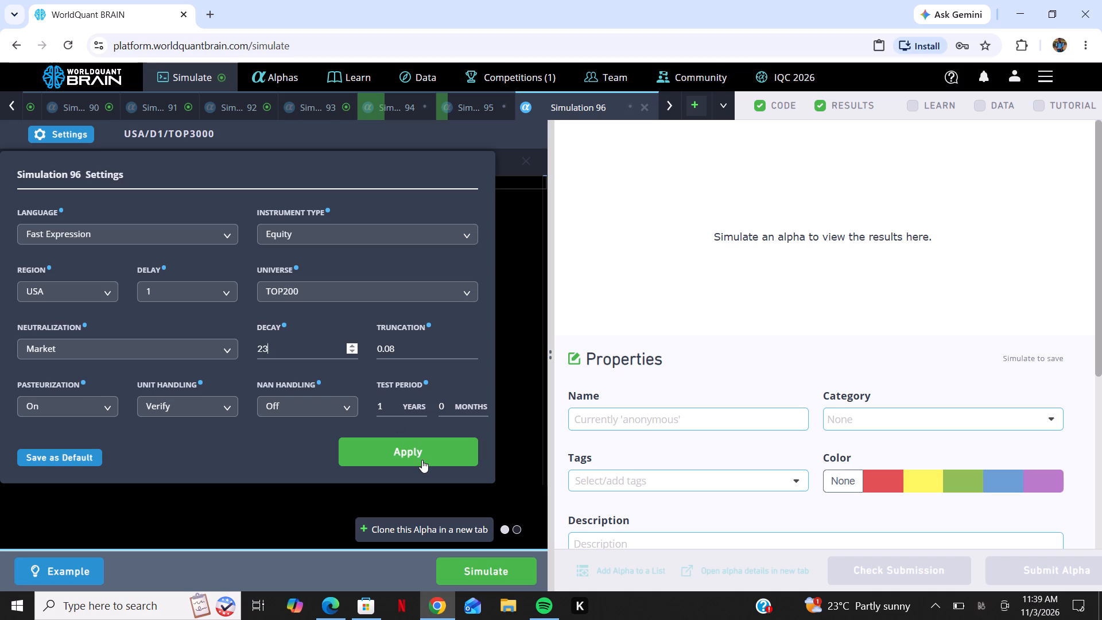
pyautogui.click(422, 460)
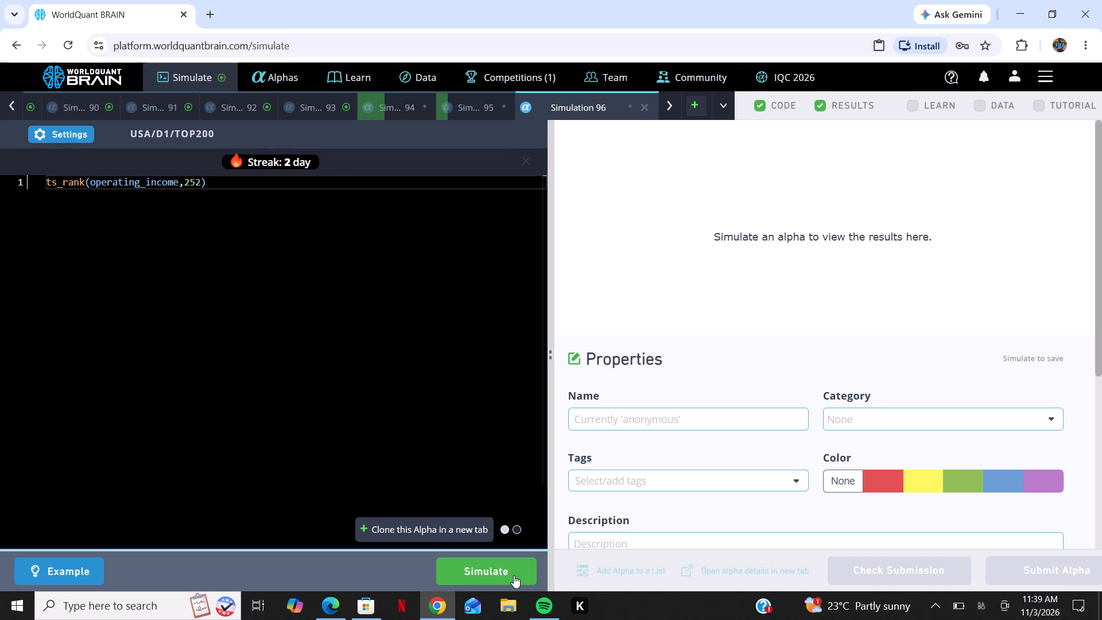
pyautogui.click(514, 575)
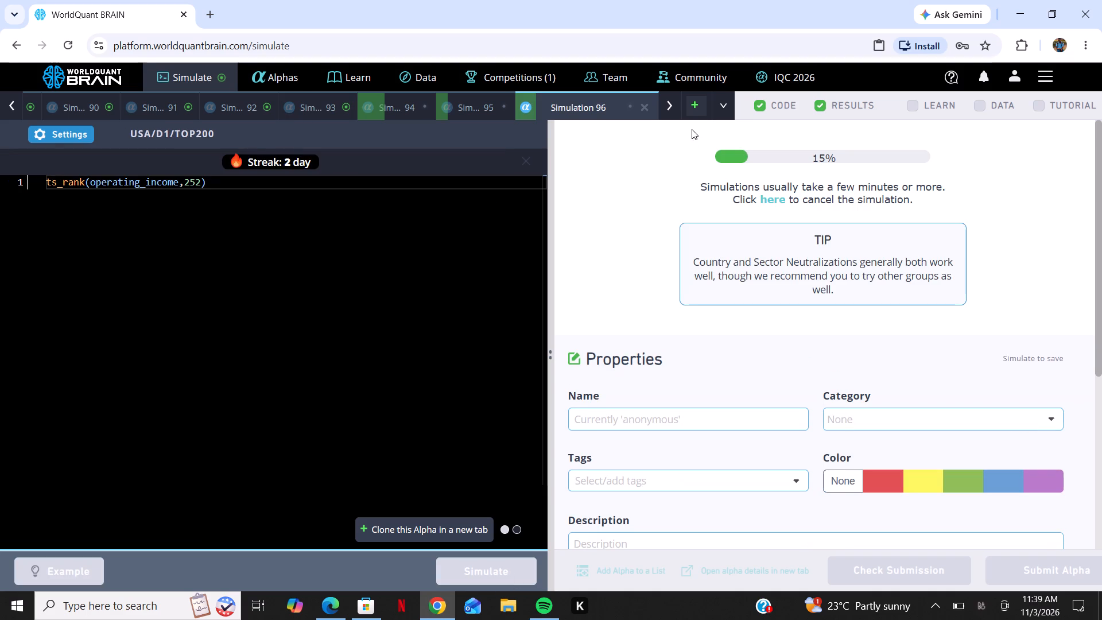
# Create a further simulation and paste the expression ts_rank(operating_income,252) into its code editor.
pyautogui.click(701, 112)
pyautogui.rightClick(420, 227)
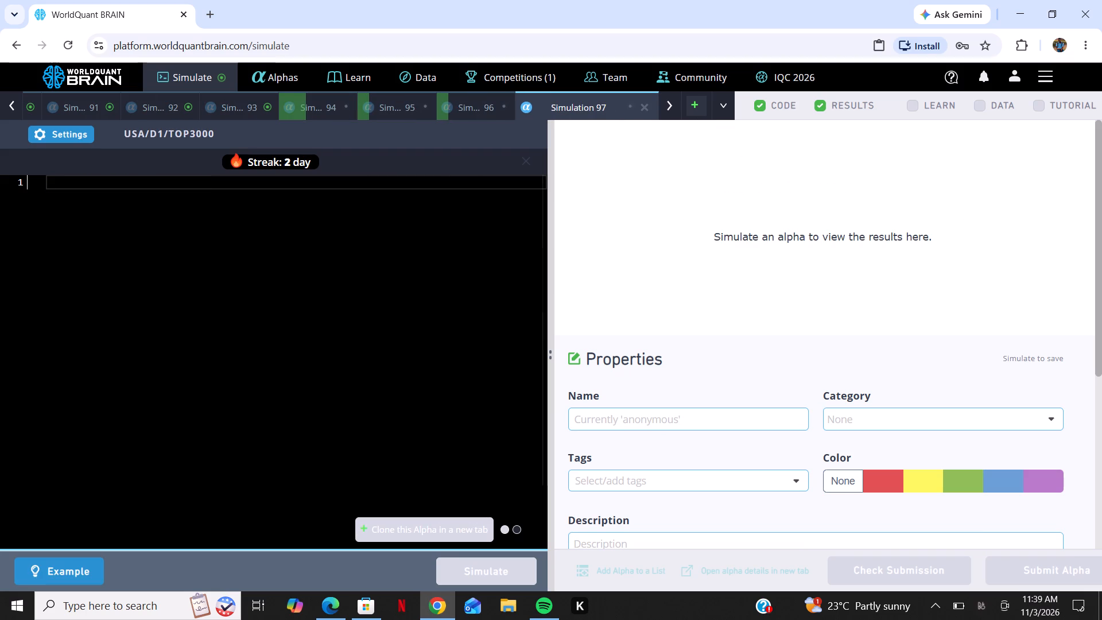
pyautogui.click(452, 299)
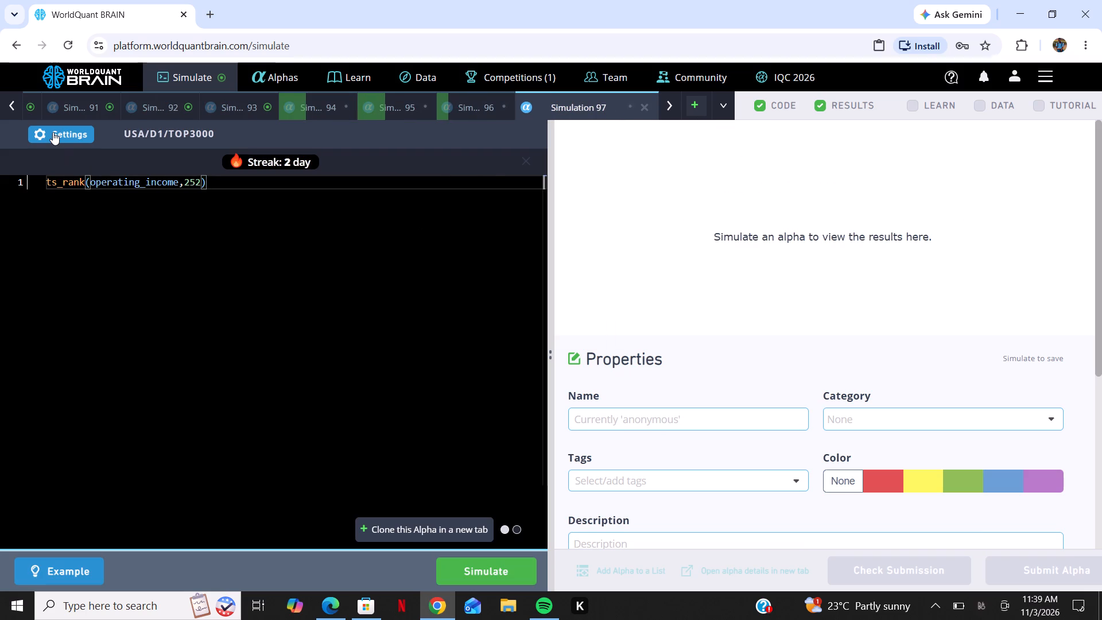
# Simulate this alpha with Market neutralization, the TOP200 universe and a decay of 27.
pyautogui.click(53, 132)
pyautogui.click(104, 342)
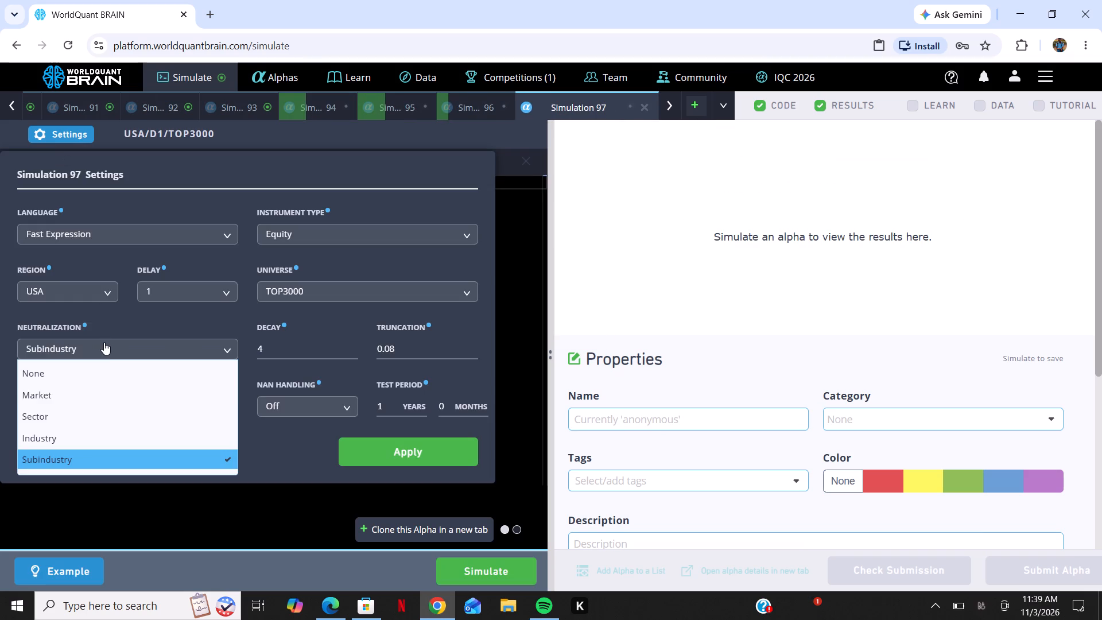
pyautogui.click(104, 400)
pyautogui.click(352, 293)
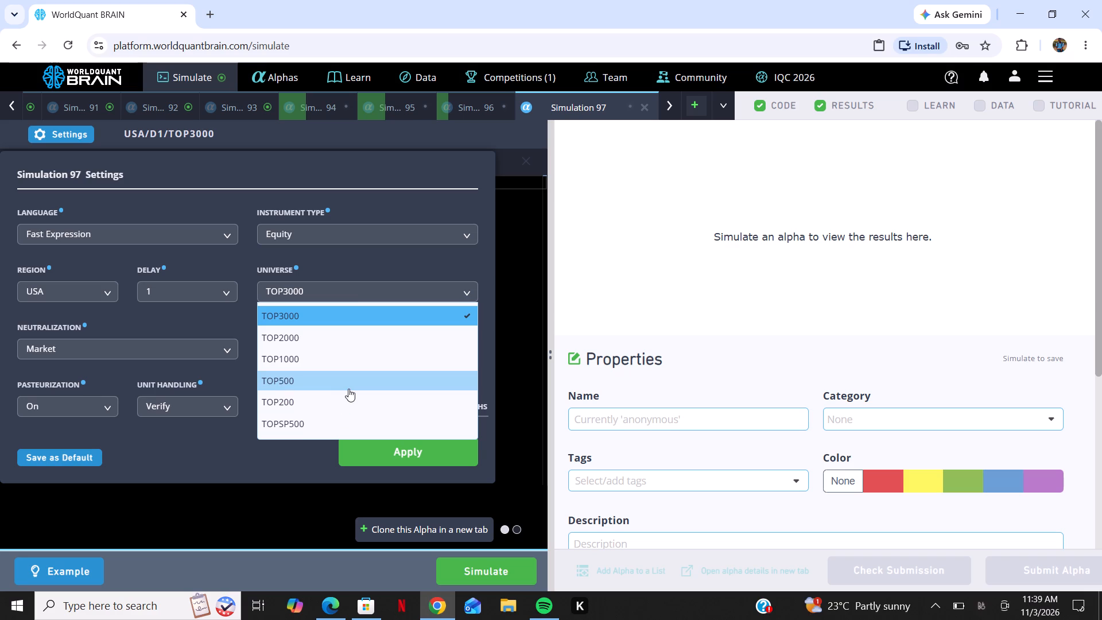
pyautogui.click(343, 398)
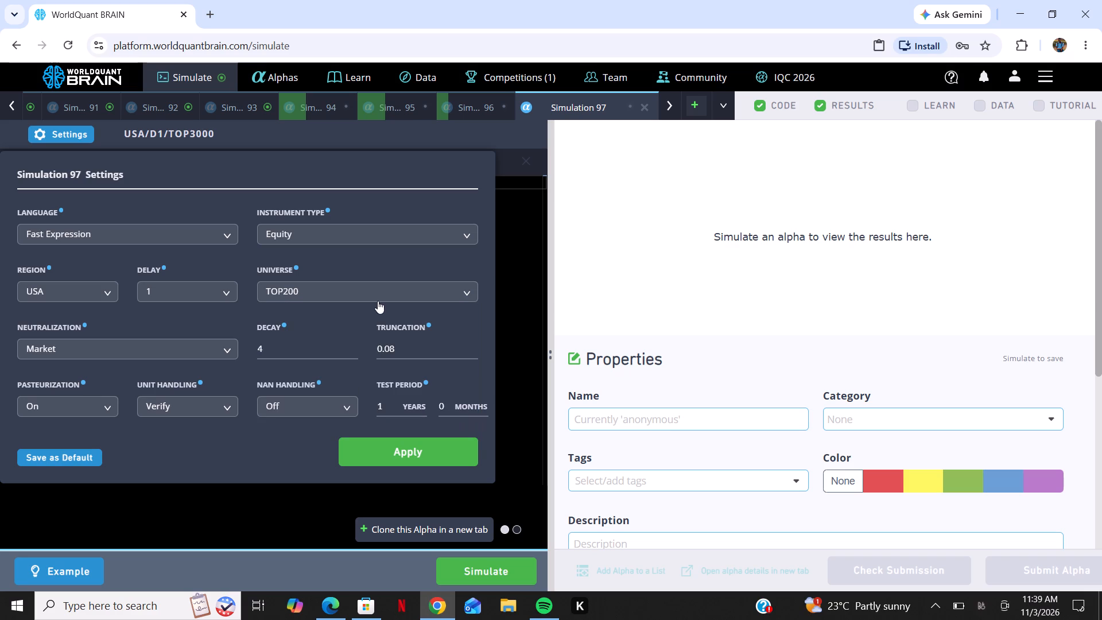
pyautogui.tripleClick(352, 342)
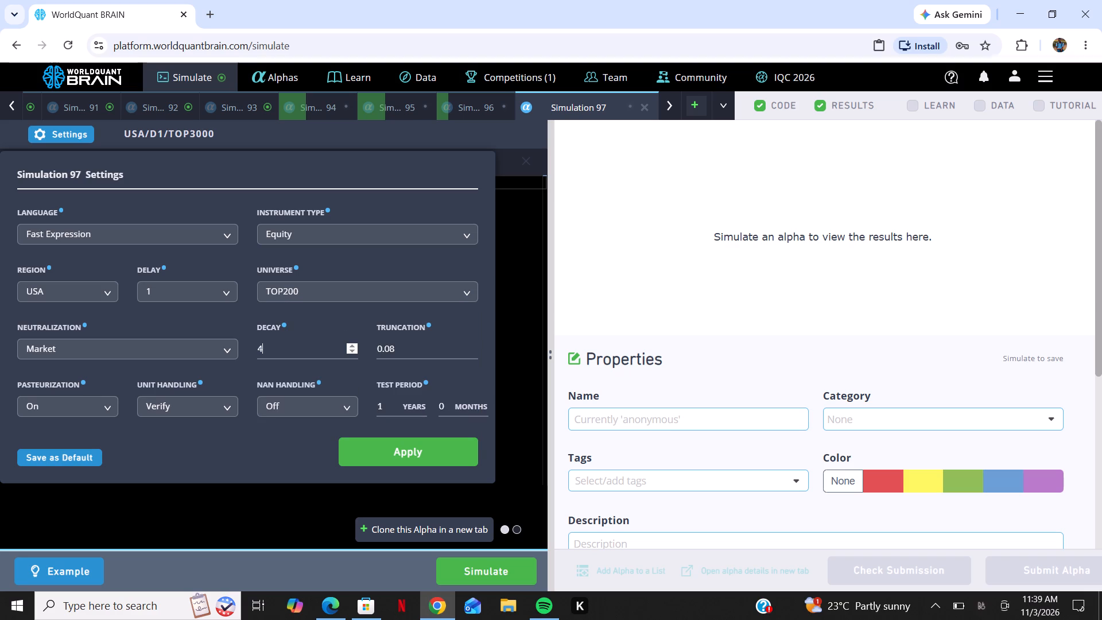
pyautogui.doubleClick(355, 343)
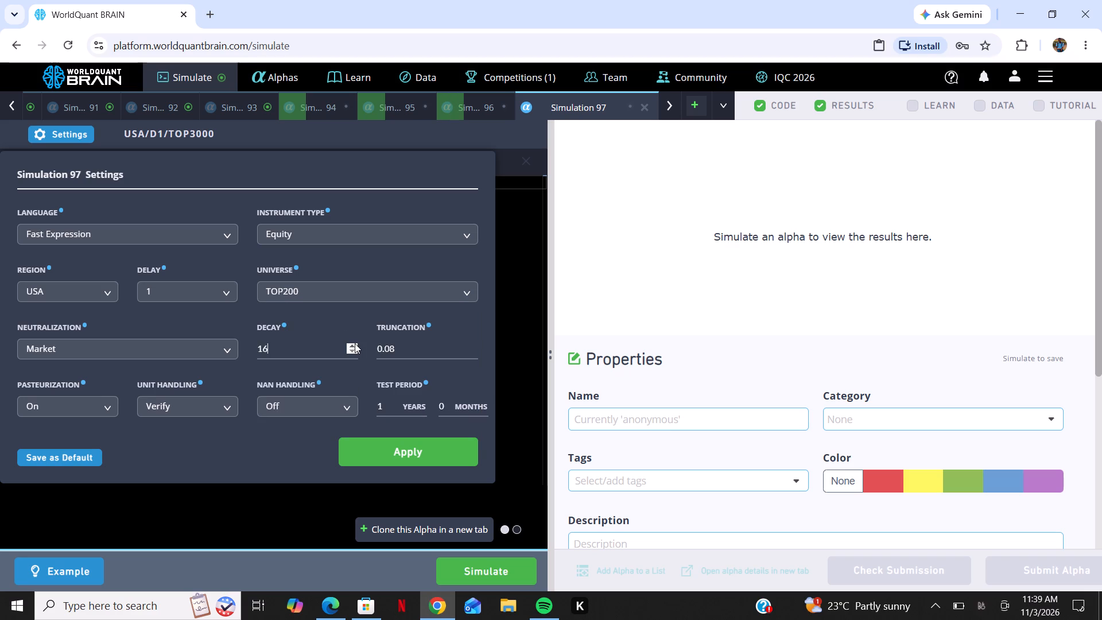
pyautogui.doubleClick(355, 343)
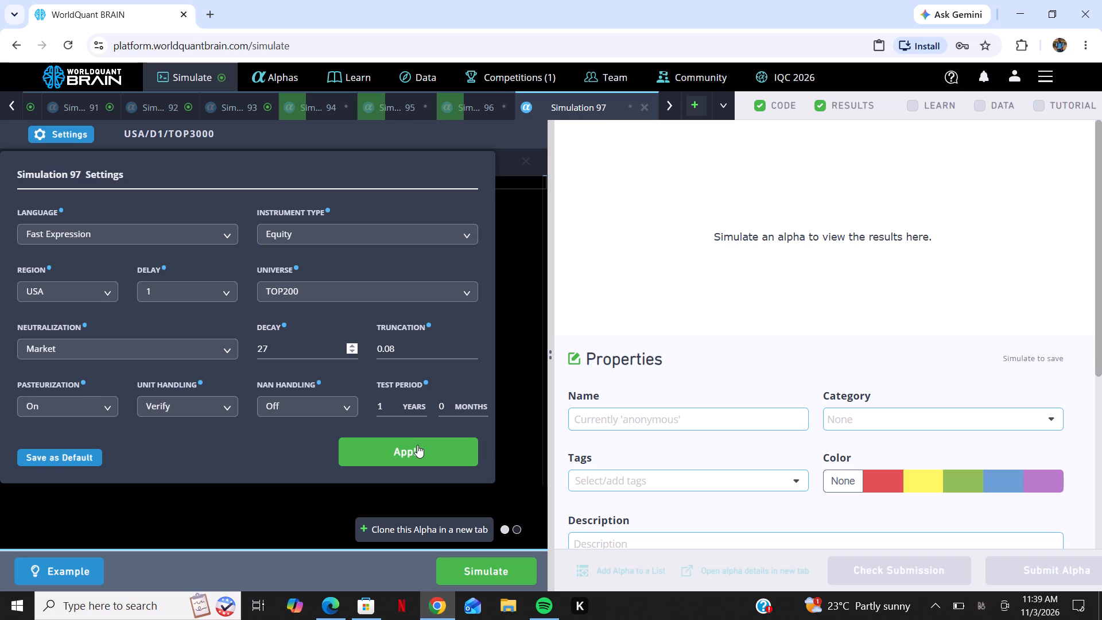
pyautogui.click(417, 445)
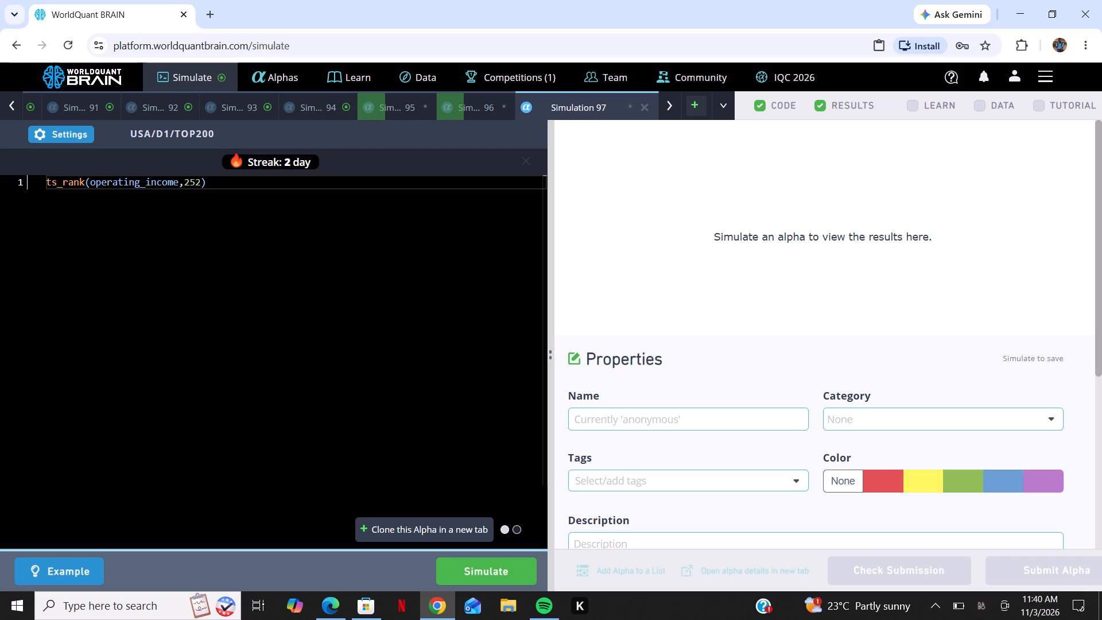
pyautogui.click(460, 561)
# Add another simulation and paste the expression ts_rank(operating_income,252) into its code editor.
pyautogui.click(693, 108)
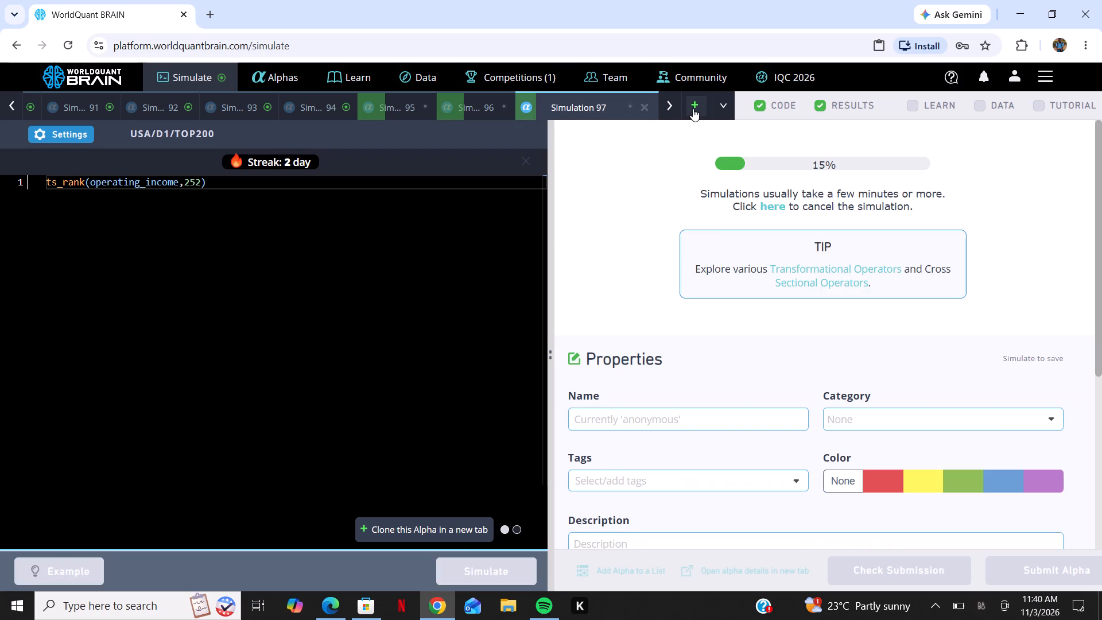
pyautogui.rightClick(346, 296)
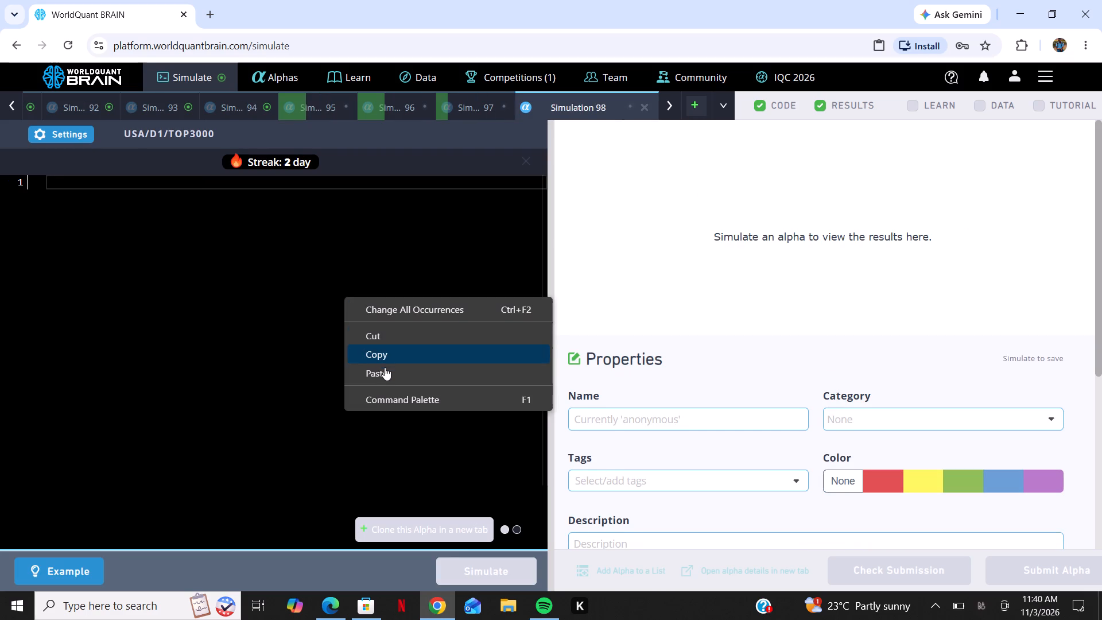
pyautogui.click(385, 368)
# Simulate this alpha with Market neutralization, the TOPSP500 universe and a decay of 31.
pyautogui.click(69, 125)
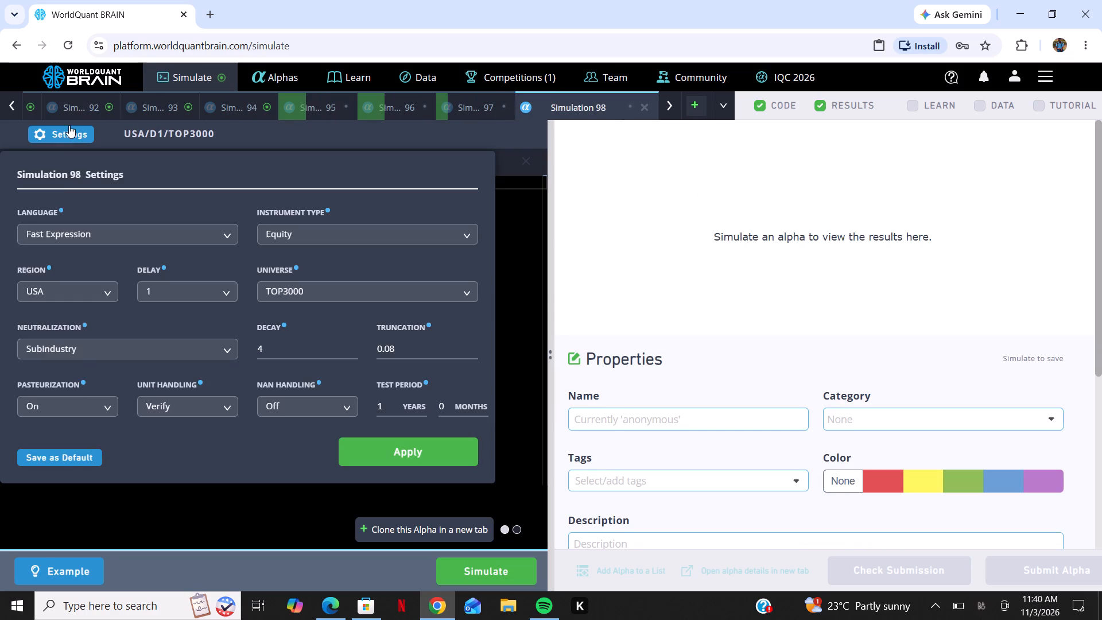
pyautogui.click(98, 345)
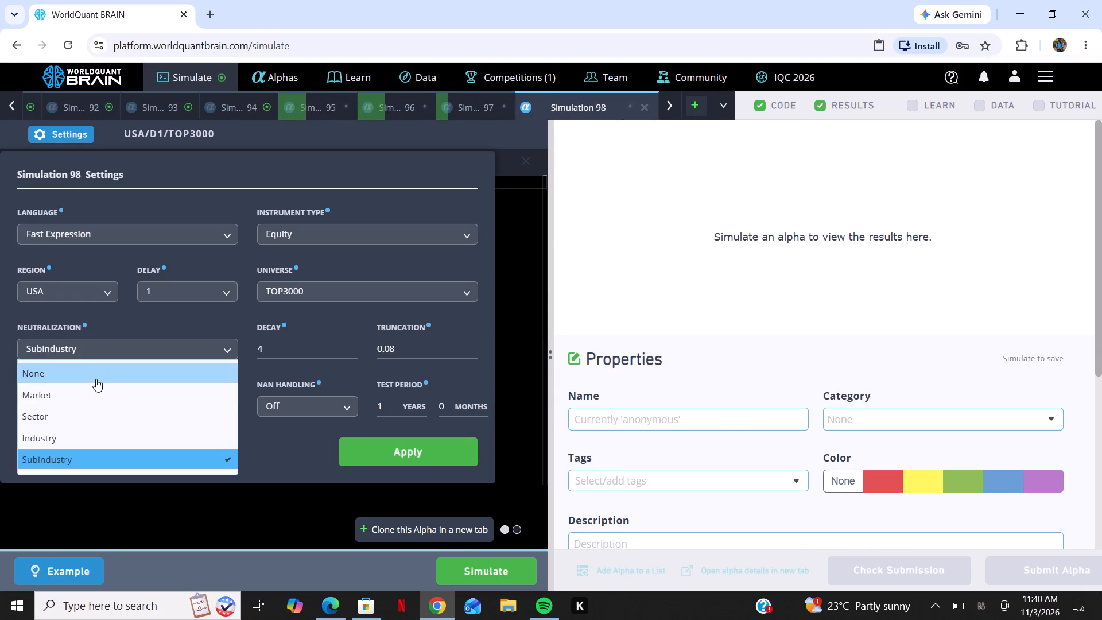
pyautogui.click(96, 387)
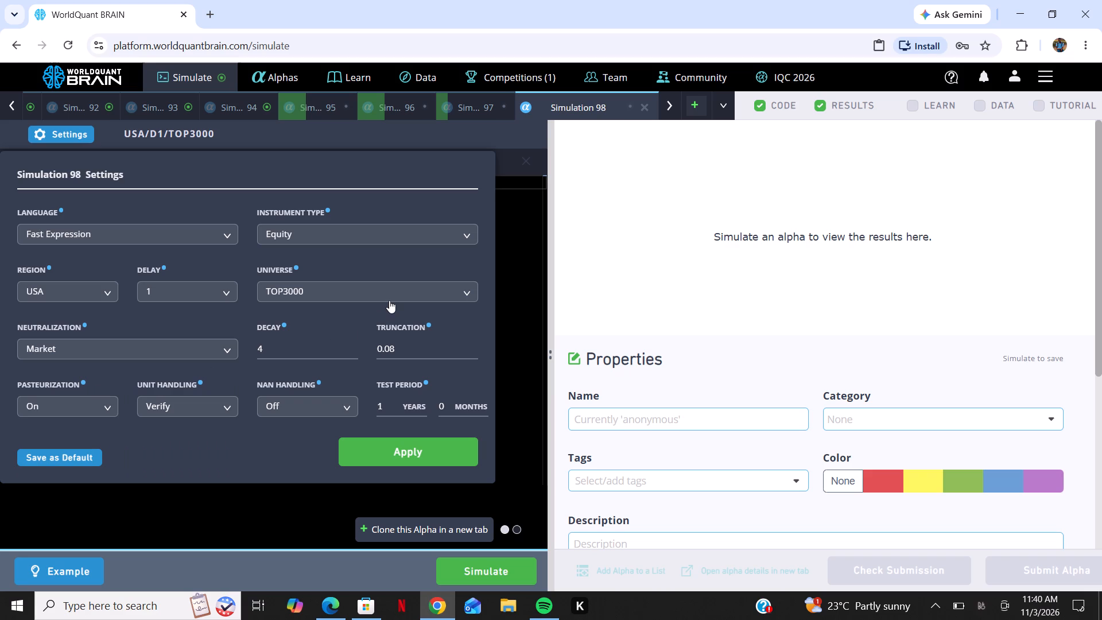
pyautogui.click(399, 288)
pyautogui.click(343, 425)
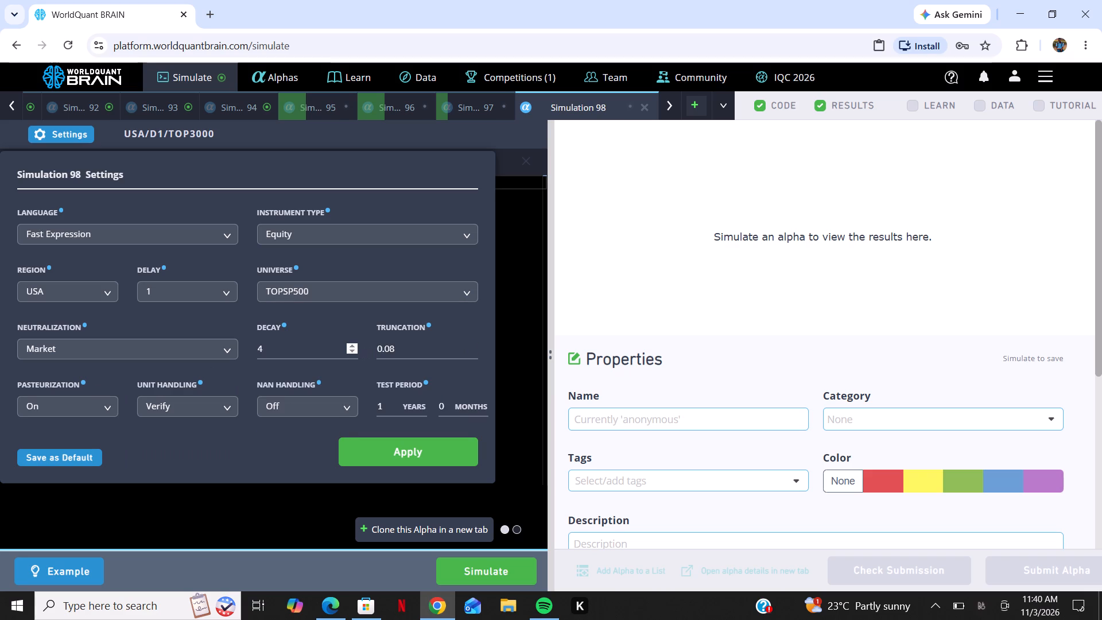
pyautogui.tripleClick(353, 346)
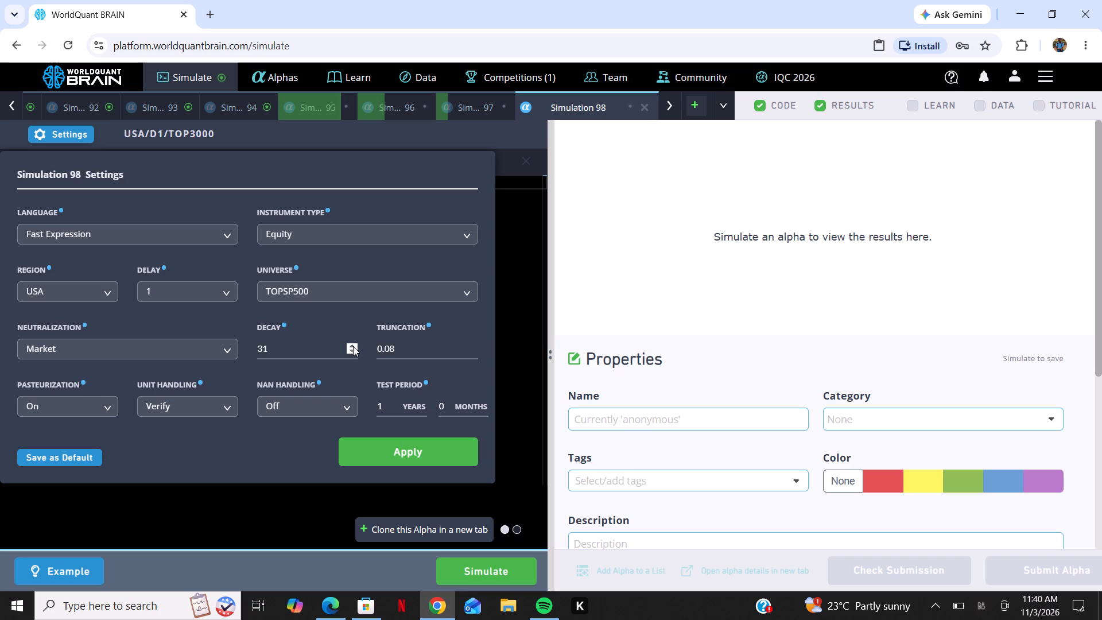
pyautogui.click(454, 449)
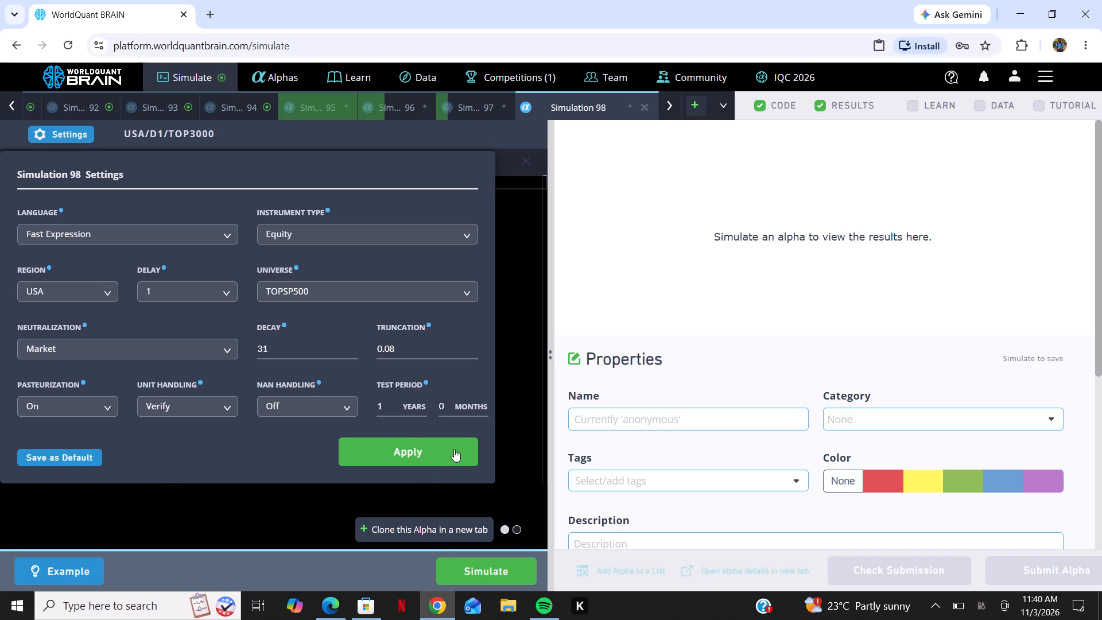
pyautogui.click(515, 569)
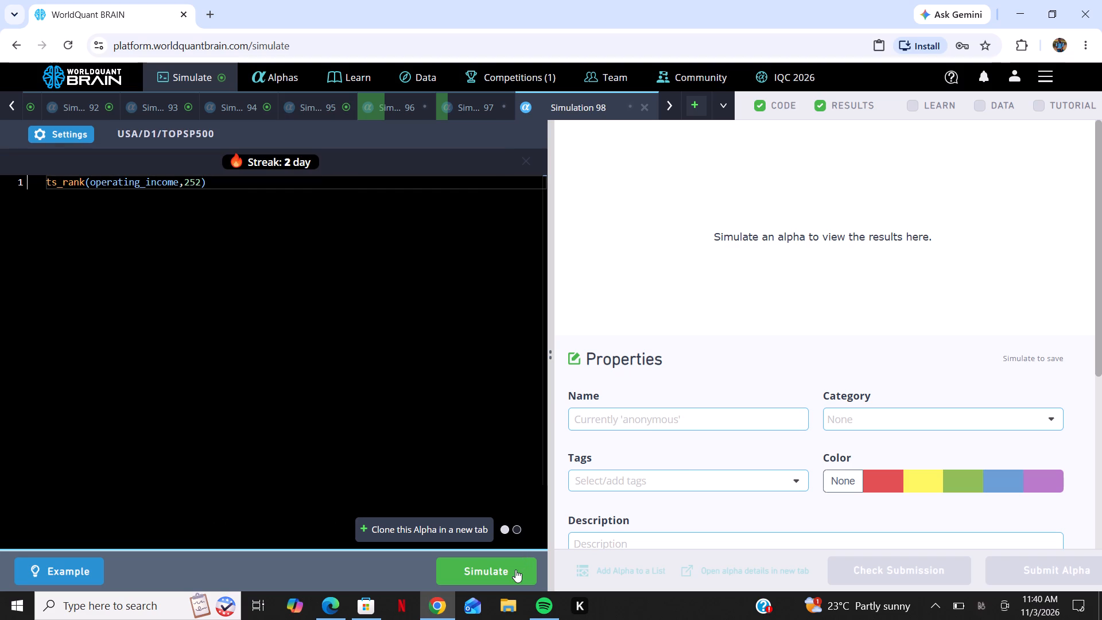
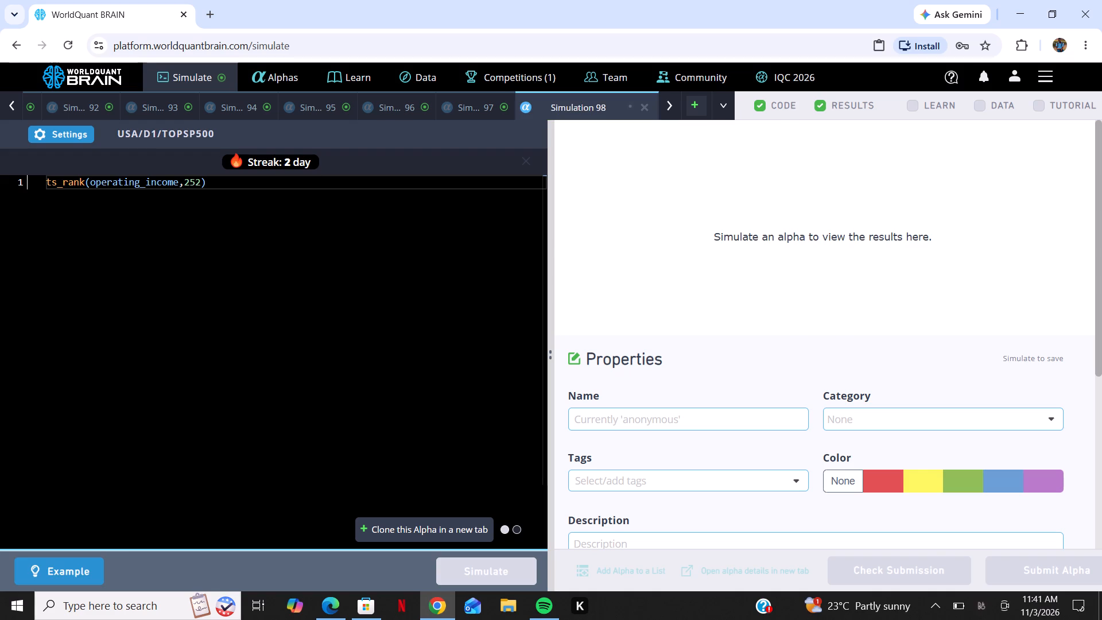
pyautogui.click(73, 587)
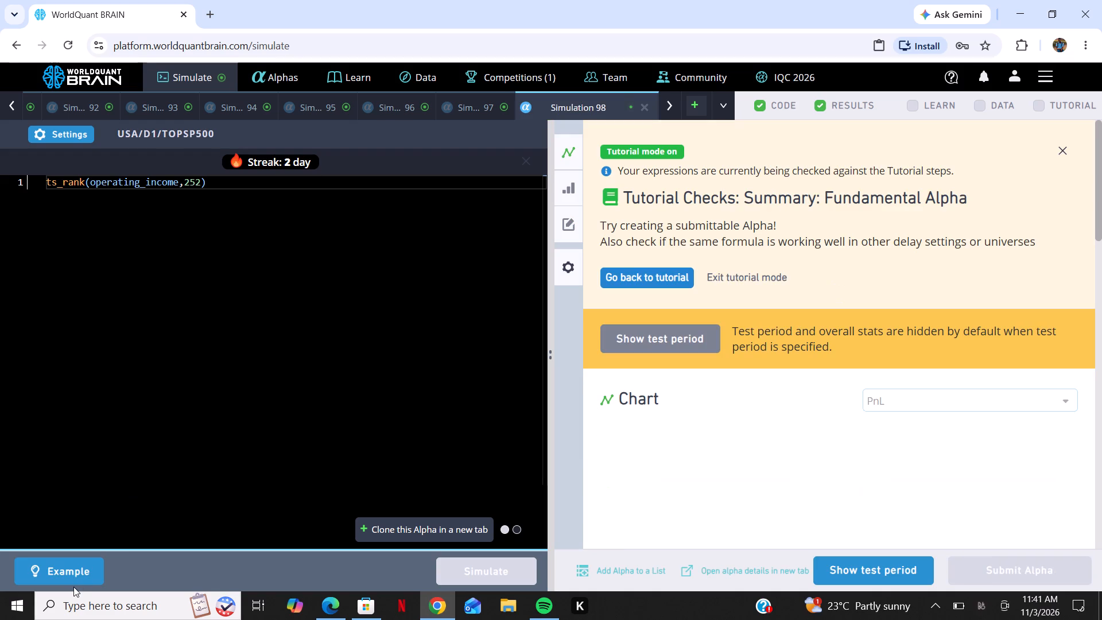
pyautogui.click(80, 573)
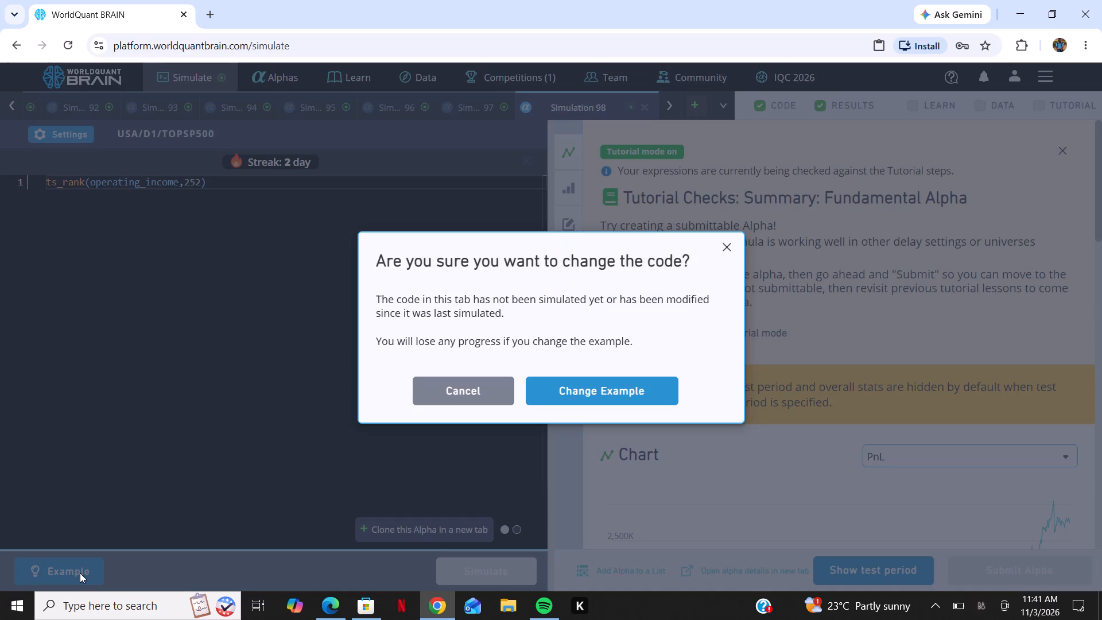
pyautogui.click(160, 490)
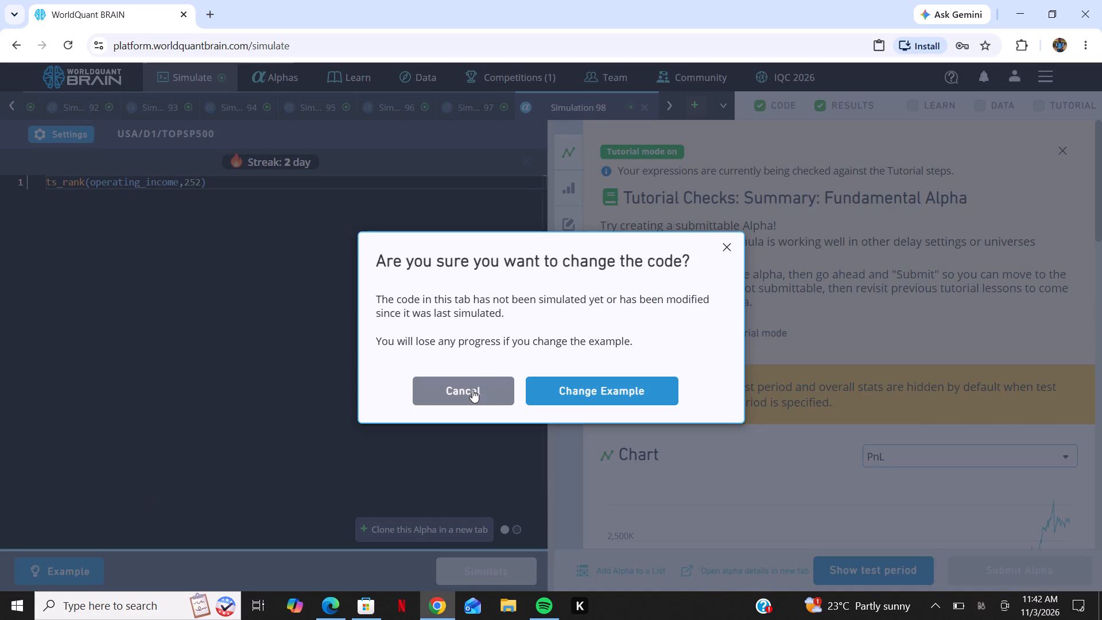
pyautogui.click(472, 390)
# Create another simulation and load the fair value of liabilities example into its code editor.
pyautogui.click(693, 104)
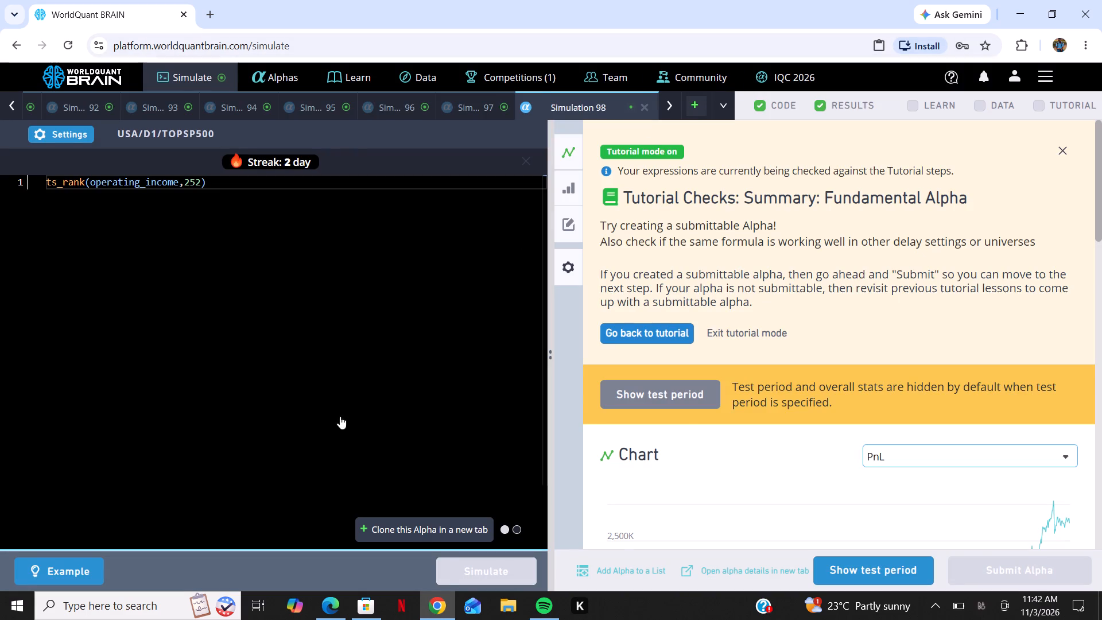
pyautogui.click(82, 578)
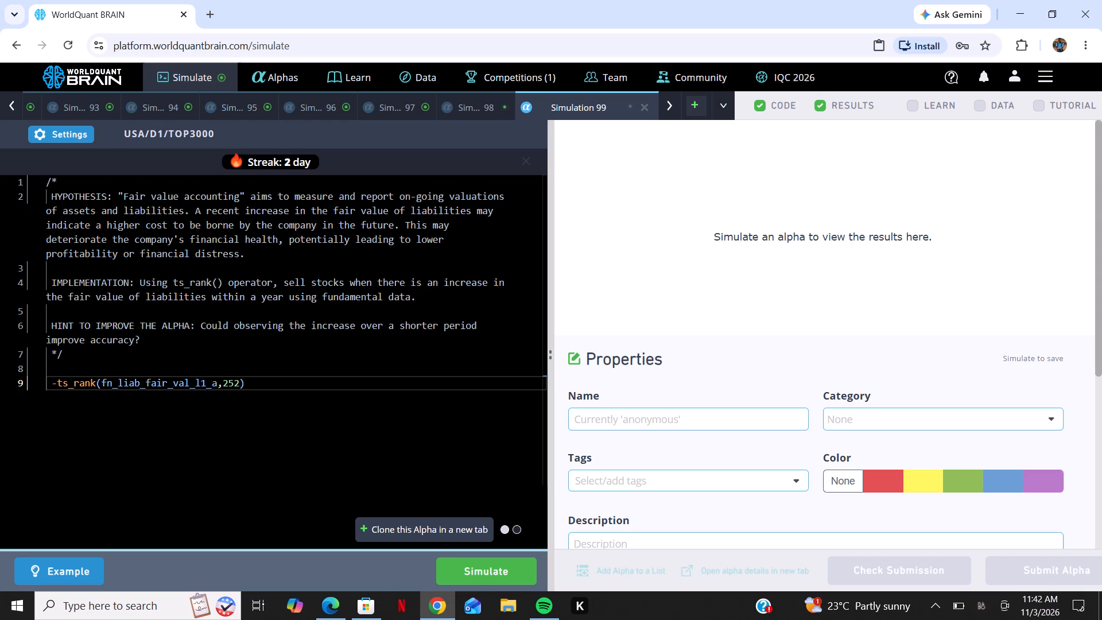
pyautogui.click(483, 109)
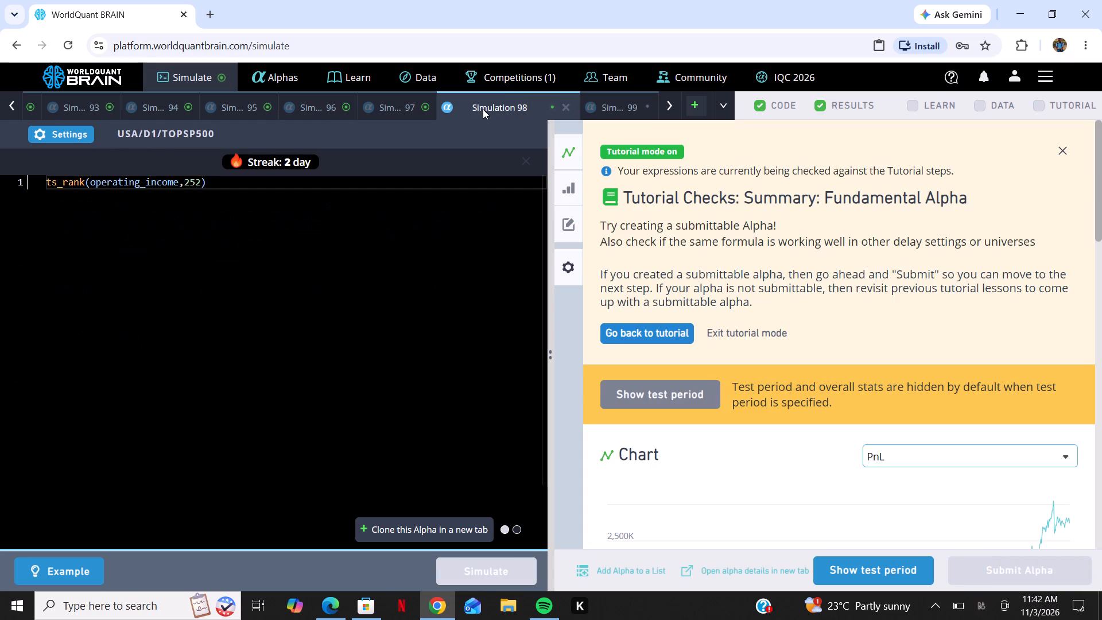
pyautogui.click(611, 102)
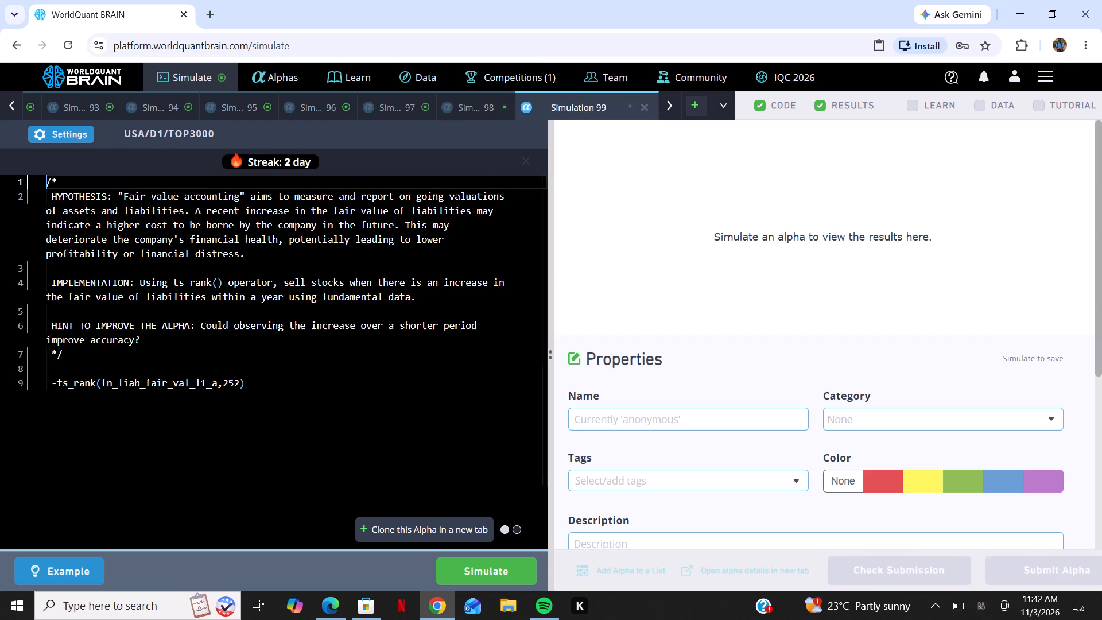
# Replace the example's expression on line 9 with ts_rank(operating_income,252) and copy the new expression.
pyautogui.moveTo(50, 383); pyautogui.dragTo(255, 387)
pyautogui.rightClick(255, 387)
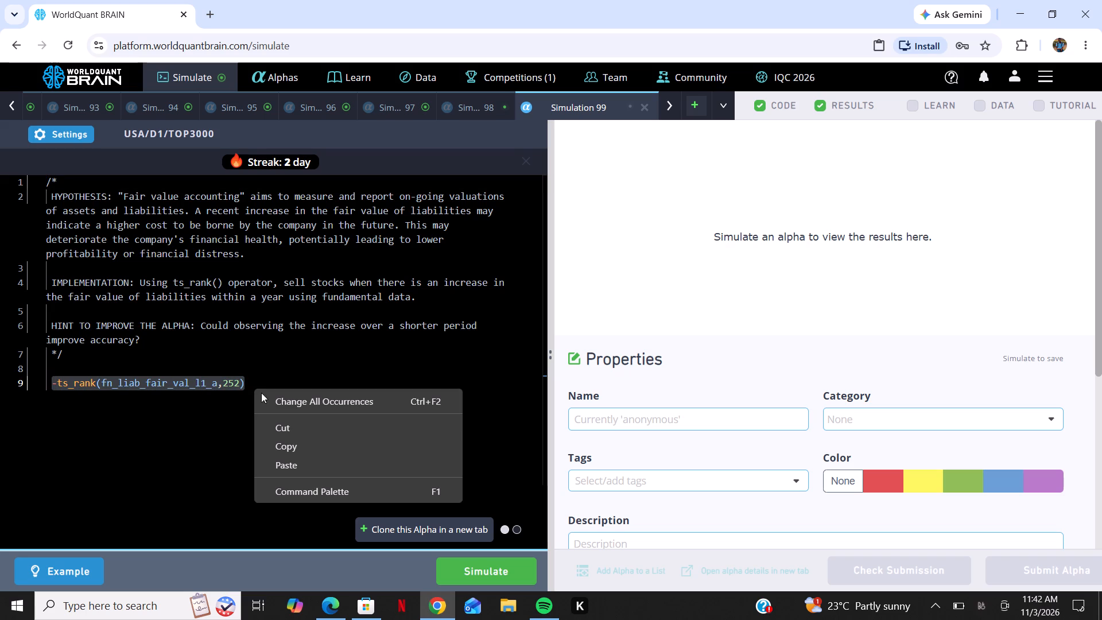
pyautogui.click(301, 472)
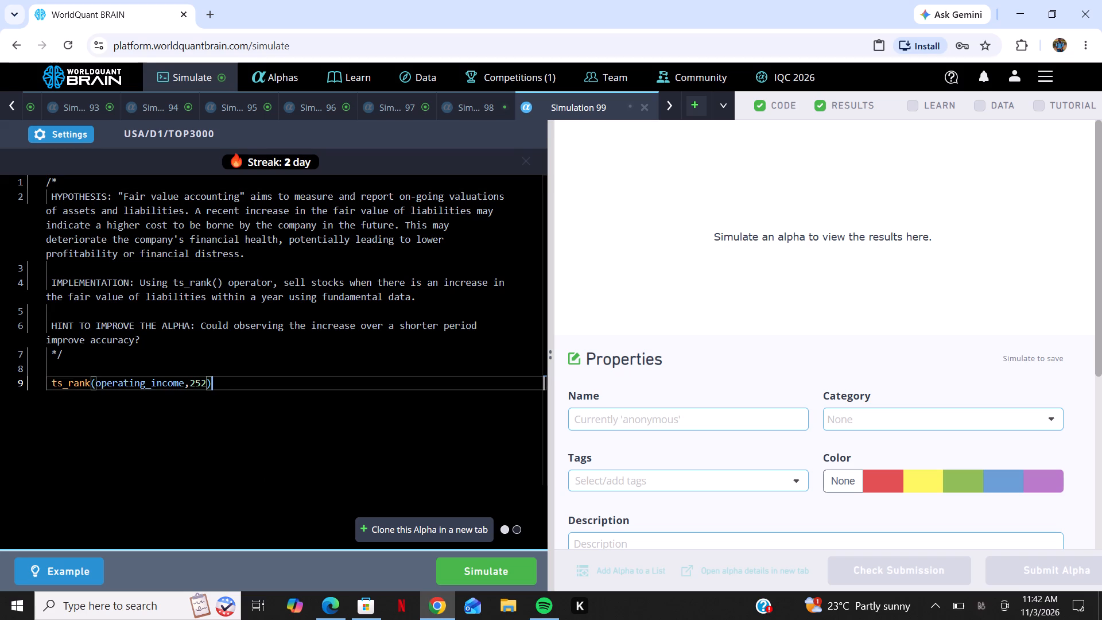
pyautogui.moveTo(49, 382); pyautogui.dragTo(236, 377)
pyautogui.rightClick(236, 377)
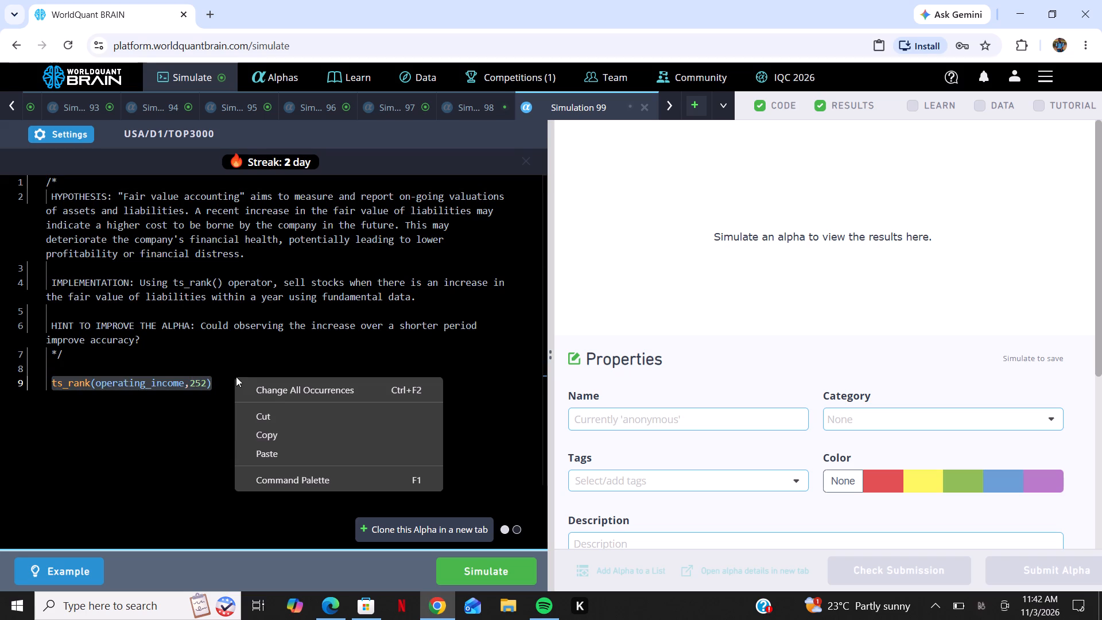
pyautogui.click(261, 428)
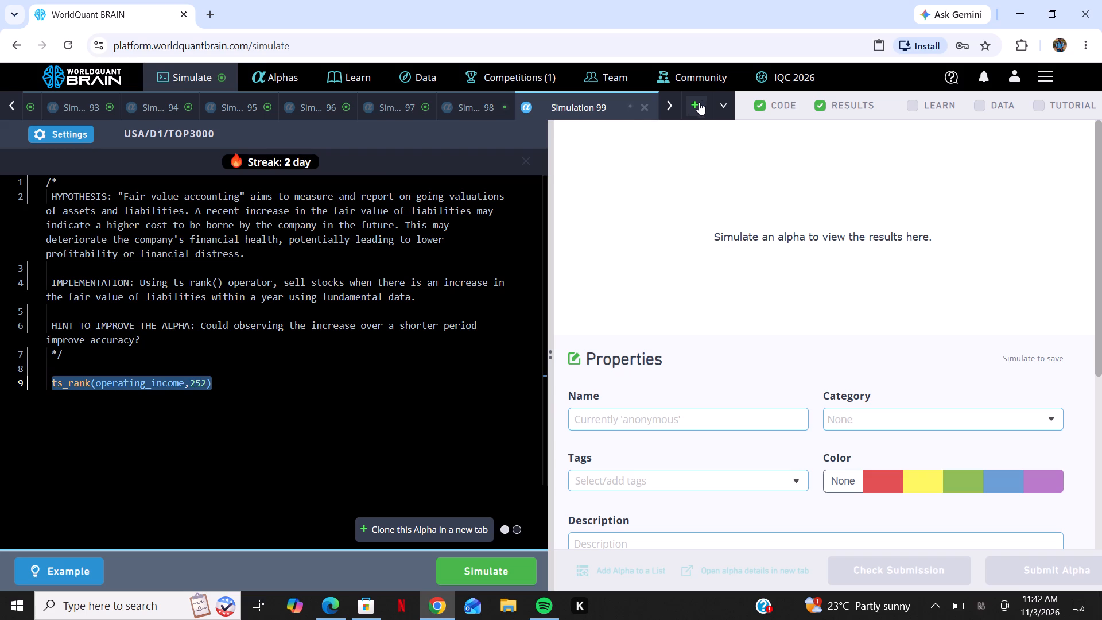
# Create a further simulation and paste the expression ts_rank(operating_income,252) into its code editor.
pyautogui.click(703, 100)
pyautogui.rightClick(357, 254)
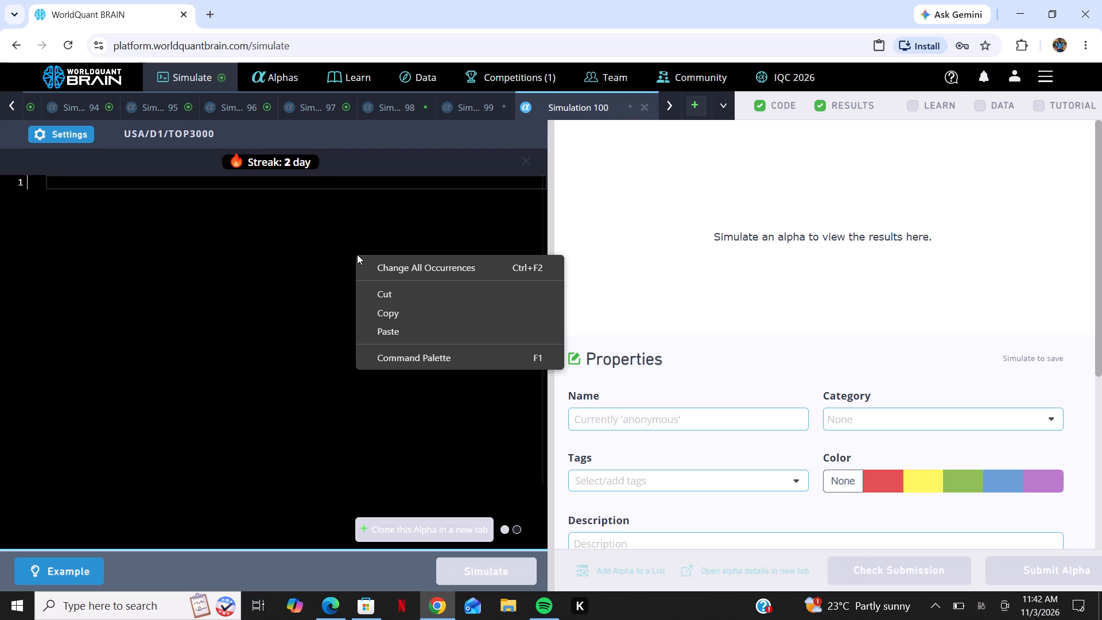
pyautogui.click(383, 327)
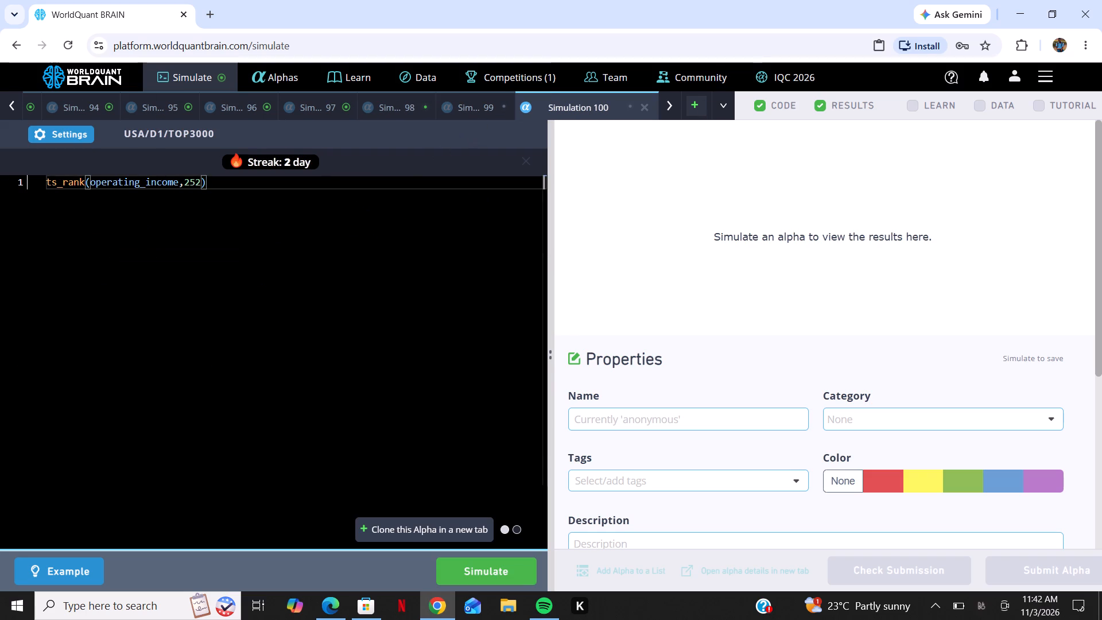
# Clear the pasted expression from Simulation 100's code editor.
pyautogui.press('BackSpace')
pyautogui.press('BackSpace')
pyautogui.press('BackSpace')
pyautogui.press('BackSpace')
pyautogui.press('BackSpace')
pyautogui.press('BackSpace')
pyautogui.press('BackSpace')
pyautogui.press('BackSpace')
pyautogui.press('BackSpace')
pyautogui.press('BackSpace')
pyautogui.press('BackSpace')
pyautogui.press('BackSpace')
pyautogui.press('BackSpace')
pyautogui.press('BackSpace')
pyautogui.press('BackSpace')
pyautogui.press('BackSpace')
pyautogui.press('BackSpace')
pyautogui.press('BackSpace')
pyautogui.press('BackSpace')
pyautogui.press('BackSpace')
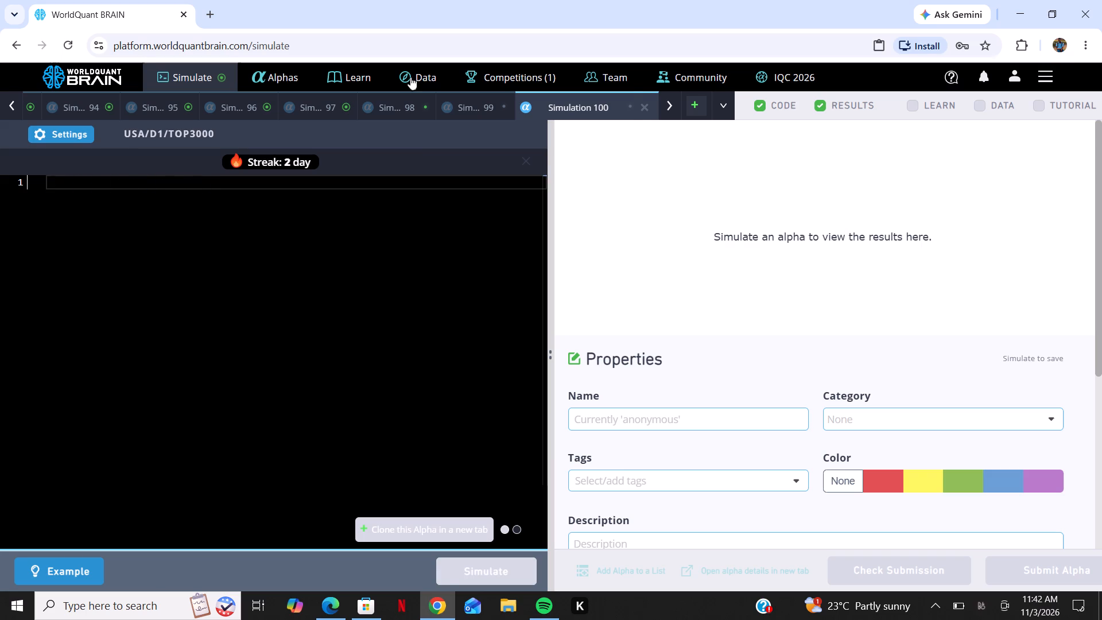
# Change the code example in Simulation 99 until the FFO to long-term debt example is loaded.
pyautogui.click(477, 102)
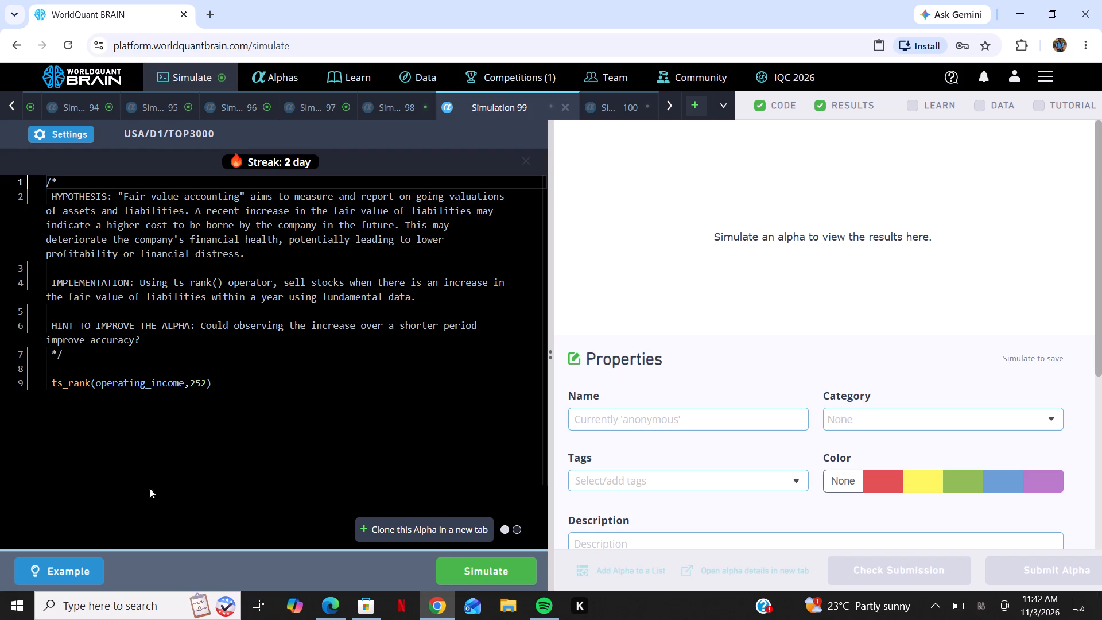
pyautogui.click(66, 564)
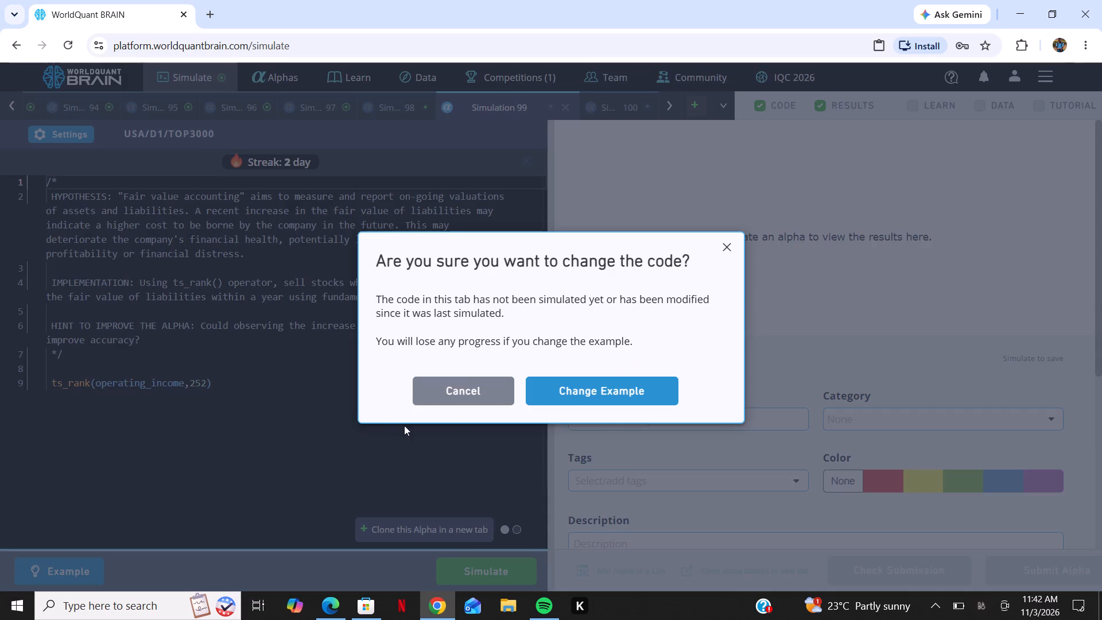
pyautogui.click(592, 390)
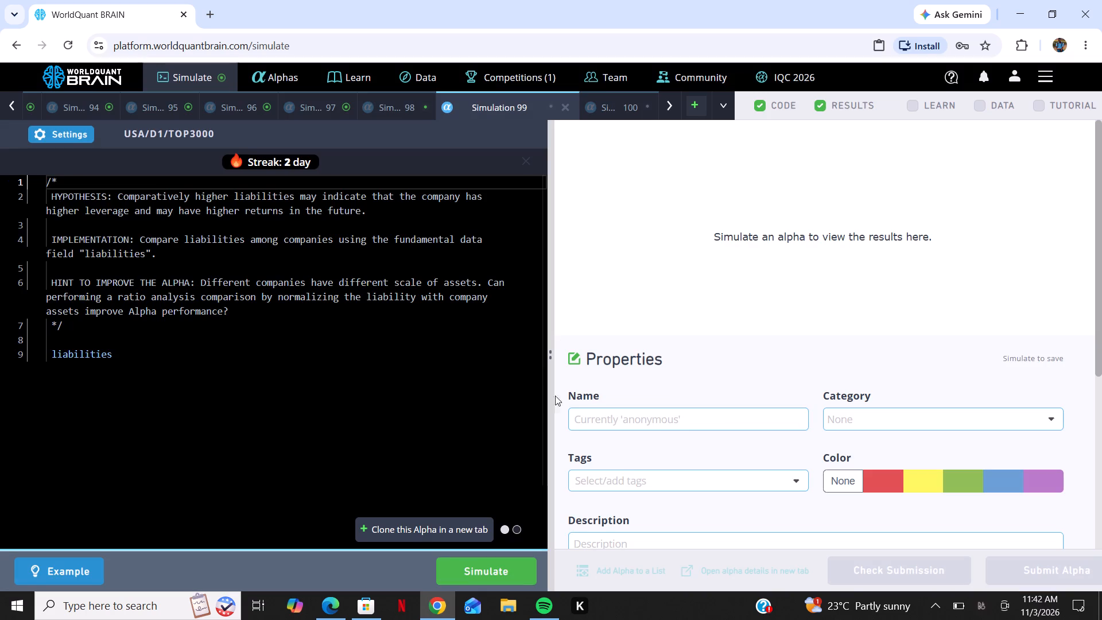
pyautogui.click(56, 570)
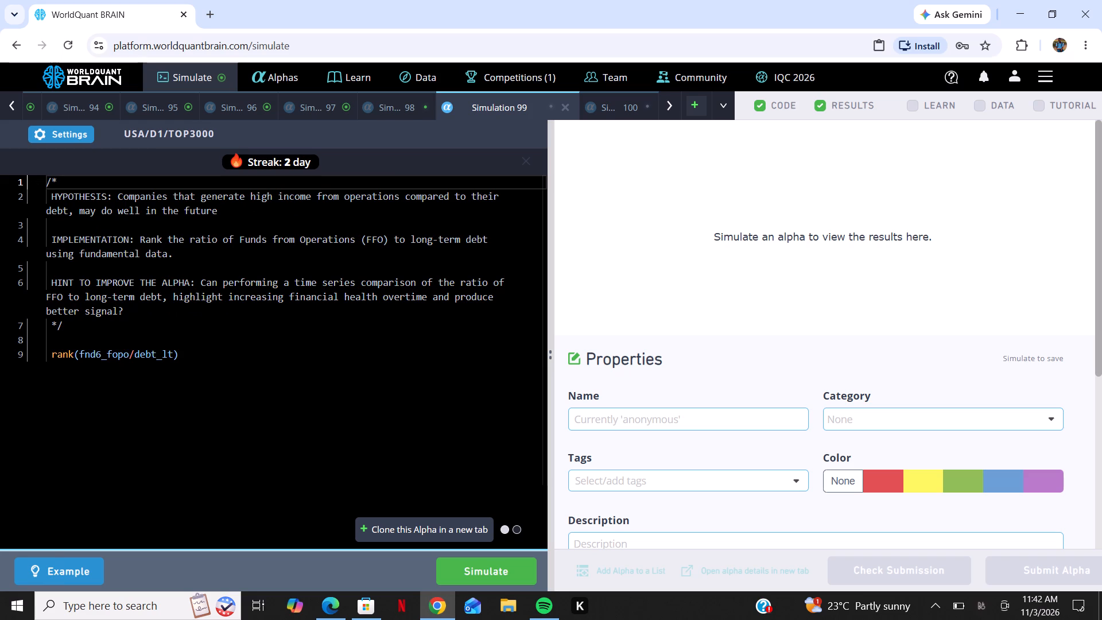
# Copy the expression rank(fnd6_fopo/debt_lt) from the example and paste it into Simulation 100's code editor.
pyautogui.moveTo(51, 354); pyautogui.dragTo(183, 359)
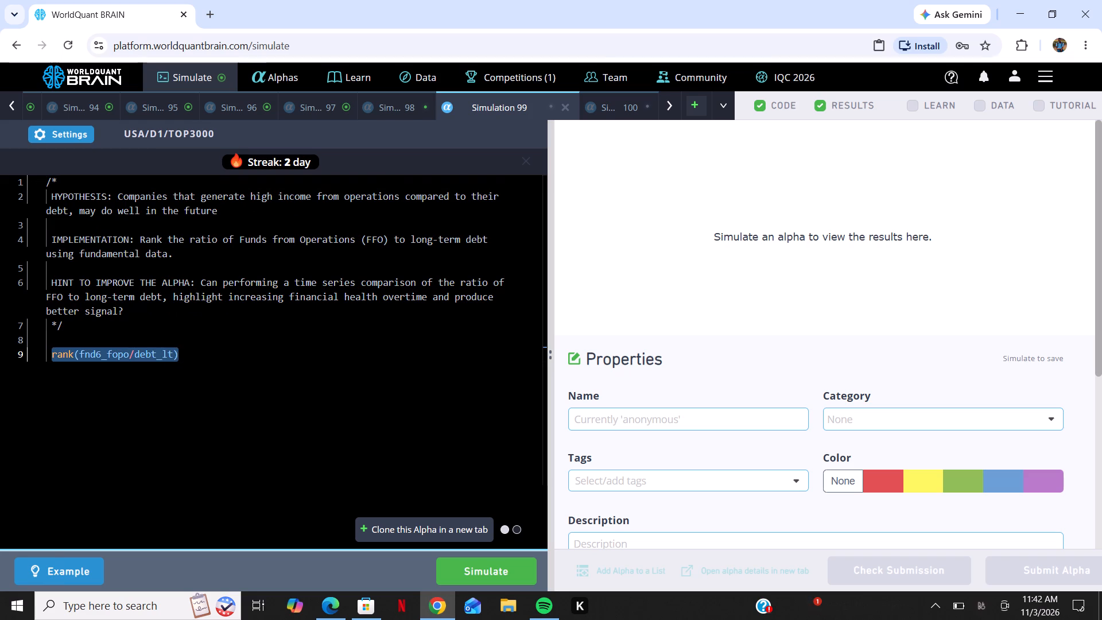
pyautogui.rightClick(183, 359)
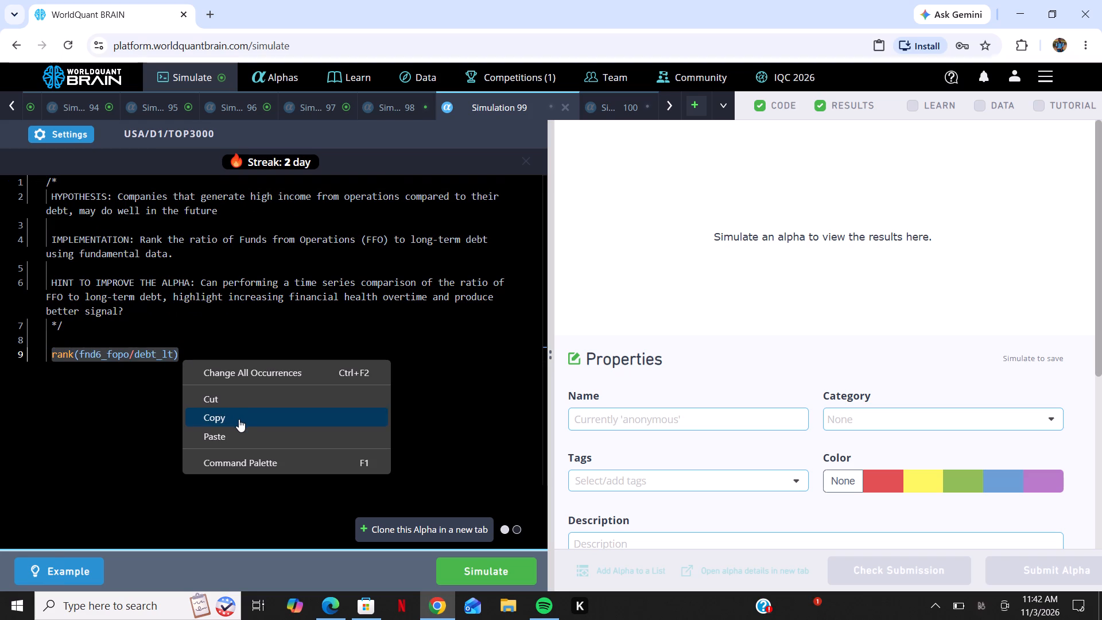
pyautogui.click(239, 419)
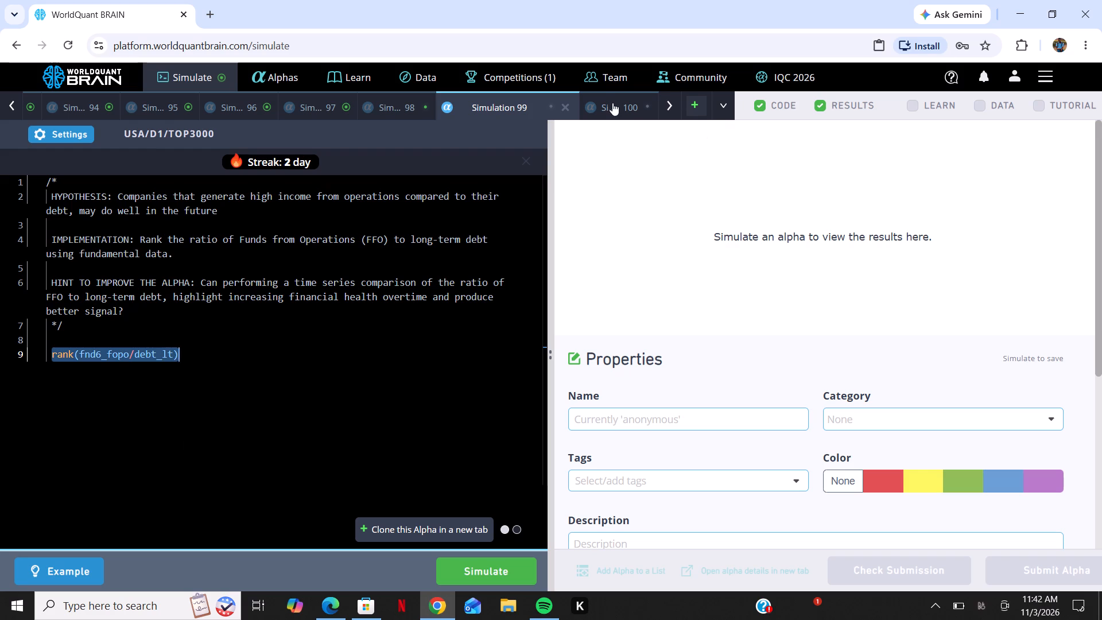
pyautogui.click(612, 103)
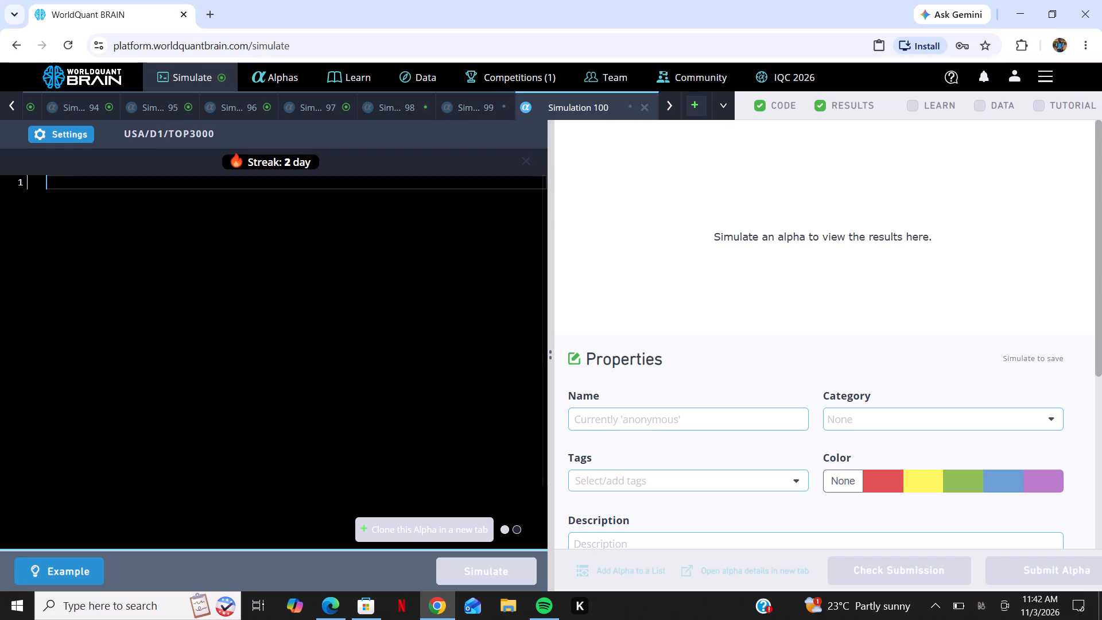
pyautogui.rightClick(261, 366)
pyautogui.click(300, 438)
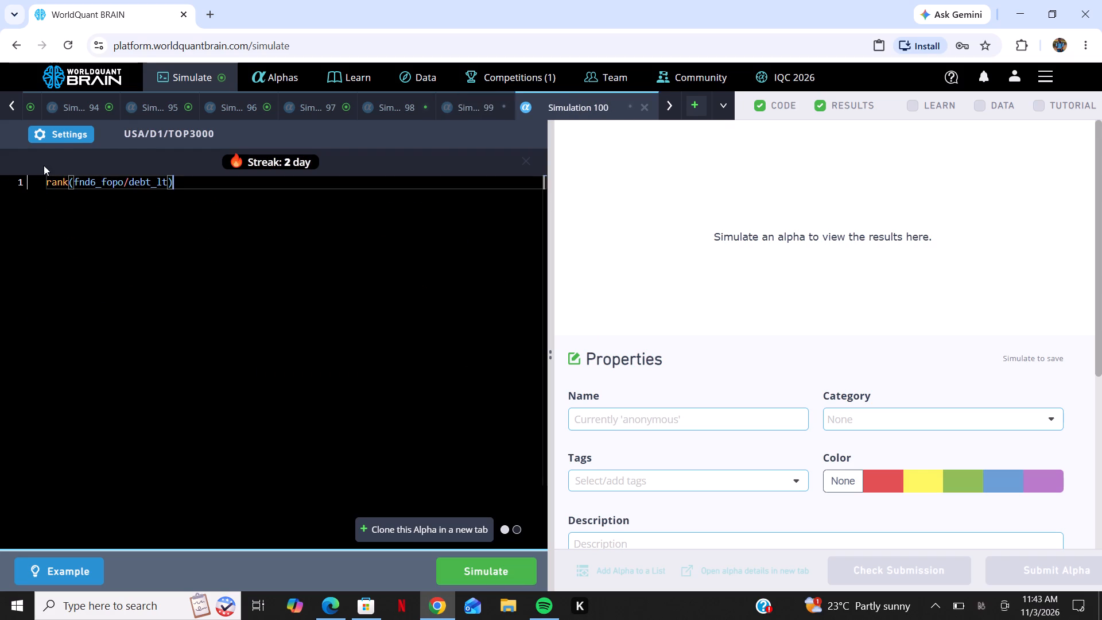
# Simulate this alpha with Market neutralization, the TOP200 universe and a decay of 1.
pyautogui.click(60, 137)
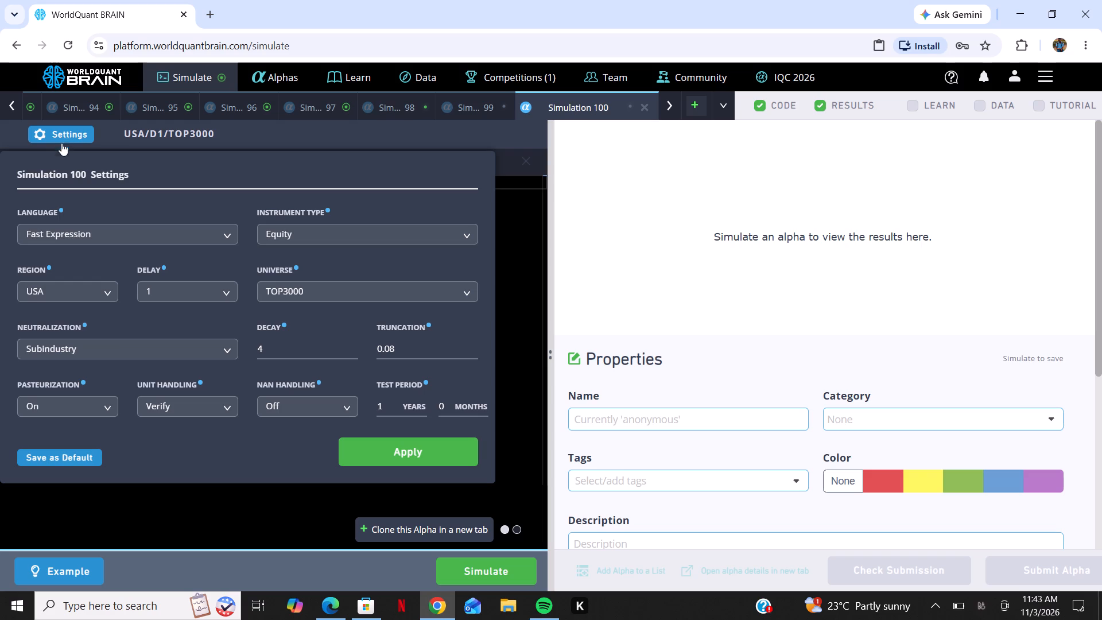
pyautogui.click(117, 347)
pyautogui.click(108, 396)
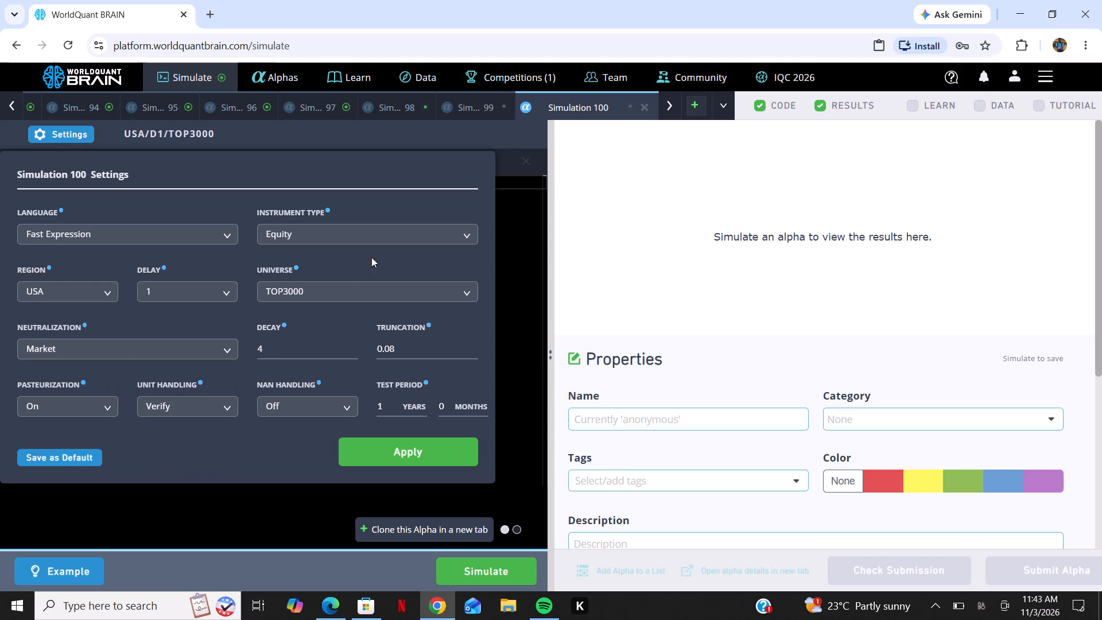
pyautogui.click(362, 293)
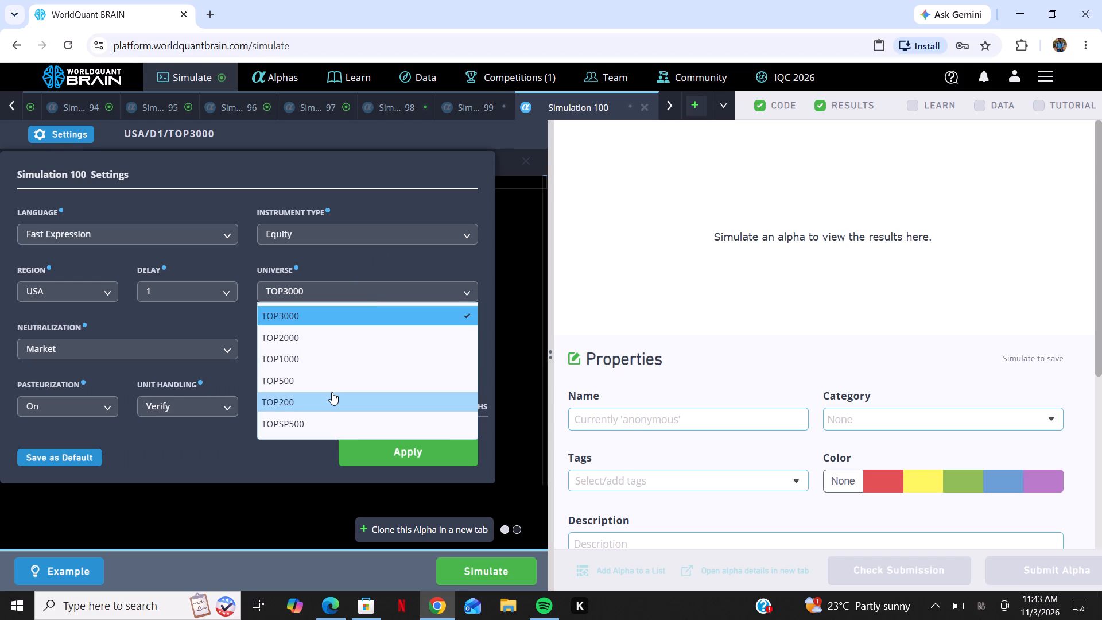
pyautogui.click(332, 392)
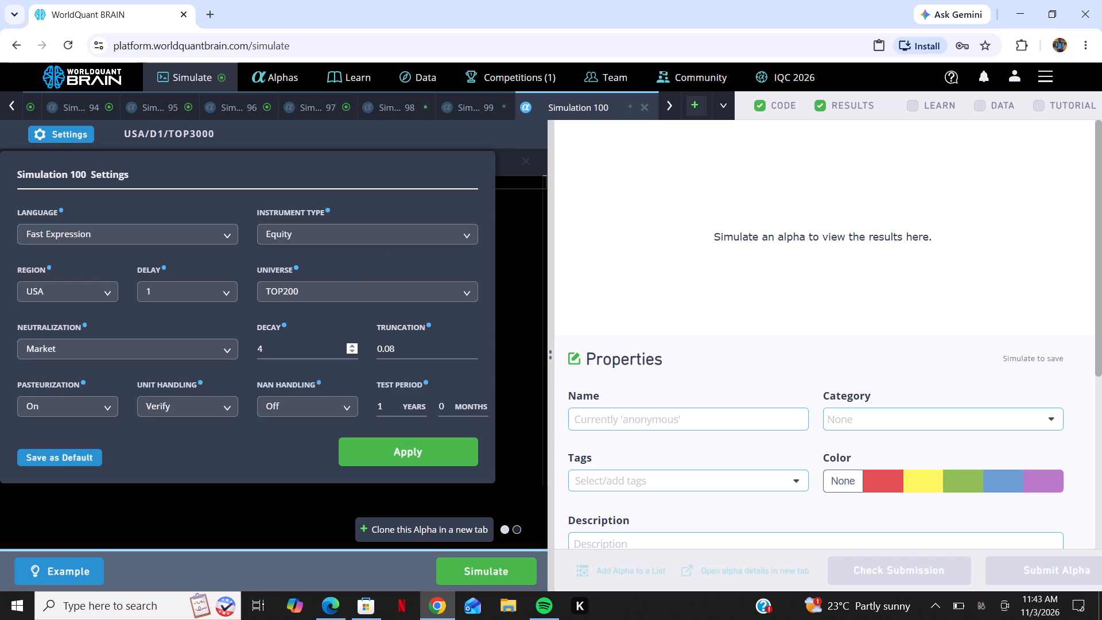
pyautogui.tripleClick(354, 350)
pyautogui.click(405, 453)
pyautogui.click(469, 568)
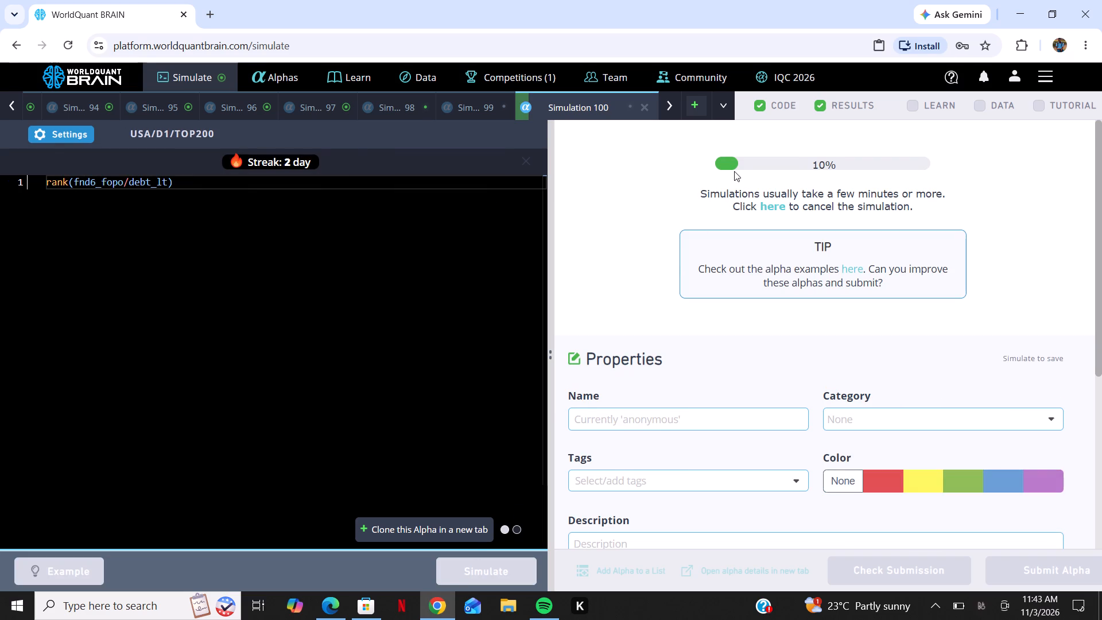
# Create another simulation and paste the expression rank(fnd6_fopo/debt_lt) into its code editor.
pyautogui.click(700, 111)
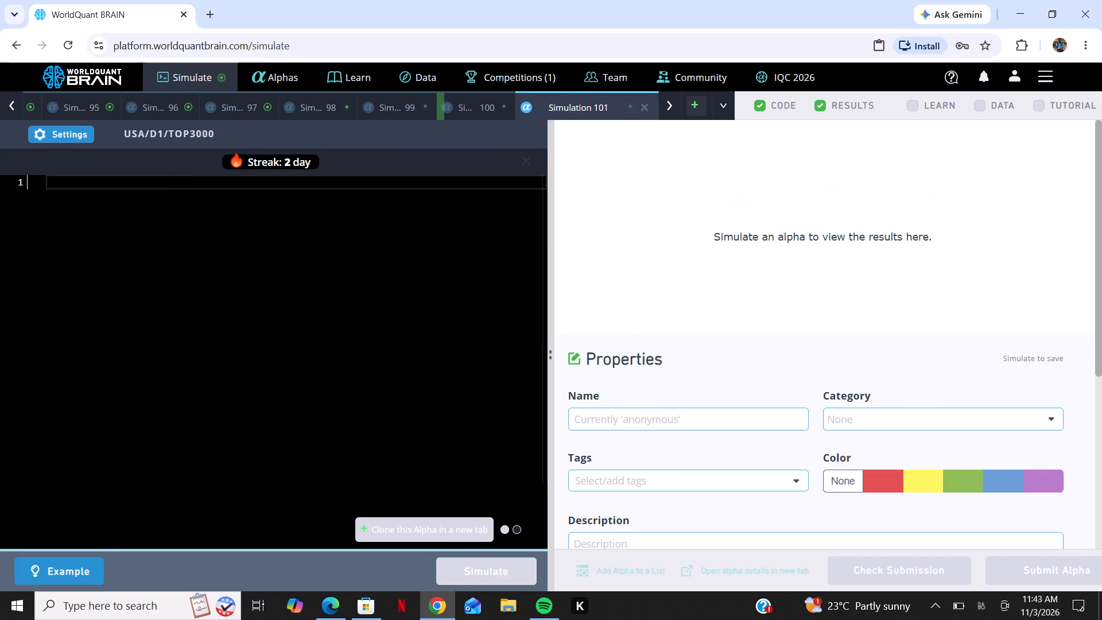
pyautogui.rightClick(179, 256)
pyautogui.click(200, 327)
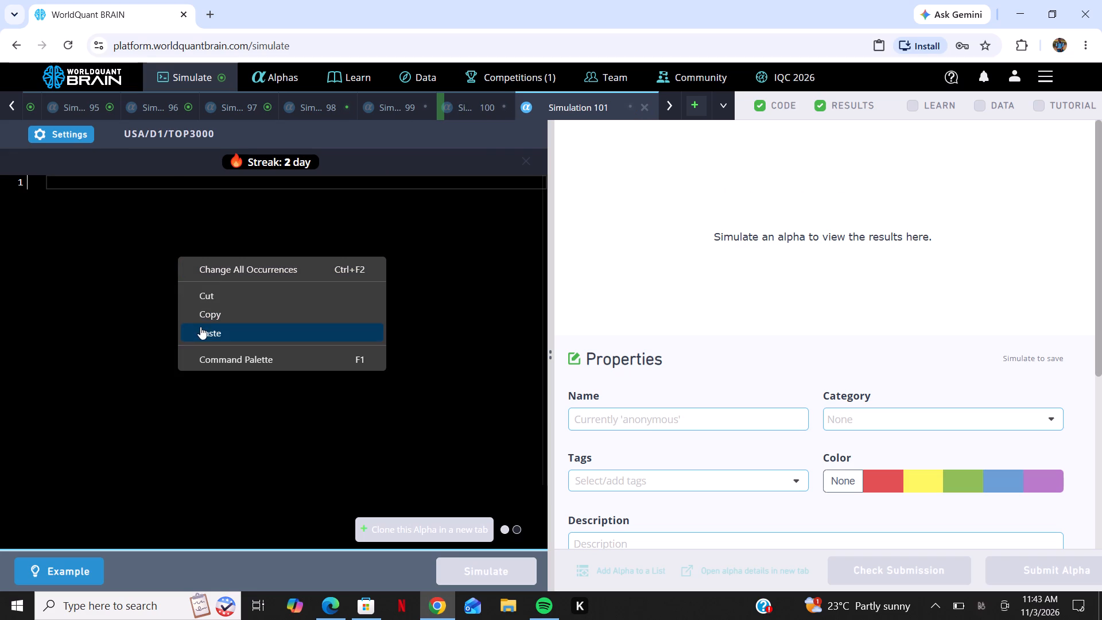
# Simulate the alpha in Simulation 101 with Market neutralization, the TOP200 universe and a decay of 2.
pyautogui.click(80, 134)
pyautogui.click(64, 347)
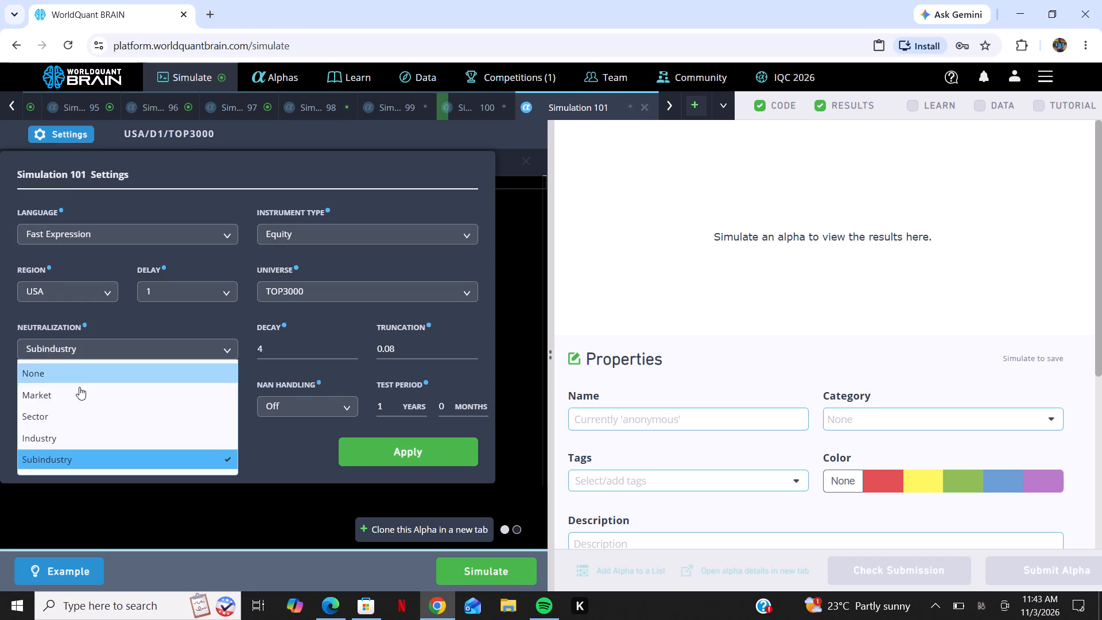
pyautogui.click(79, 390)
pyautogui.click(304, 289)
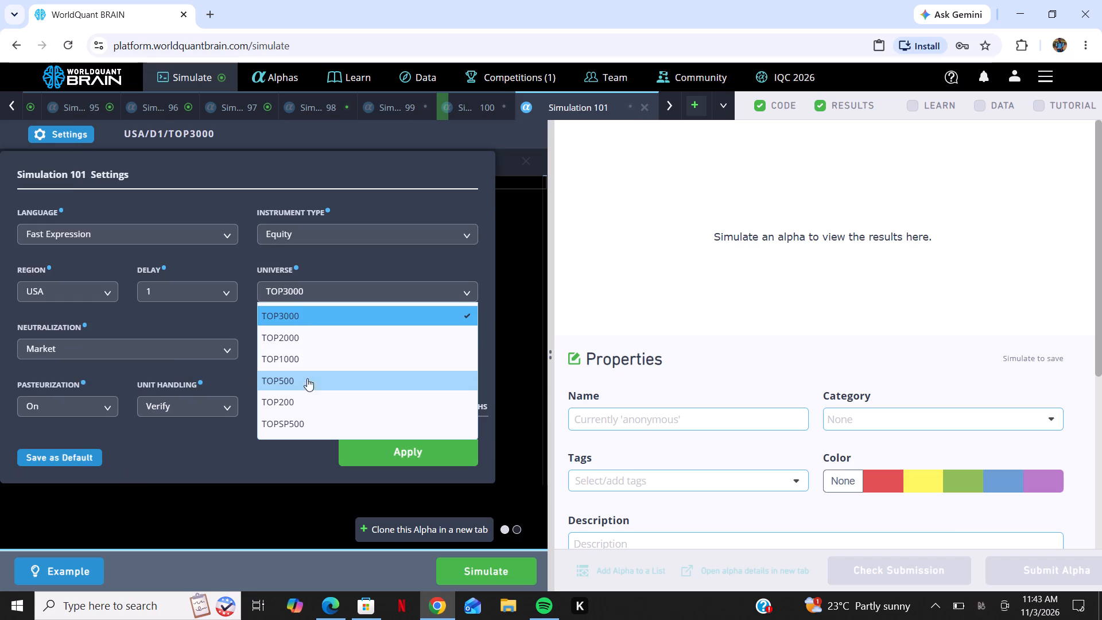
pyautogui.click(305, 404)
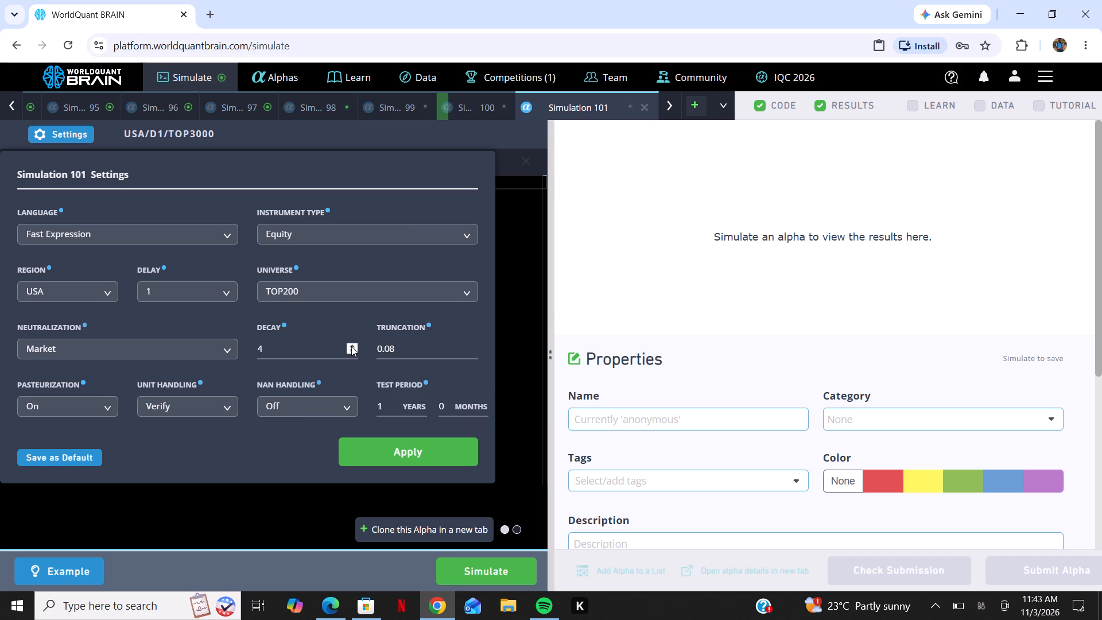
pyautogui.tripleClick(355, 351)
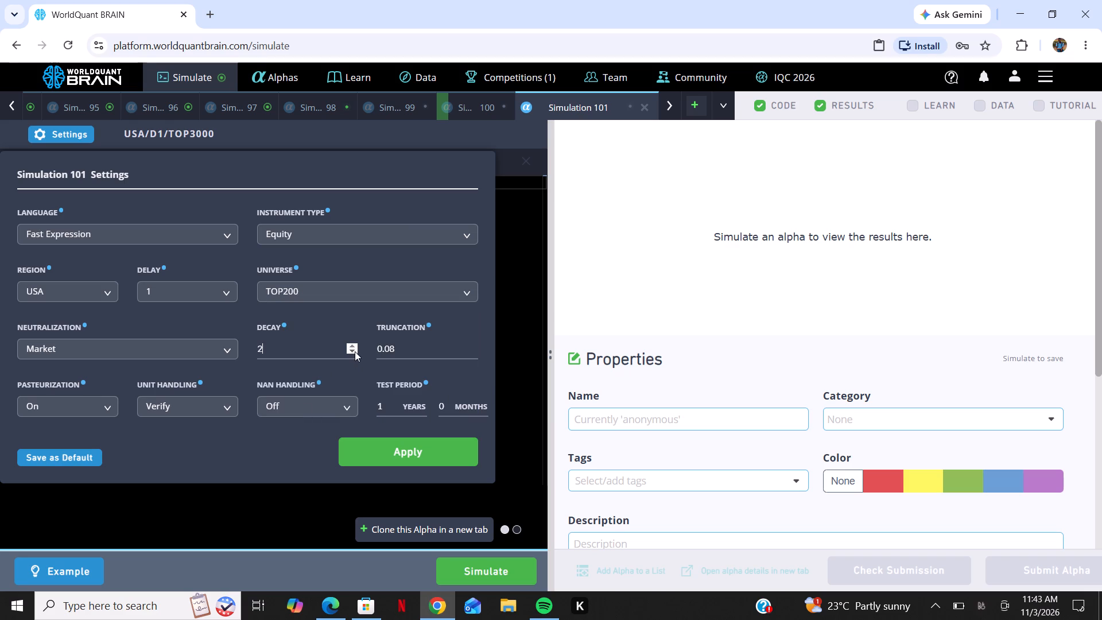
pyautogui.click(354, 346)
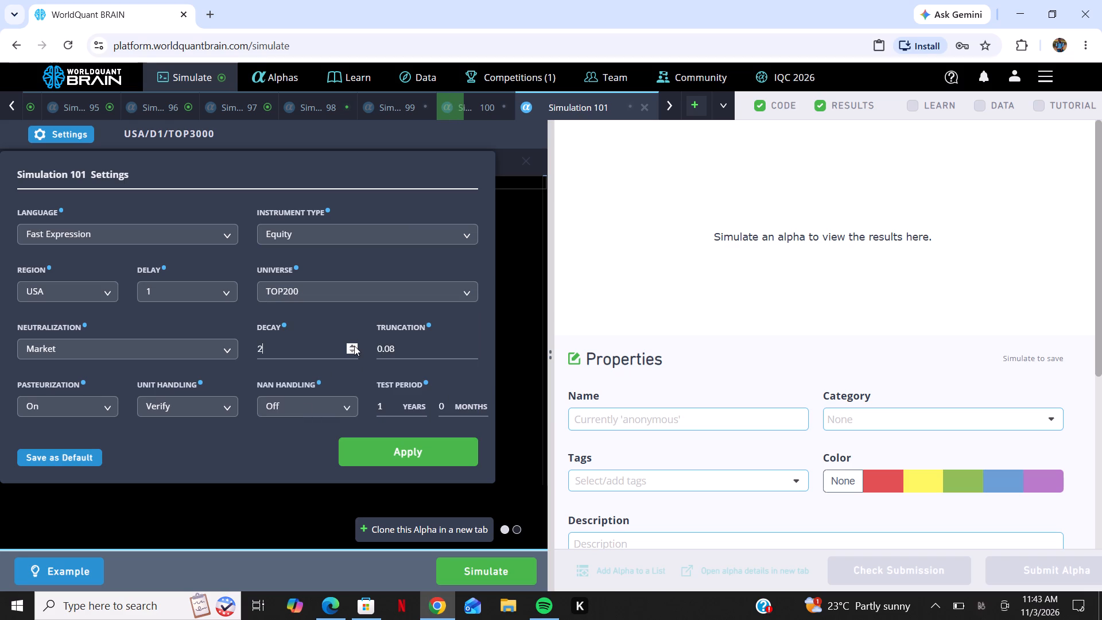
pyautogui.click(426, 456)
pyautogui.click(486, 569)
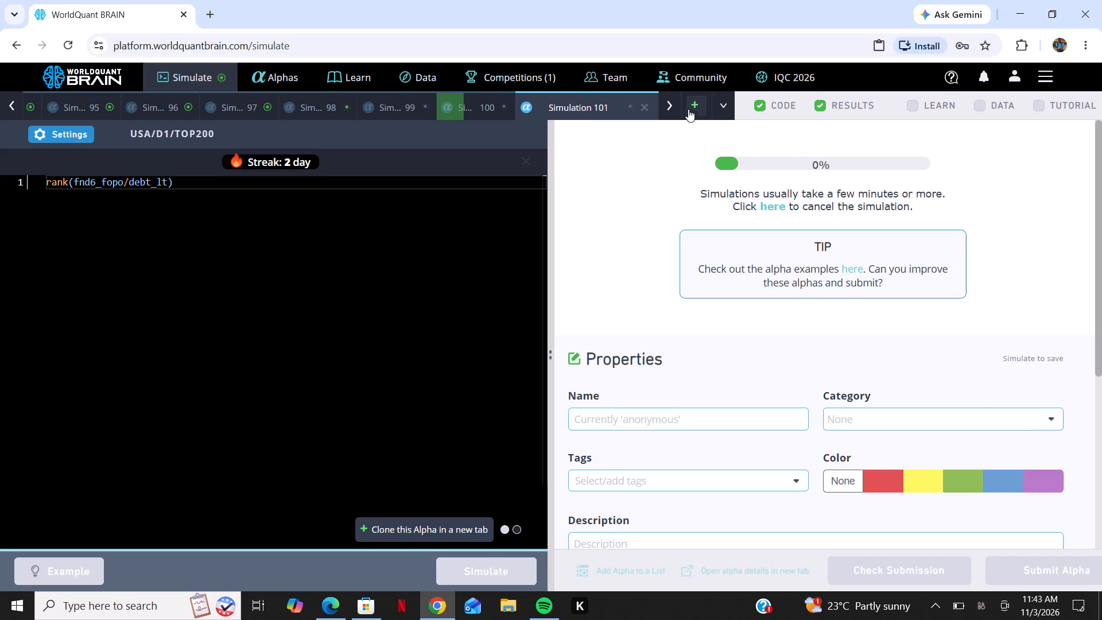
# Create another simulation and paste the expression rank(fnd6_fopo/debt_lt) into its code editor.
pyautogui.click(696, 106)
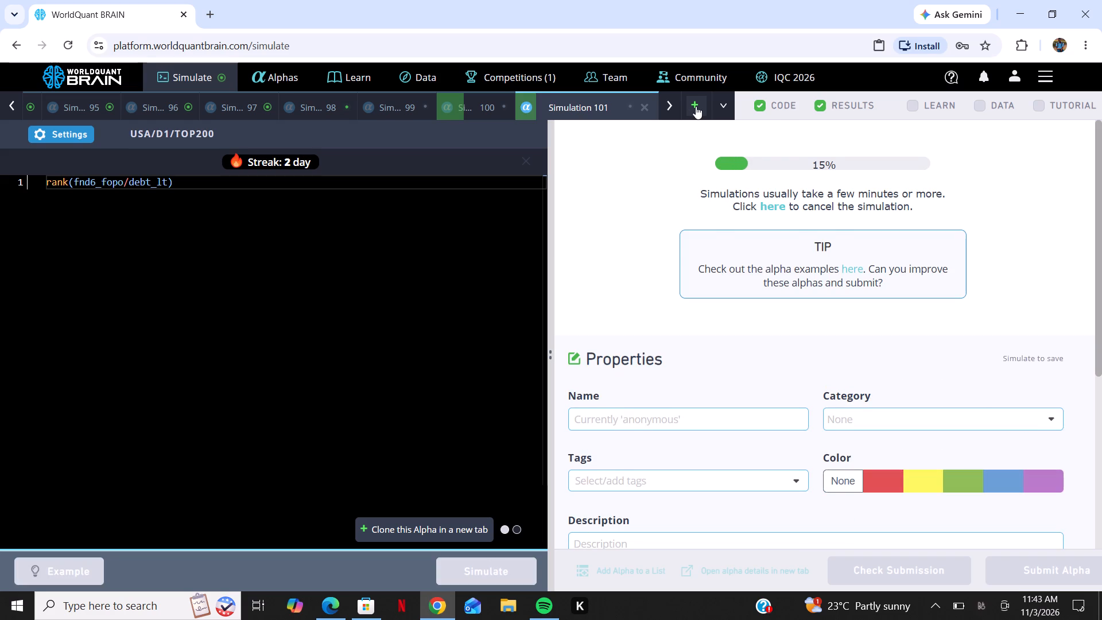
pyautogui.rightClick(696, 106)
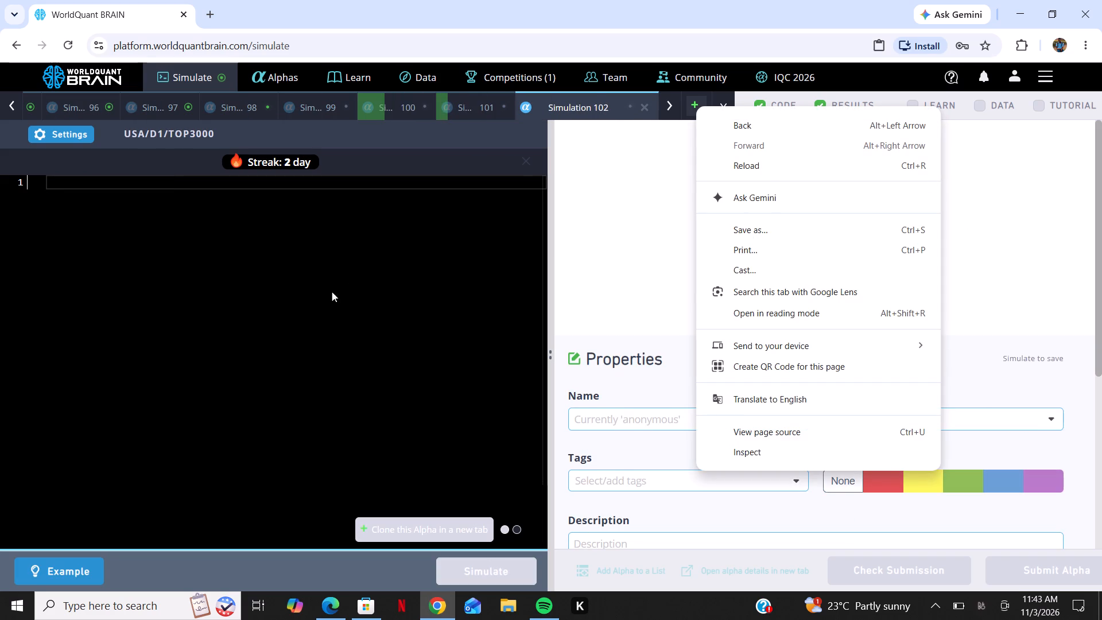
pyautogui.rightClick(332, 292)
pyautogui.click(374, 365)
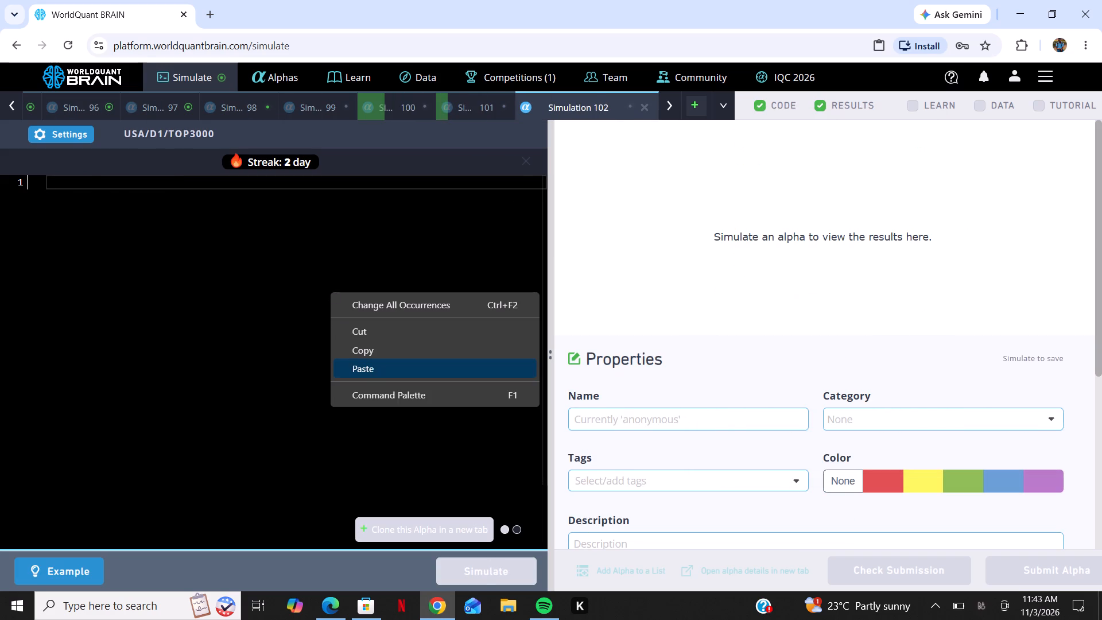
# Simulate the alpha in Simulation 102 with the TOP500 universe, a decay of 3 and Market neutralization.
pyautogui.click(76, 129)
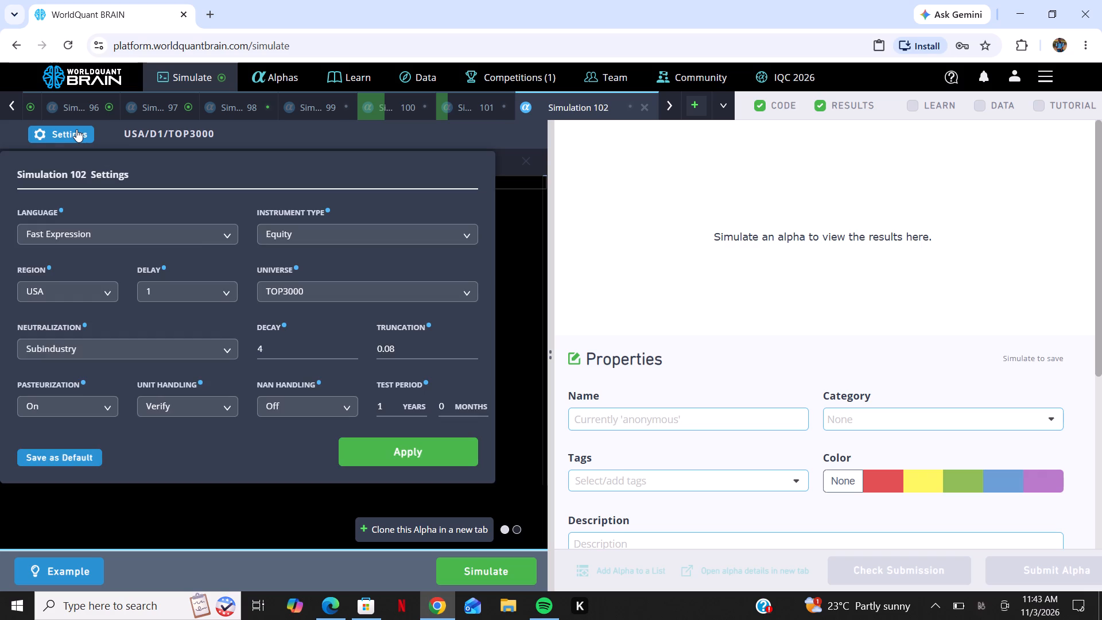
pyautogui.click(403, 292)
pyautogui.click(348, 375)
pyautogui.doubleClick(355, 347)
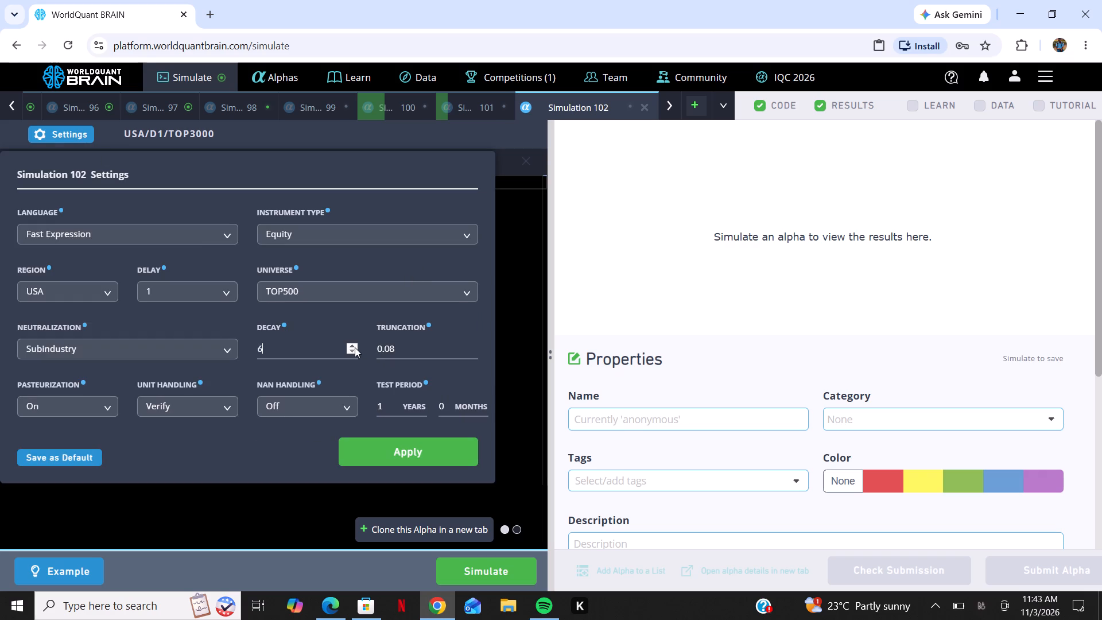
pyautogui.doubleClick(355, 347)
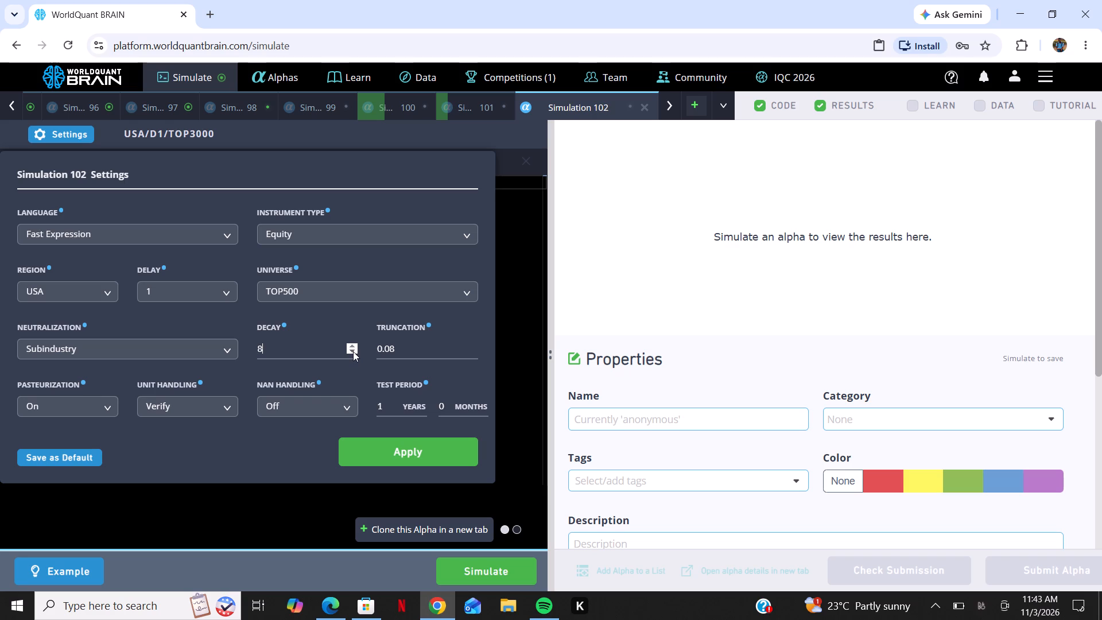
pyautogui.tripleClick(353, 351)
pyautogui.tripleClick(353, 351)
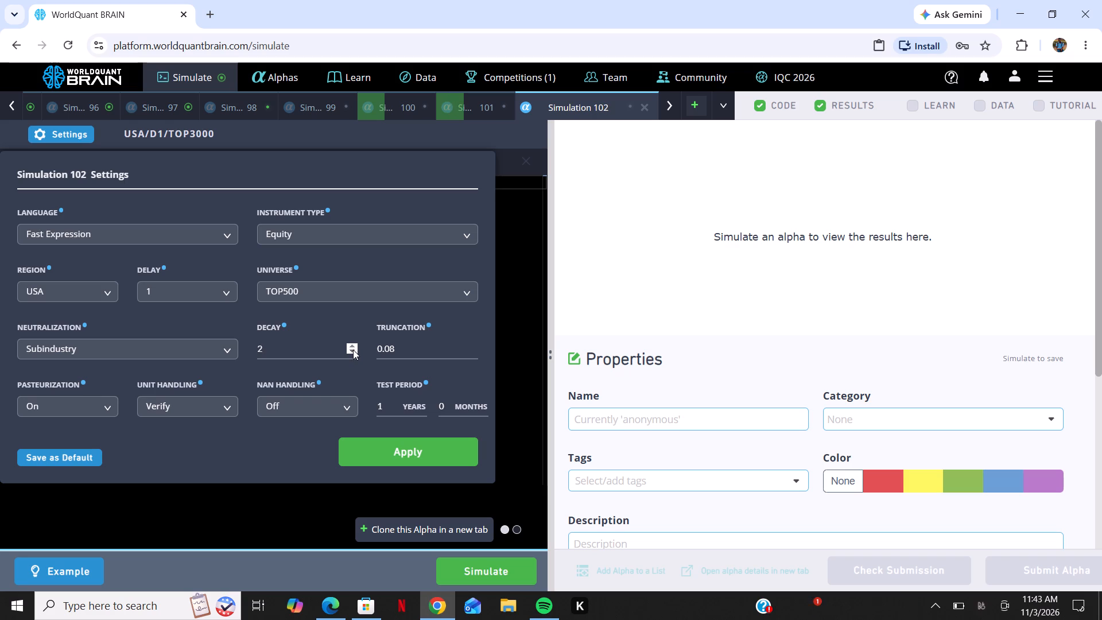
pyautogui.click(353, 346)
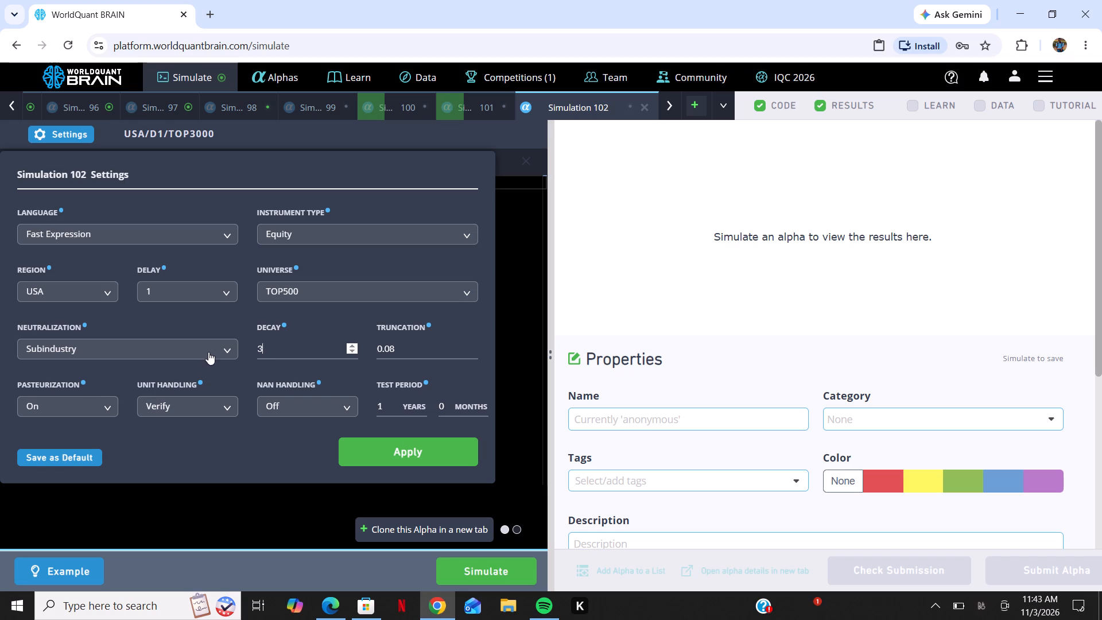
pyautogui.click(208, 352)
pyautogui.click(152, 386)
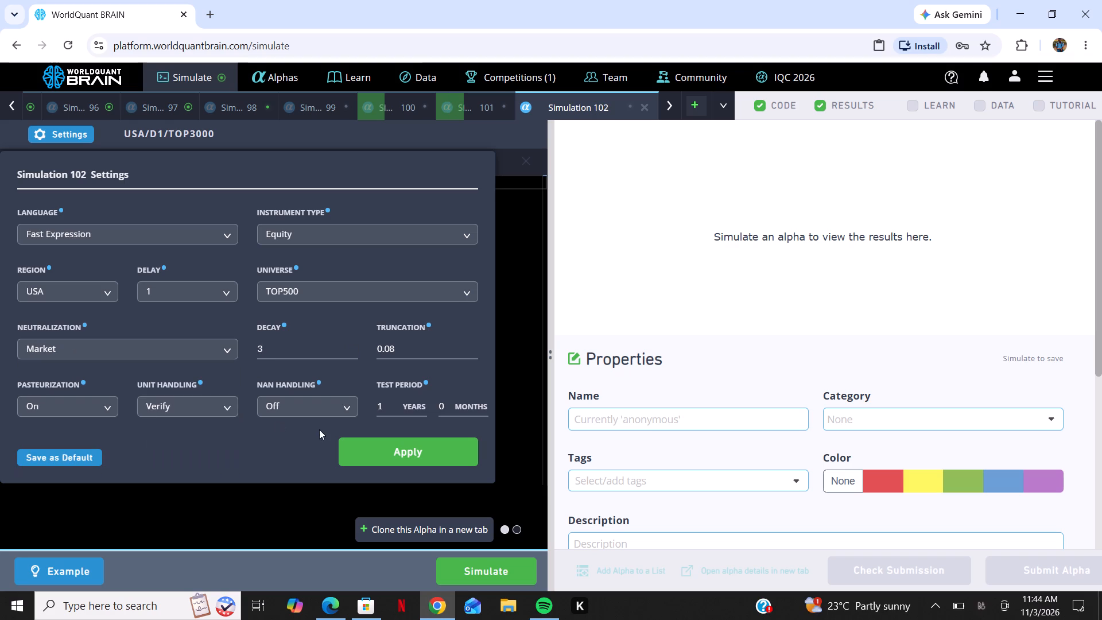
pyautogui.click(366, 449)
pyautogui.click(505, 572)
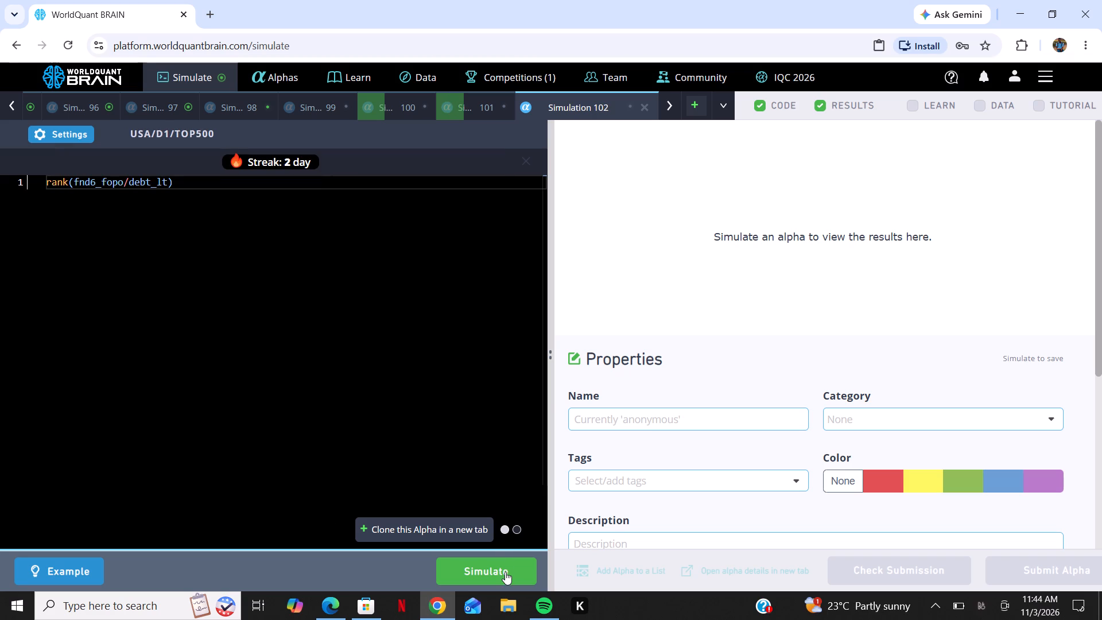
# Create a further simulation and paste the expression rank(fnd6_fopo/debt_lt) into its code editor.
pyautogui.click(693, 96)
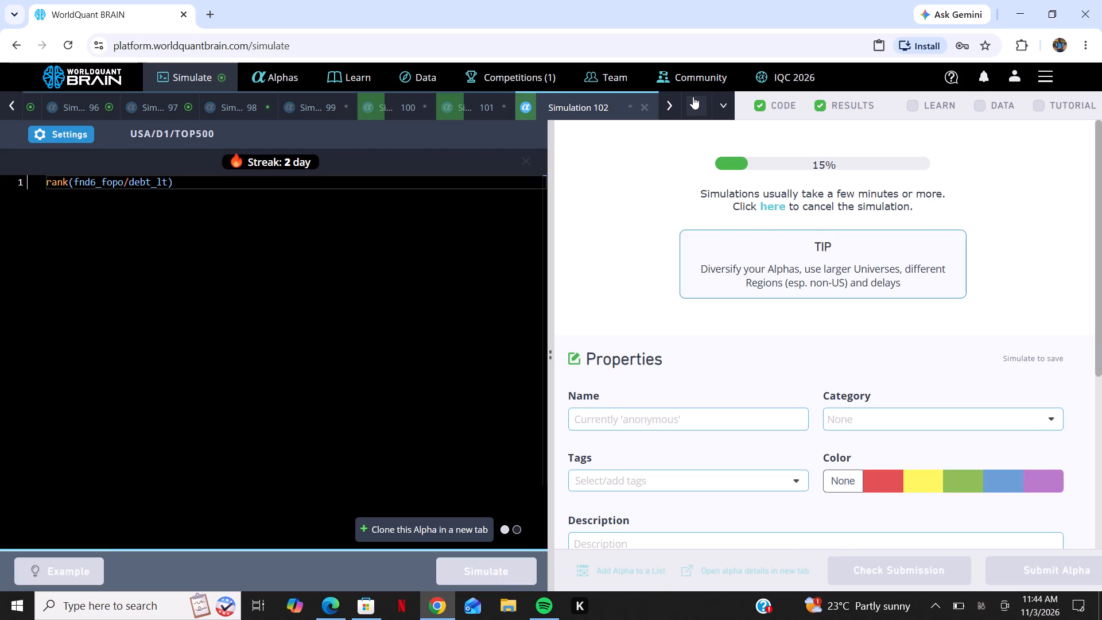
pyautogui.rightClick(368, 304)
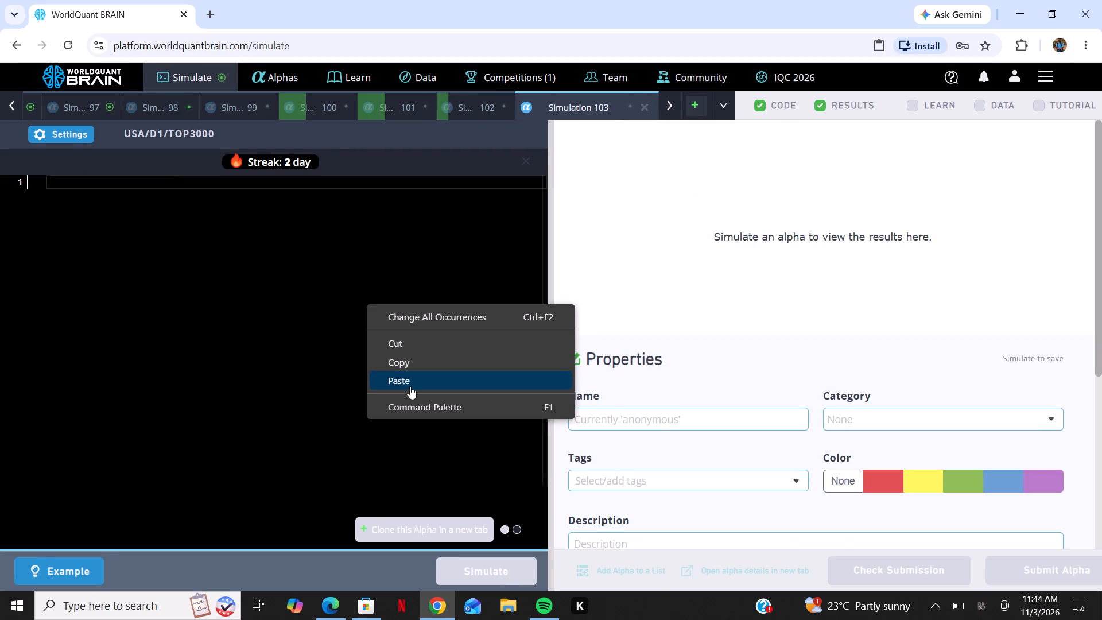
pyautogui.click(410, 386)
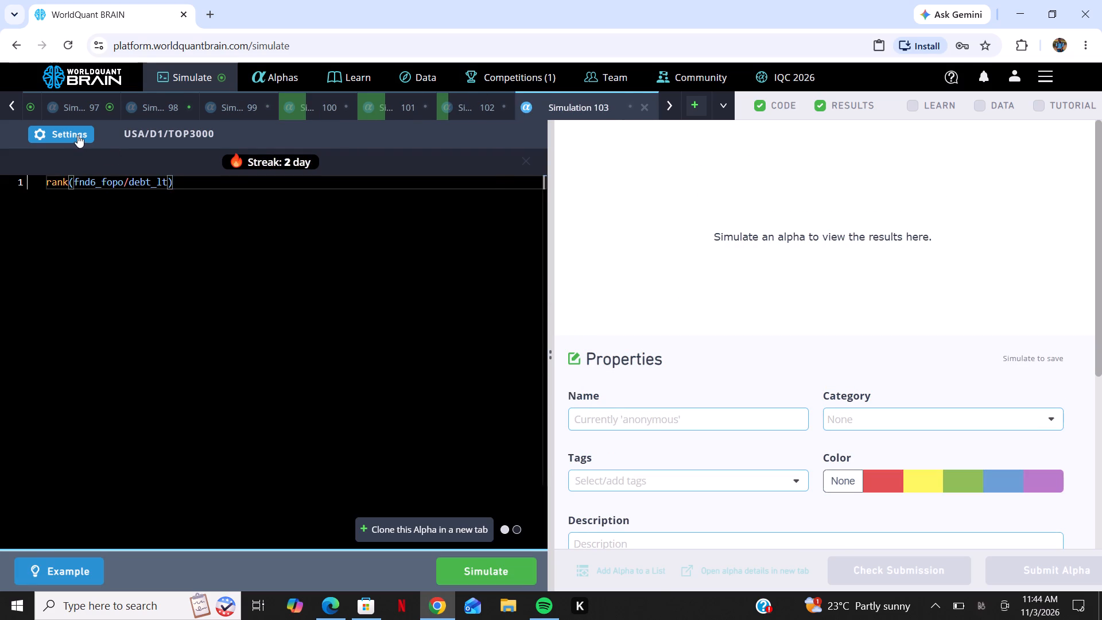
# Simulate the alpha in Simulation 103 with Market neutralization, a decay of 6 and the TOP1000 universe.
pyautogui.click(77, 135)
pyautogui.click(149, 350)
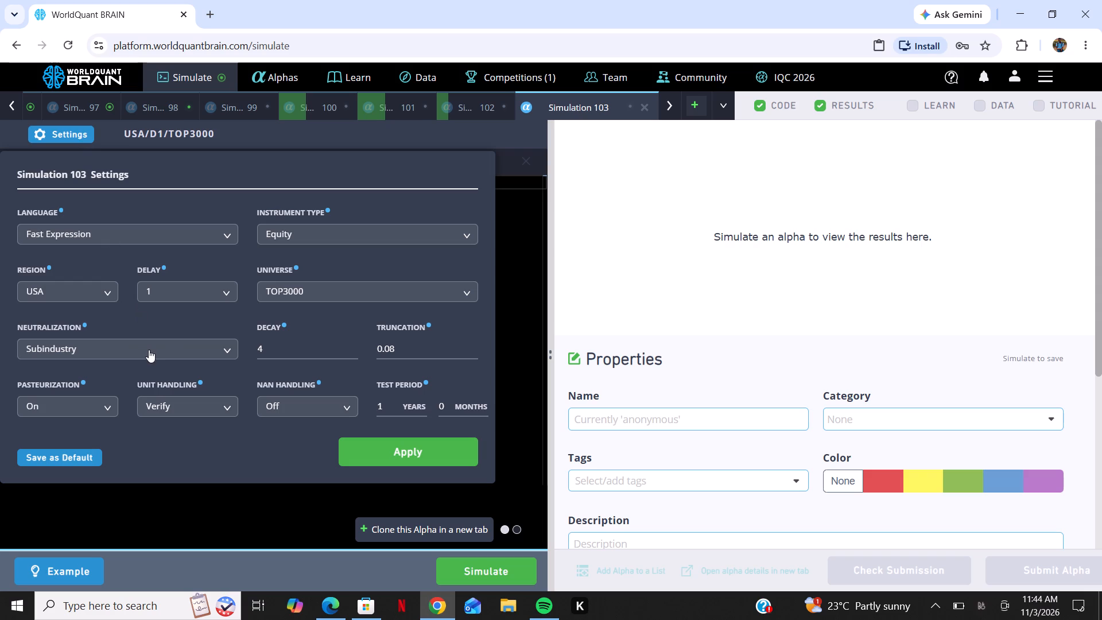
pyautogui.click(147, 391)
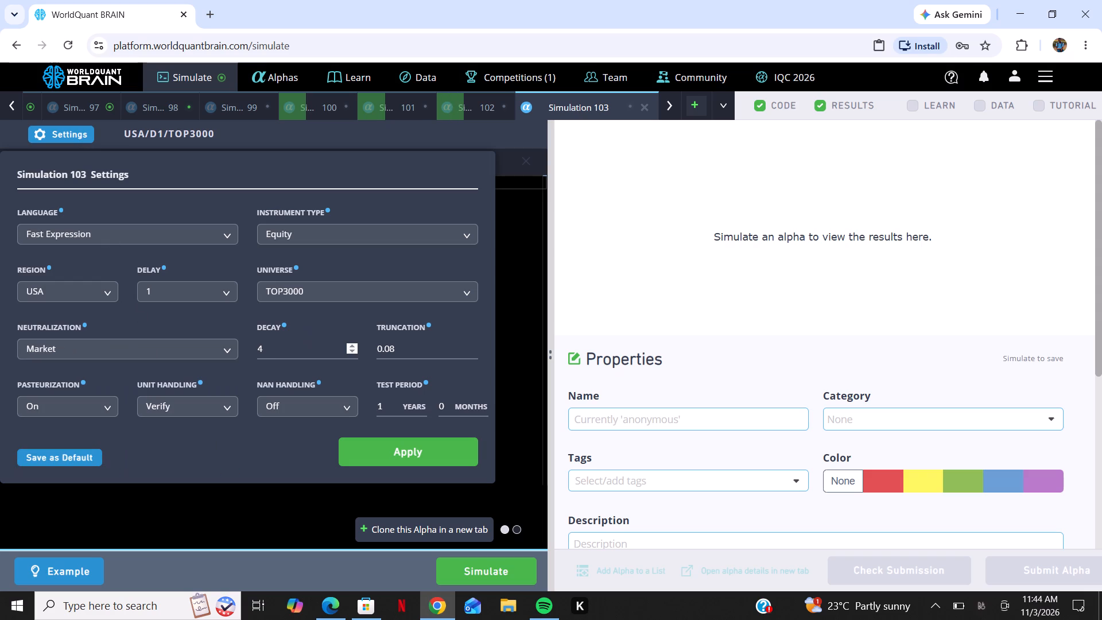
pyautogui.doubleClick(353, 346)
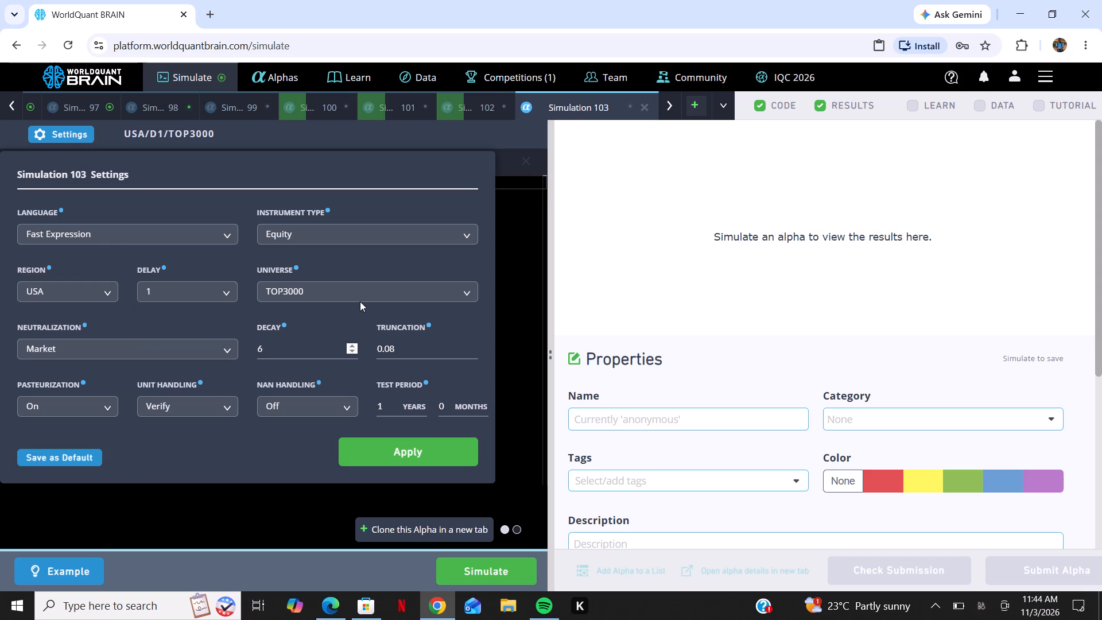
pyautogui.click(365, 292)
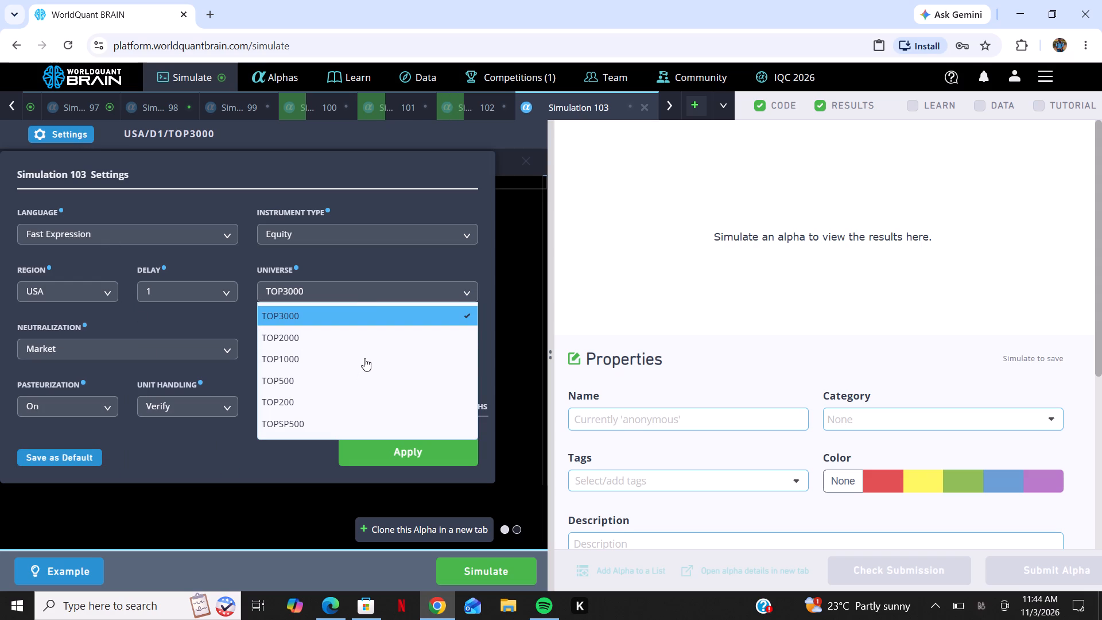
pyautogui.click(364, 358)
pyautogui.click(423, 447)
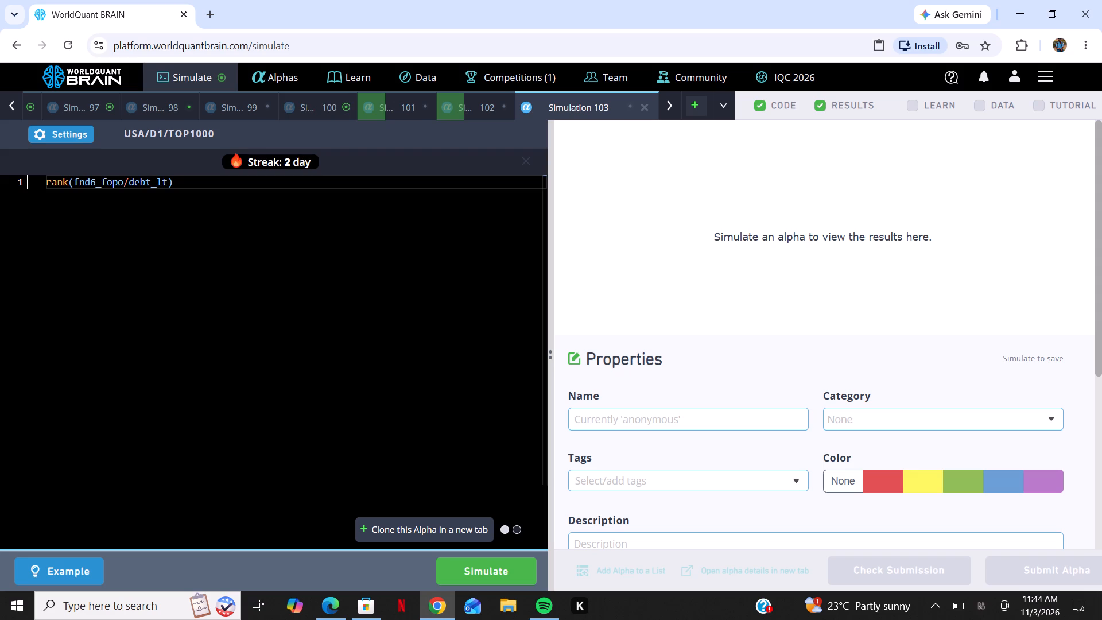
pyautogui.click(467, 579)
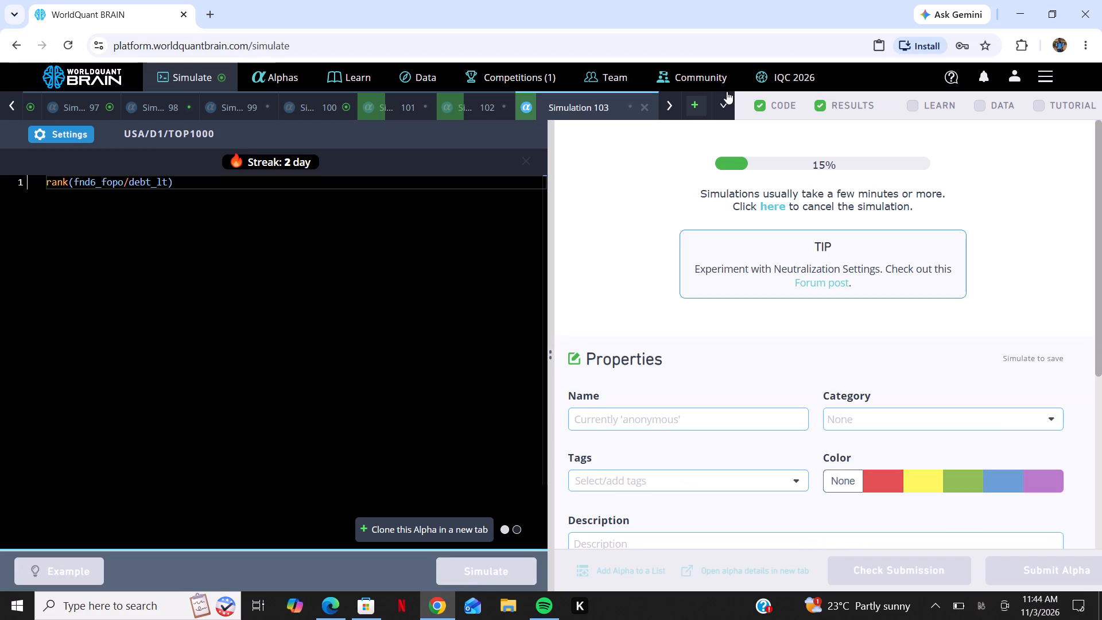
# Create one more simulation and paste the expression rank(fnd6_fopo/debt_lt) into its code editor.
pyautogui.click(692, 111)
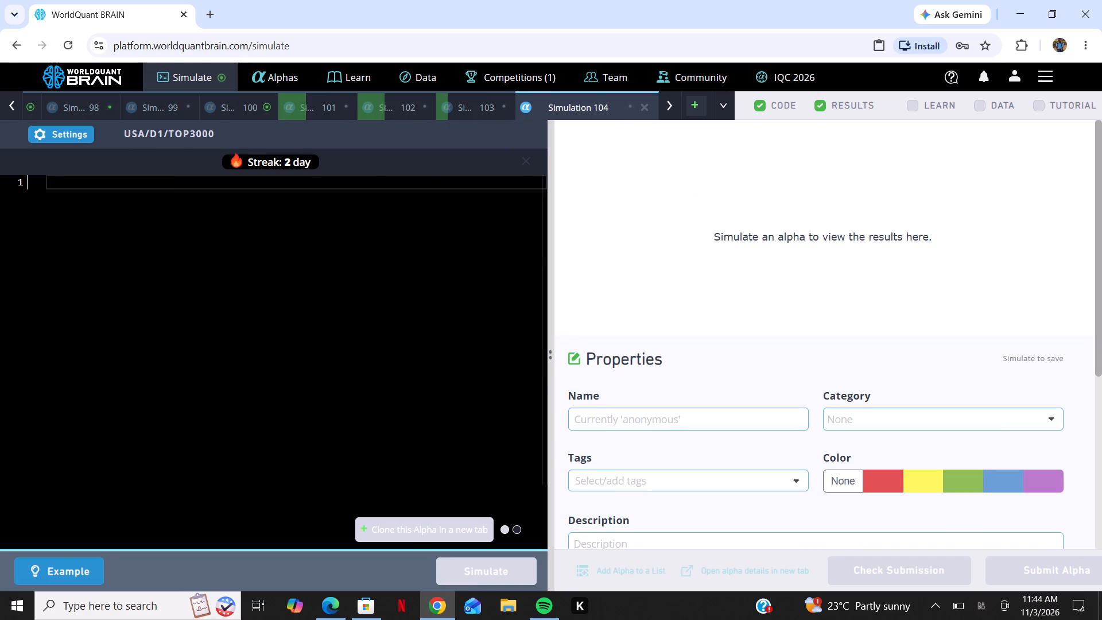
pyautogui.rightClick(341, 274)
pyautogui.click(372, 348)
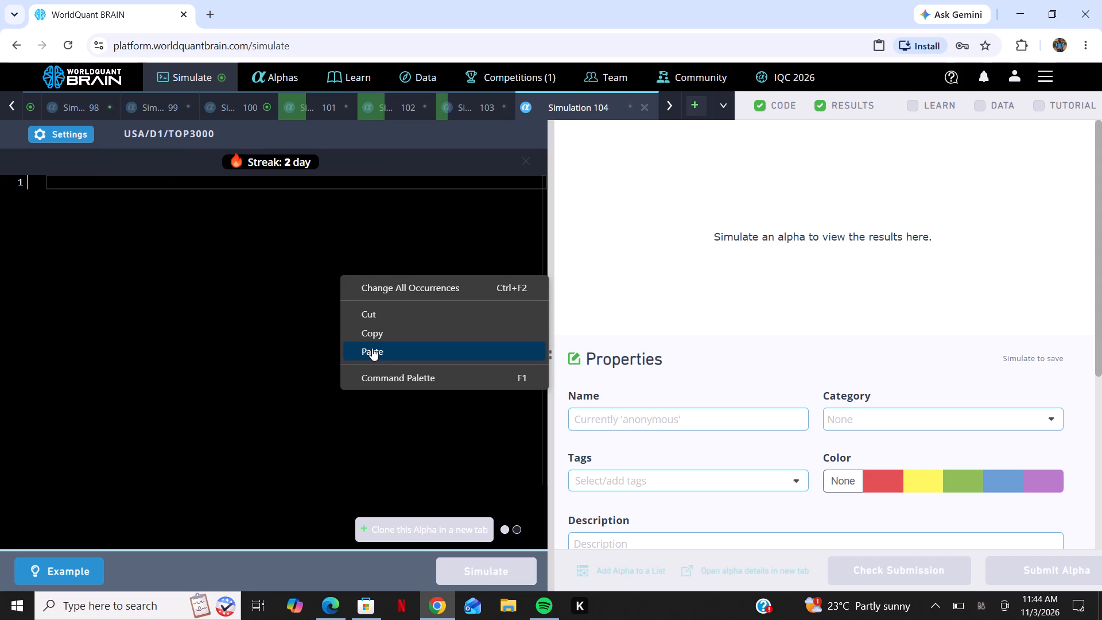
# Simulate the alpha in Simulation 104 with Sector neutralization, the TOPSP500 universe and a decay of 9.
pyautogui.click(77, 130)
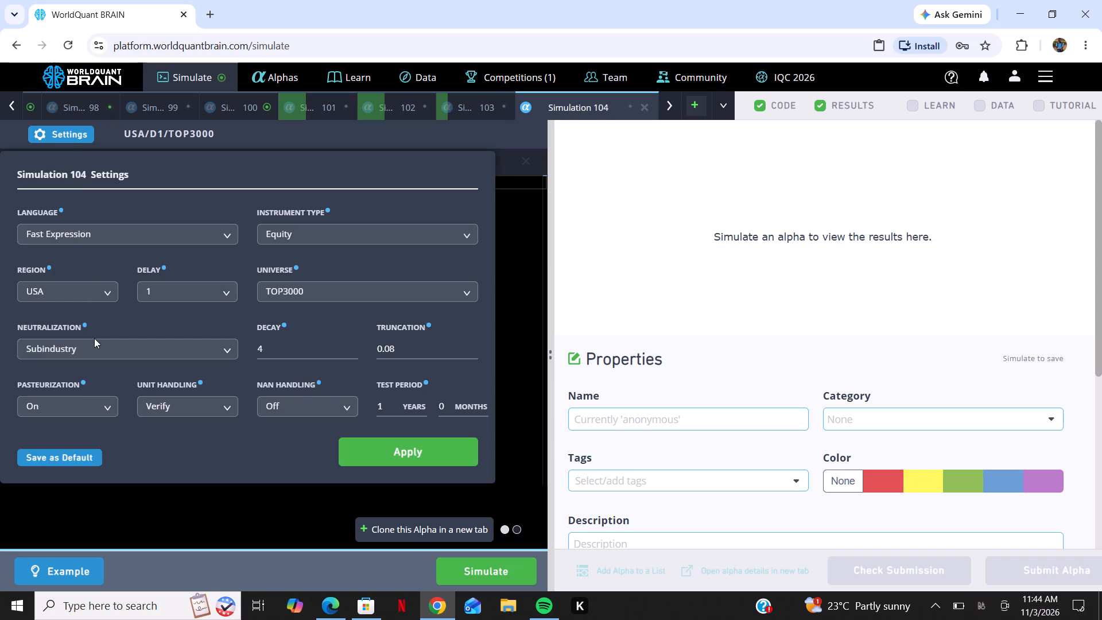
pyautogui.click(94, 338)
pyautogui.click(98, 346)
pyautogui.click(69, 420)
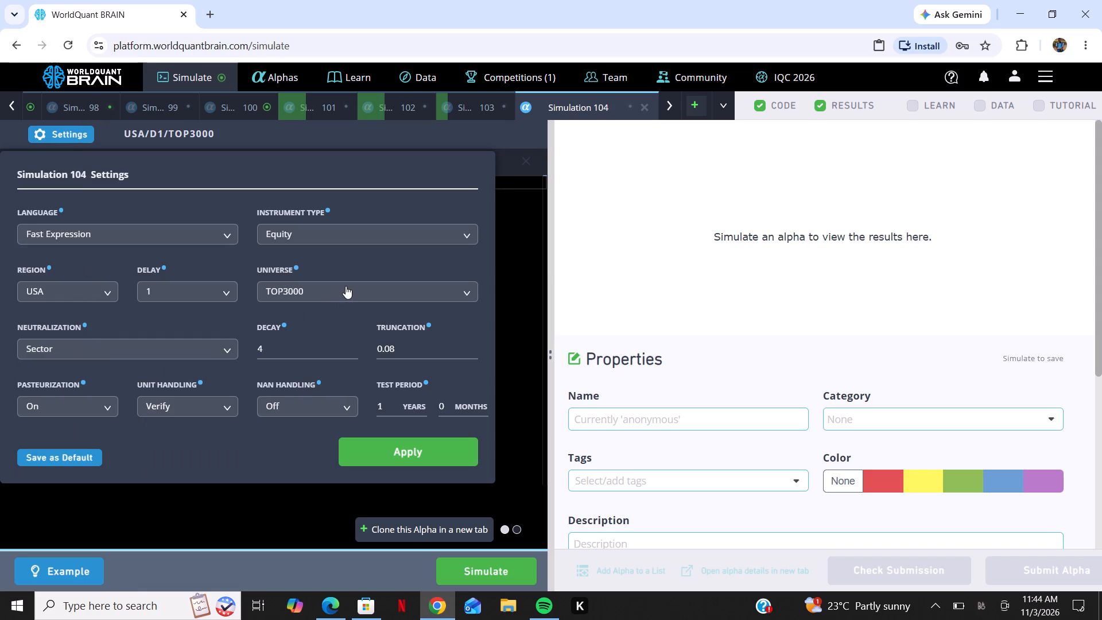
pyautogui.click(346, 286)
pyautogui.click(308, 416)
pyautogui.tripleClick(355, 345)
pyautogui.doubleClick(355, 345)
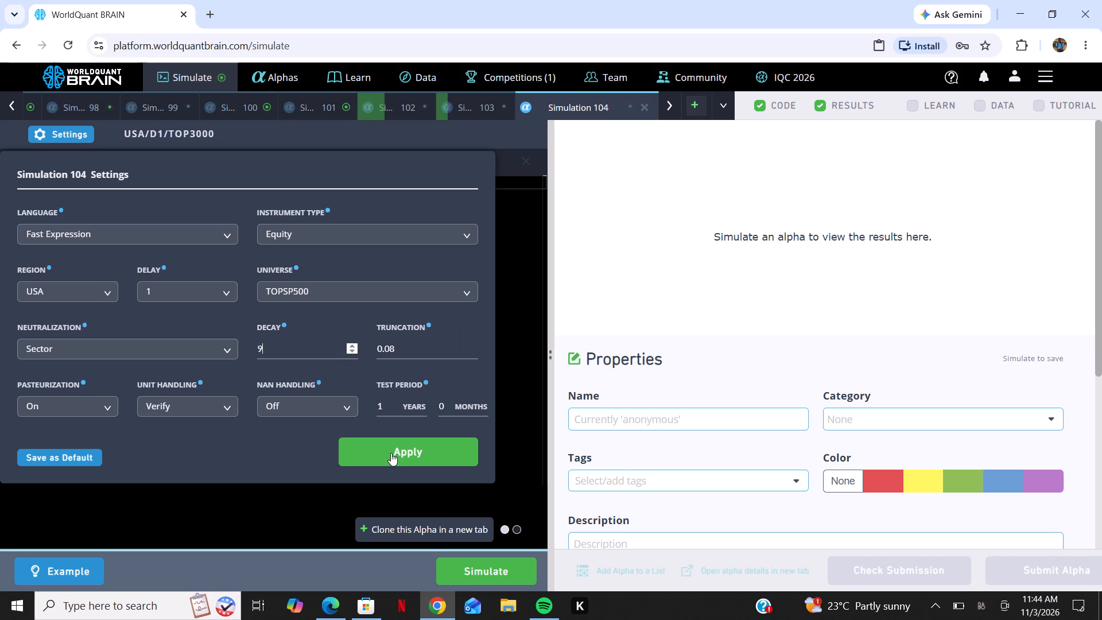
pyautogui.click(391, 453)
pyautogui.click(469, 571)
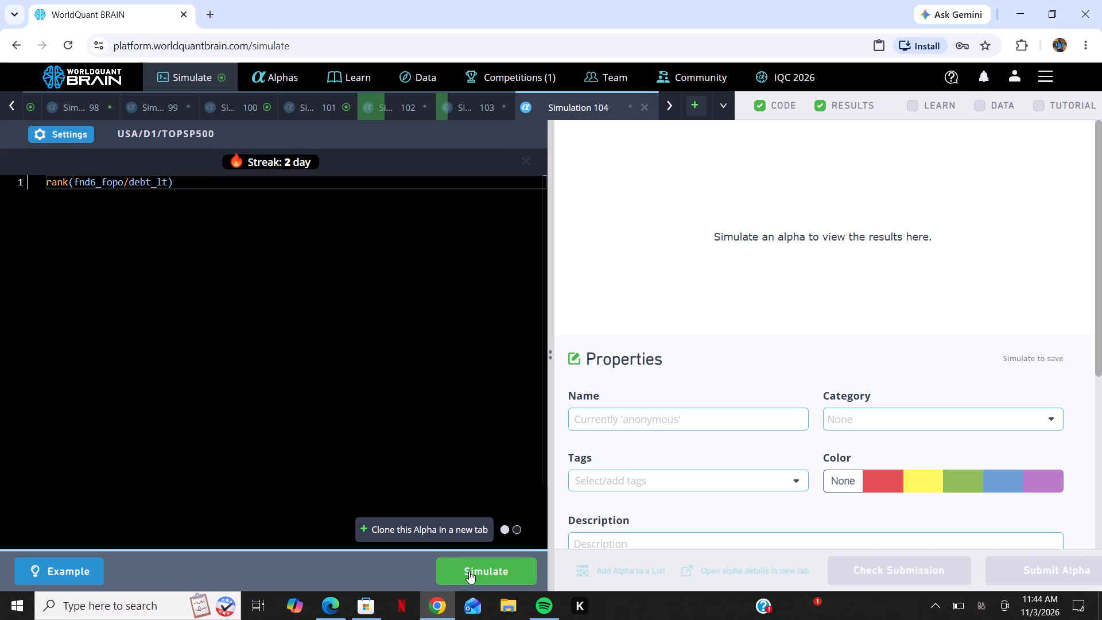
# Create another simulation and paste the expression rank(fnd6_fopo/debt_lt) into its code editor.
pyautogui.click(694, 104)
pyautogui.rightClick(298, 294)
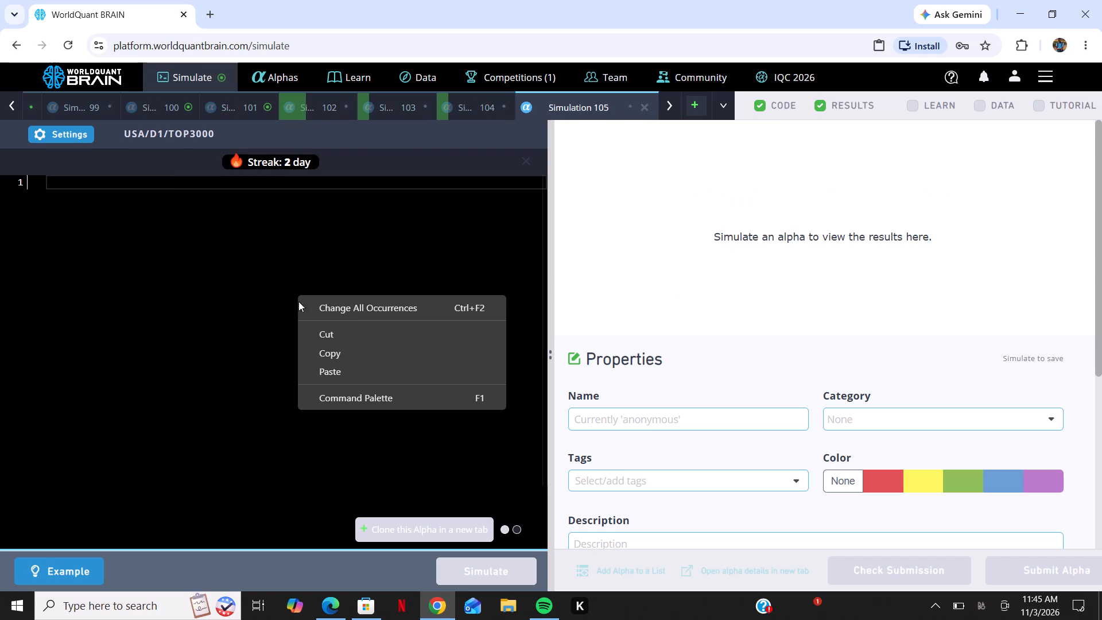
pyautogui.click(320, 369)
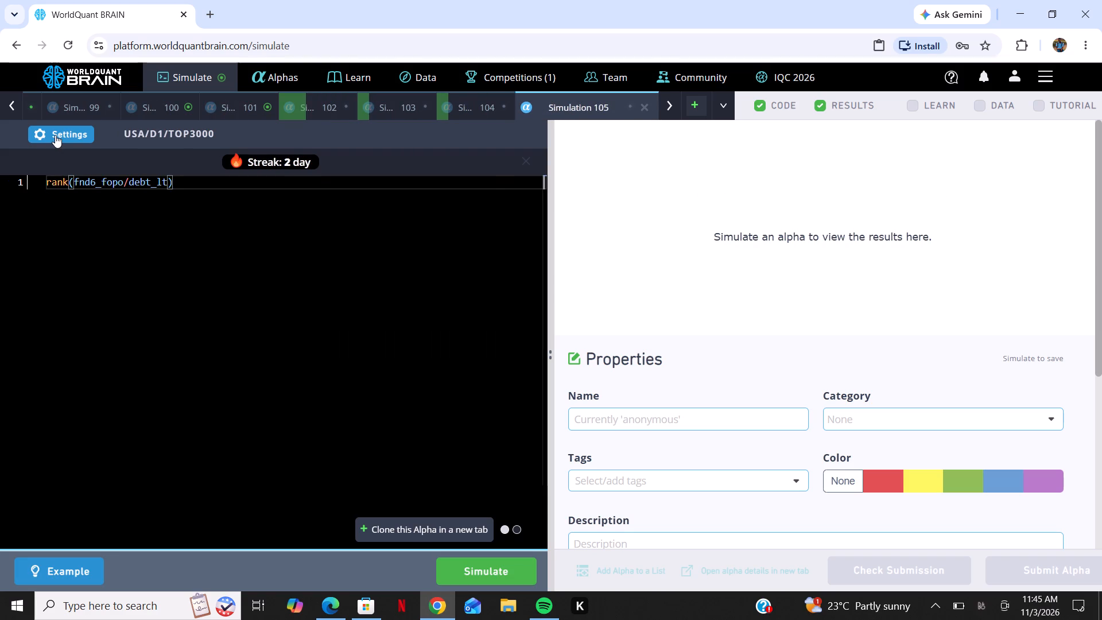
# Simulate the alpha in Simulation 105 with Sector neutralization, the TOP200 universe and a decay of 20.
pyautogui.click(55, 135)
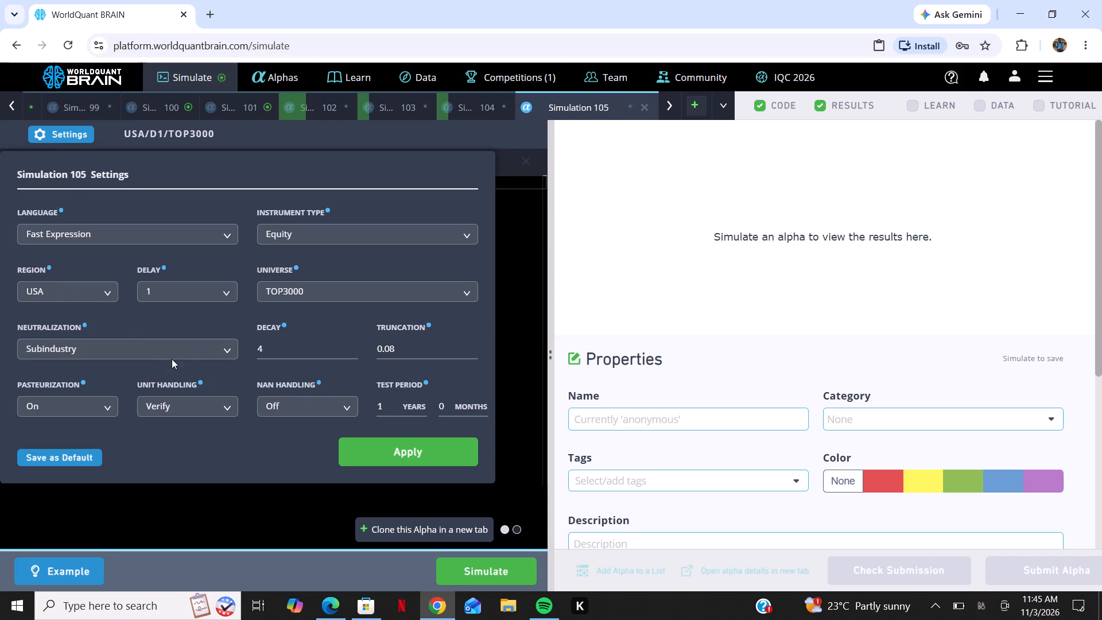
pyautogui.click(192, 348)
pyautogui.click(99, 421)
pyautogui.click(350, 293)
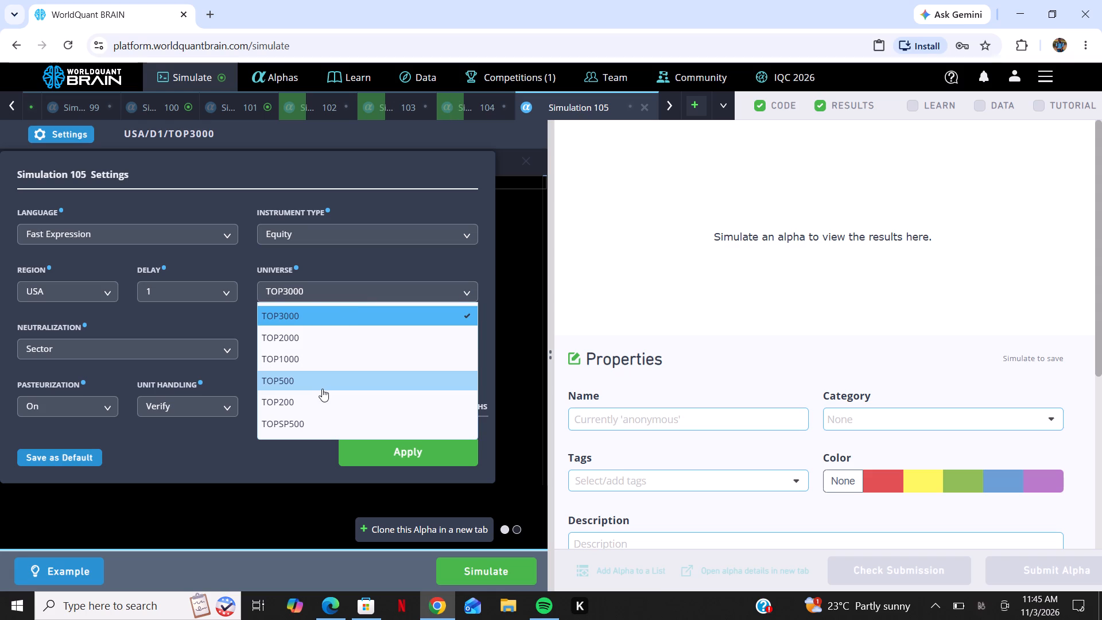
pyautogui.click(322, 397)
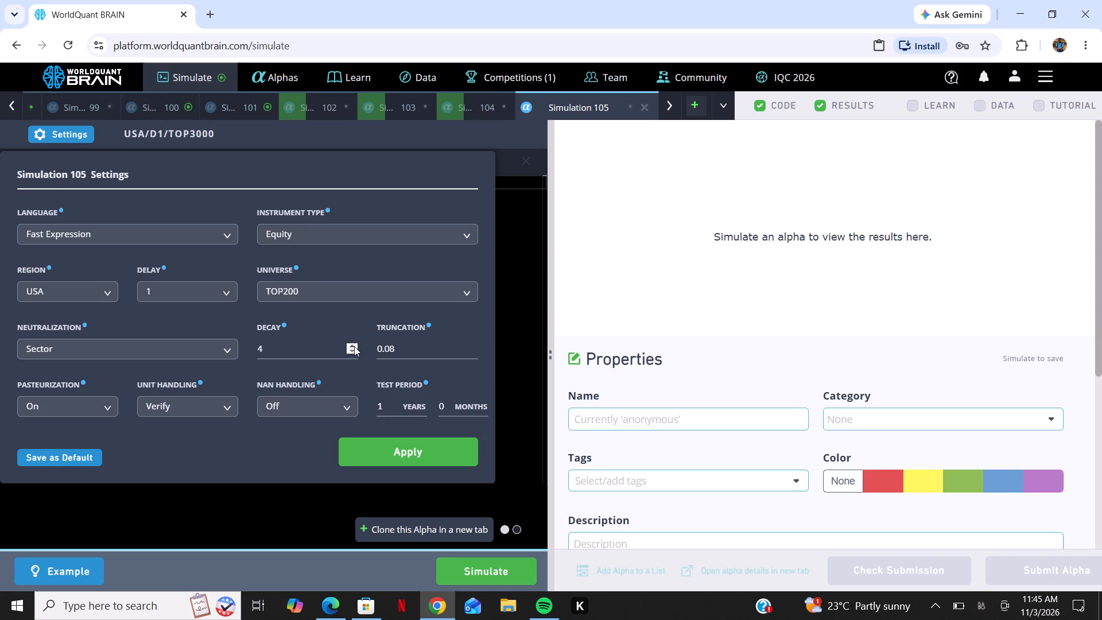
pyautogui.tripleClick(354, 346)
pyautogui.click(354, 346)
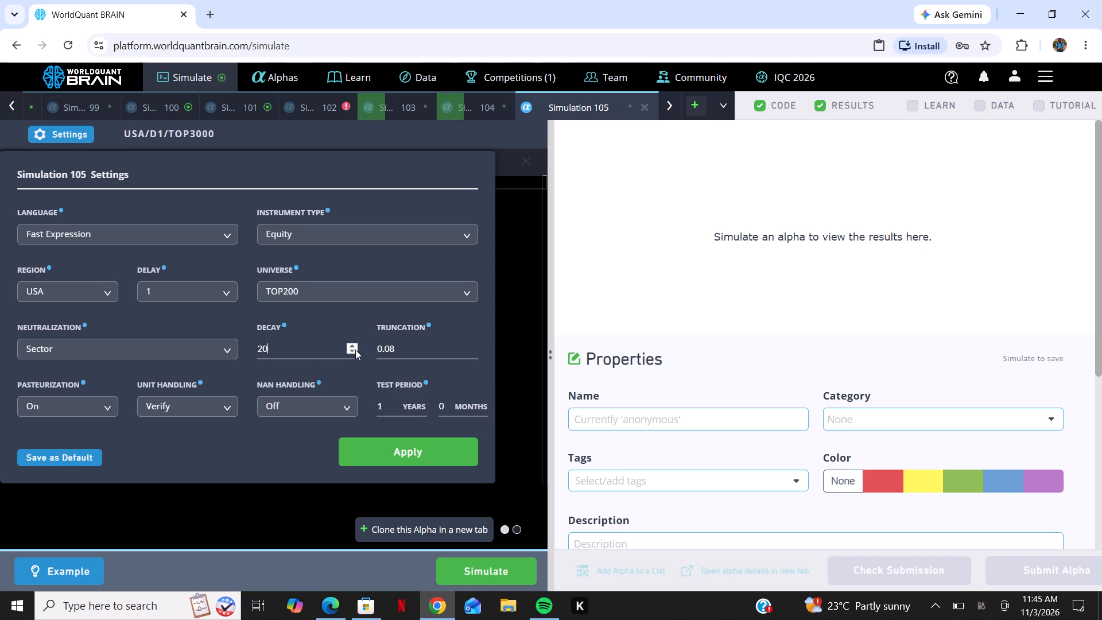
pyautogui.click(405, 449)
pyautogui.click(525, 564)
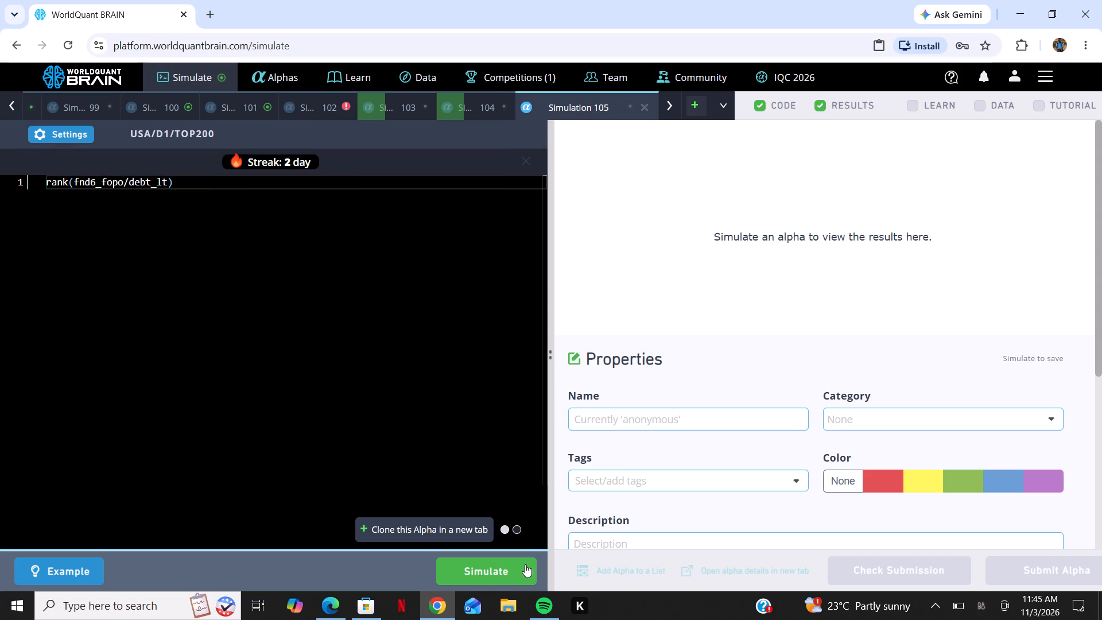
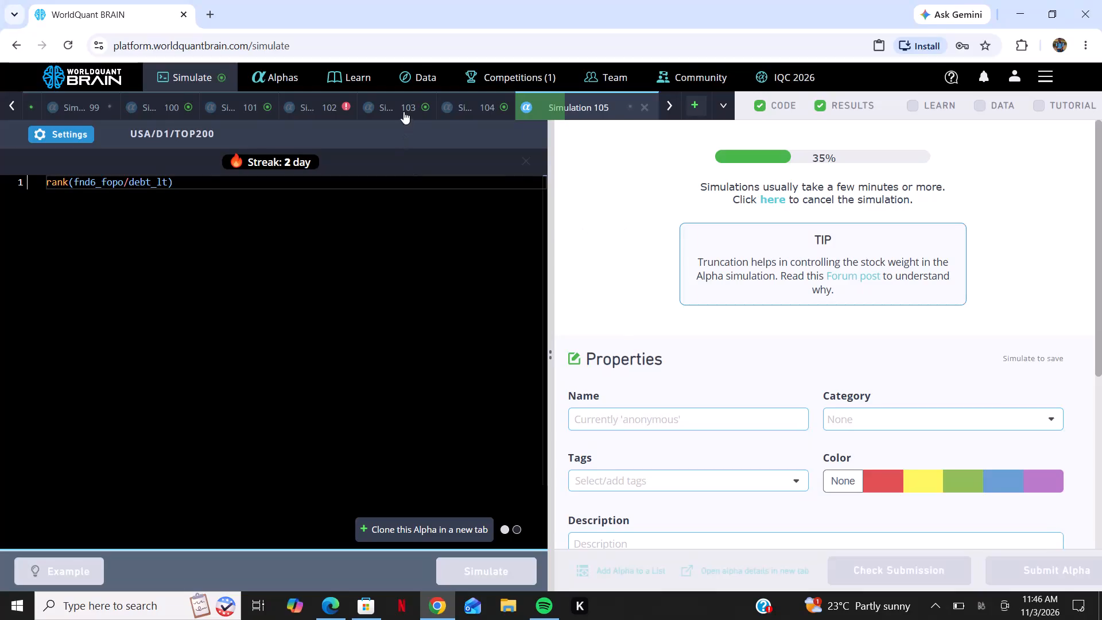
# Return to Simulation 102, dismiss its error notice and rerun the simulation of rank(fnd6_fopo/debt_lt) with its existing settings.
pyautogui.click(319, 106)
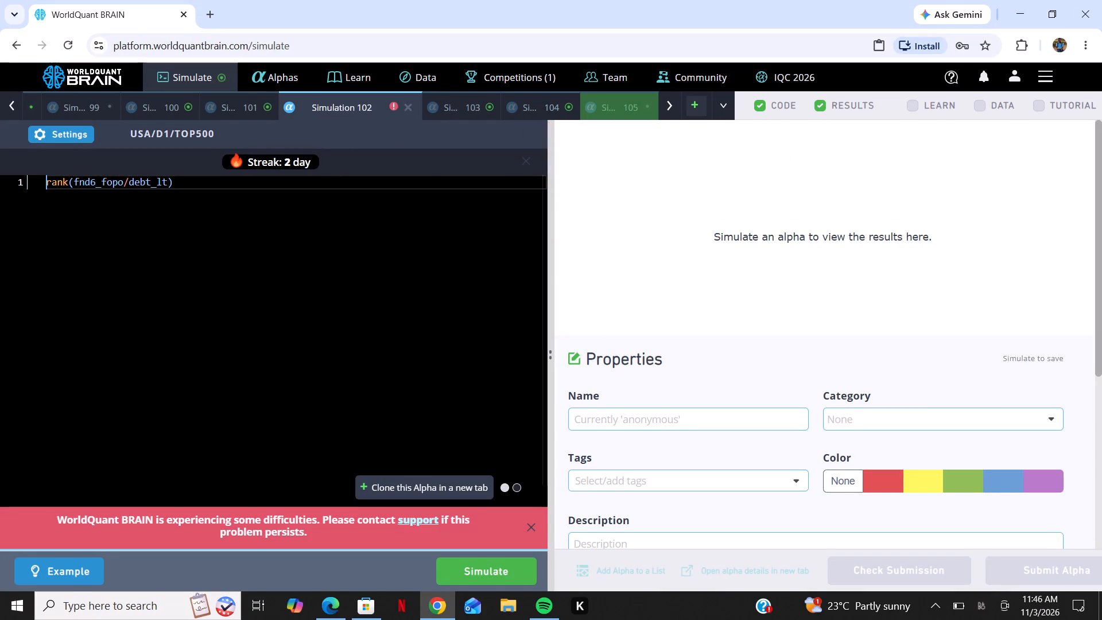
pyautogui.click(530, 525)
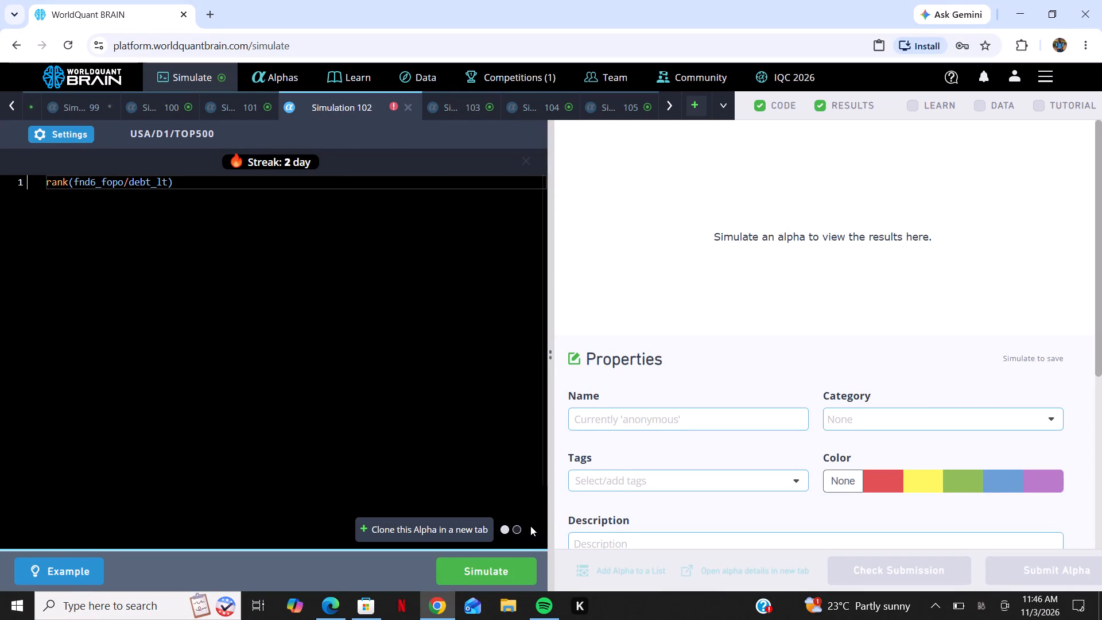
pyautogui.click(503, 576)
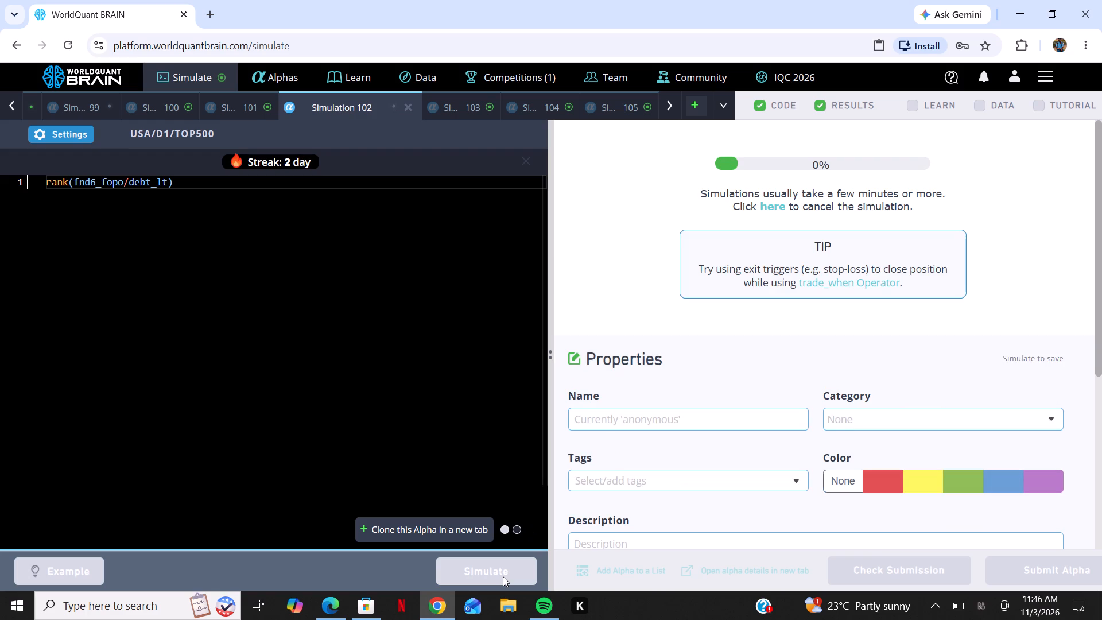
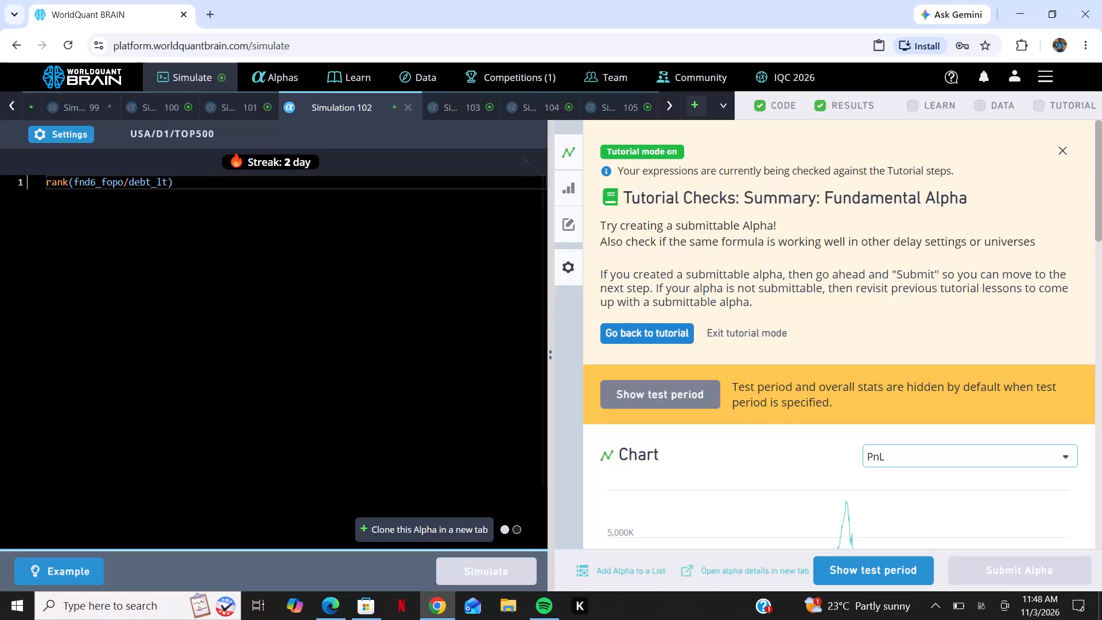
# Open the list of unsubmitted alphas and advance through its pages to the last one, page 8.
pyautogui.click(279, 76)
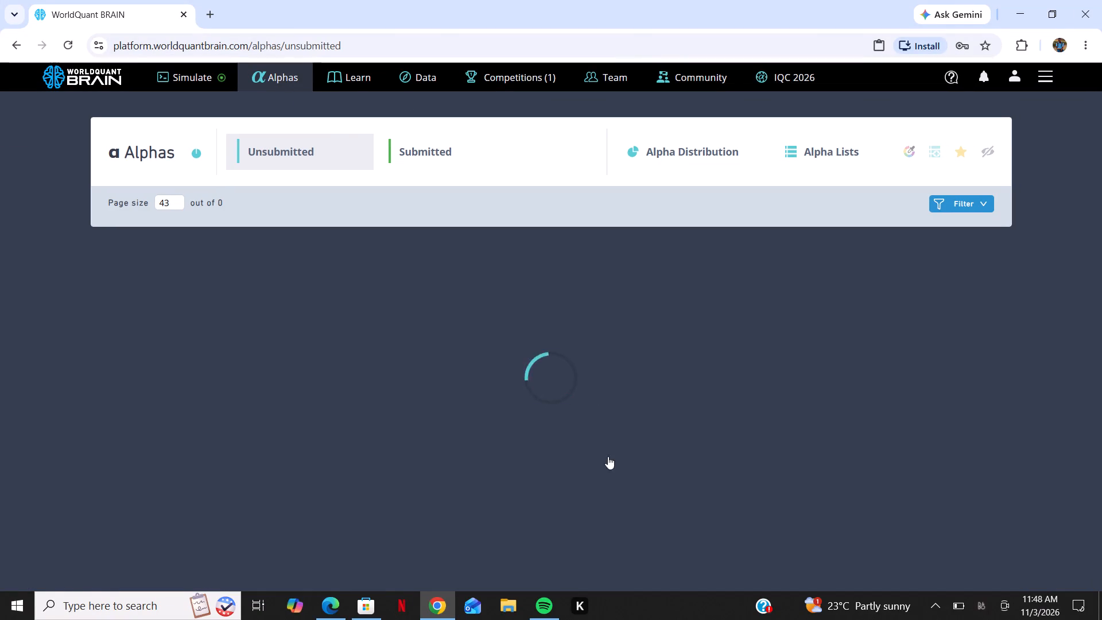
pyautogui.scroll(-7, 608, 456)
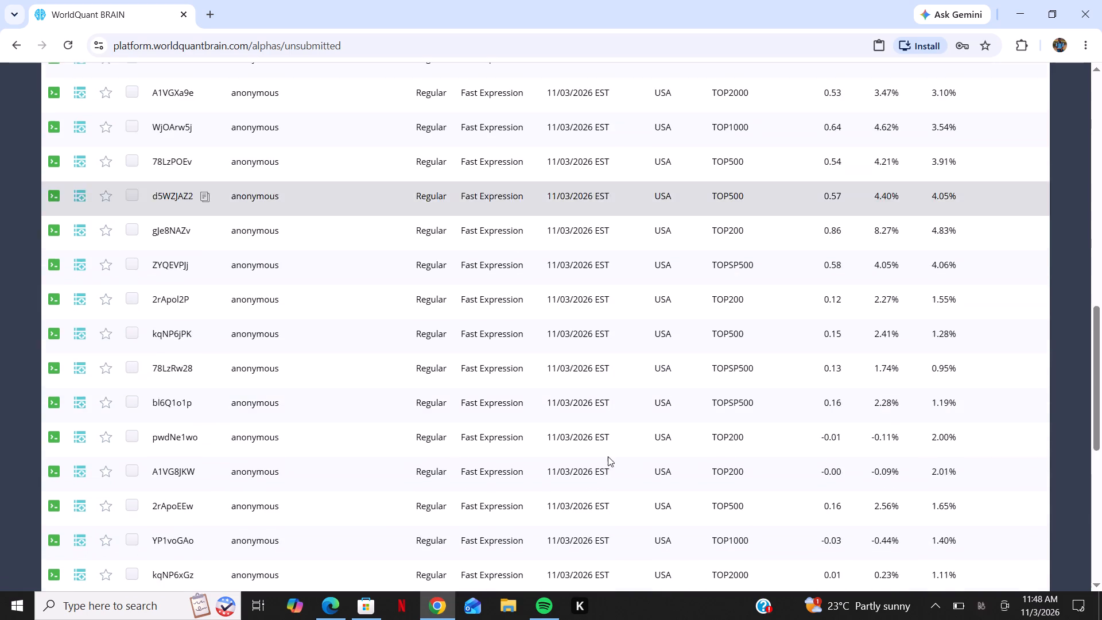
pyautogui.scroll(-4, 608, 456)
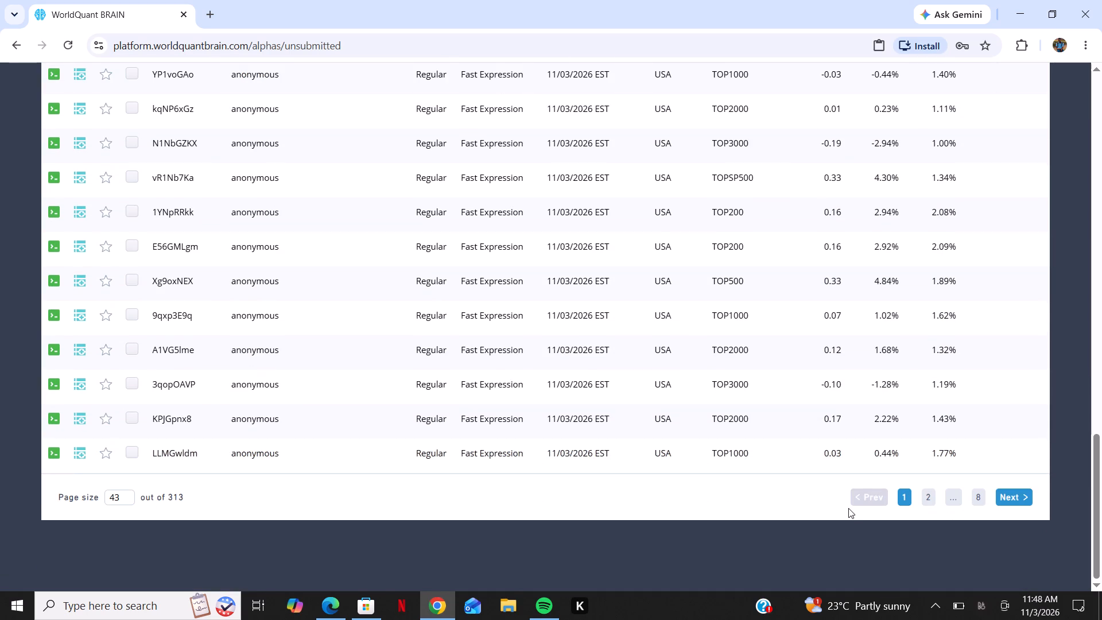
pyautogui.click(1004, 497)
pyautogui.click(1004, 497)
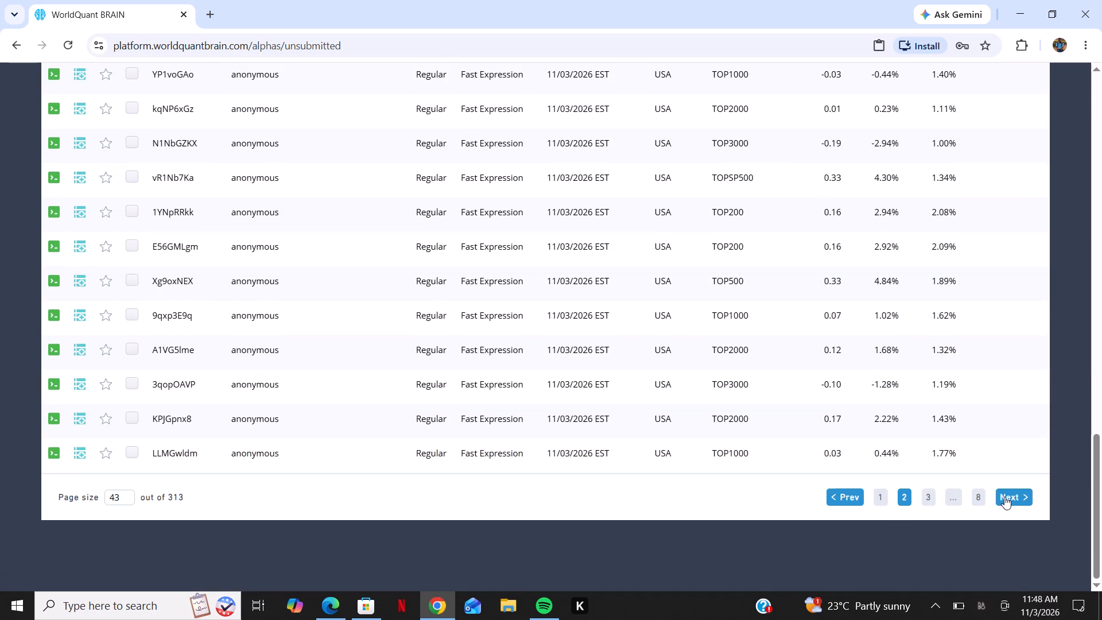
pyautogui.click(1004, 497)
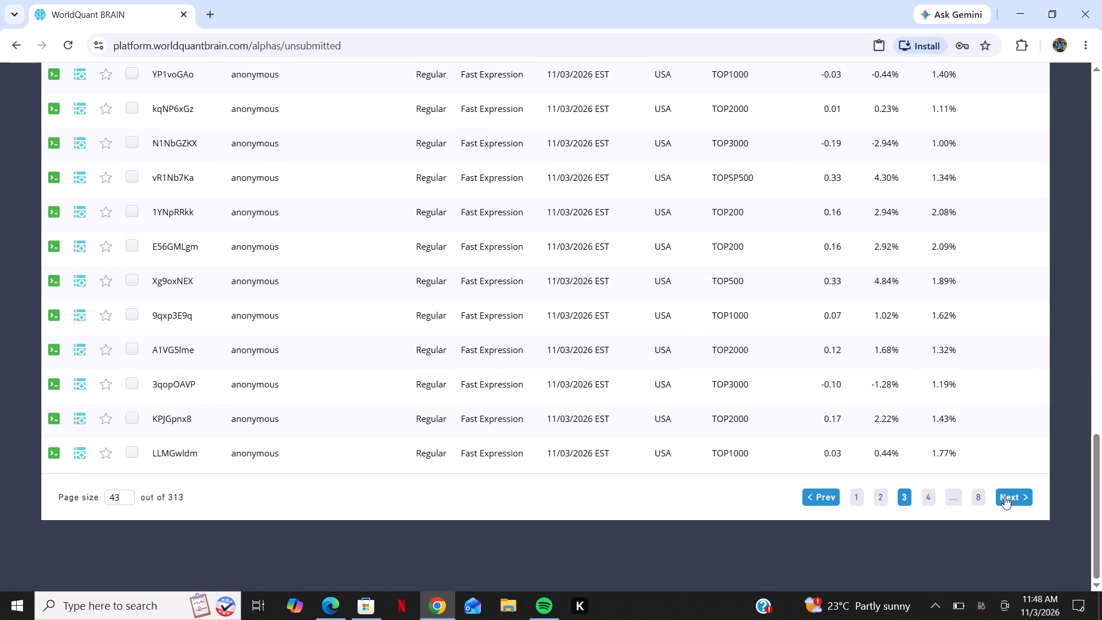
pyautogui.tripleClick(1004, 497)
pyautogui.doubleClick(1004, 497)
pyautogui.tripleClick(1004, 497)
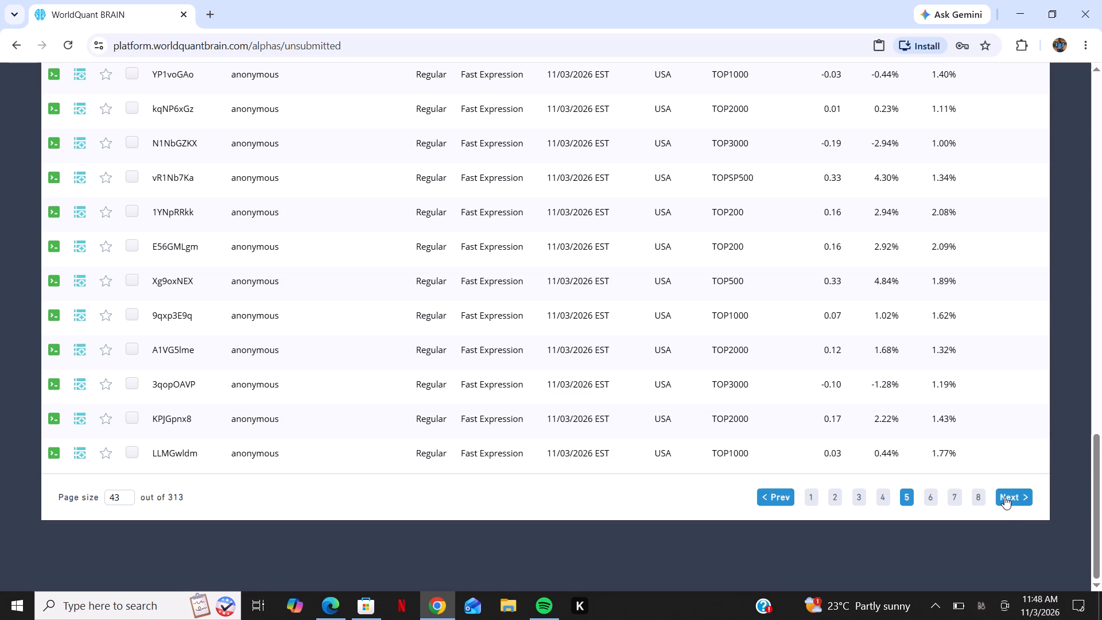
pyautogui.click(1004, 497)
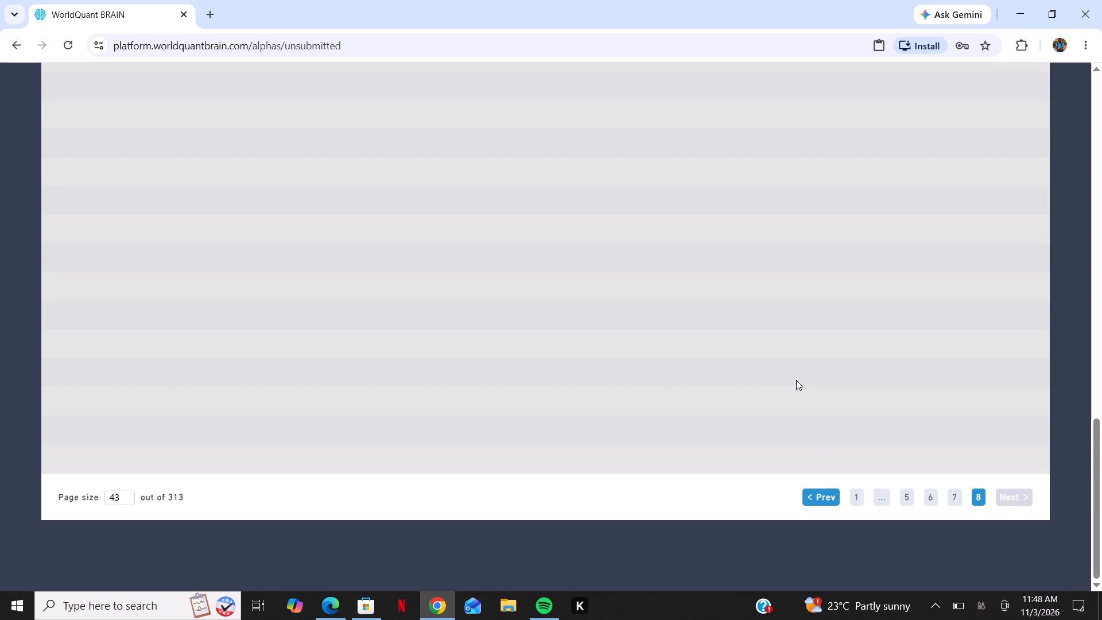
# Examine the oldest unsubmitted alphas on page 8, comparing their Sharpe, returns and turnover.
pyautogui.scroll(2, 936, 489)
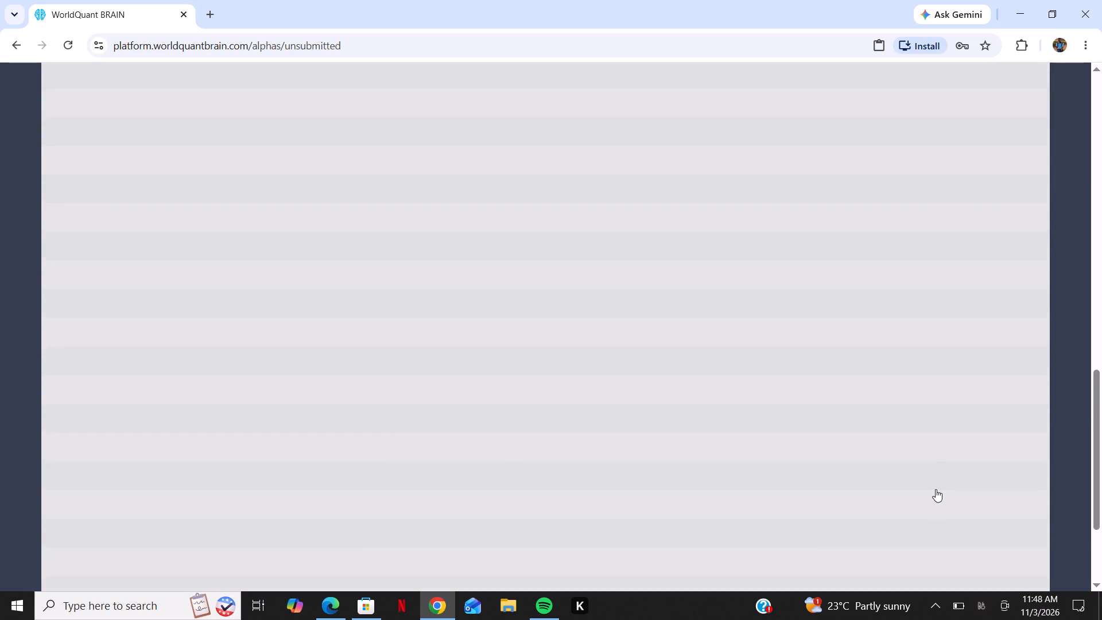
pyautogui.scroll(9, 936, 489)
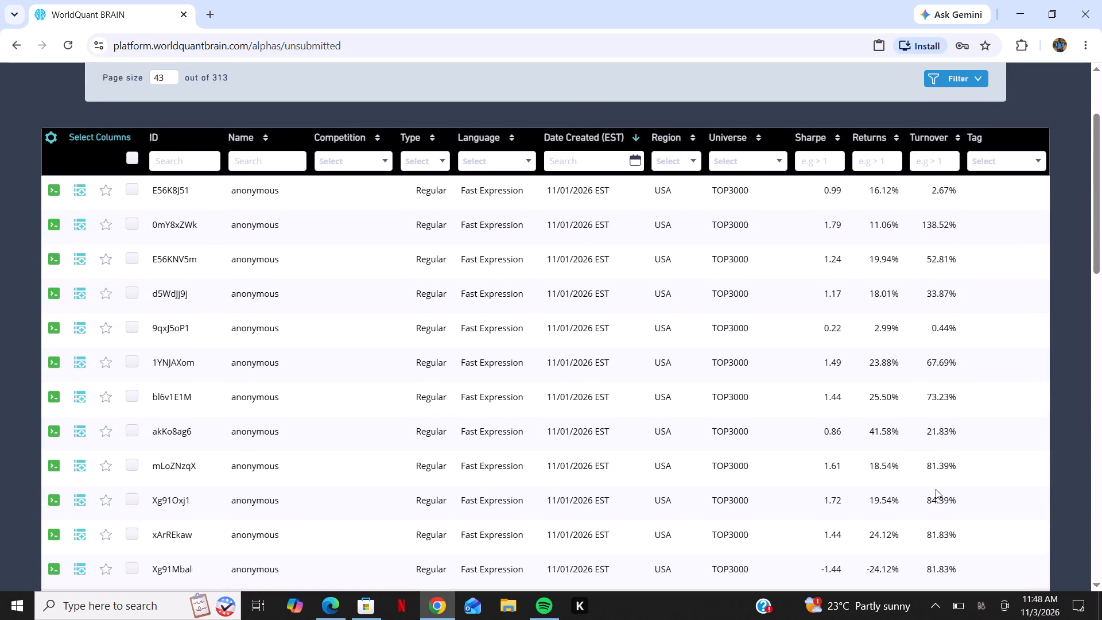
pyautogui.scroll(-1, 936, 489)
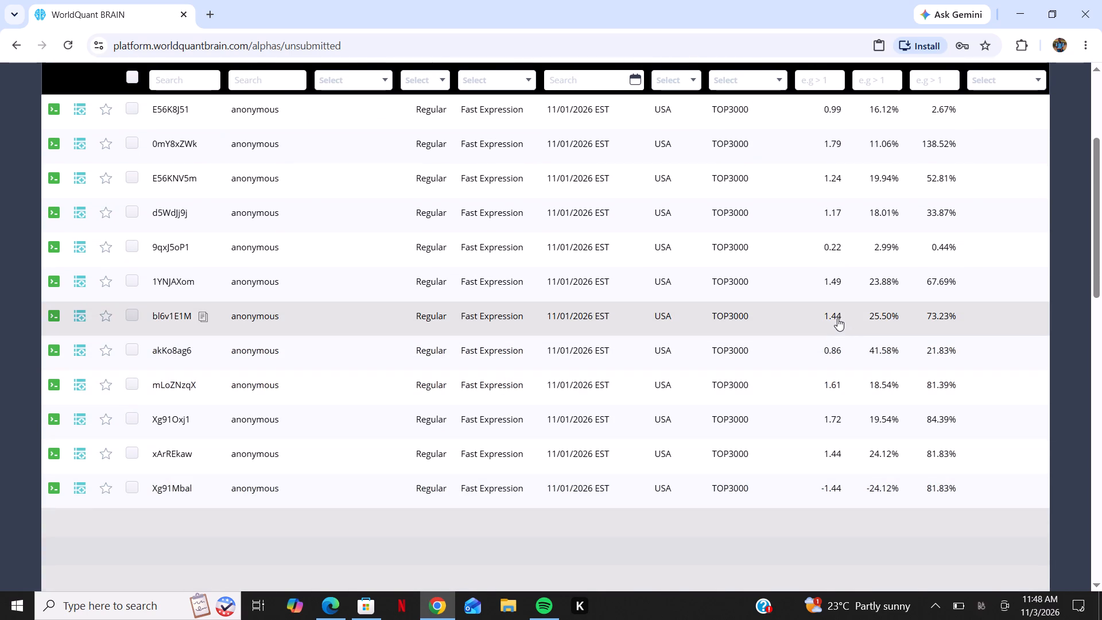
pyautogui.hscroll(1, 808, 325)
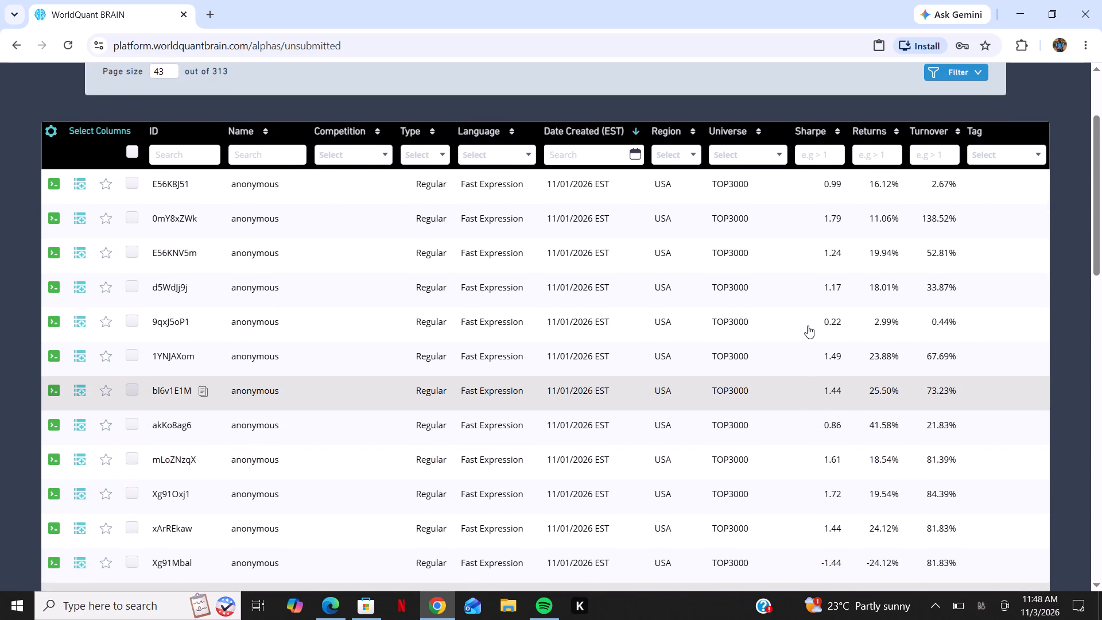
pyautogui.hscroll(2, 808, 325)
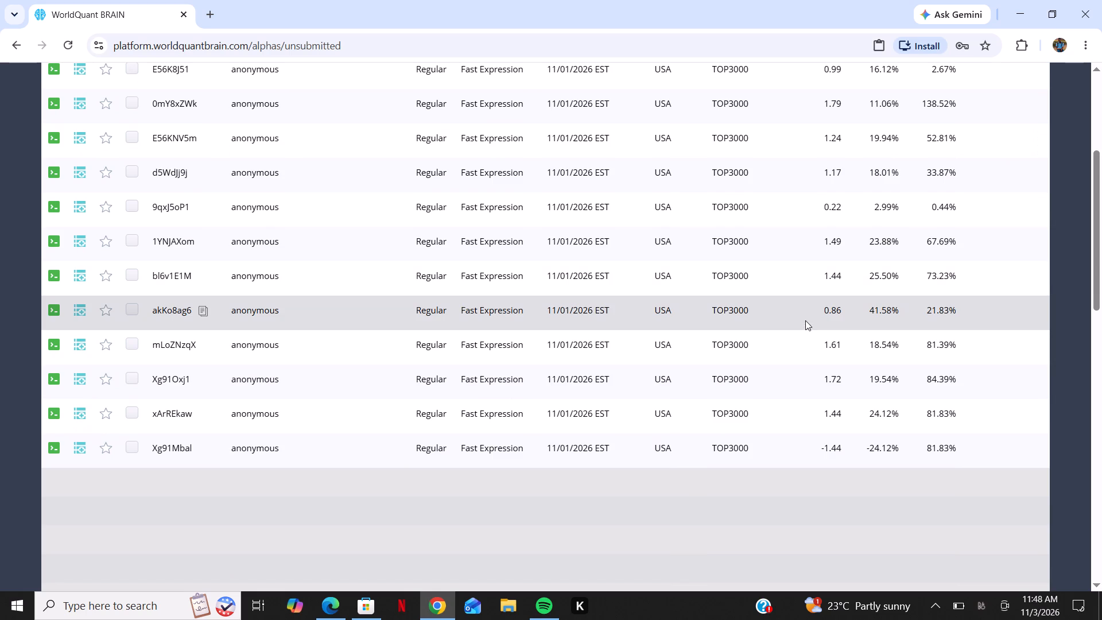
pyautogui.scroll(3, 639, 276)
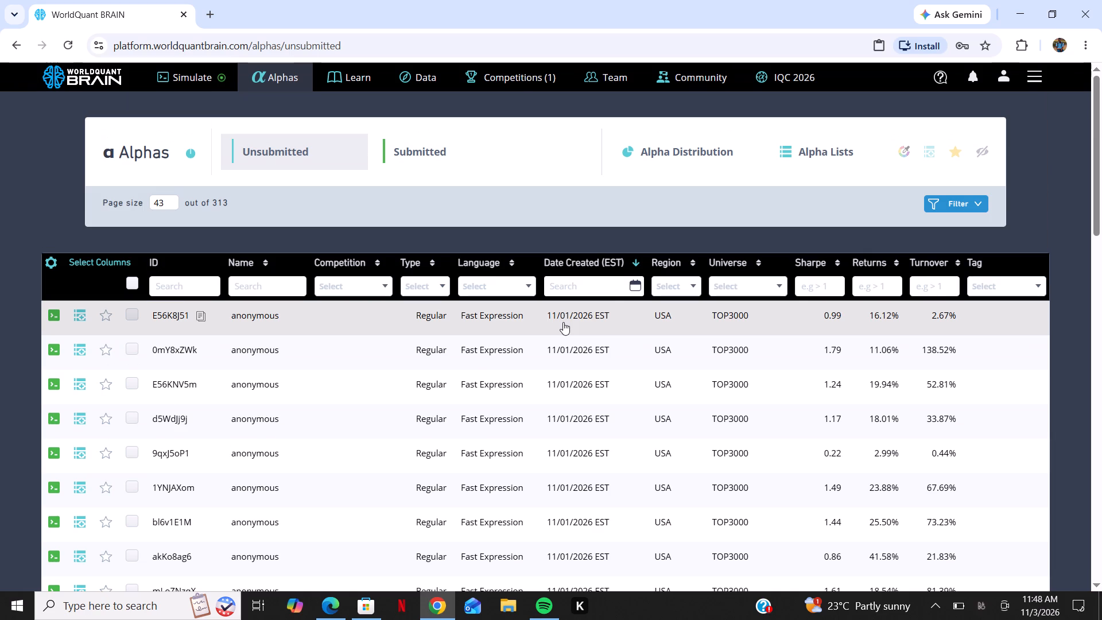
pyautogui.scroll(-2, 563, 322)
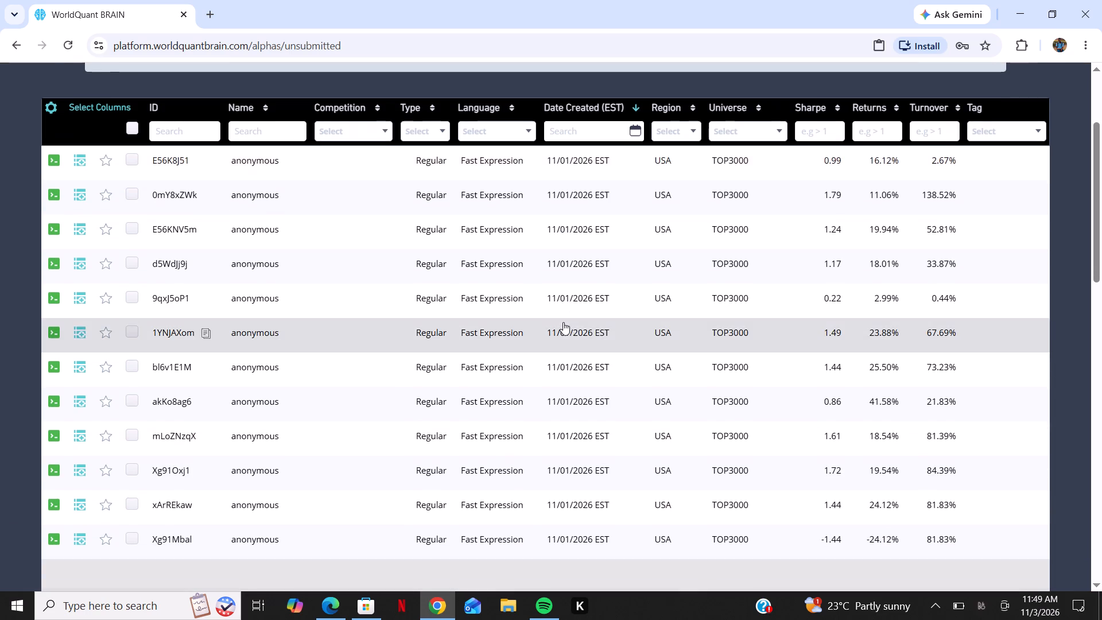
pyautogui.scroll(-3, 563, 322)
pyautogui.scroll(1, 563, 322)
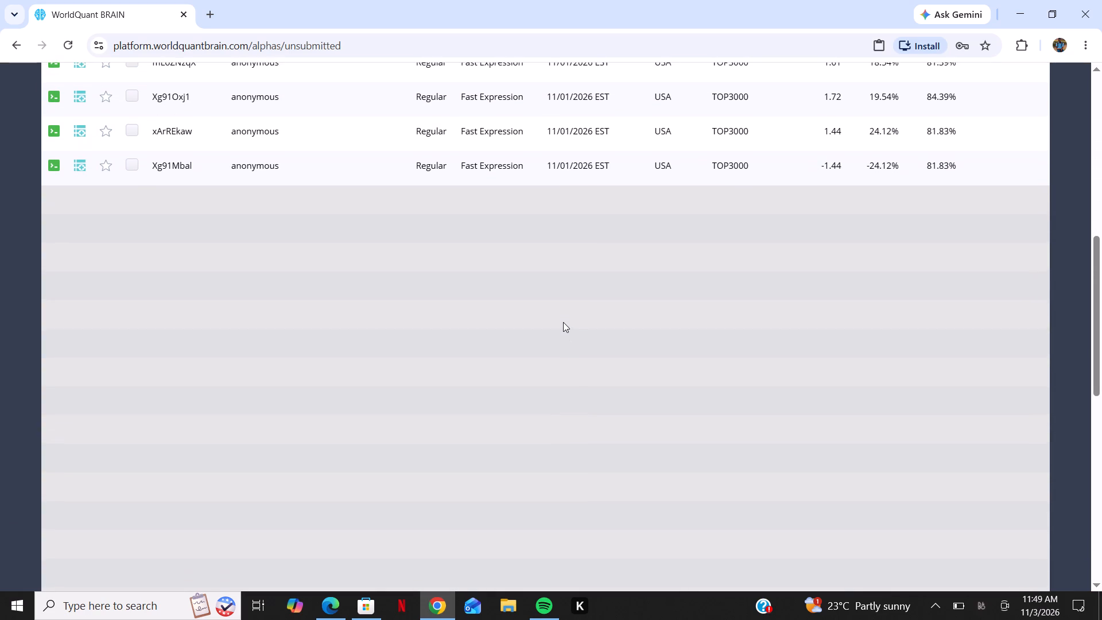
pyautogui.scroll(1, 563, 322)
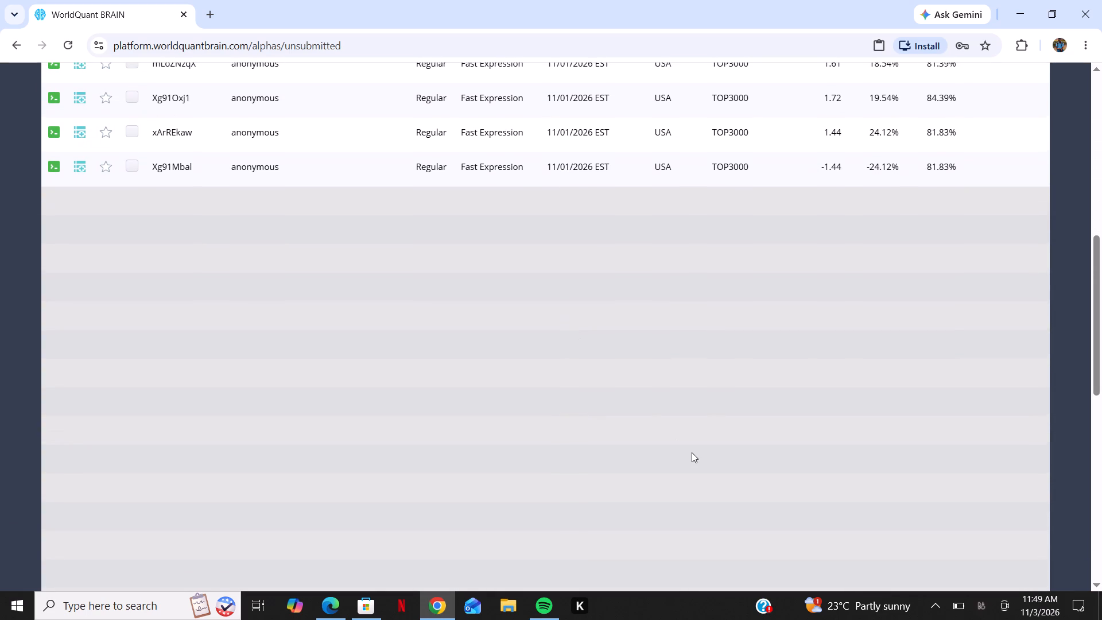
pyautogui.scroll(5, 692, 452)
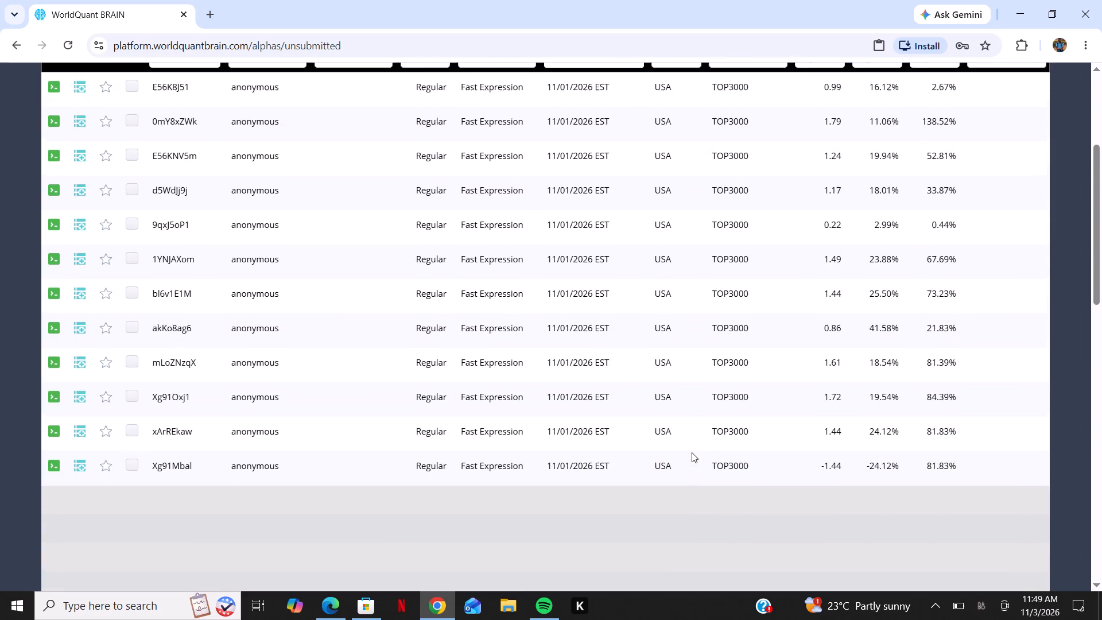
pyautogui.scroll(1, 692, 452)
pyautogui.scroll(-3, 692, 452)
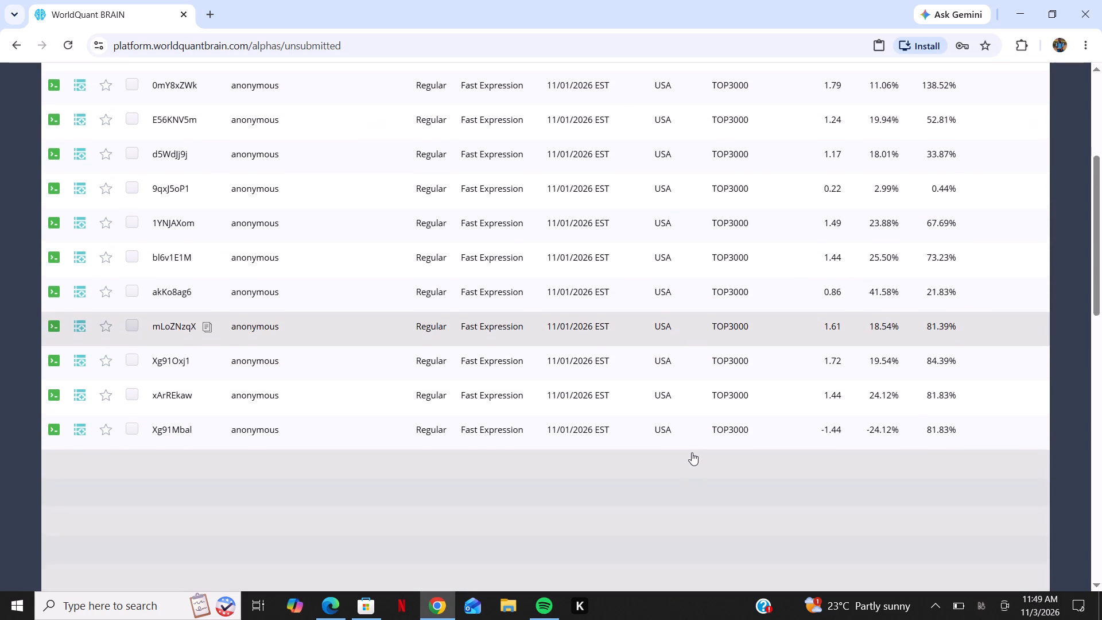
pyautogui.scroll(-6, 692, 452)
pyautogui.scroll(3, 692, 452)
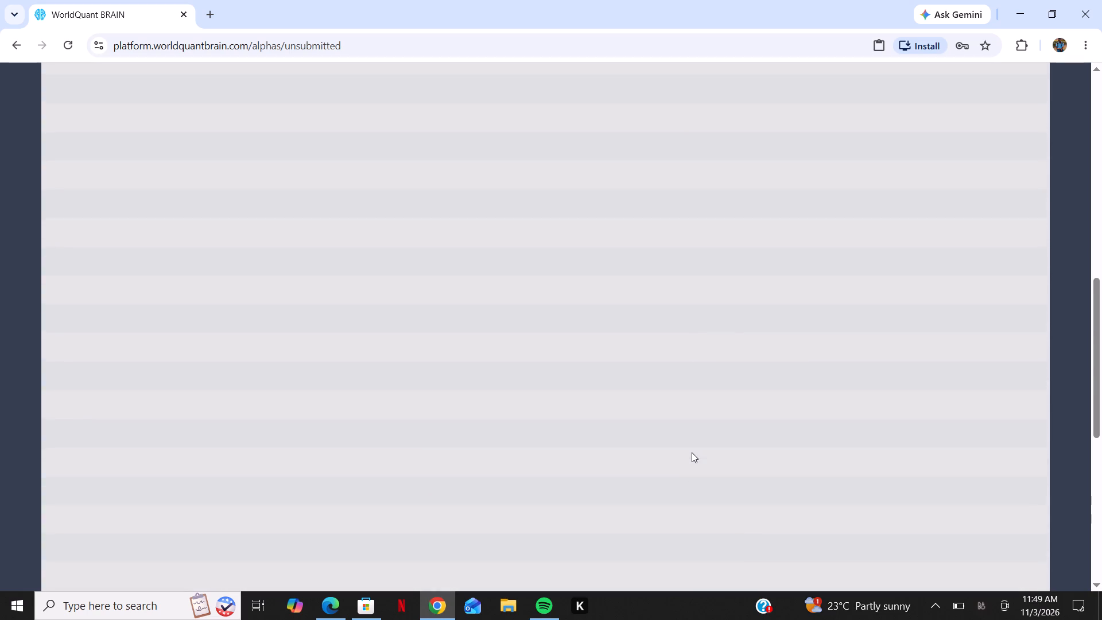
pyautogui.scroll(6, 692, 452)
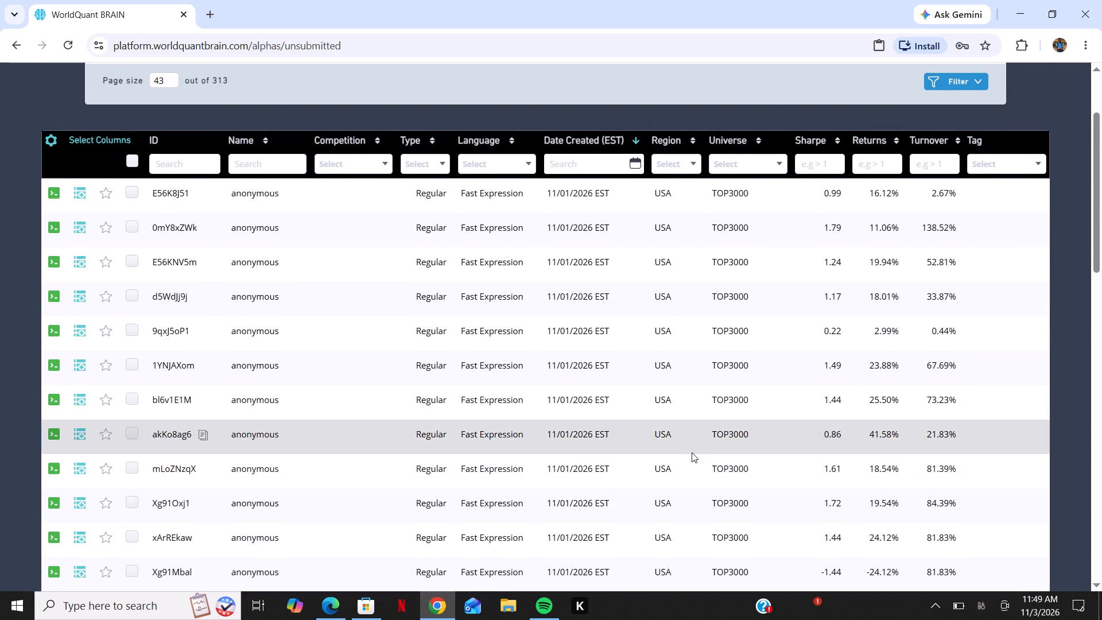
# Go to page 7 of the unsubmitted alphas and review the universe, Sharpe, returns and turnover of its entries.
pyautogui.scroll(-8, 692, 452)
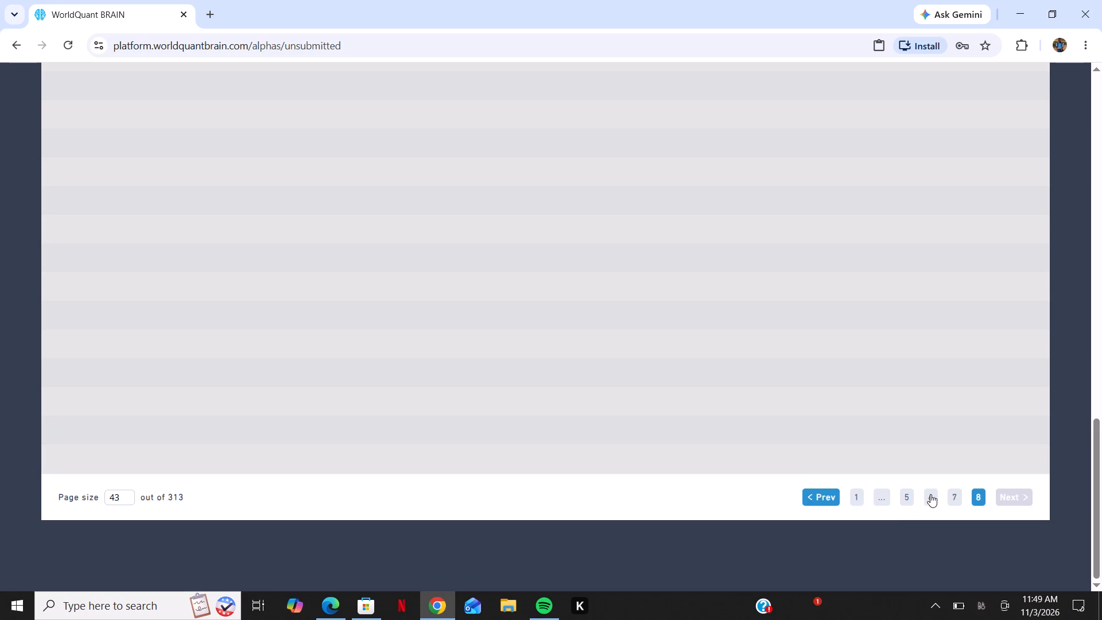
pyautogui.click(959, 497)
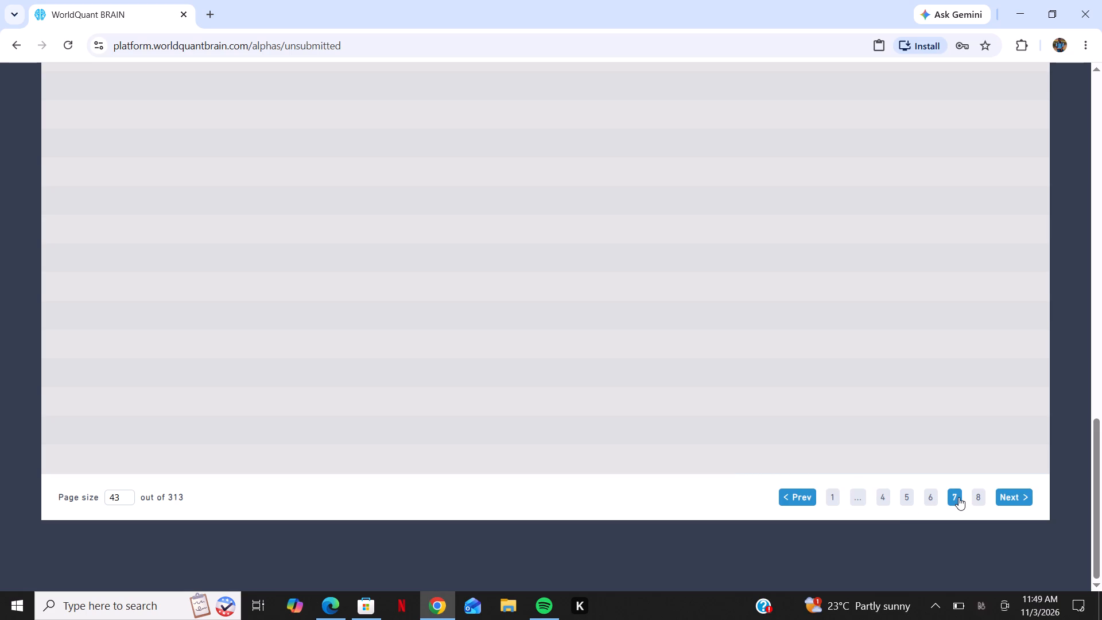
pyautogui.scroll(1, 765, 336)
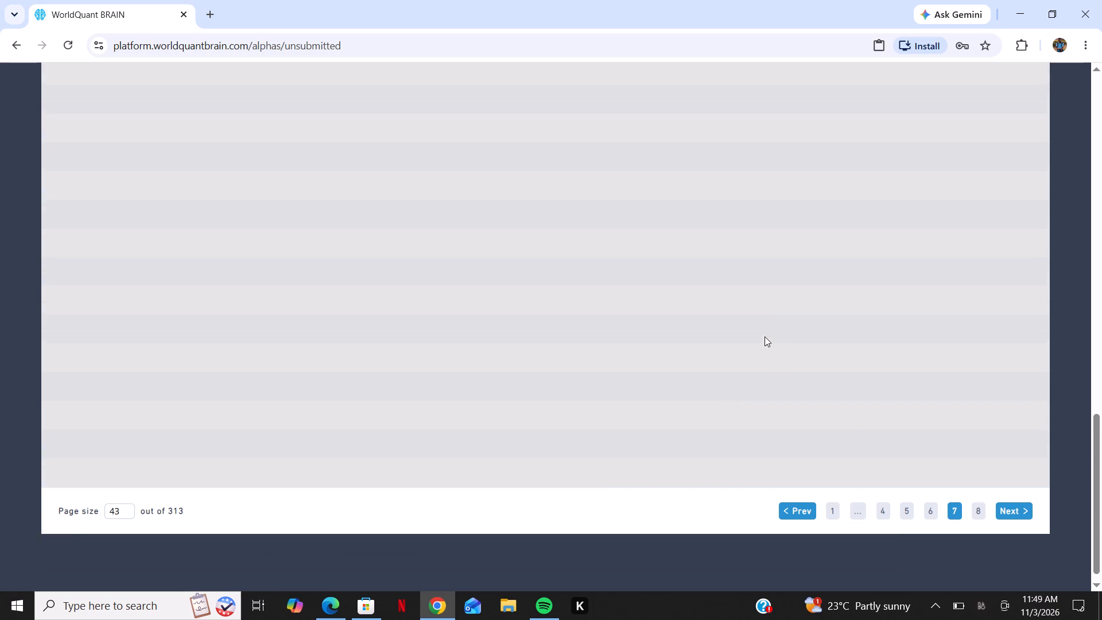
pyautogui.scroll(5, 765, 336)
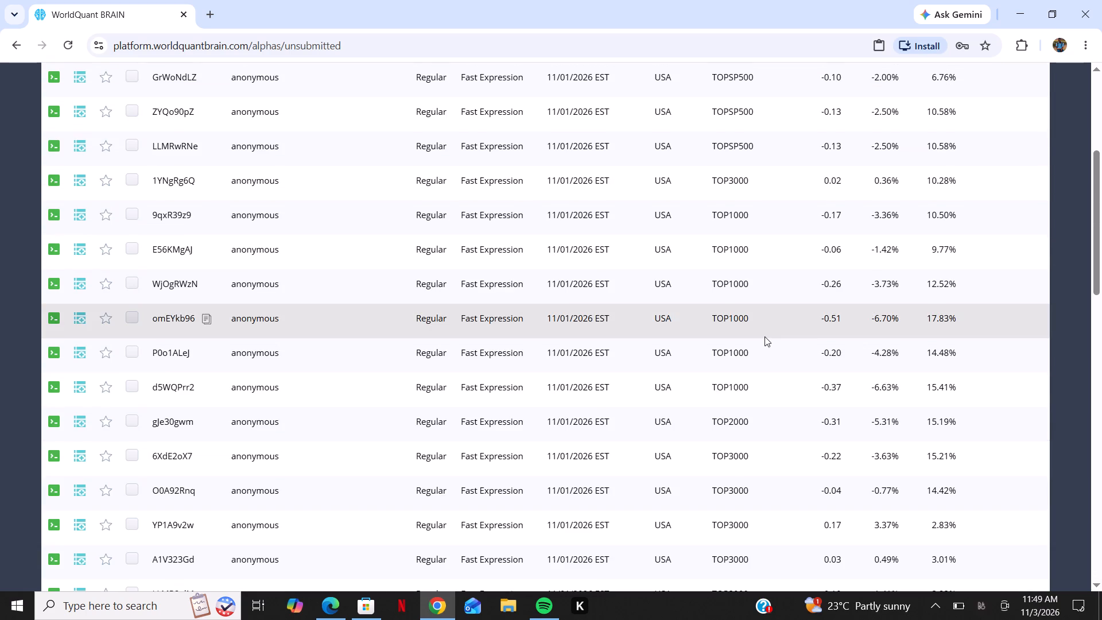
pyautogui.scroll(-9, 765, 336)
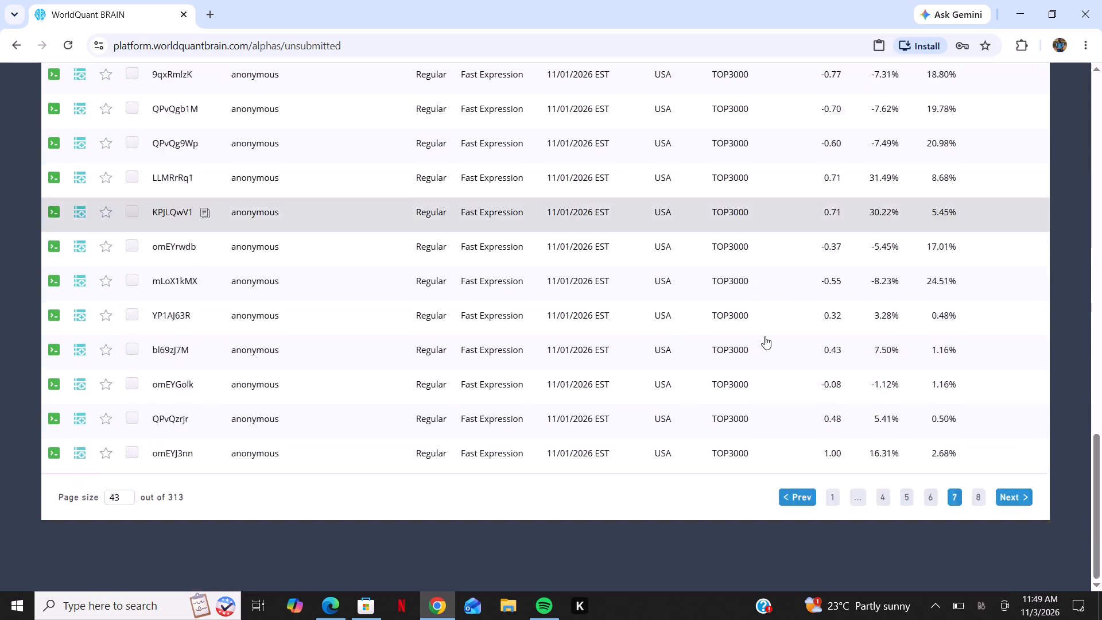
pyautogui.scroll(-2, 765, 336)
pyautogui.scroll(3, 765, 336)
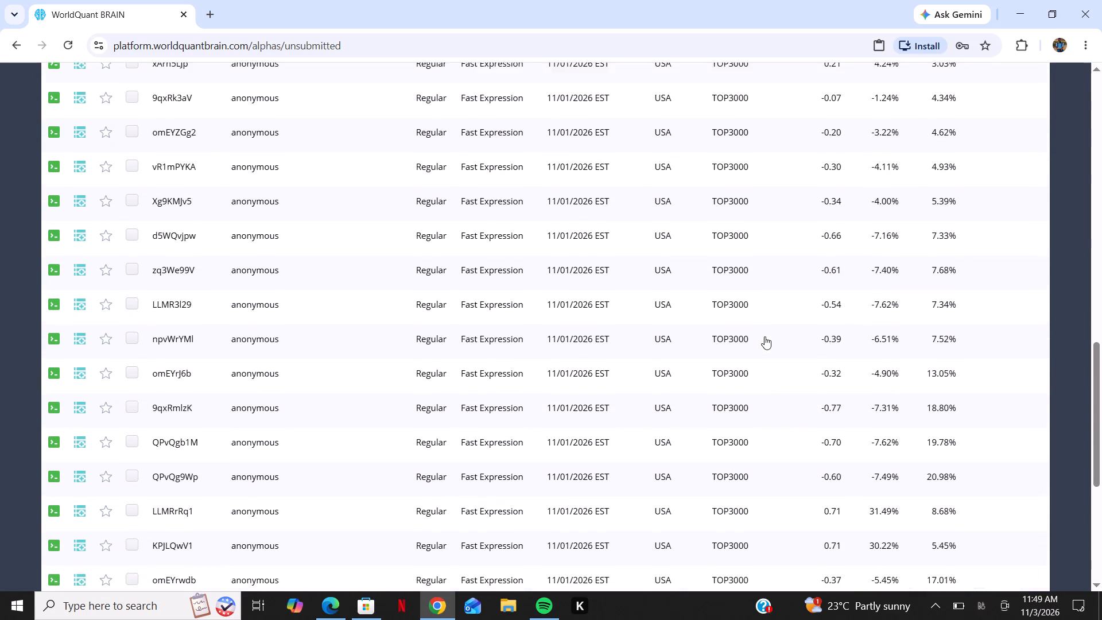
pyautogui.scroll(9, 765, 336)
pyautogui.scroll(-1, 765, 336)
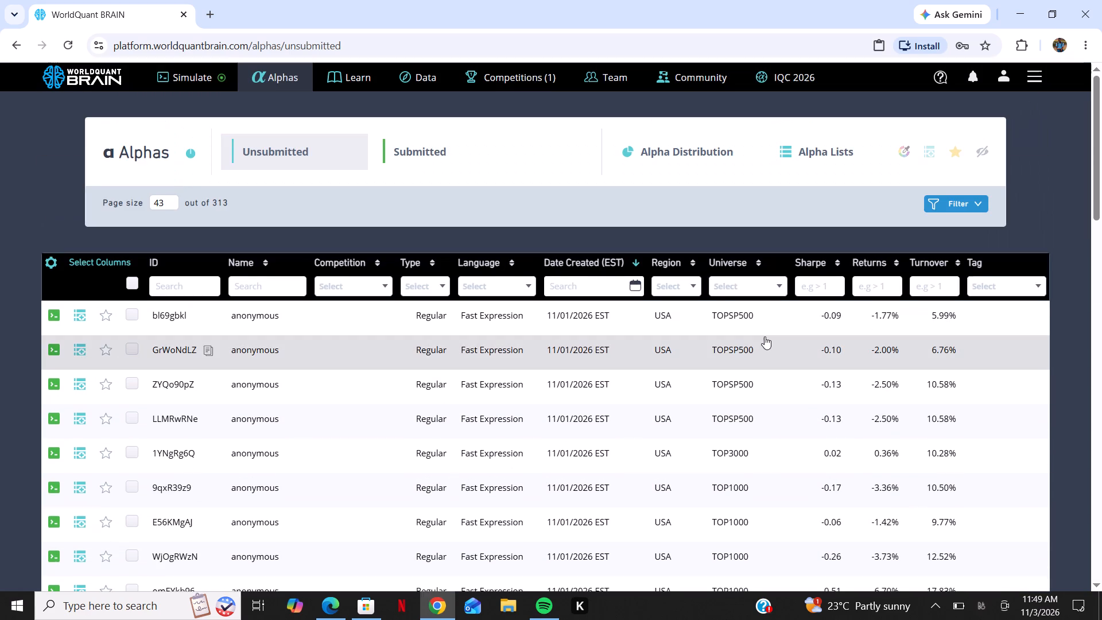
pyautogui.scroll(-3, 765, 336)
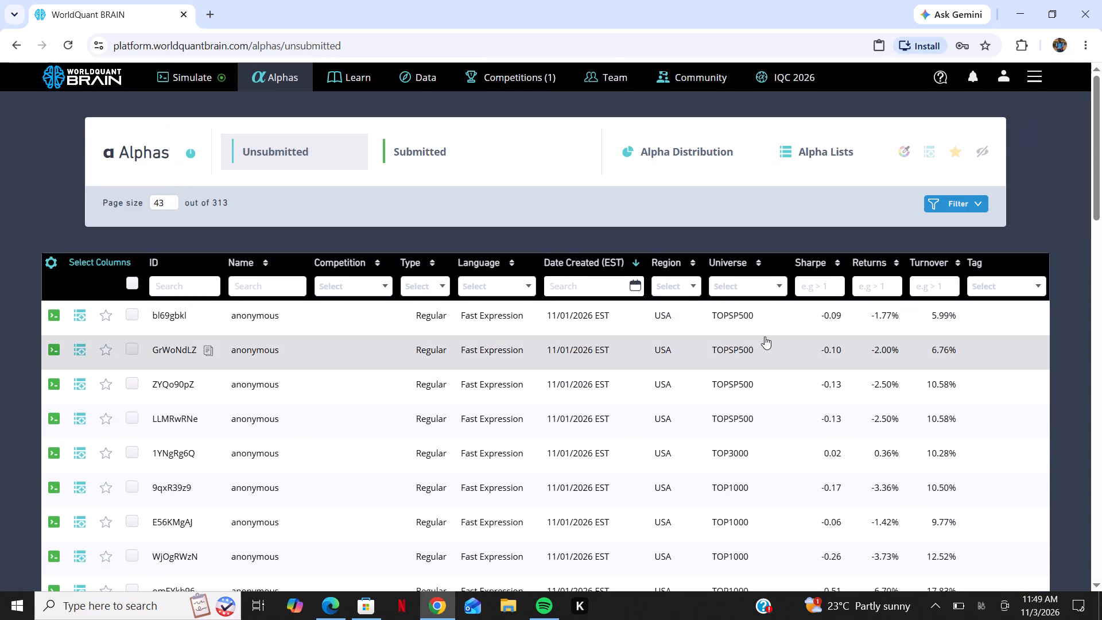
pyautogui.scroll(-8, 765, 336)
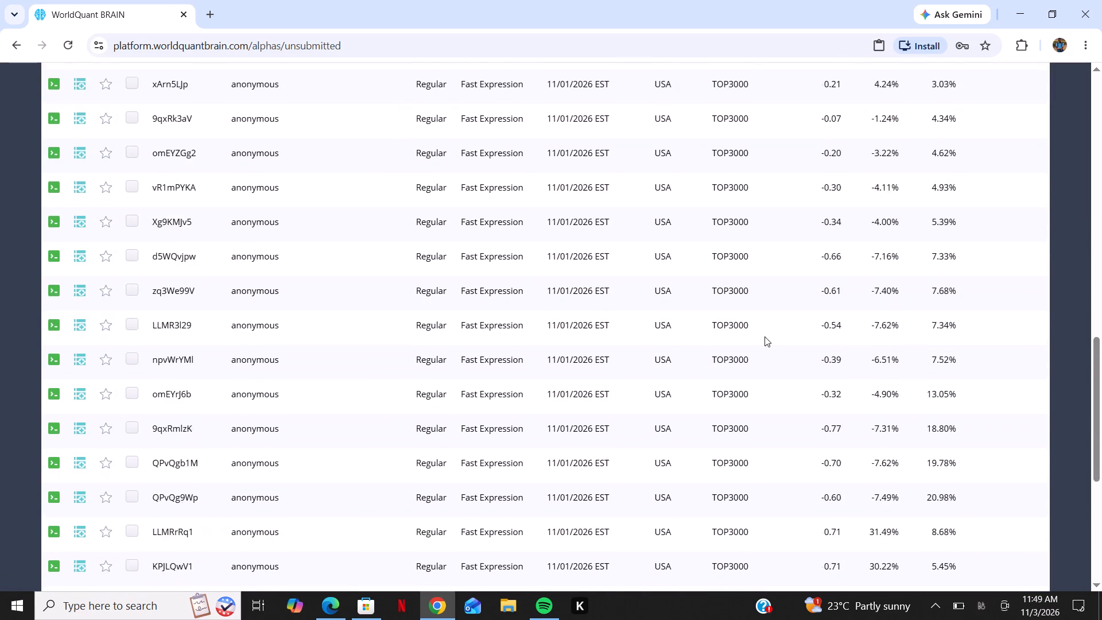
pyautogui.scroll(-3, 765, 336)
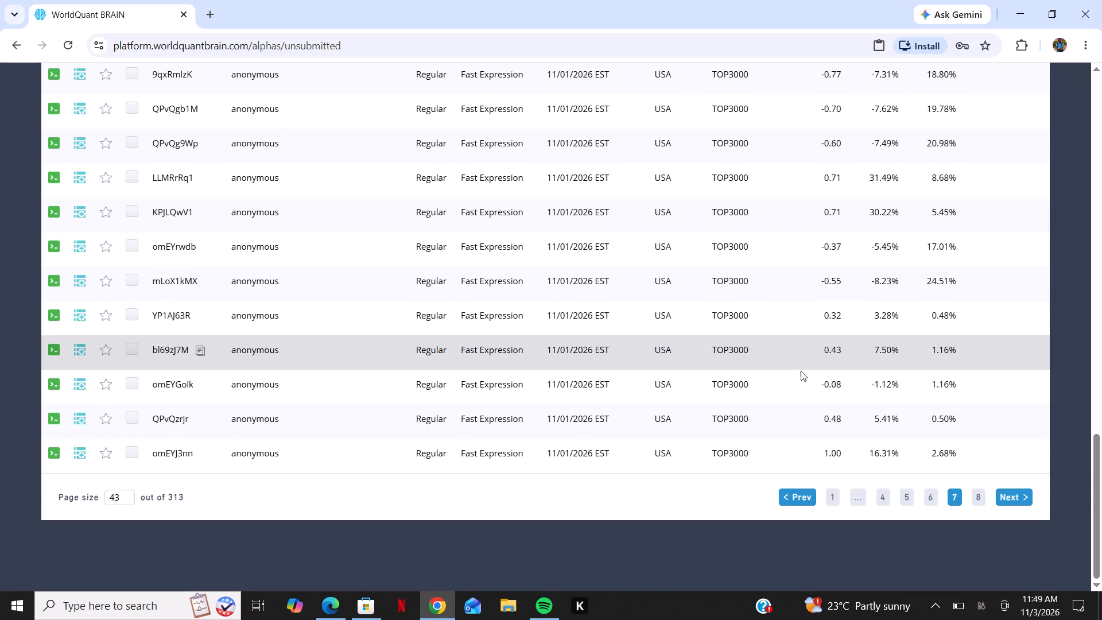
# Return to page 8 of the unsubmitted alphas.
pyautogui.click(973, 494)
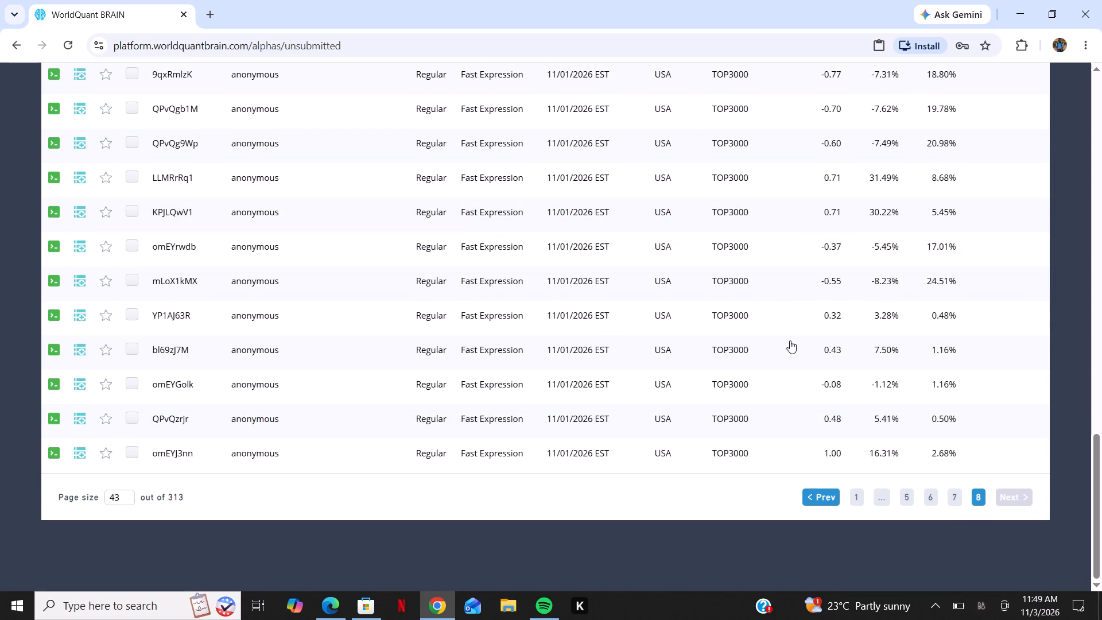
pyautogui.scroll(-2, 771, 306)
pyautogui.scroll(5, 771, 306)
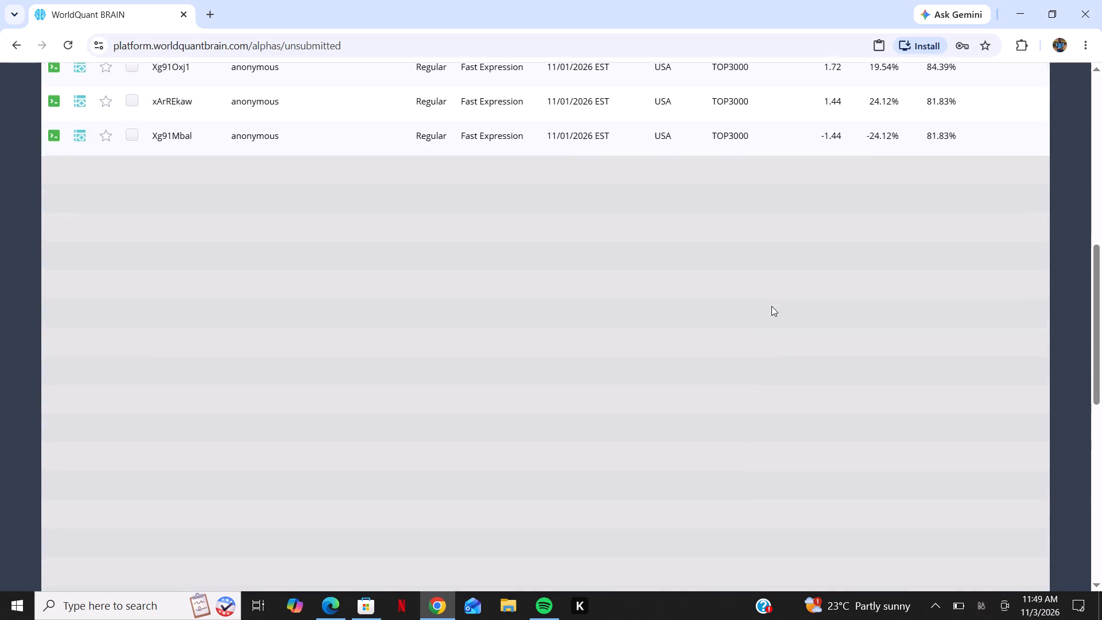
# Set the unsubmitted alphas list's page size to 100.
pyautogui.scroll(7, 771, 306)
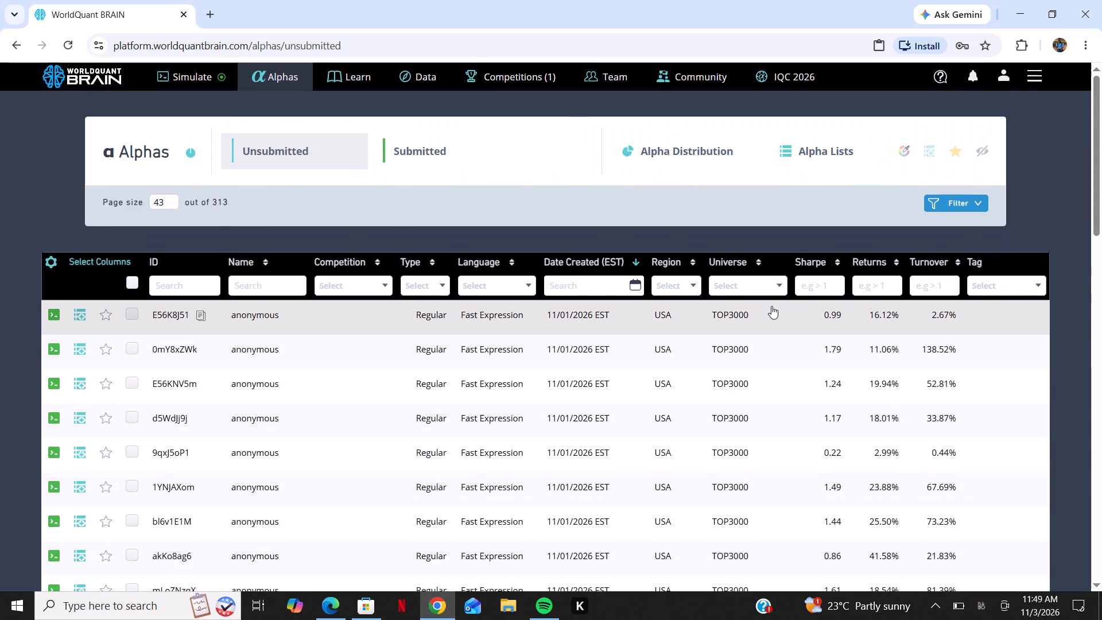
pyautogui.tripleClick(172, 197)
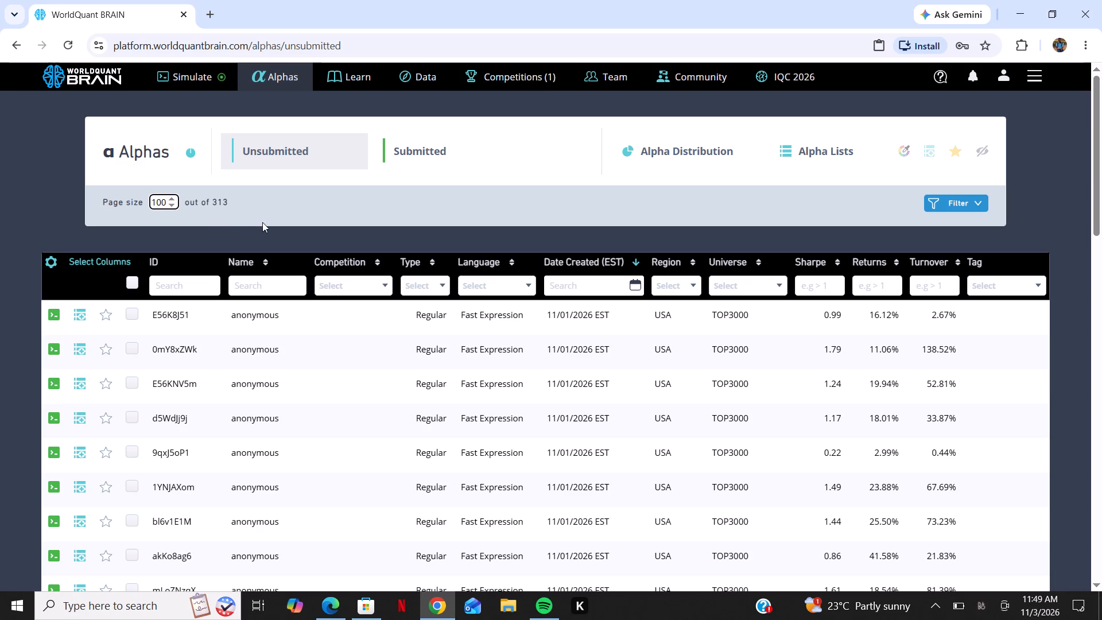
pyautogui.press('Return')
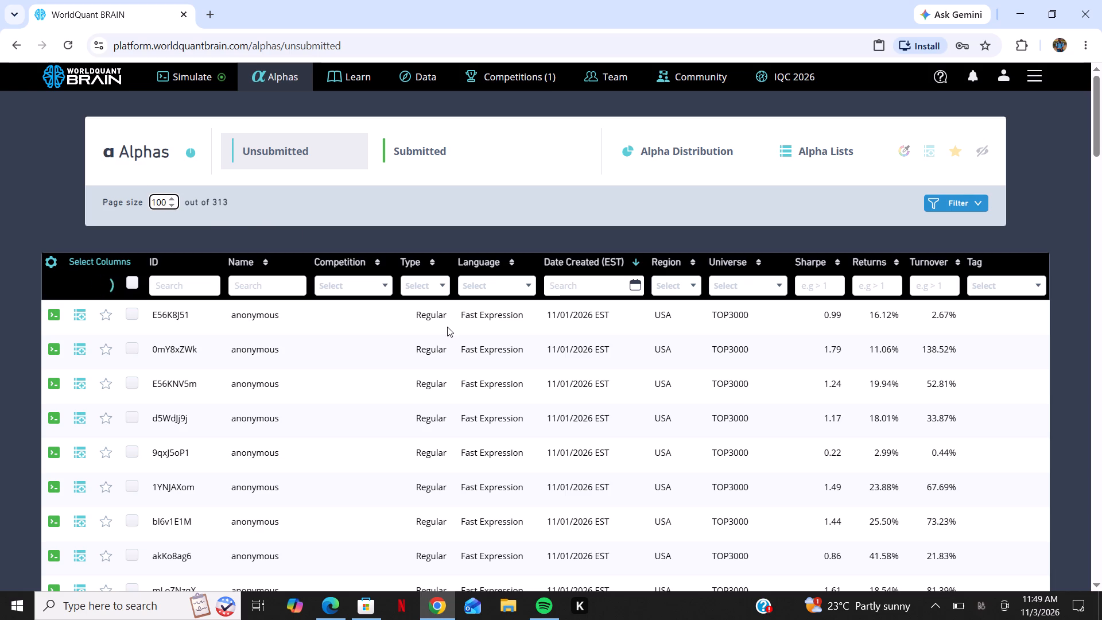
# Go to page 4, the last page of the unsubmitted alphas list.
pyautogui.scroll(-8, 600, 393)
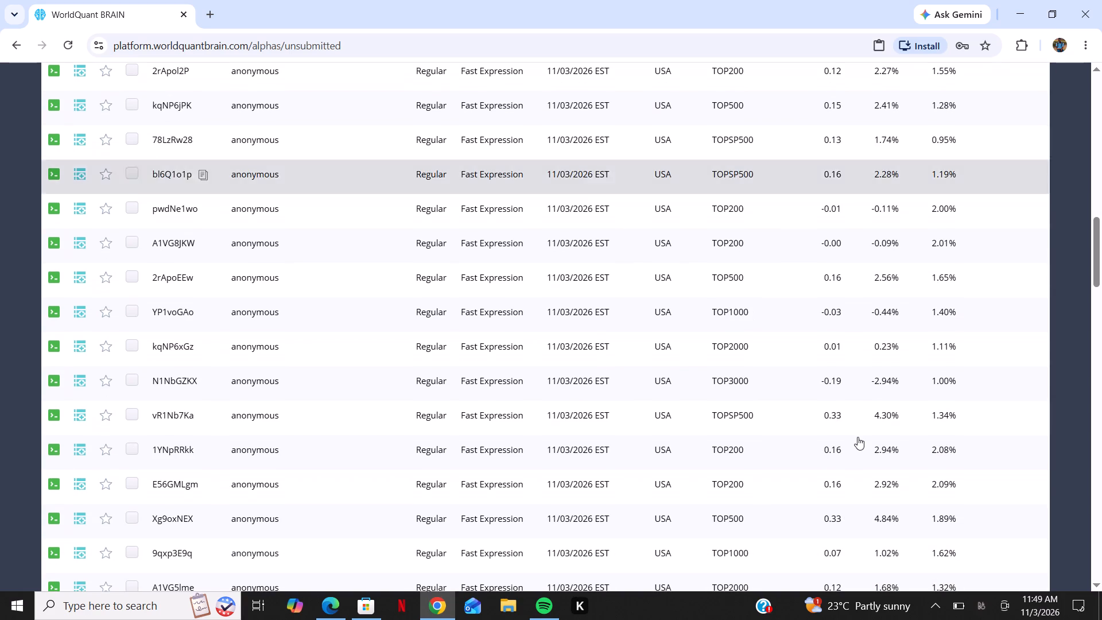
pyautogui.scroll(-9, 857, 437)
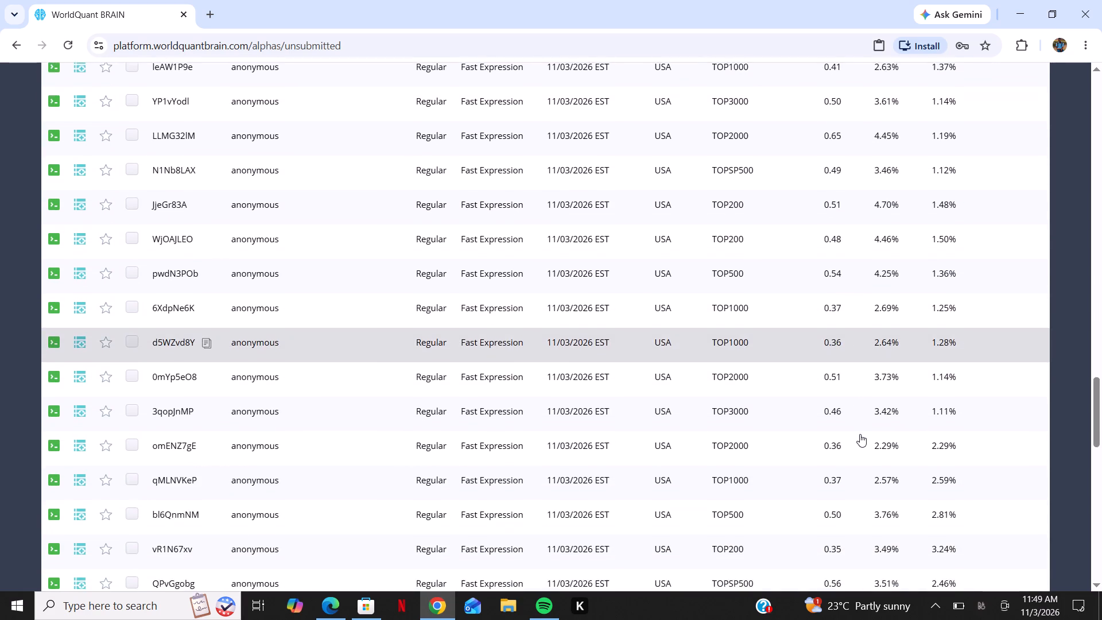
pyautogui.scroll(-7, 860, 434)
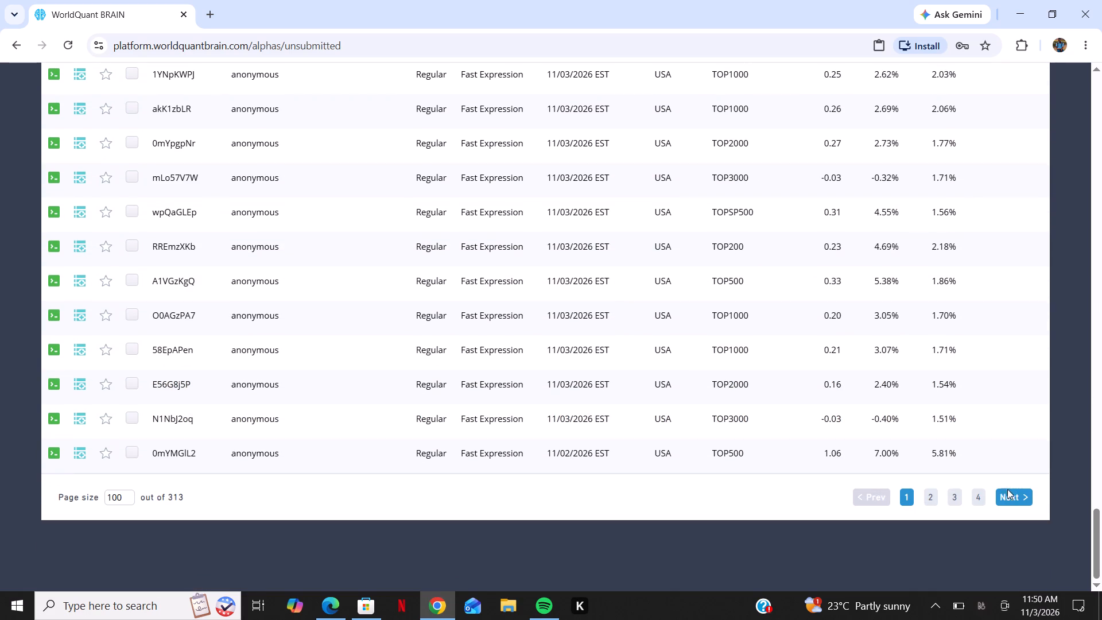
pyautogui.tripleClick(1010, 492)
pyautogui.tripleClick(1010, 492)
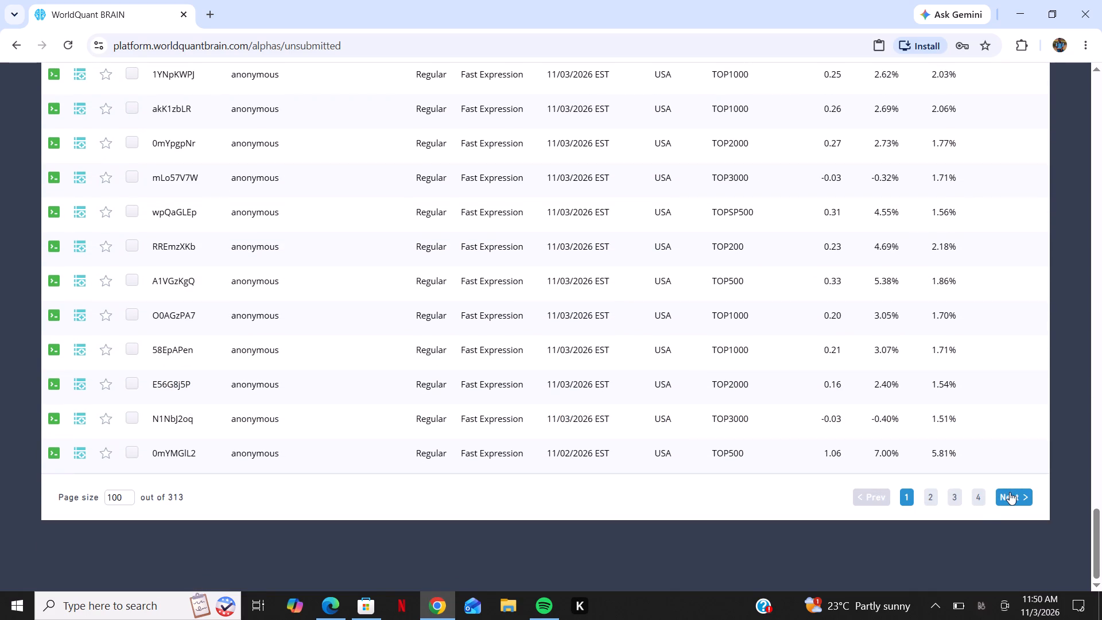
pyautogui.tripleClick(1010, 492)
pyautogui.doubleClick(1010, 492)
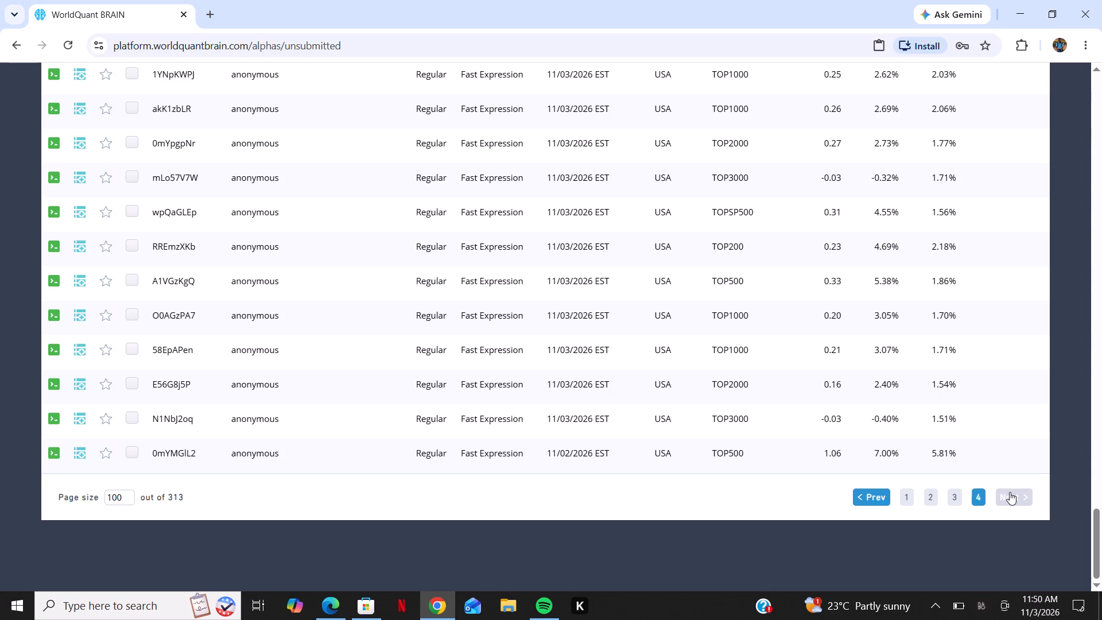
pyautogui.click(1010, 492)
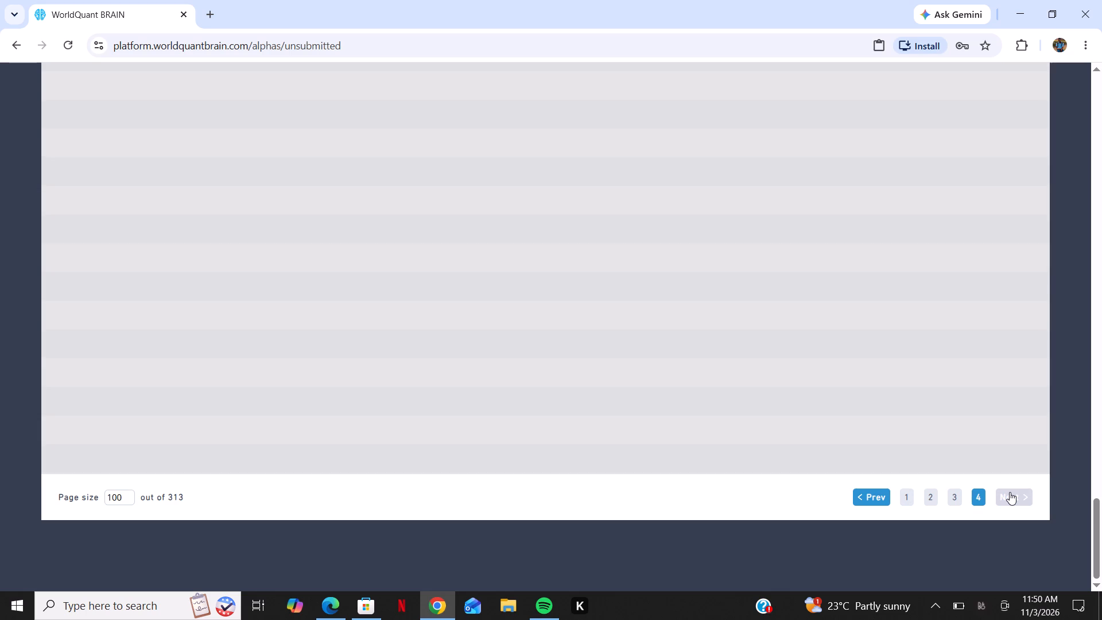
pyautogui.click(1010, 492)
# Check the entries at the top of page 4, looking at their creation date, universe, Sharpe, returns and turnover.
pyautogui.scroll(2, 796, 366)
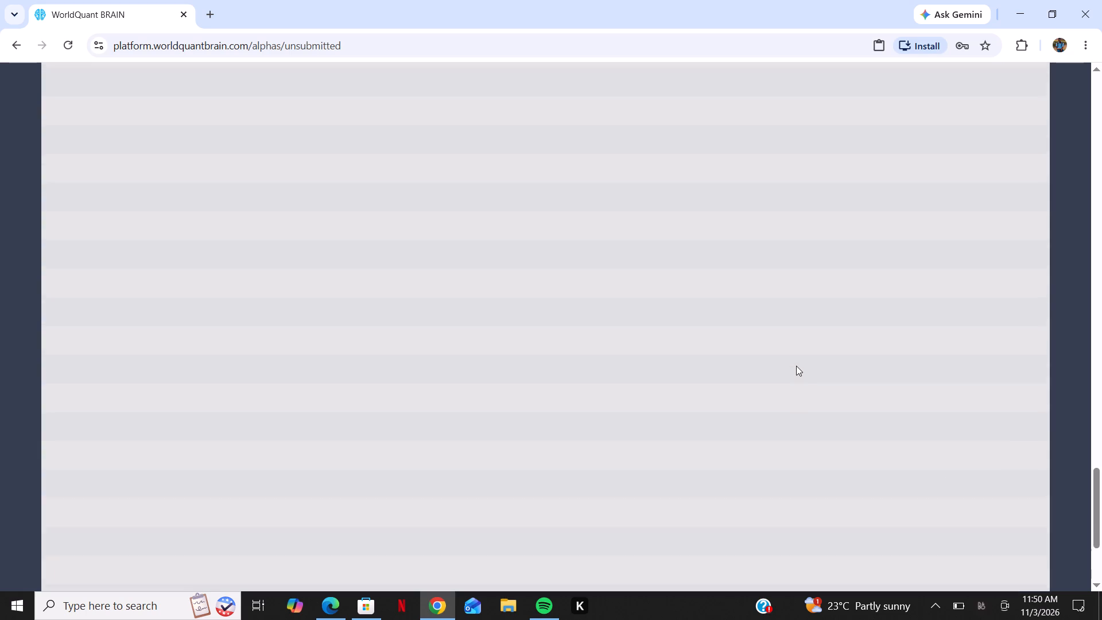
pyautogui.scroll(14, 796, 366)
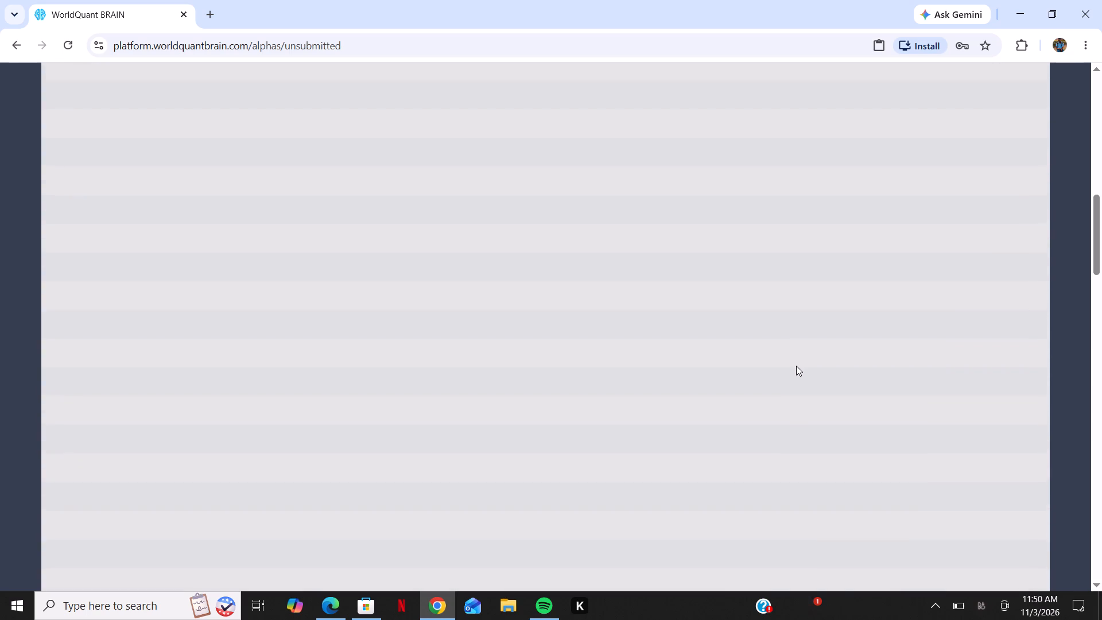
pyautogui.scroll(5, 796, 366)
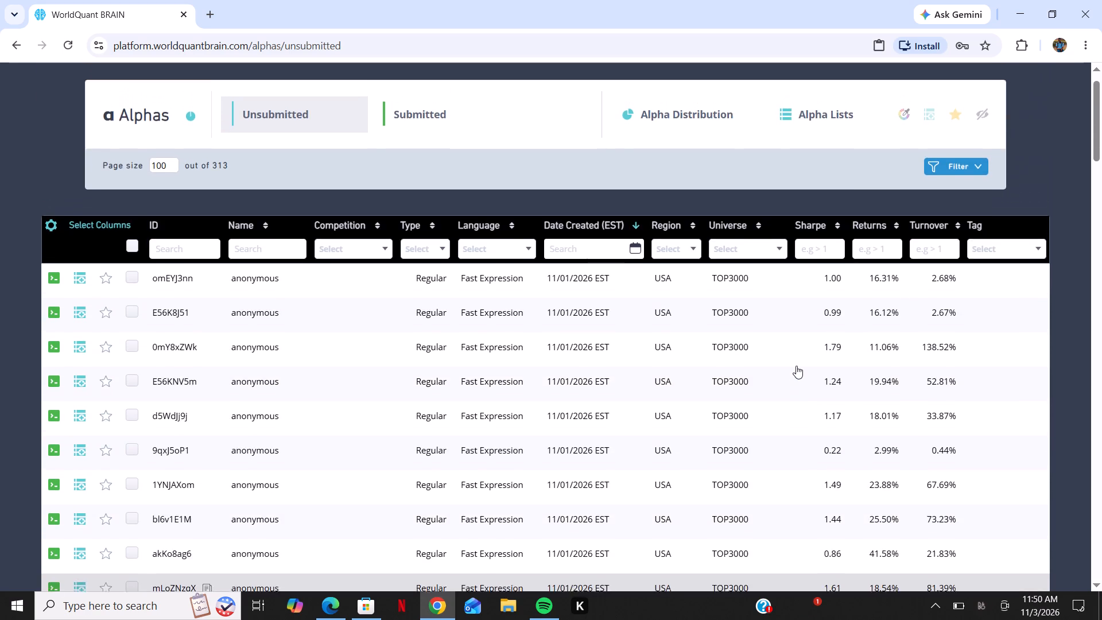
# Return to page 1 of the unsubmitted alphas list.
pyautogui.scroll(-13, 796, 366)
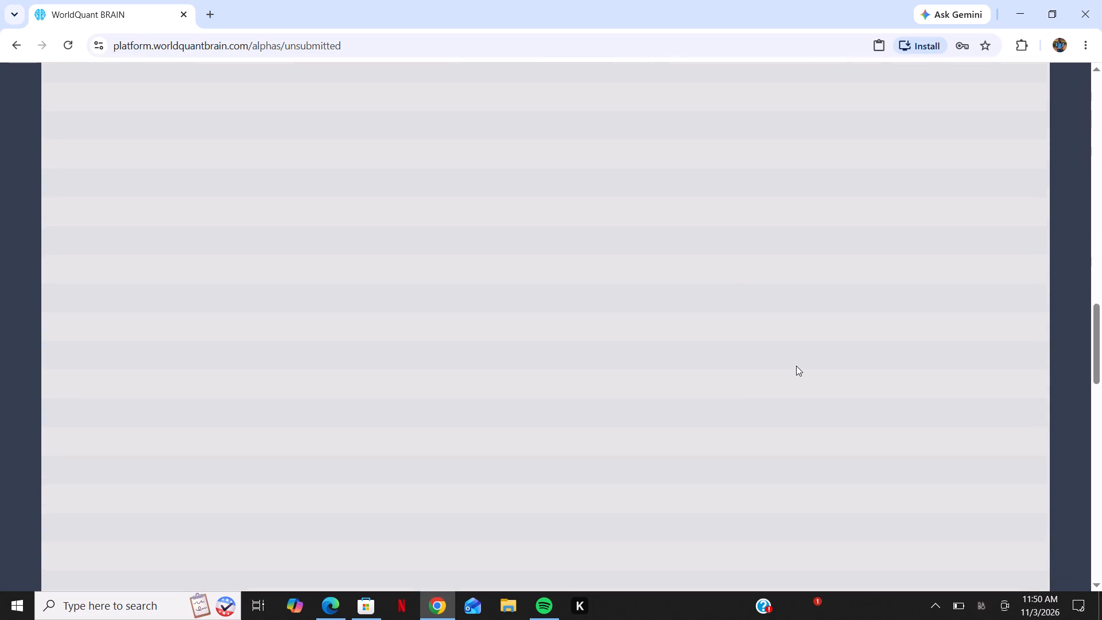
pyautogui.scroll(-8, 758, 100)
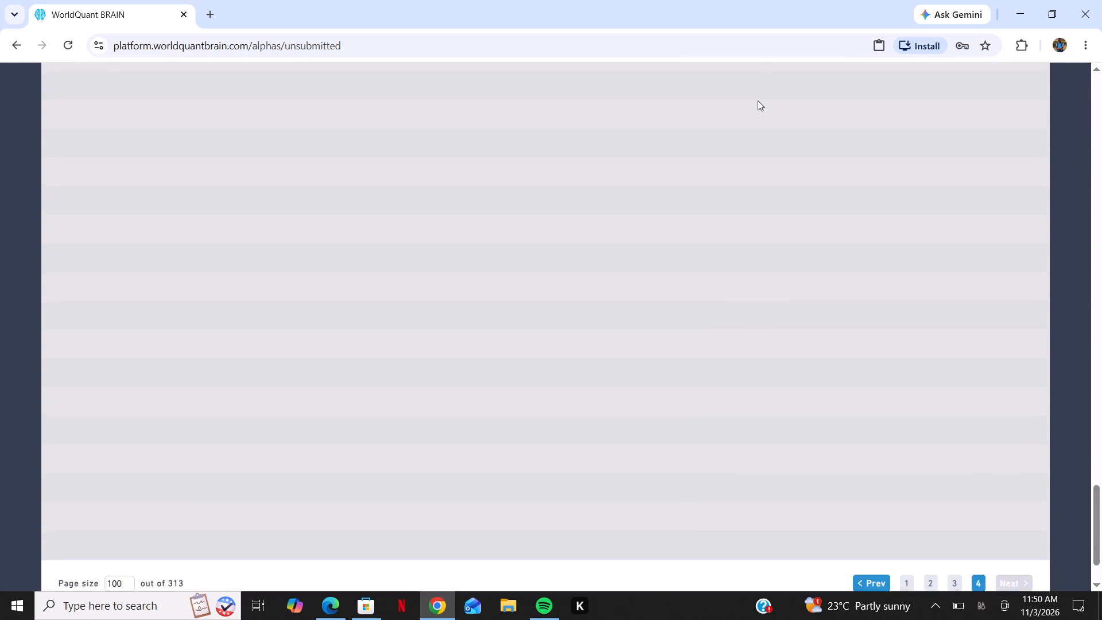
pyautogui.scroll(-3, 758, 100)
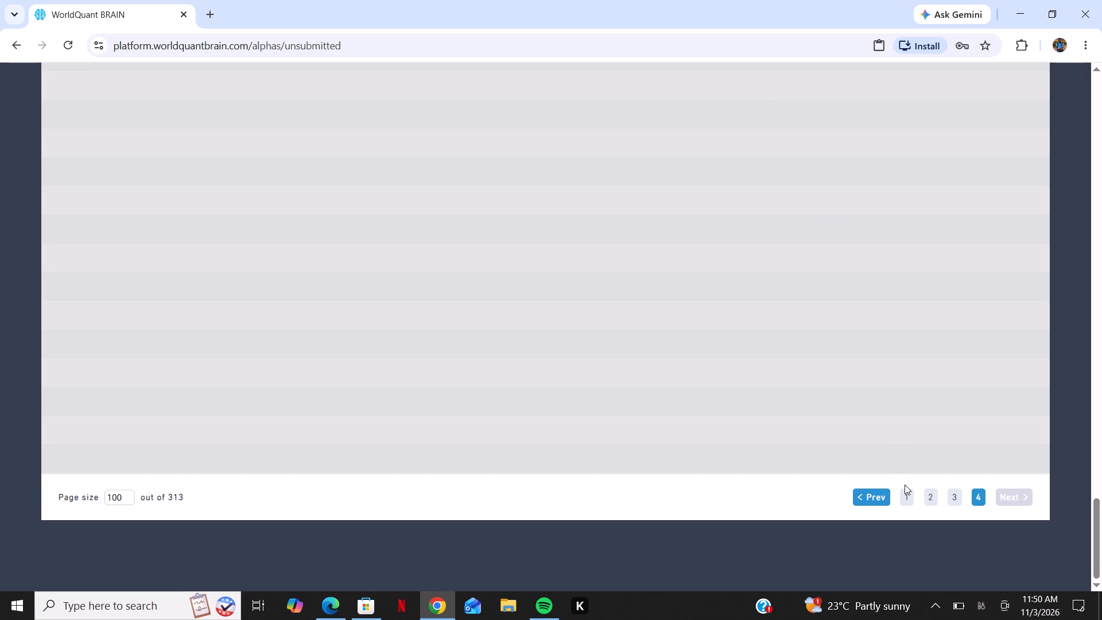
pyautogui.click(905, 485)
pyautogui.click(910, 506)
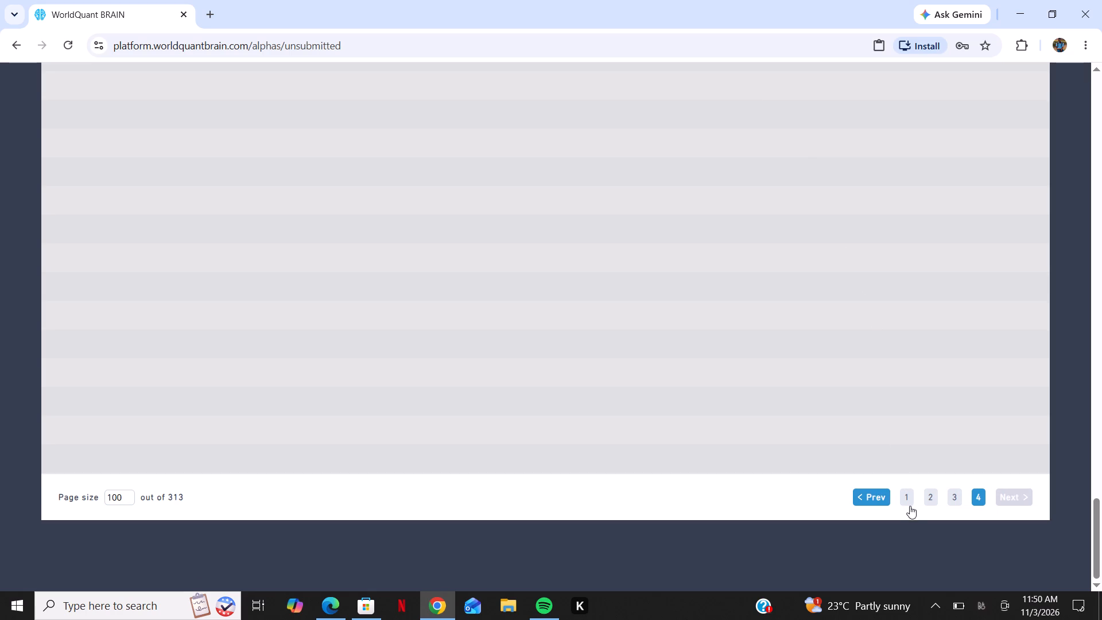
pyautogui.click(910, 509)
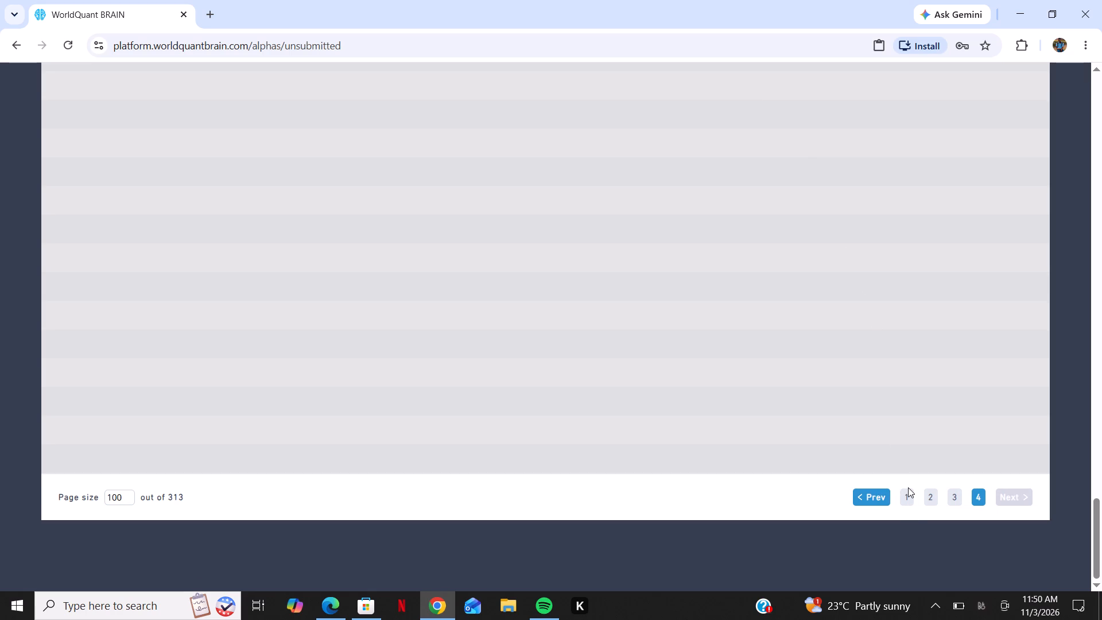
pyautogui.click(906, 499)
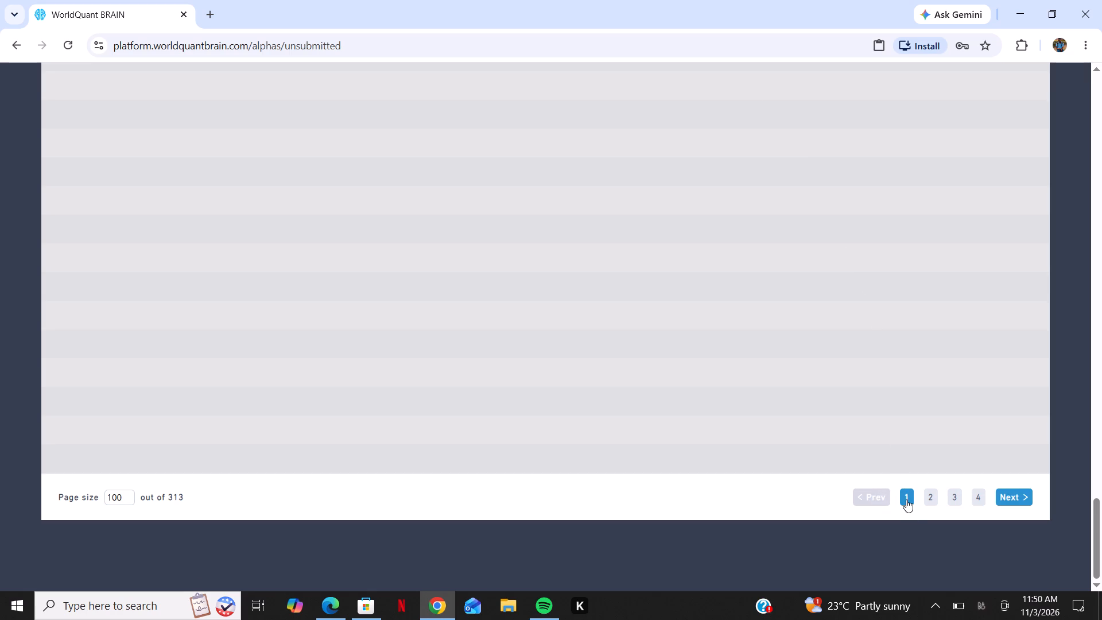
# Skim the whole first page of unsubmitted alphas from newest to oldest and return to its first entries.
pyautogui.scroll(13, 799, 367)
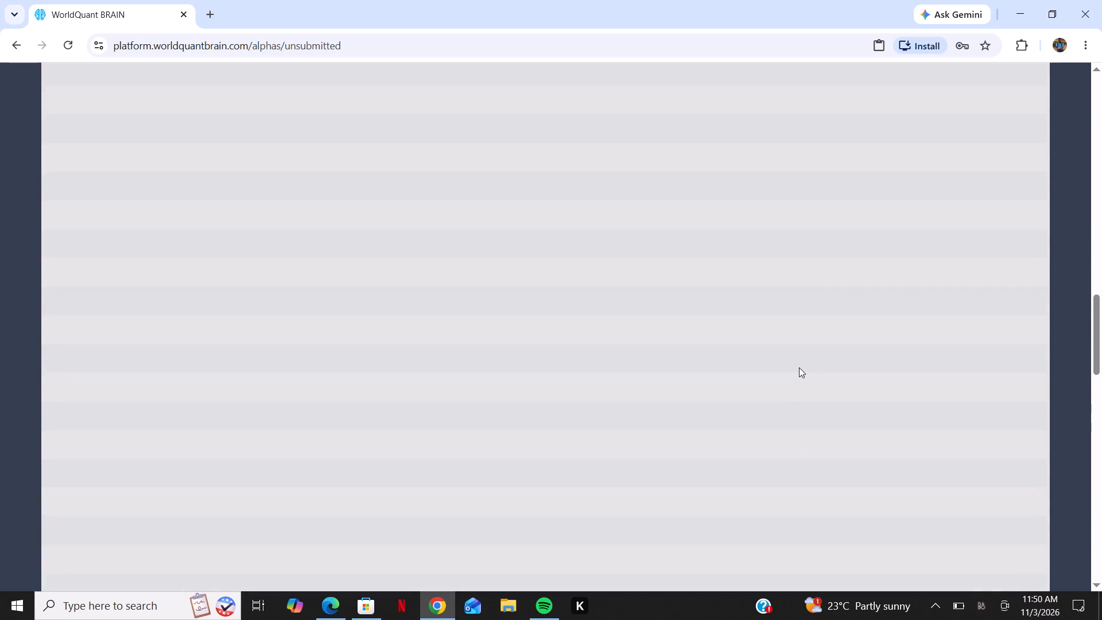
pyautogui.scroll(10, 799, 367)
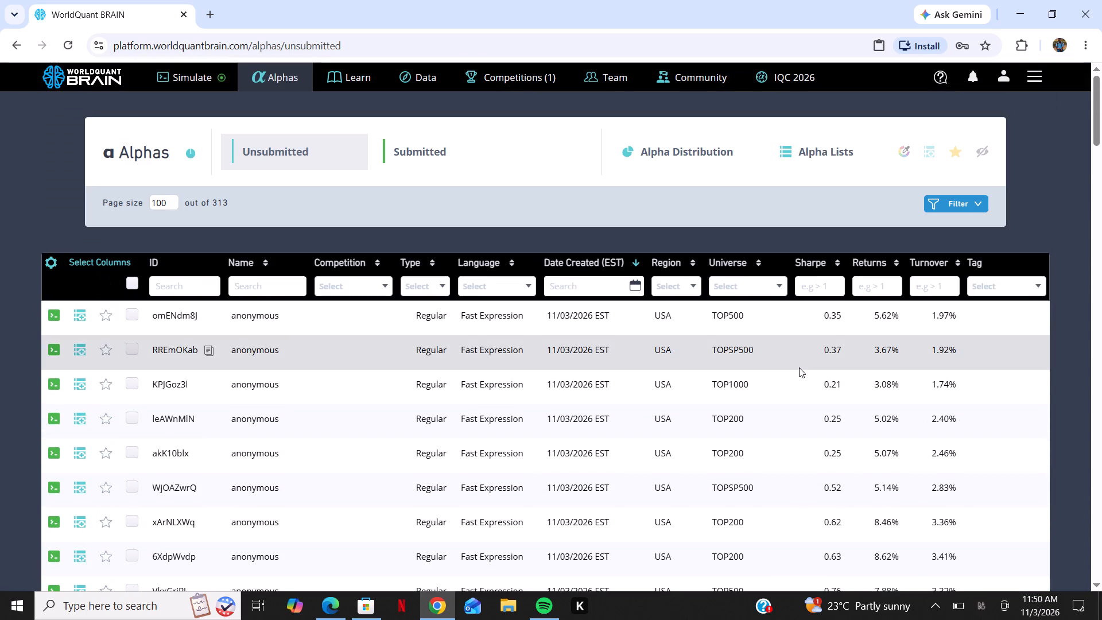
pyautogui.scroll(-5, 799, 367)
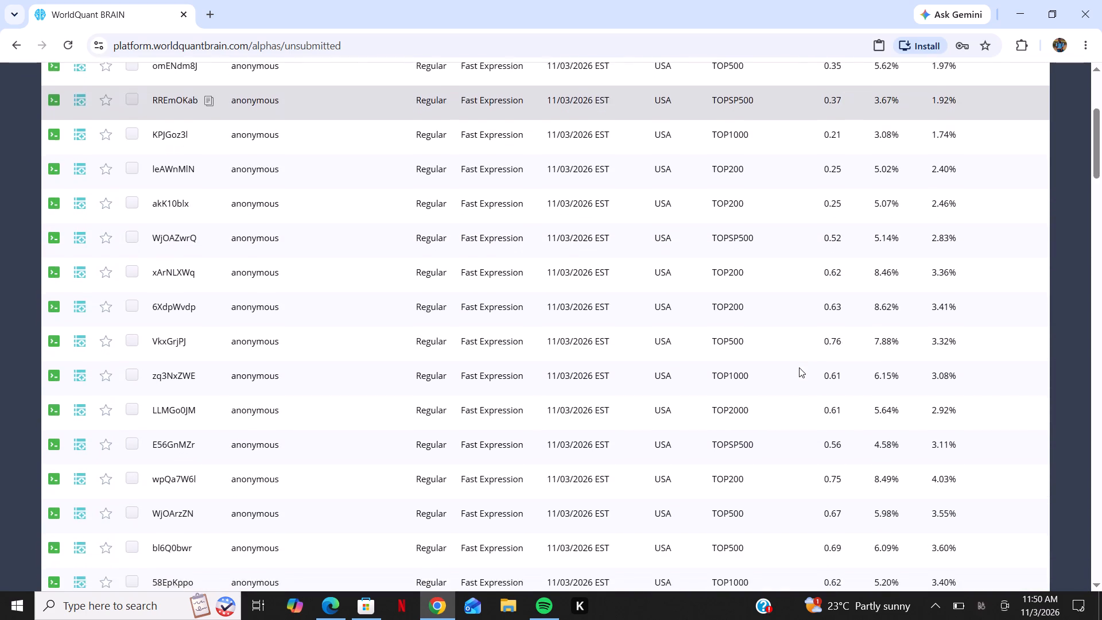
pyautogui.scroll(-11, 799, 367)
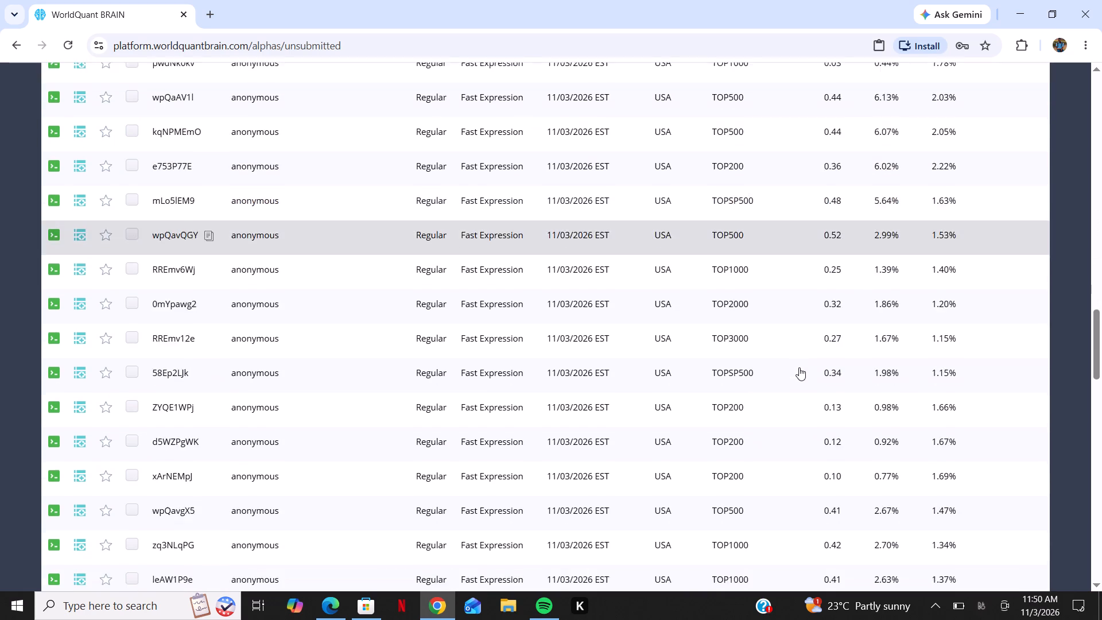
pyautogui.scroll(-11, 799, 367)
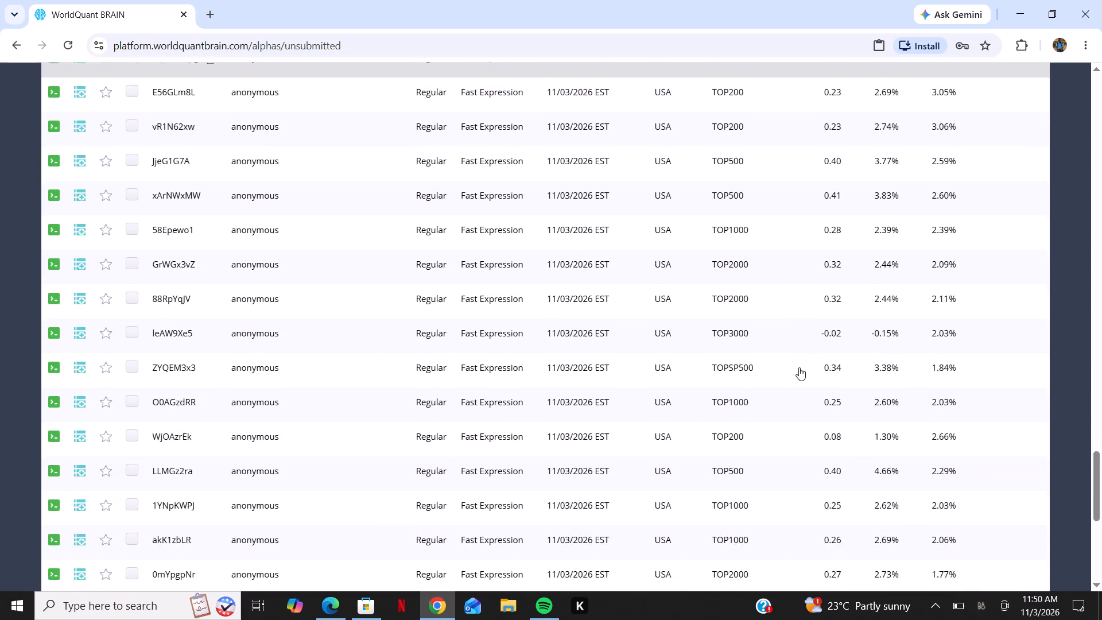
pyautogui.scroll(-5, 799, 367)
pyautogui.scroll(17, 799, 367)
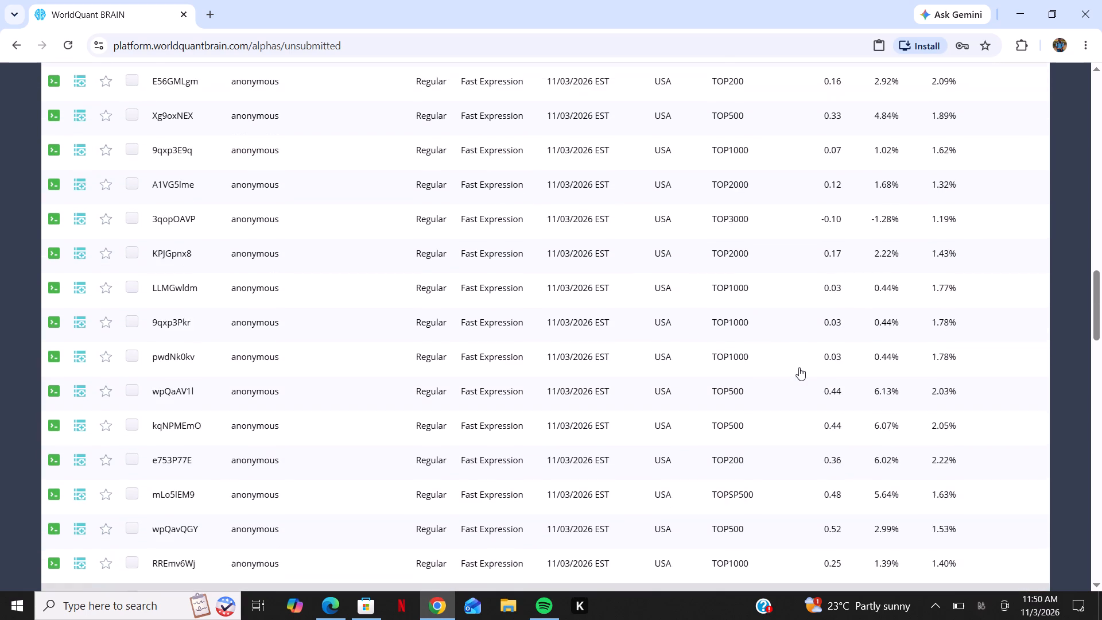
pyautogui.scroll(14, 799, 367)
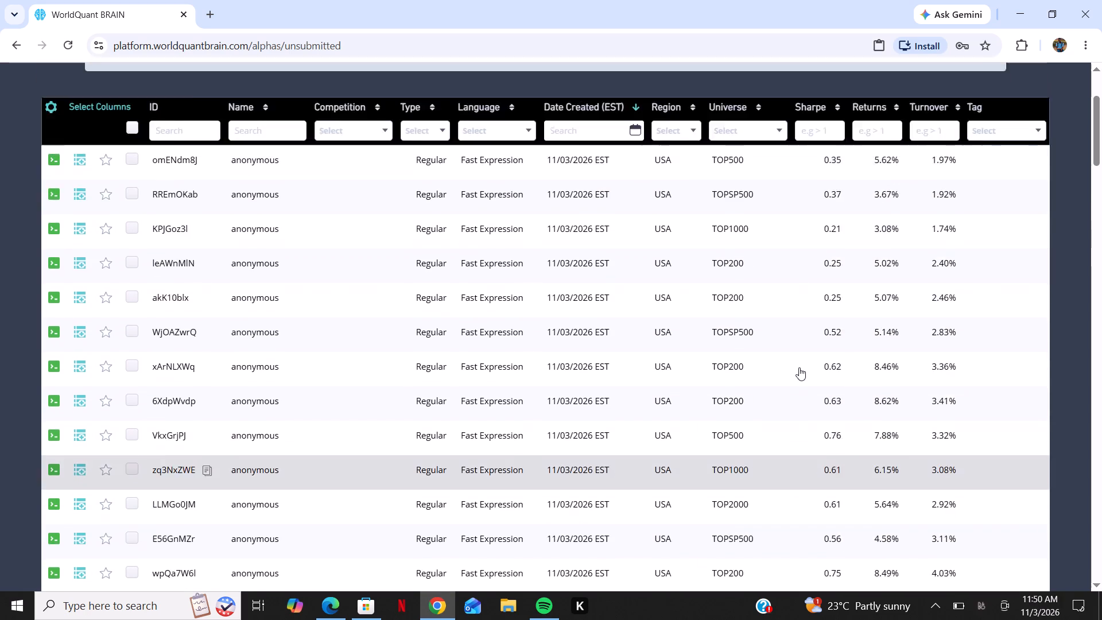
pyautogui.scroll(2, 799, 367)
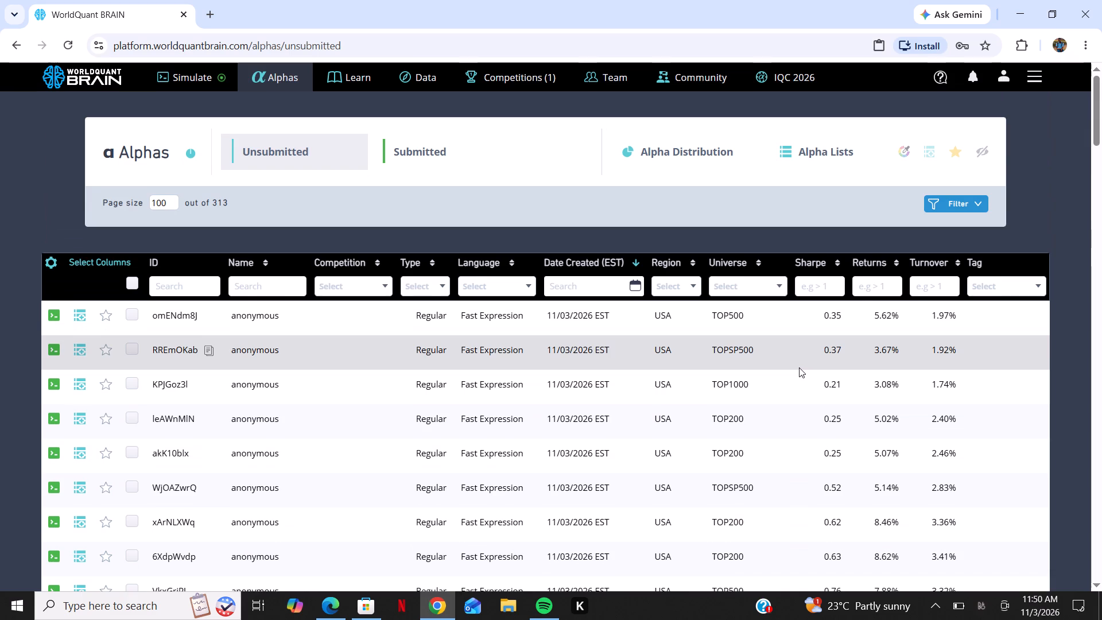
# Read down page 1 of the unsubmitted alphas row by row, comparing universe, Sharpe, returns and turnover.
pyautogui.scroll(-3, 799, 367)
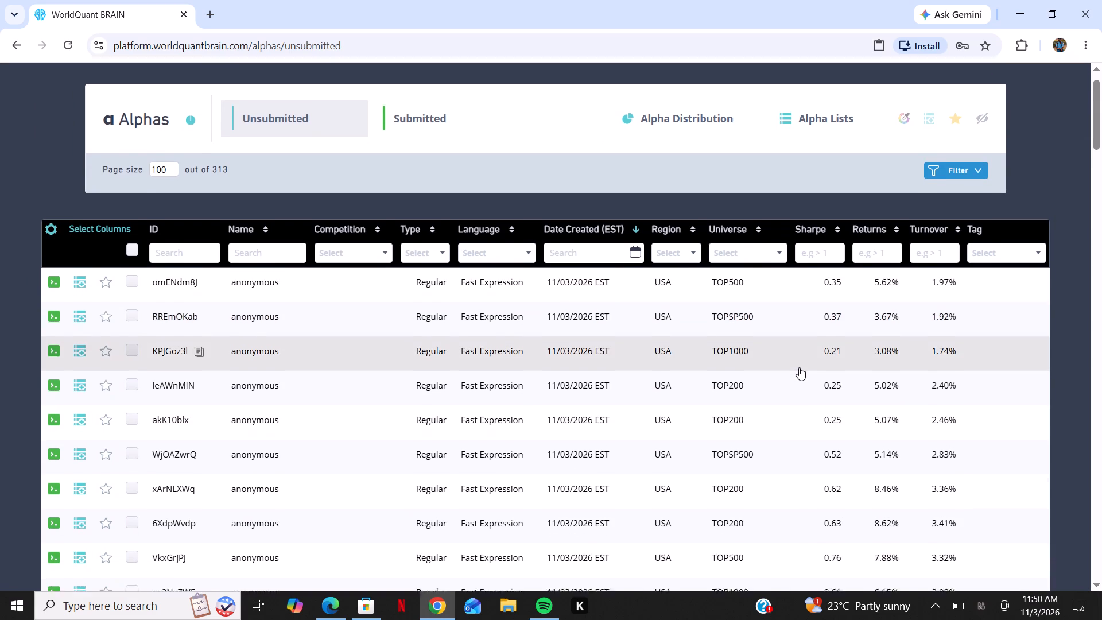
pyautogui.scroll(-2, 799, 367)
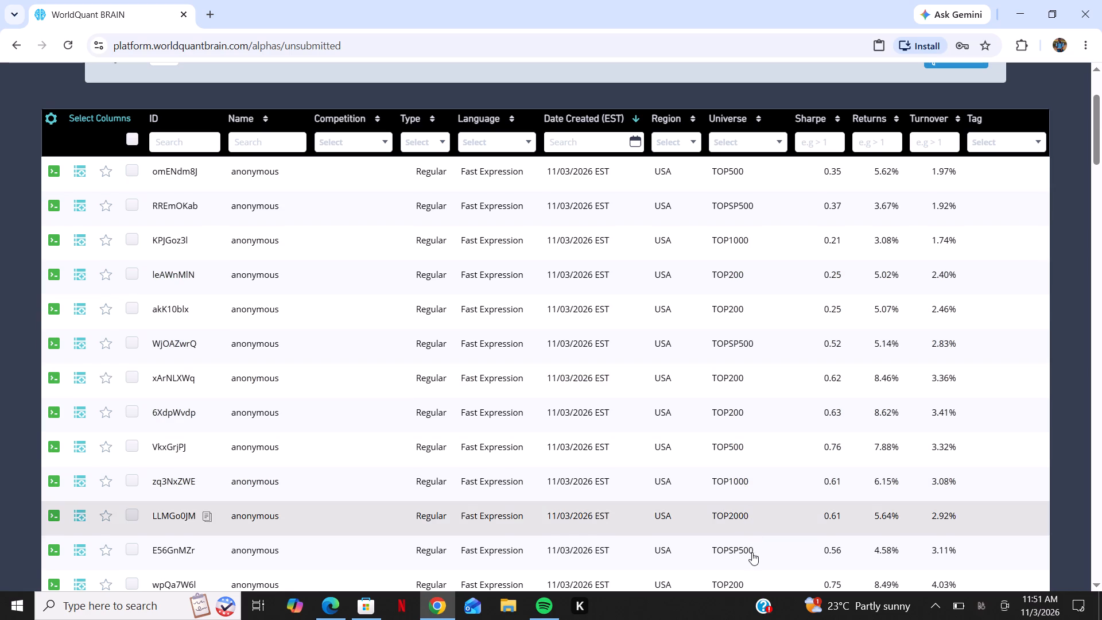
pyautogui.scroll(-2, 754, 563)
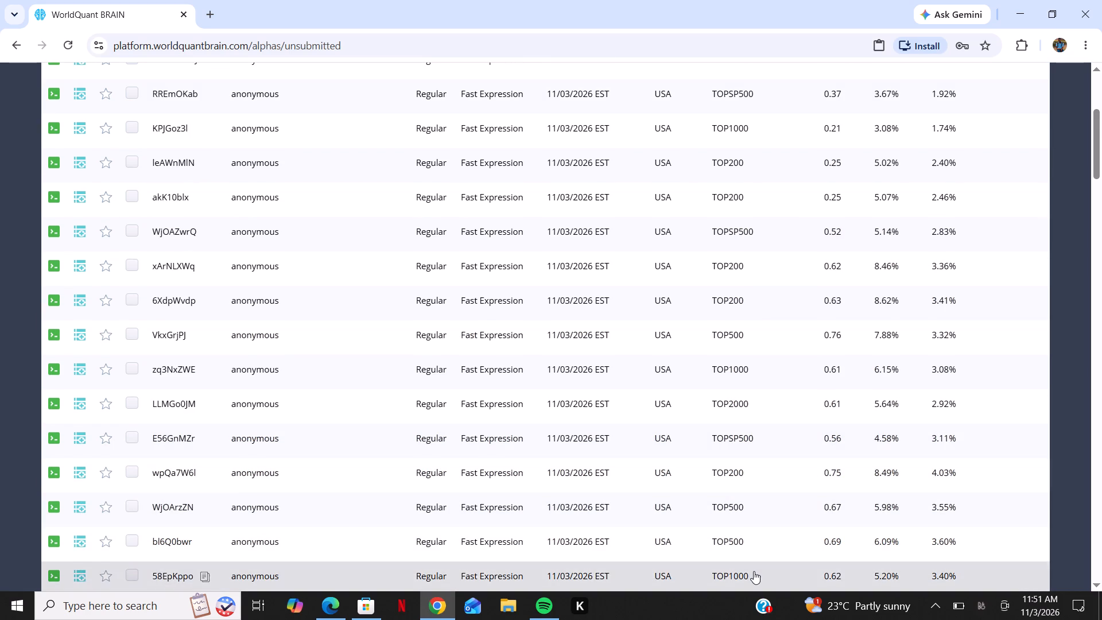
pyautogui.scroll(-2, 754, 571)
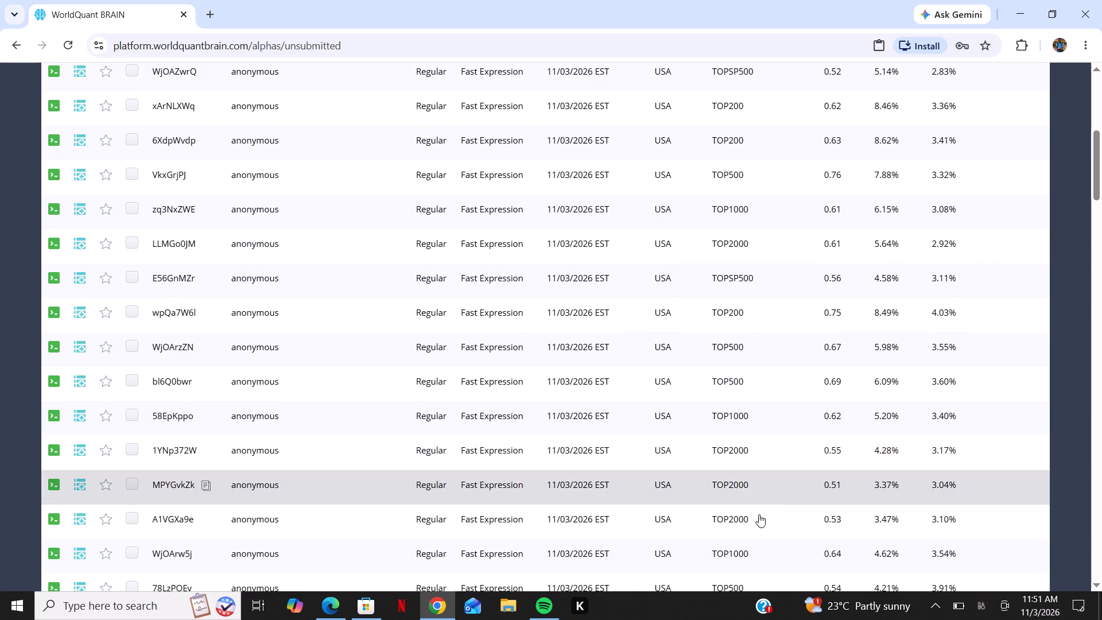
pyautogui.scroll(-2, 754, 584)
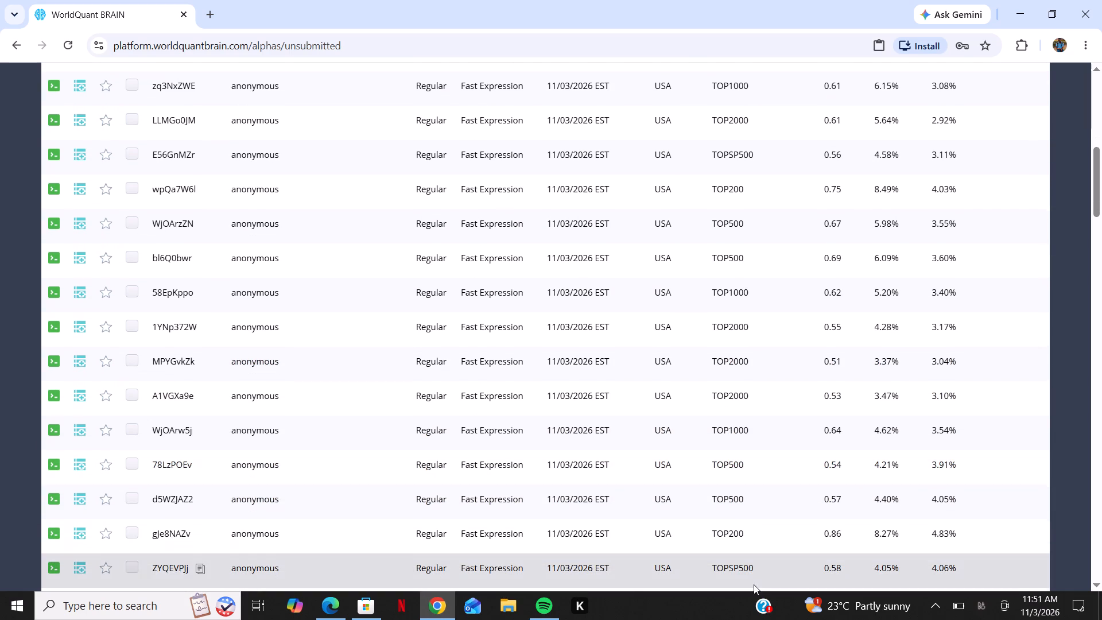
pyautogui.scroll(-1, 752, 570)
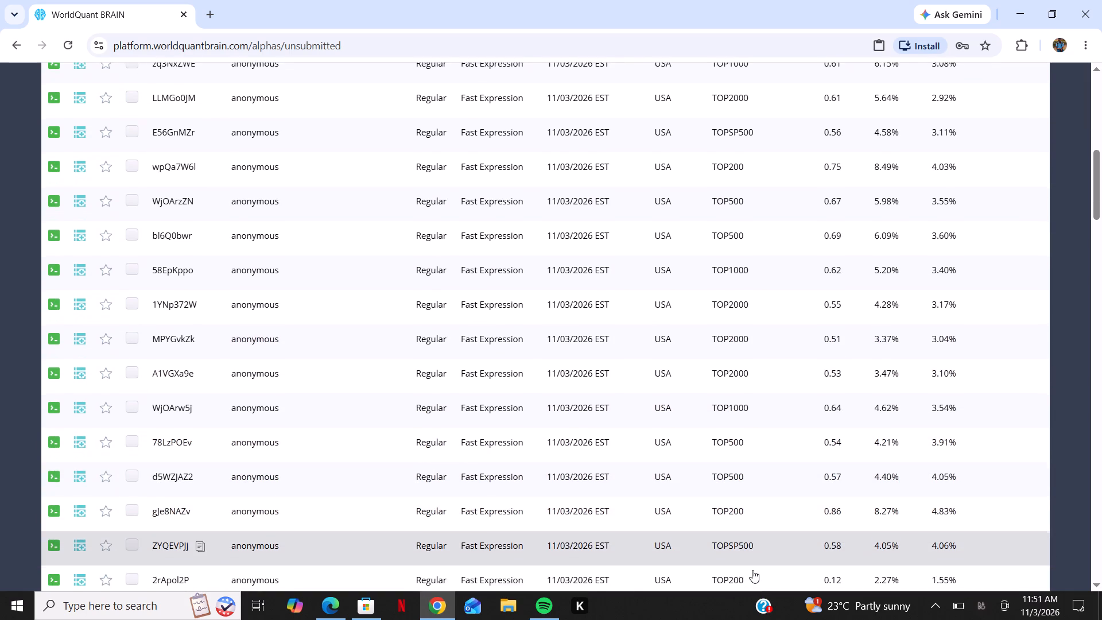
pyautogui.scroll(-1, 752, 570)
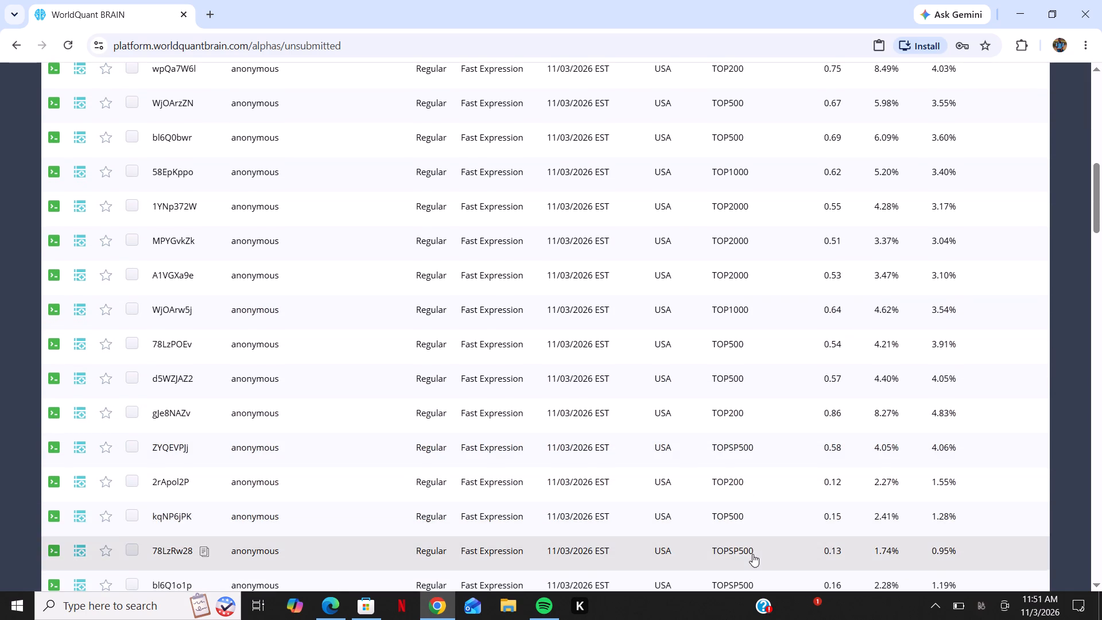
pyautogui.scroll(-1, 752, 554)
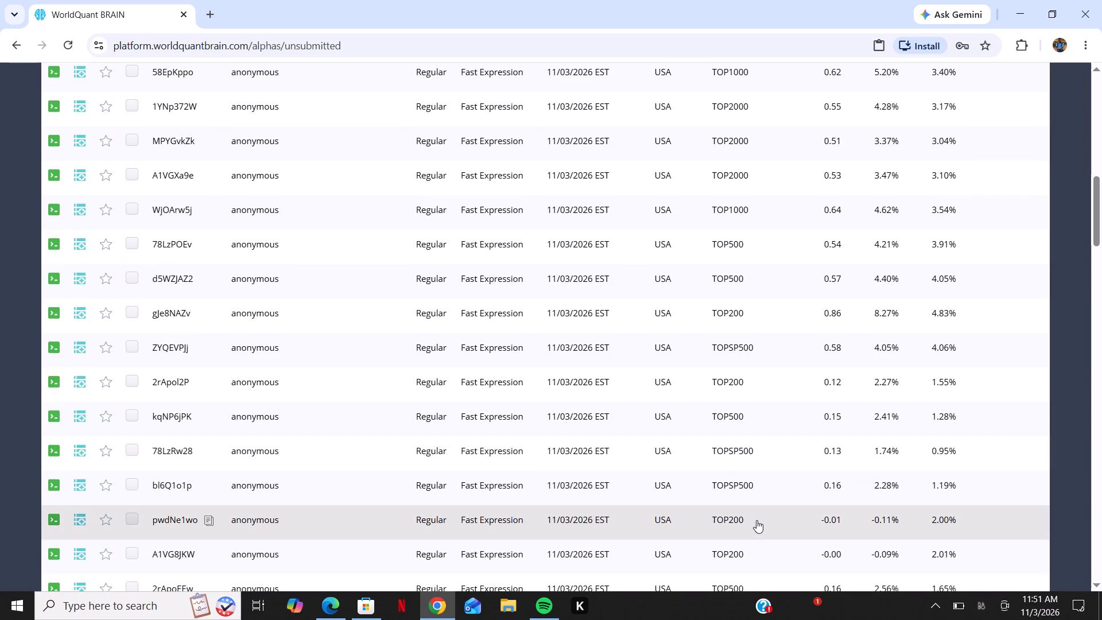
pyautogui.scroll(-1, 755, 542)
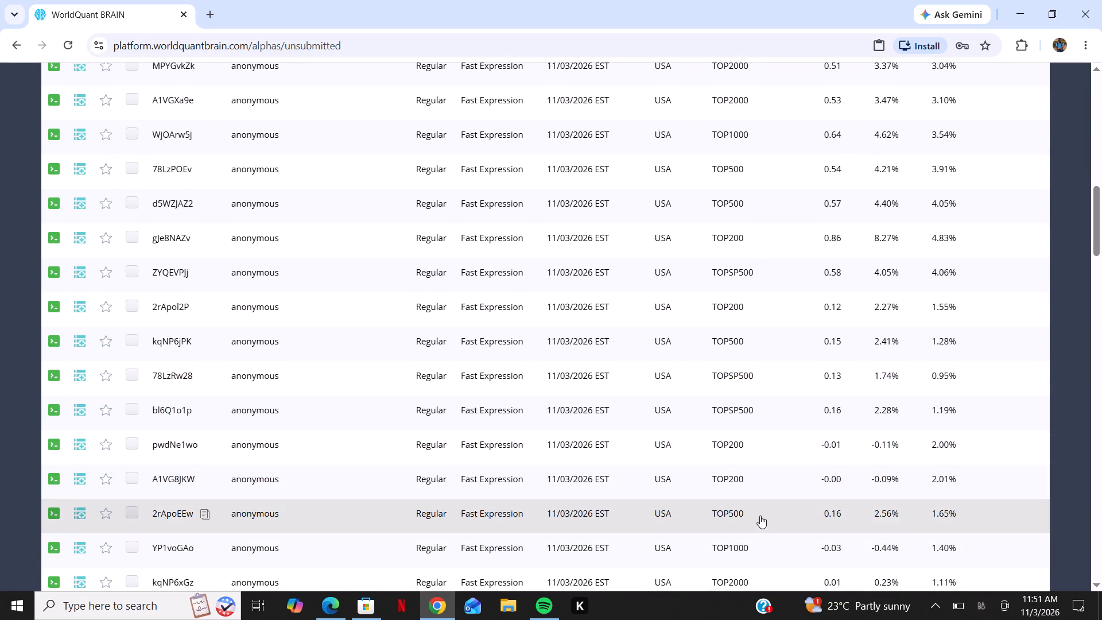
pyautogui.scroll(-2, 760, 571)
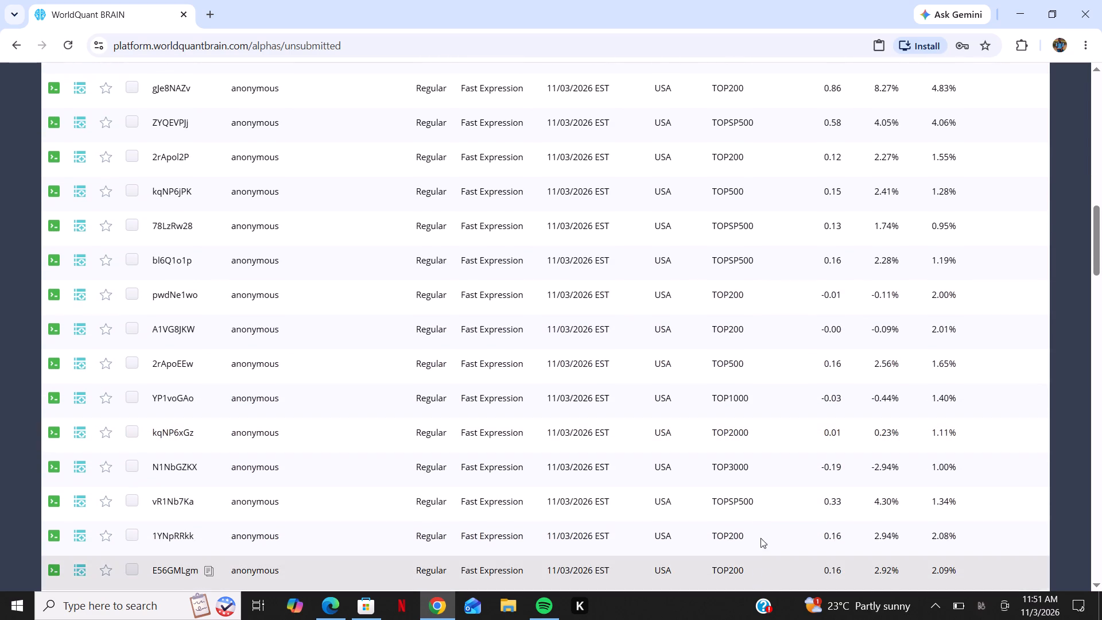
pyautogui.scroll(-1, 756, 573)
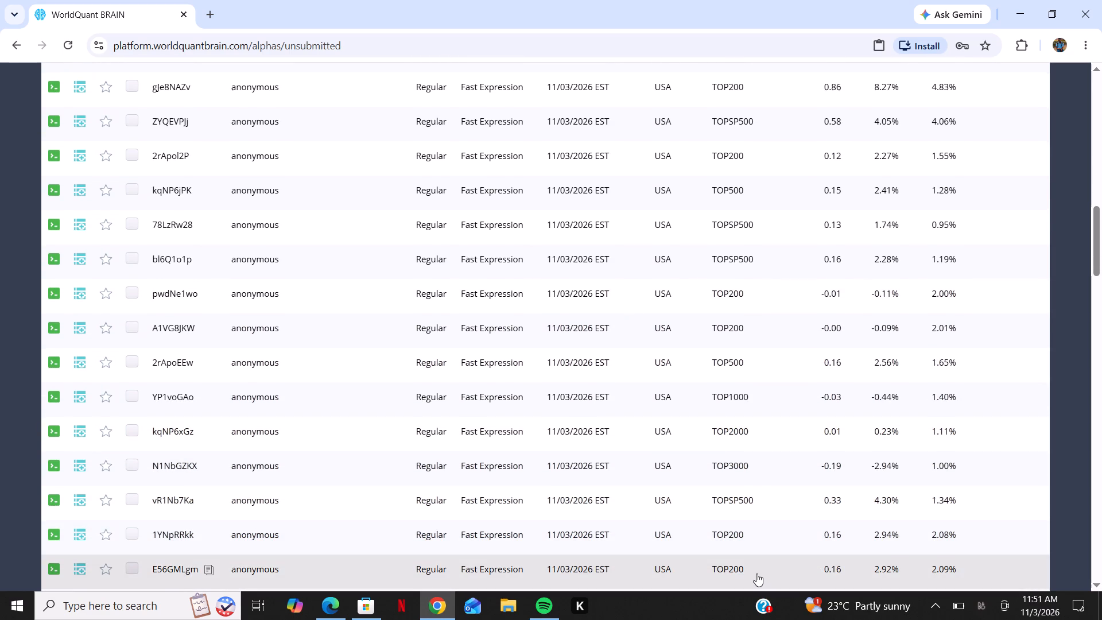
pyautogui.scroll(-1, 756, 573)
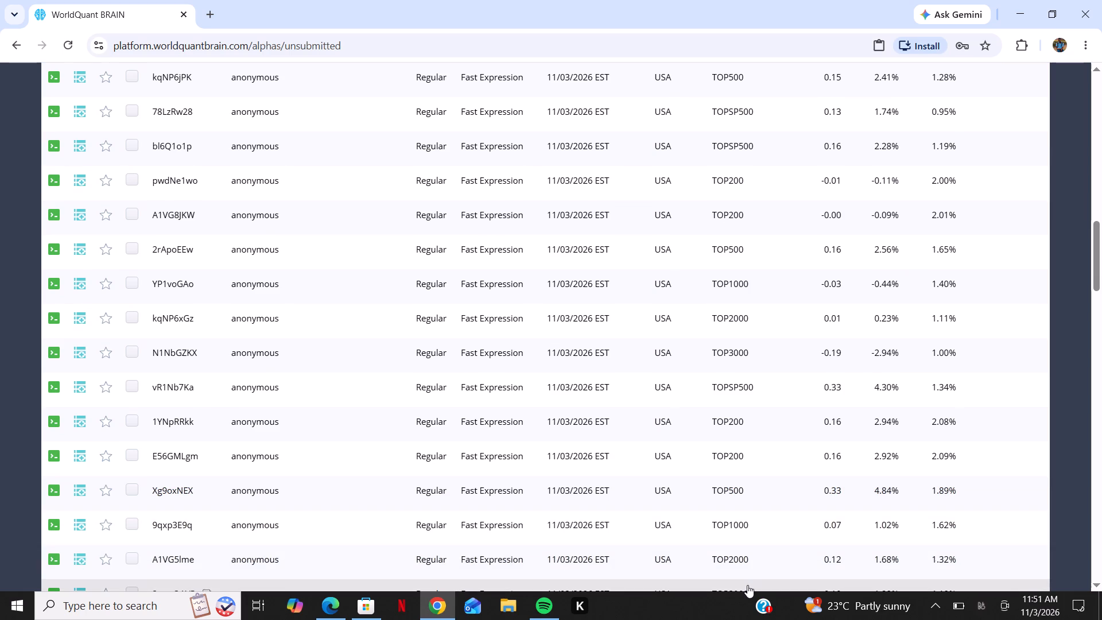
pyautogui.scroll(-1, 749, 568)
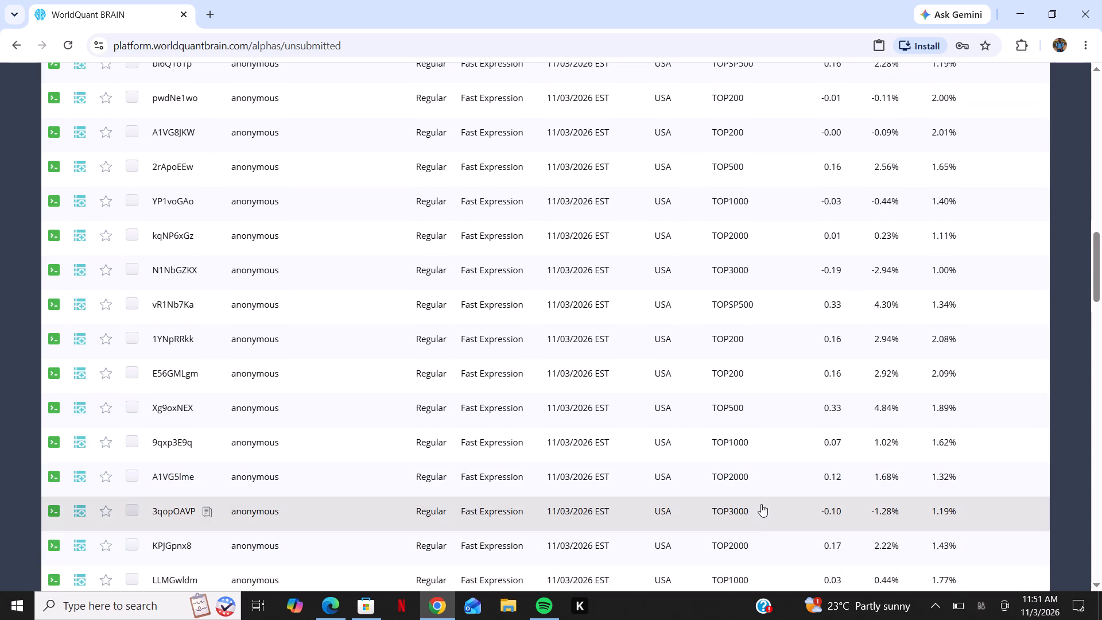
pyautogui.scroll(-1, 760, 570)
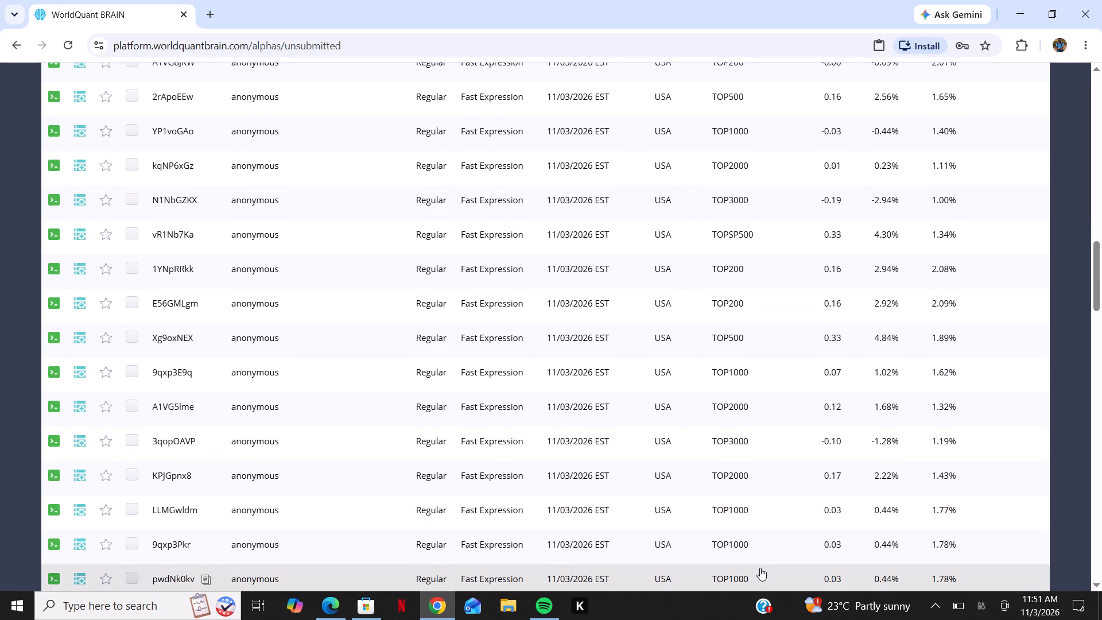
pyautogui.scroll(-1, 763, 580)
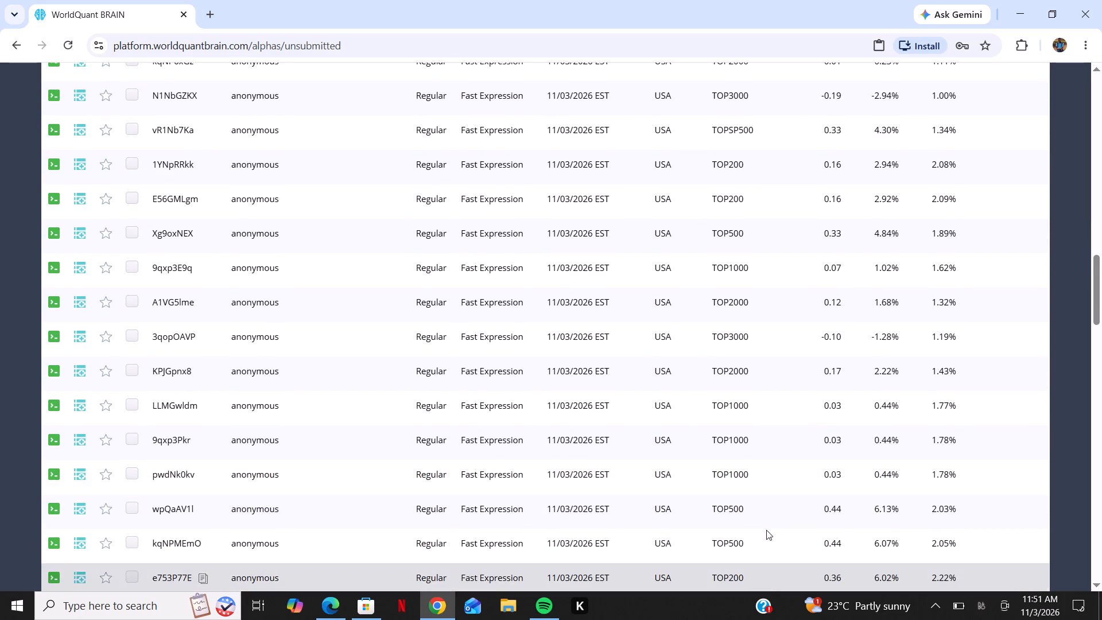
pyautogui.scroll(-1, 764, 588)
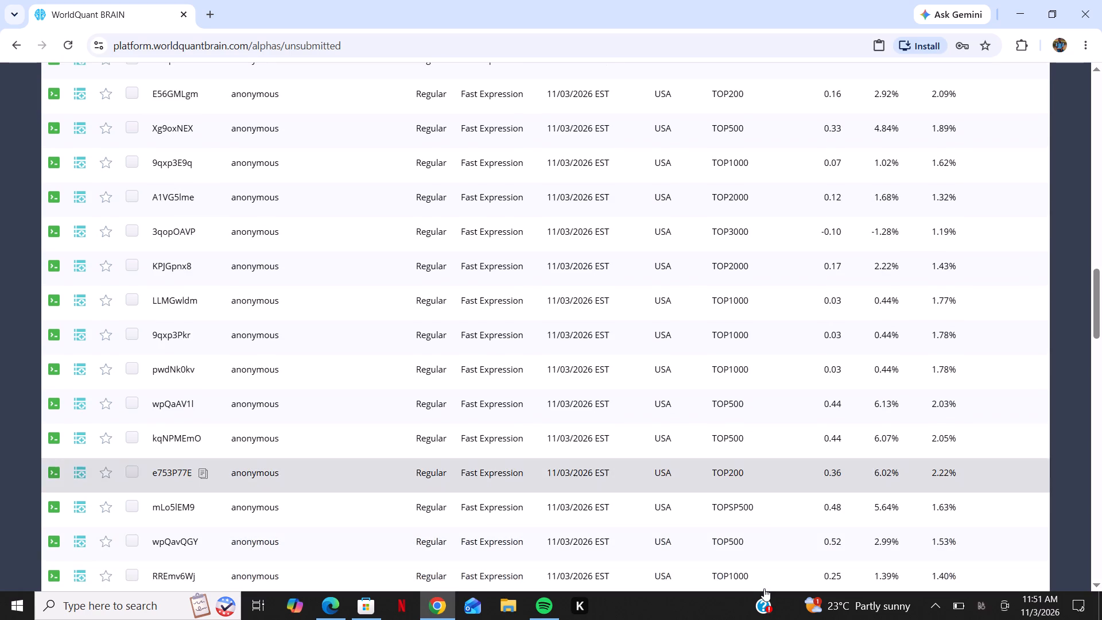
pyautogui.scroll(-1, 764, 588)
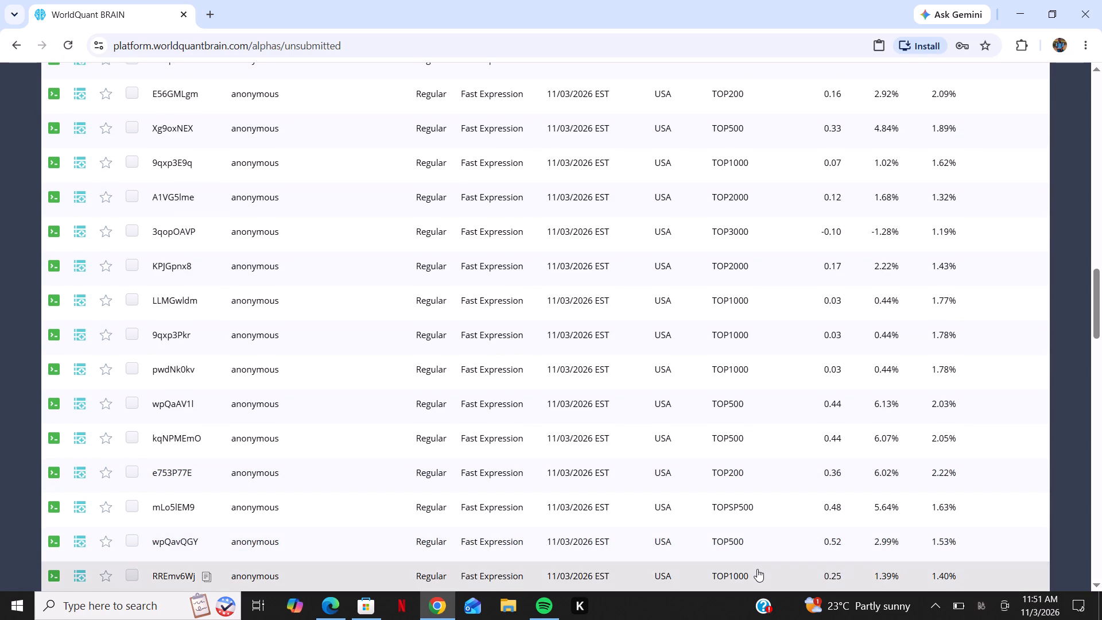
pyautogui.scroll(-1, 757, 569)
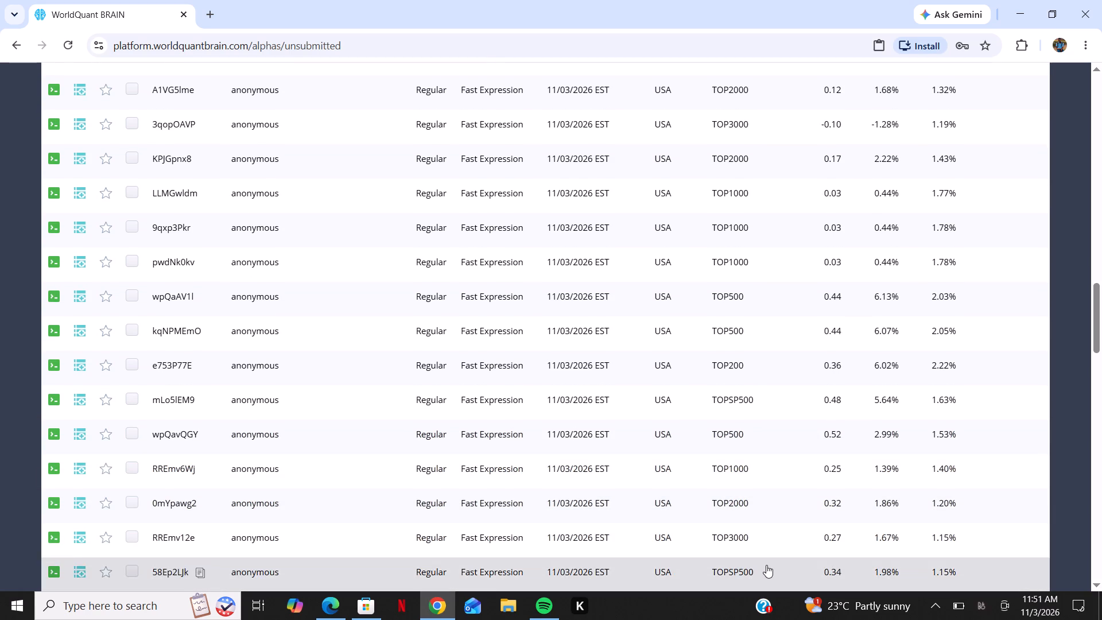
pyautogui.scroll(-2, 766, 565)
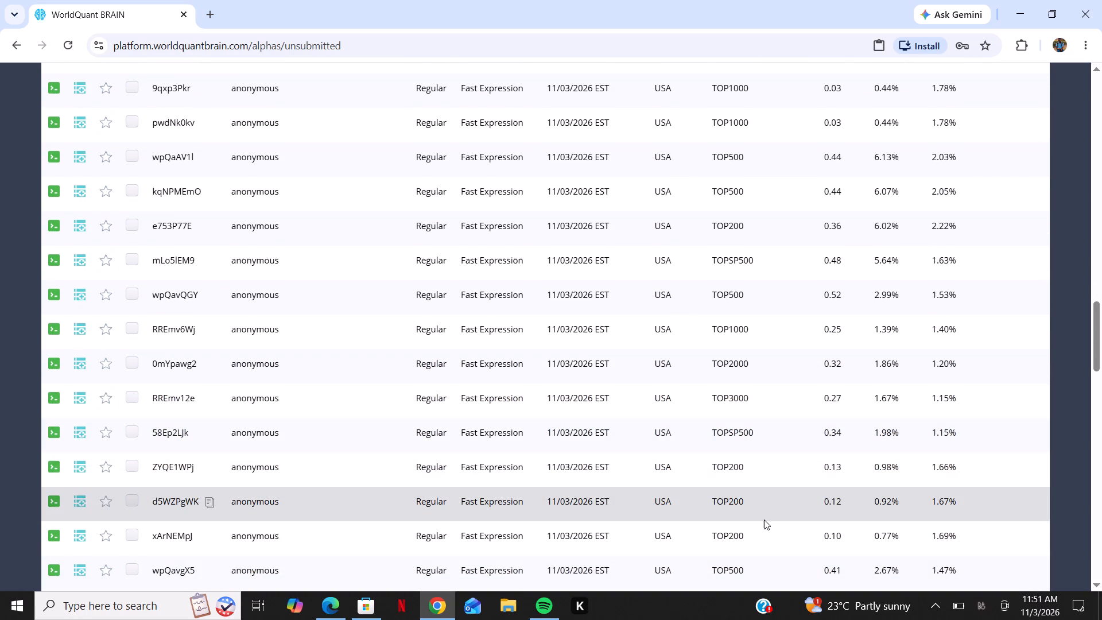
pyautogui.scroll(-1, 766, 564)
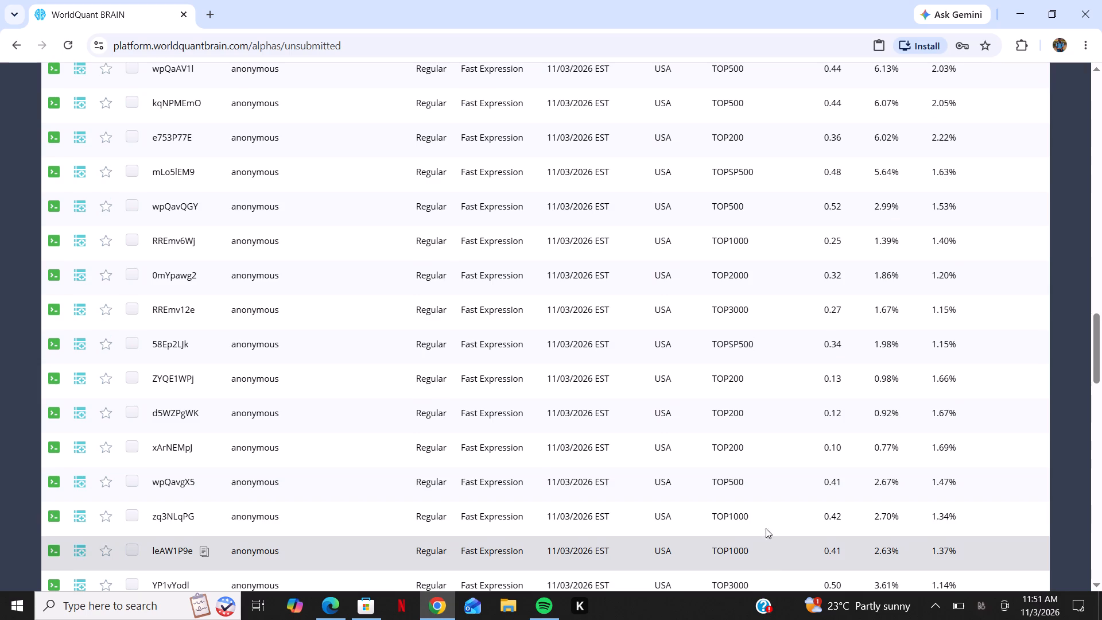
pyautogui.scroll(-1, 771, 567)
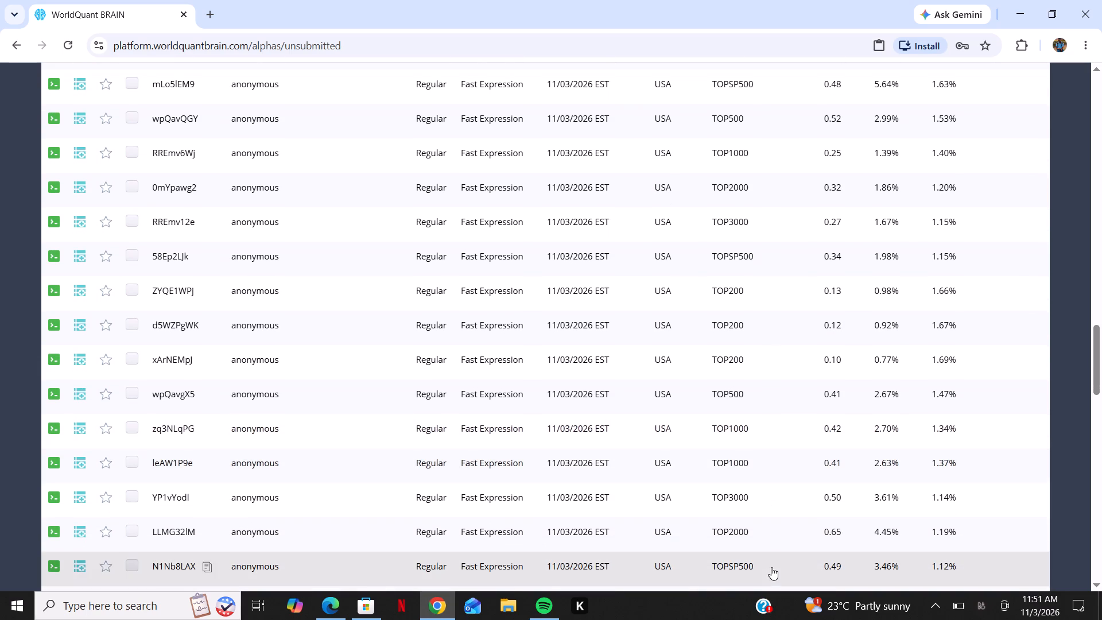
pyautogui.scroll(-1, 774, 582)
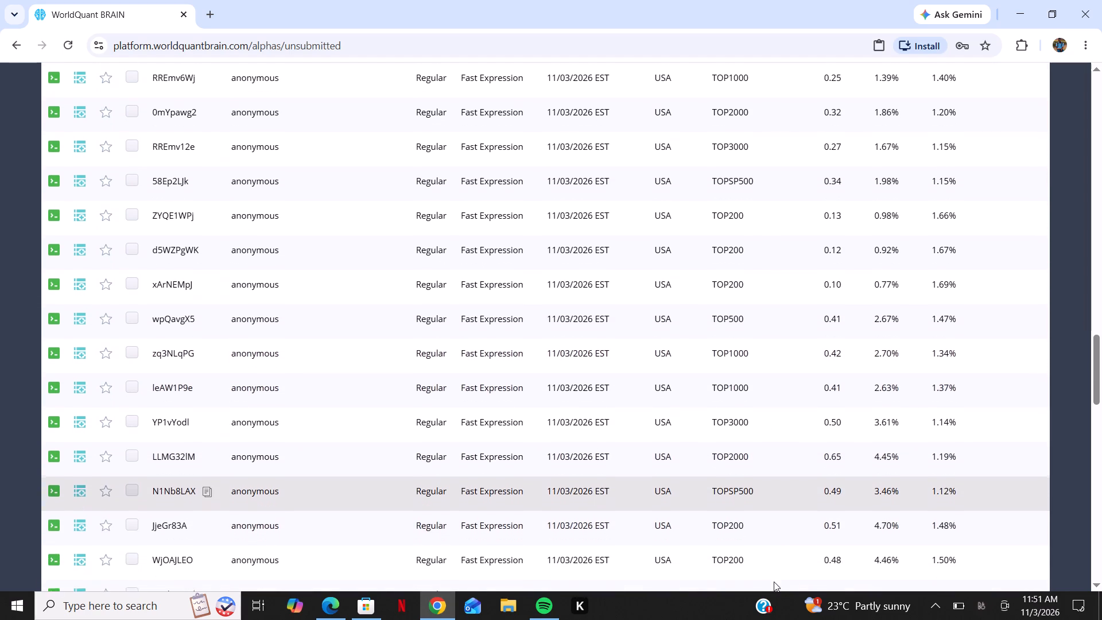
pyautogui.scroll(-2, 774, 582)
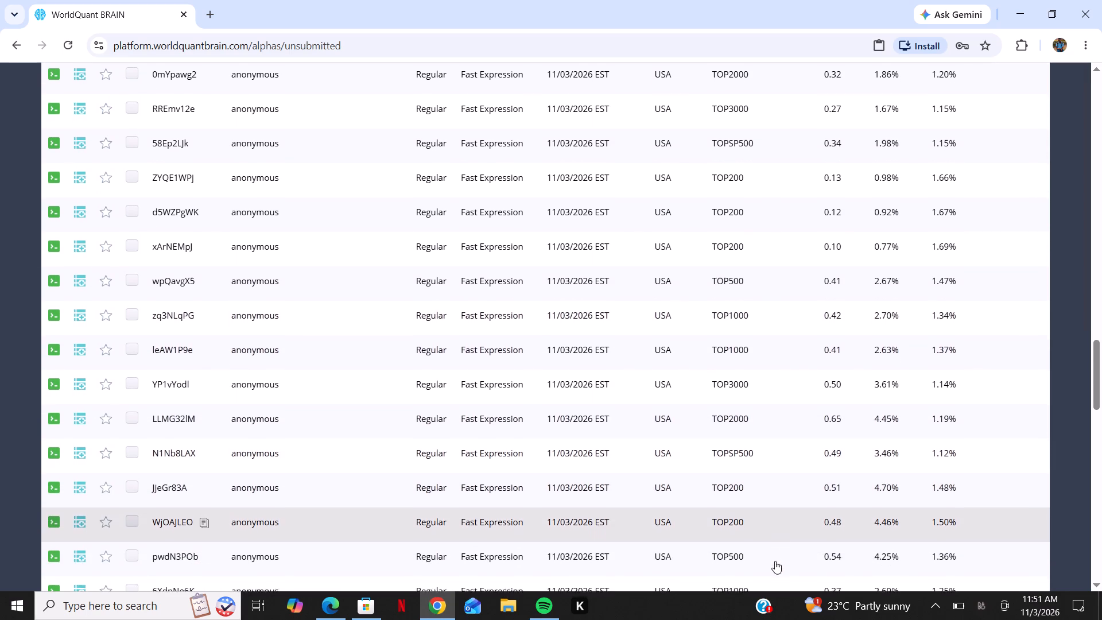
pyautogui.scroll(-3, 775, 561)
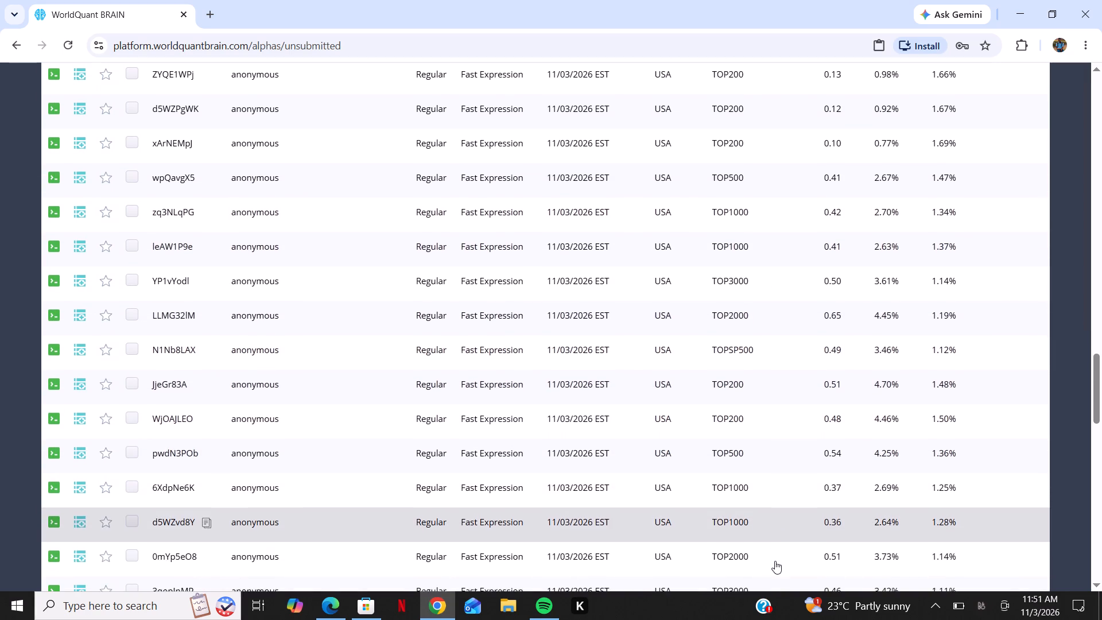
pyautogui.scroll(-3, 775, 561)
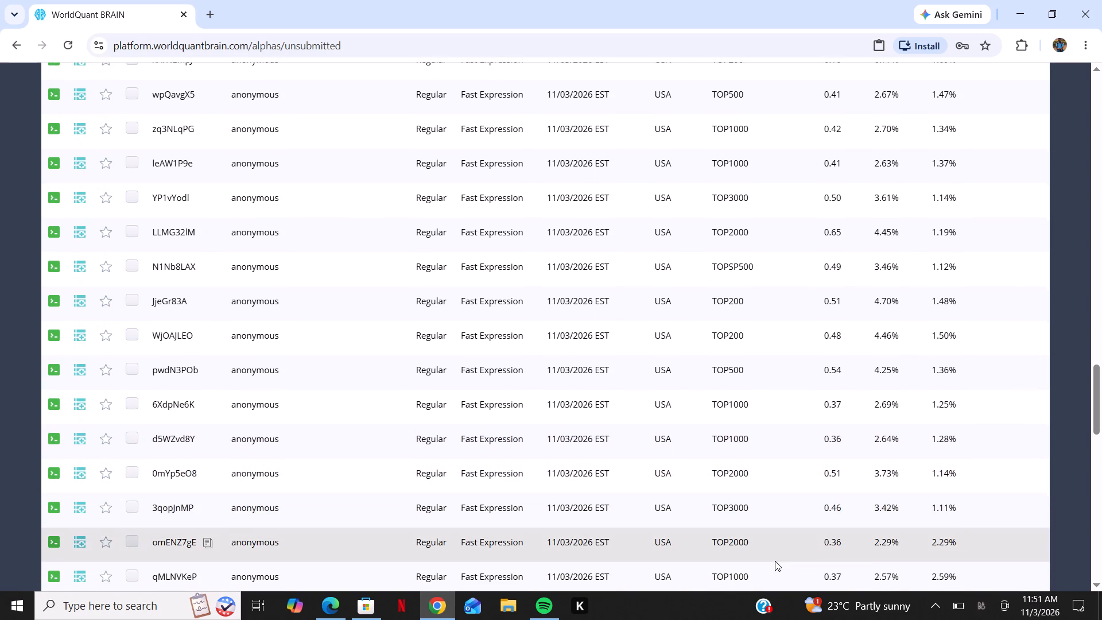
pyautogui.scroll(-1, 775, 561)
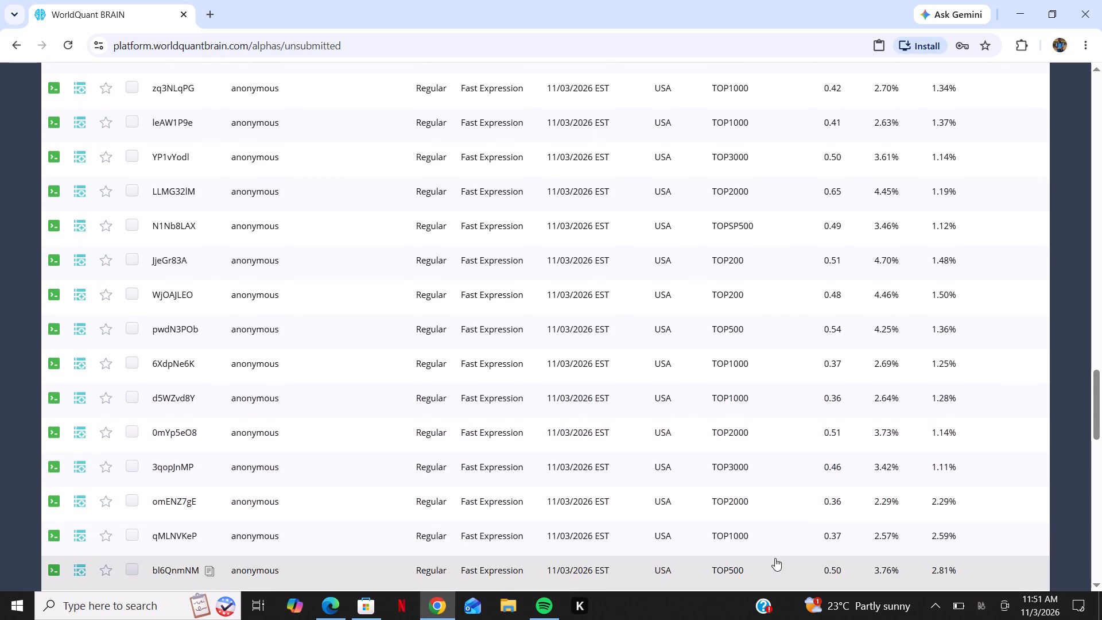
pyautogui.scroll(-2, 771, 558)
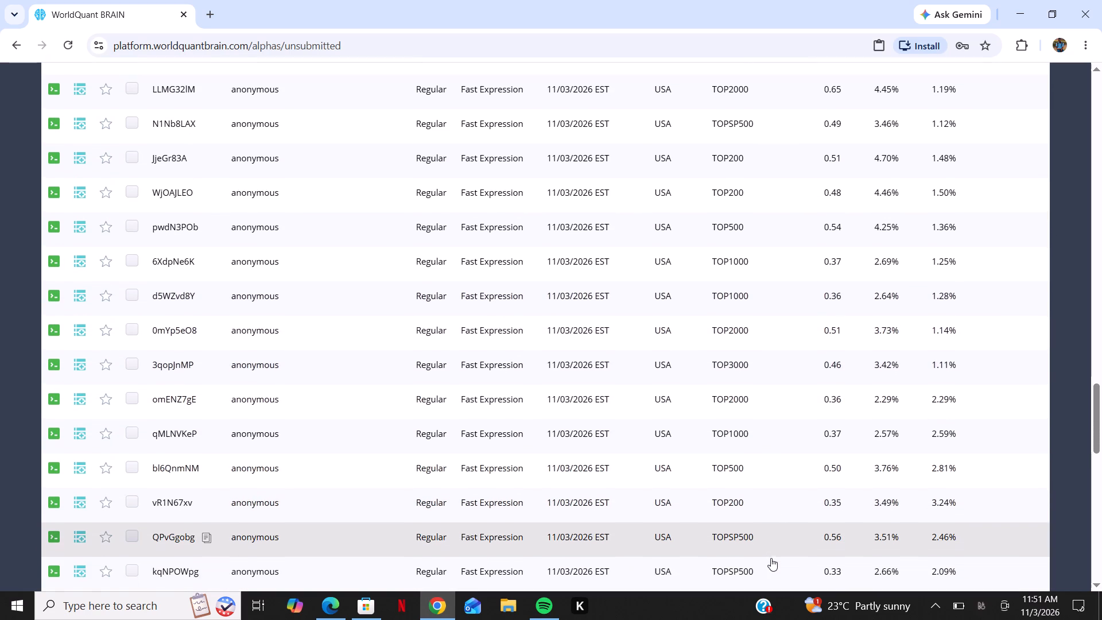
pyautogui.scroll(-3, 771, 558)
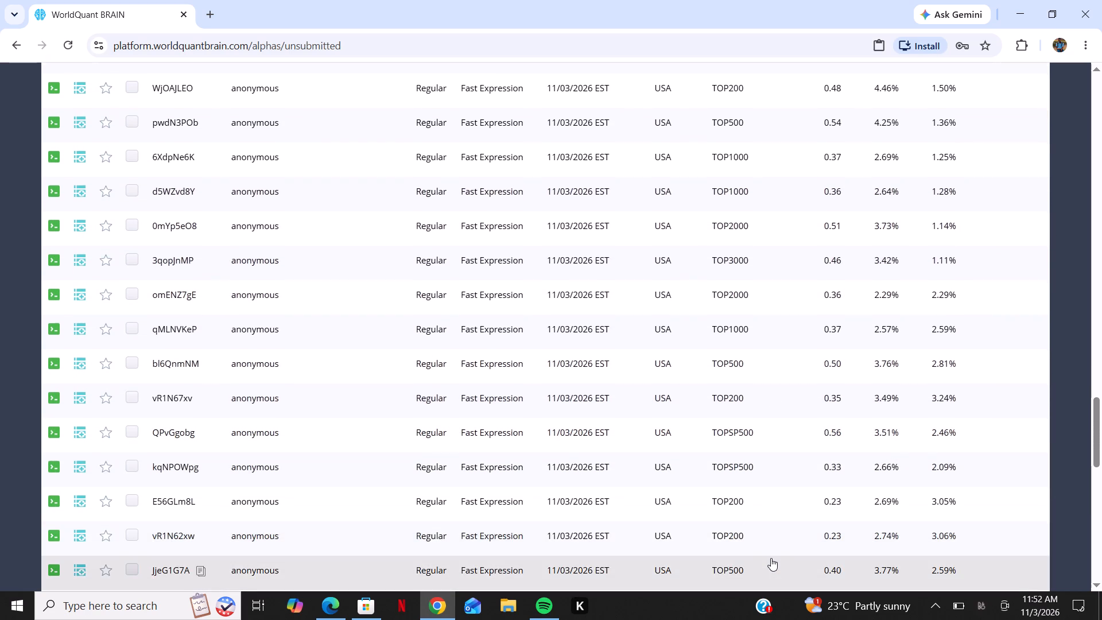
pyautogui.scroll(-2, 771, 558)
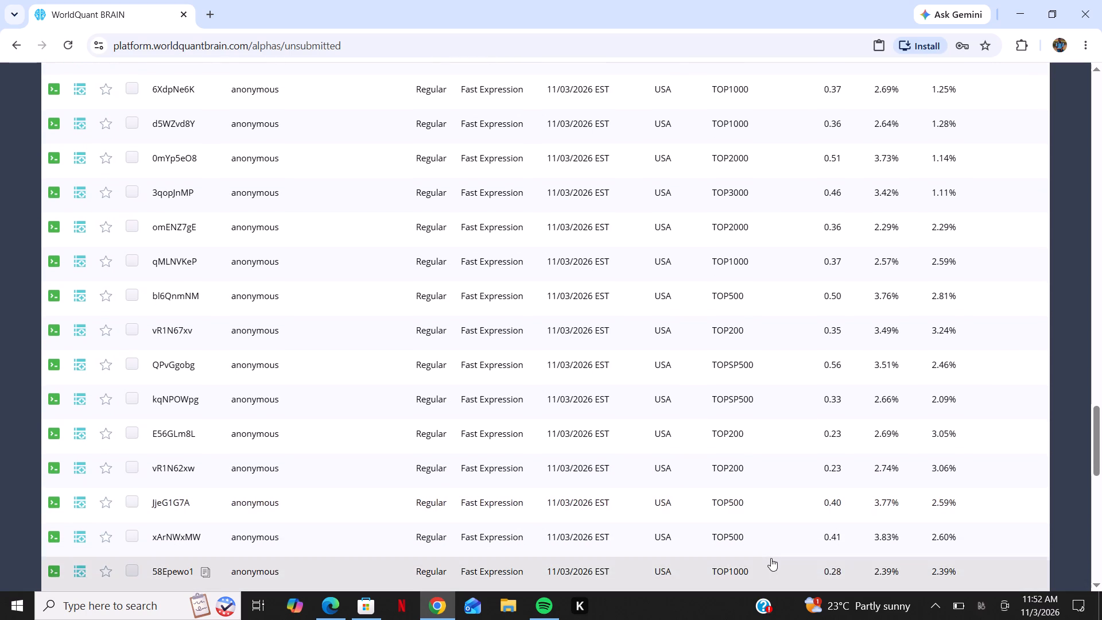
pyautogui.scroll(-3, 771, 558)
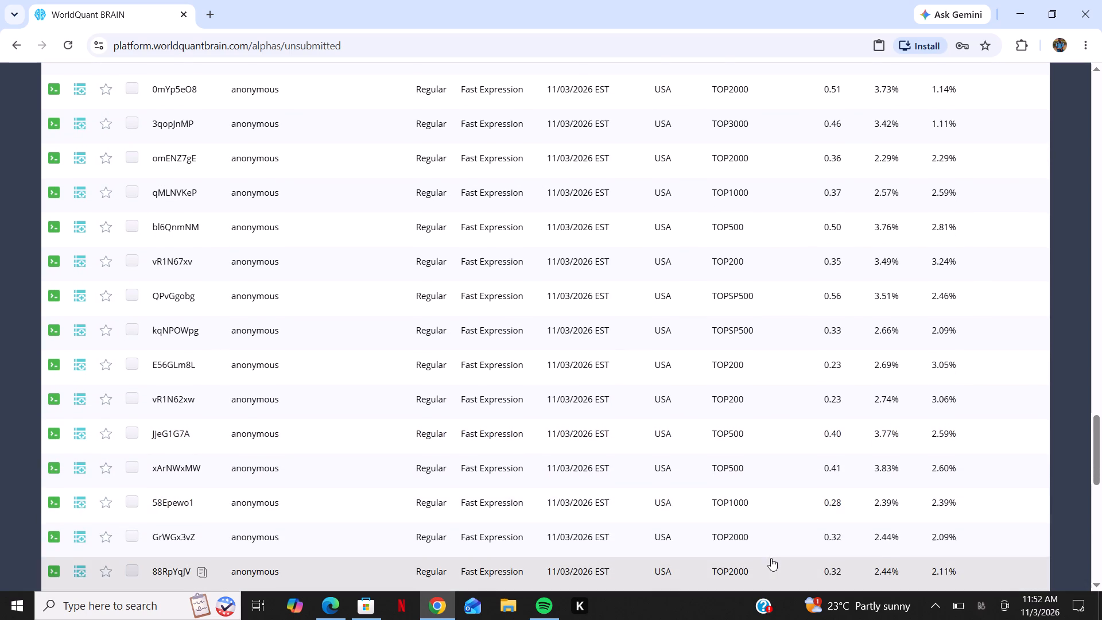
pyautogui.scroll(-2, 771, 558)
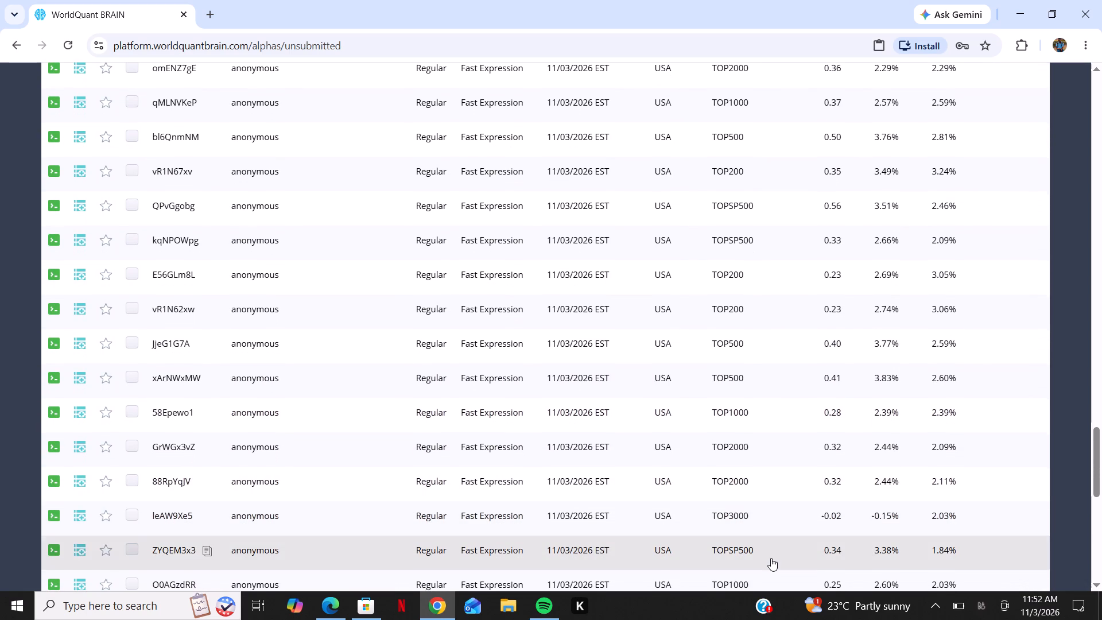
pyautogui.scroll(-2, 771, 558)
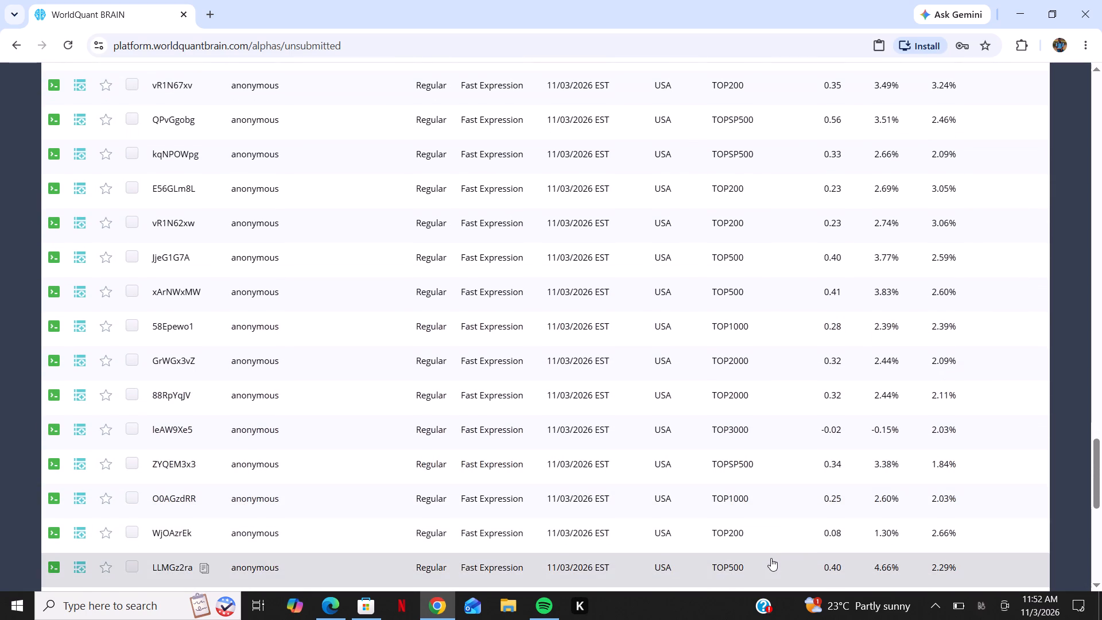
pyautogui.scroll(-2, 771, 558)
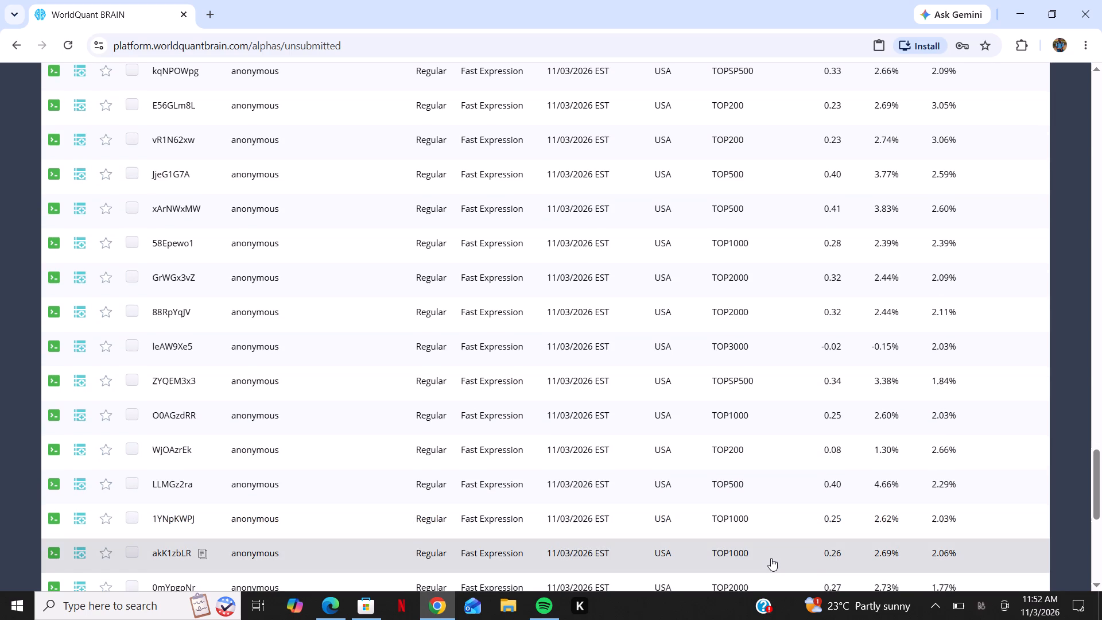
pyautogui.scroll(-2, 771, 558)
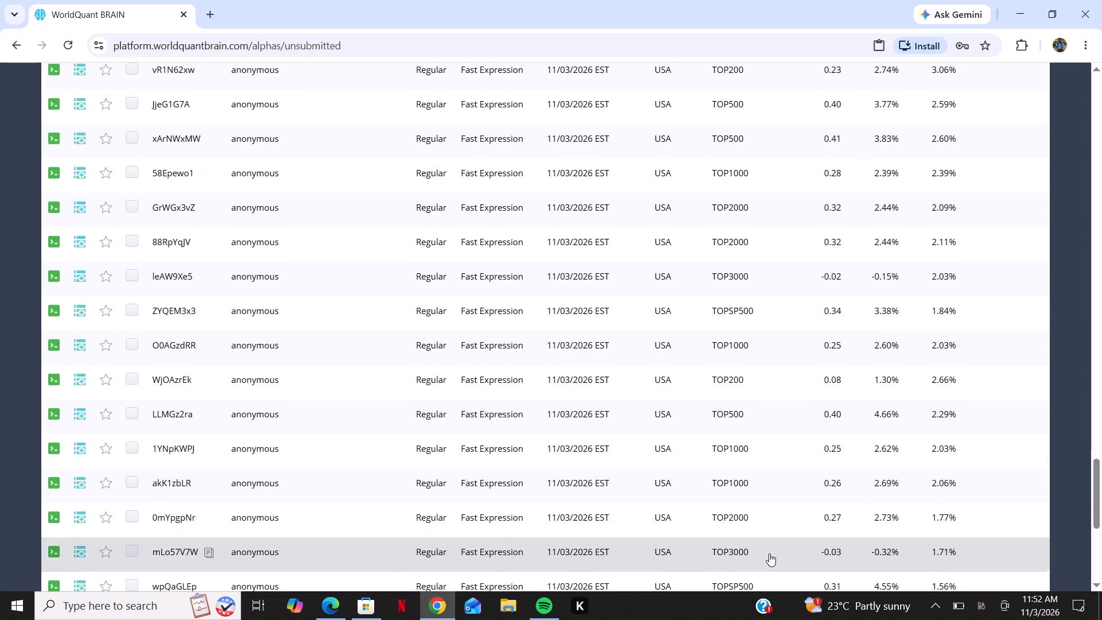
pyautogui.scroll(-3, 769, 553)
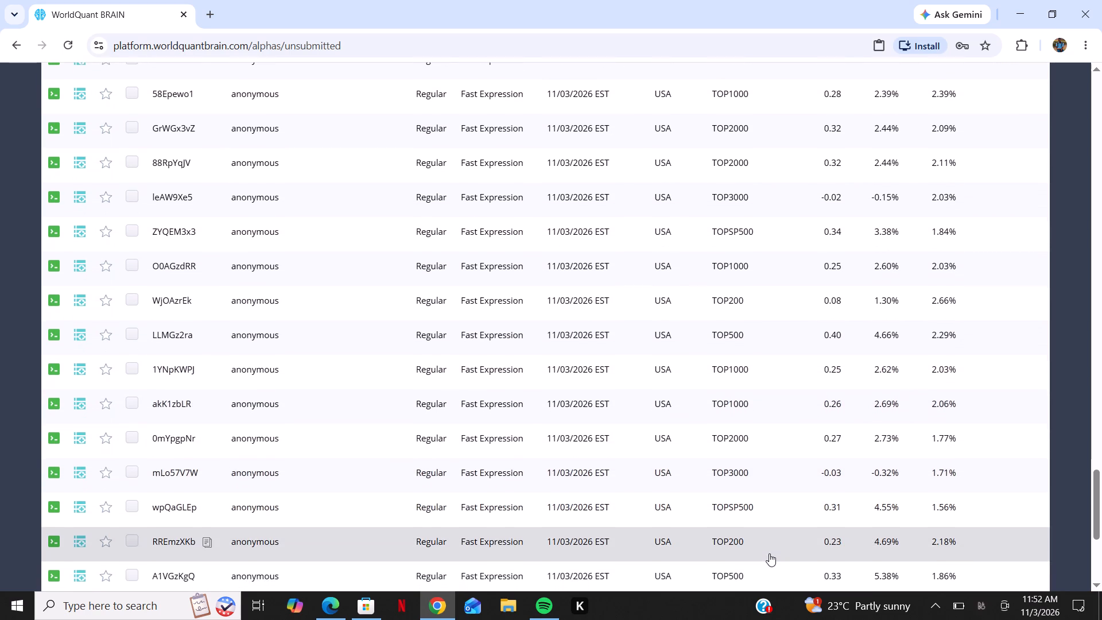
# Read the remaining rows to the end of page 1 of the unsubmitted alphas, comparing universe, Sharpe, returns and turnover.
pyautogui.scroll(-3, 769, 553)
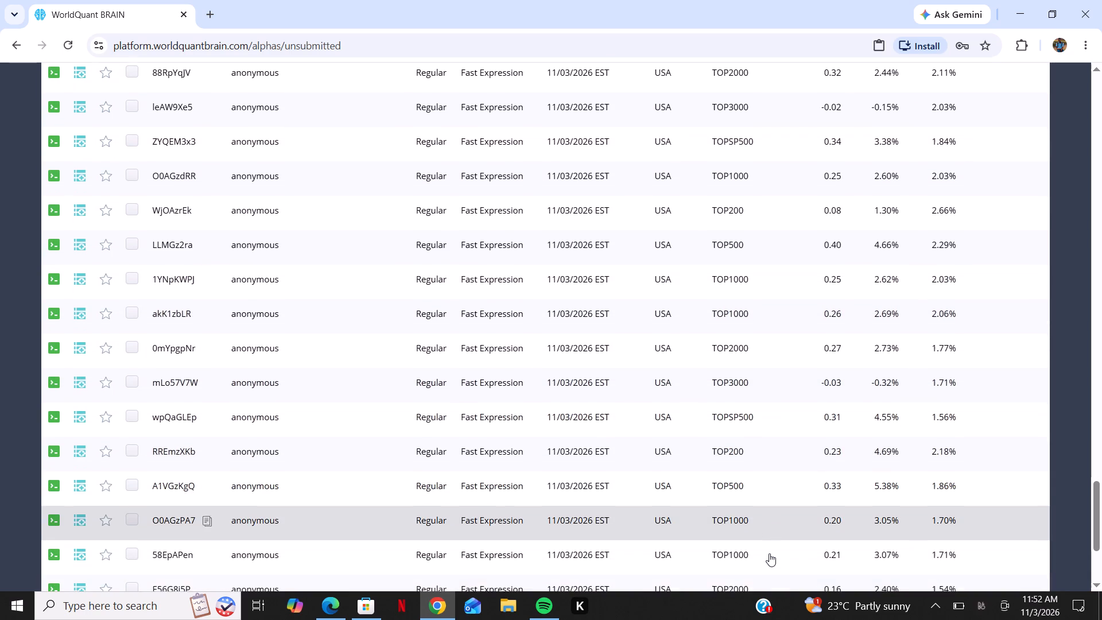
pyautogui.scroll(-3, 769, 553)
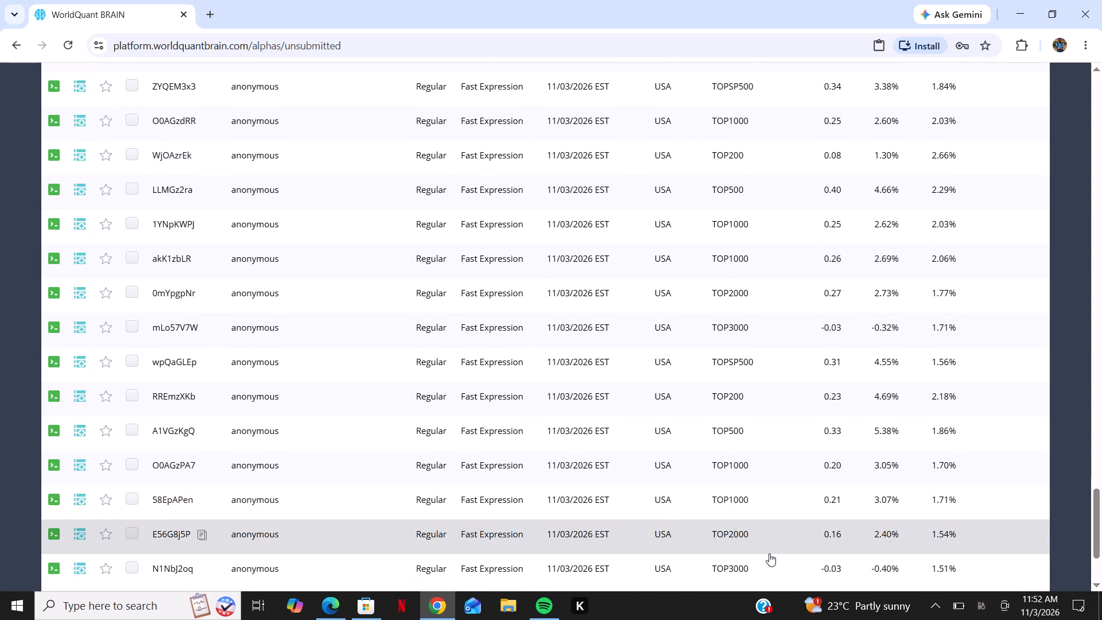
pyautogui.scroll(-2, 769, 553)
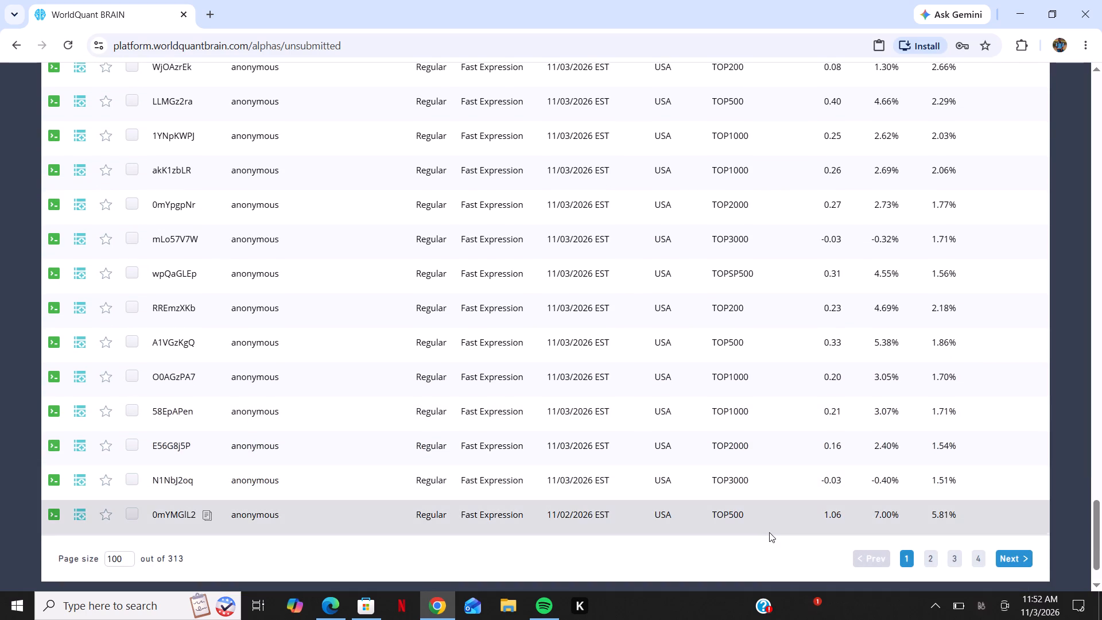
# Go back from the unsubmitted alphas list to the Simulate page and dismiss the streak pop-up.
pyautogui.scroll(12, 725, 414)
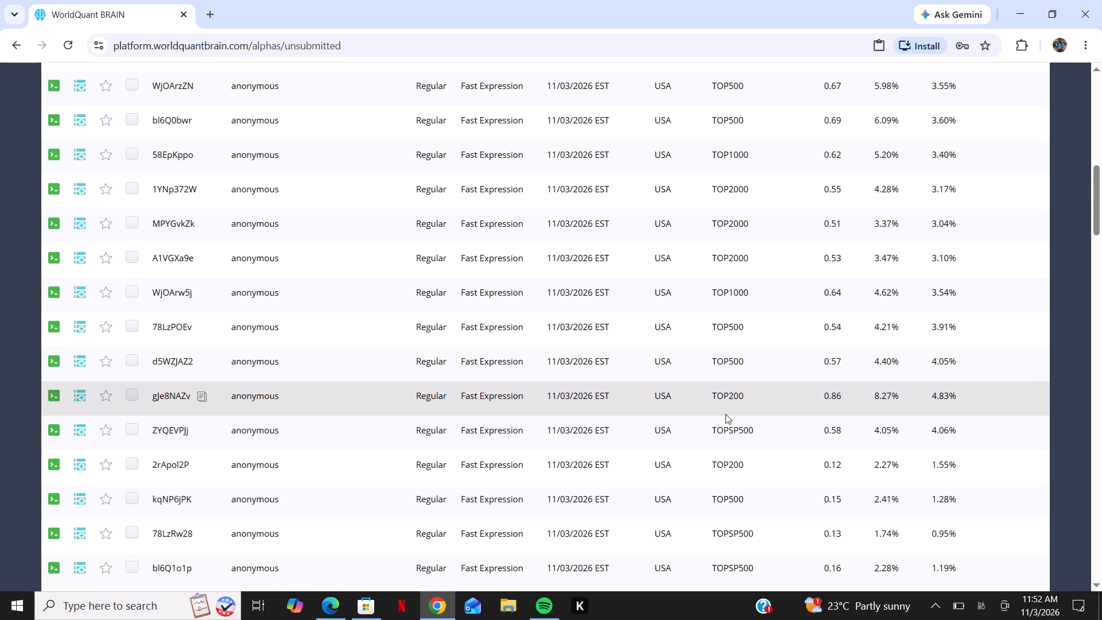
pyautogui.scroll(4, 619, 234)
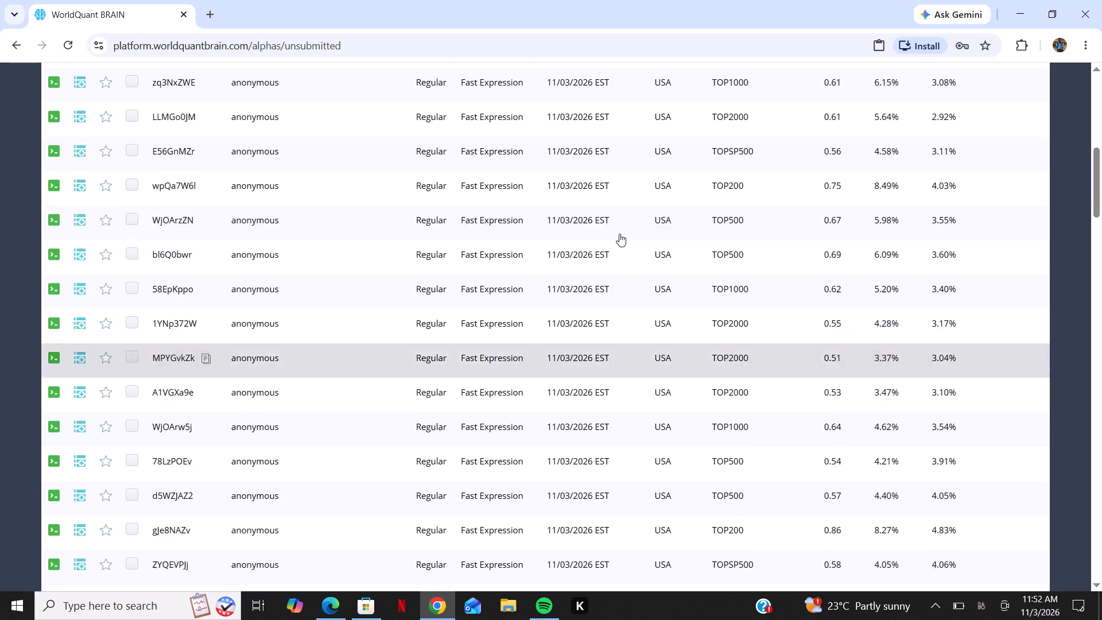
pyautogui.scroll(6, 619, 234)
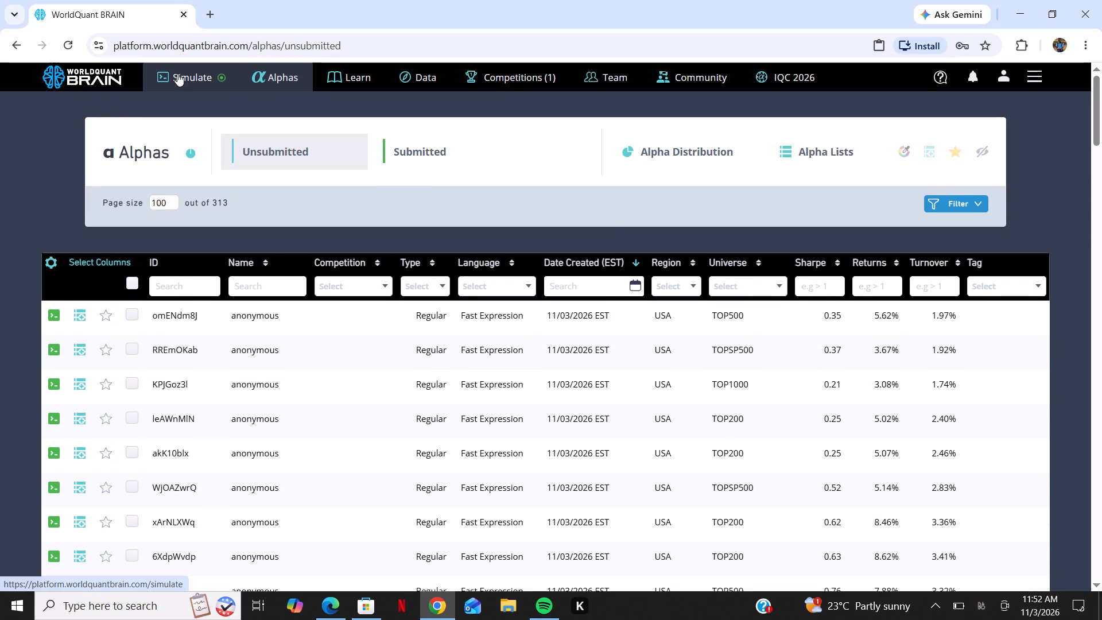
pyautogui.click(177, 73)
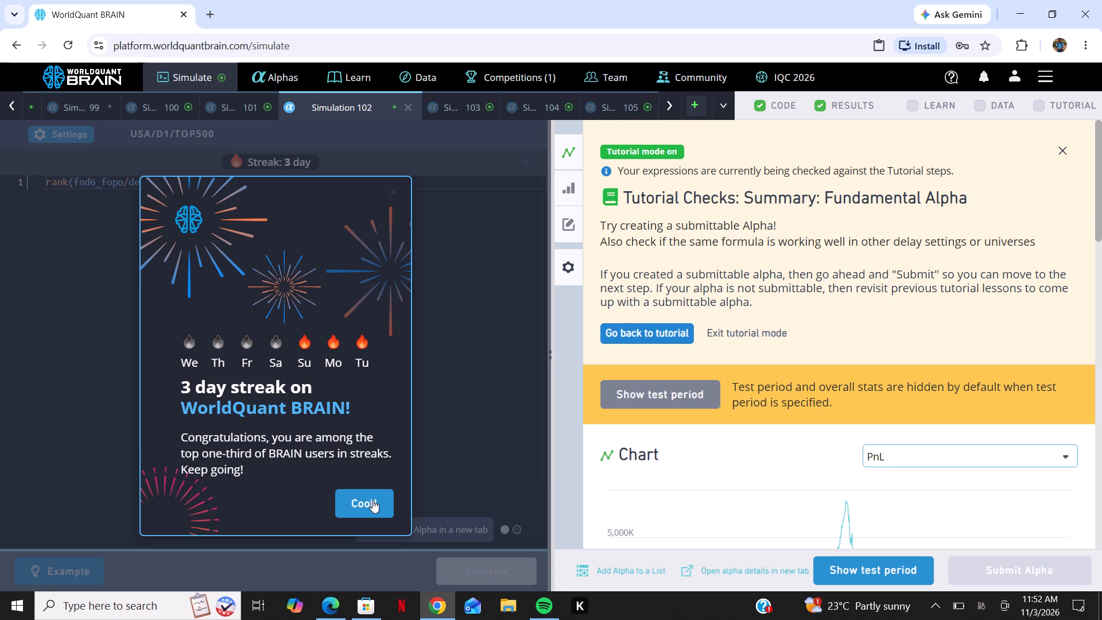
pyautogui.click(372, 501)
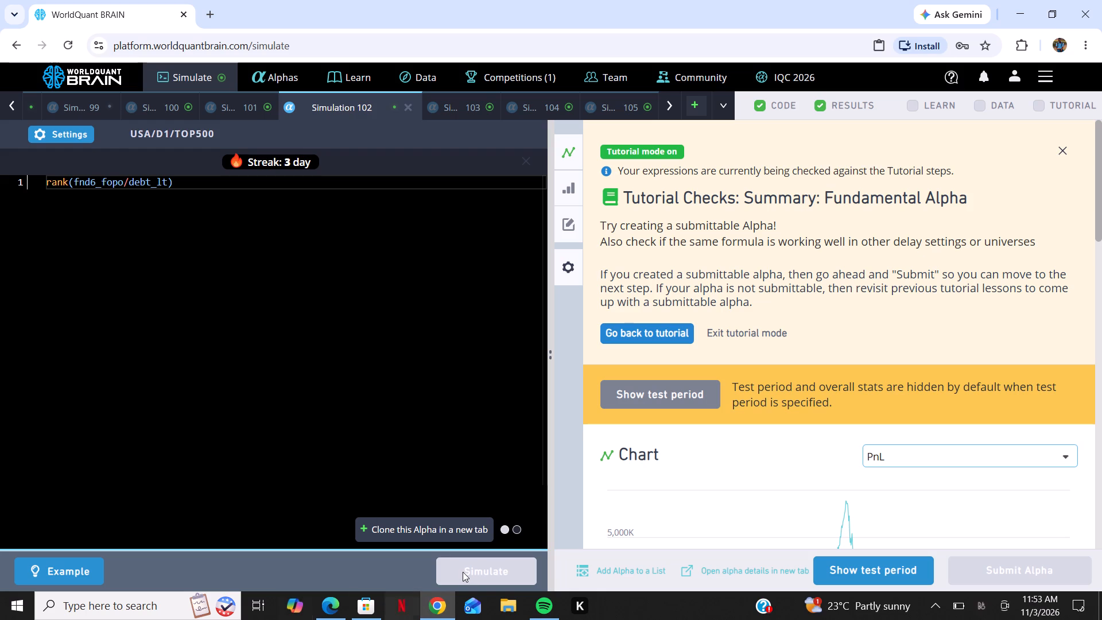
# Minimize the browser window and switch to the Kuro app.
pyautogui.click(1026, 1)
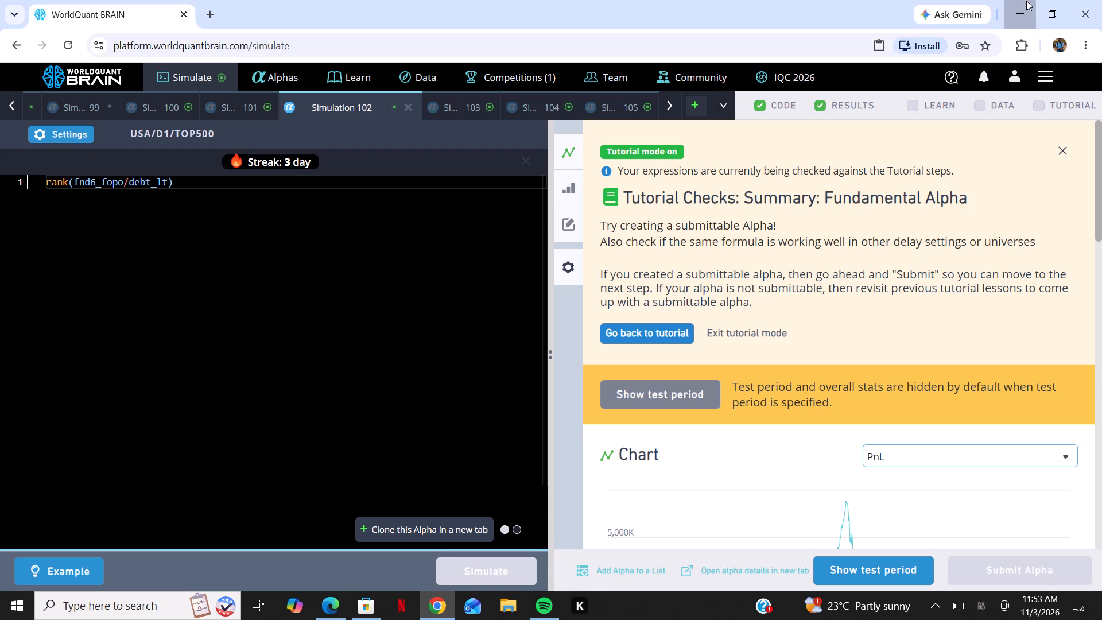
pyautogui.click(580, 603)
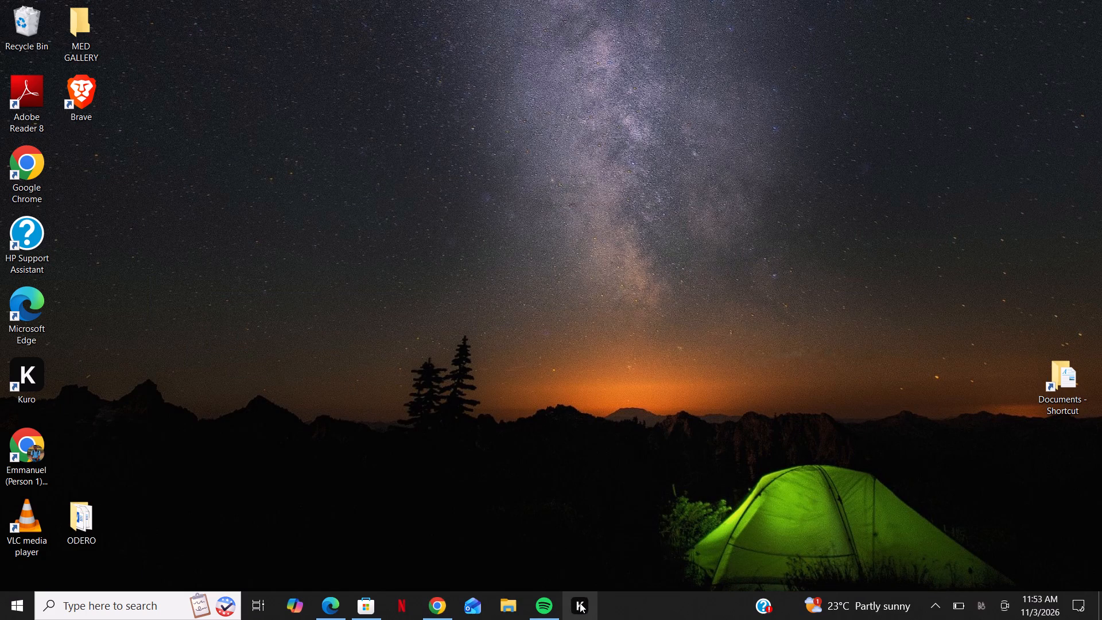